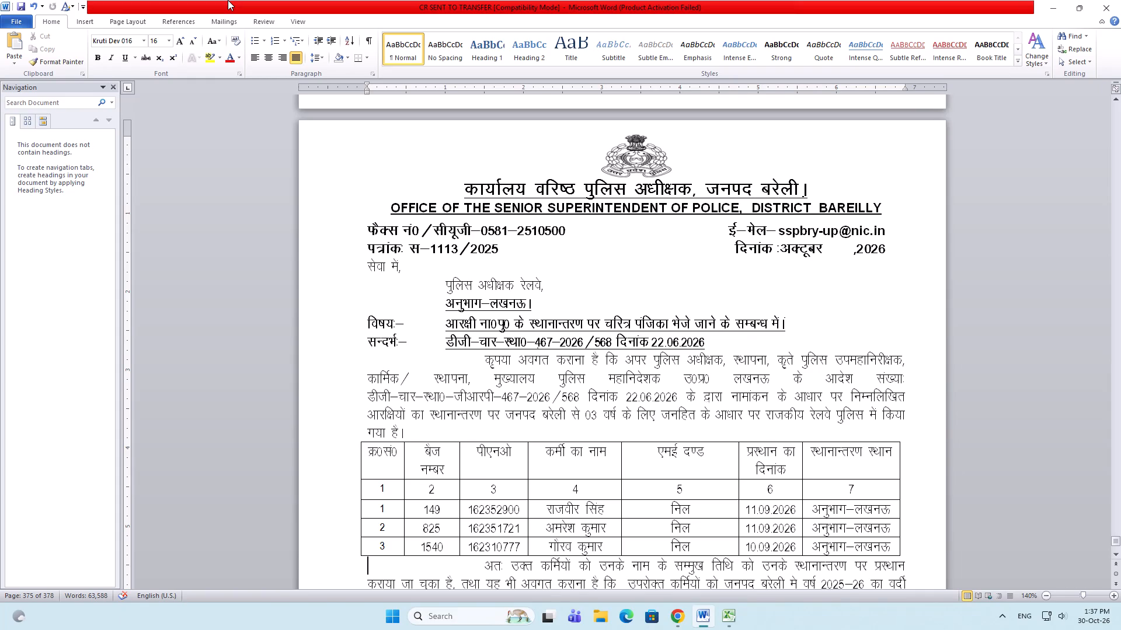
Save the CR SENT TO TRANSFER document and close it.
triple_click(18, 1)
left_click(1113, 0)
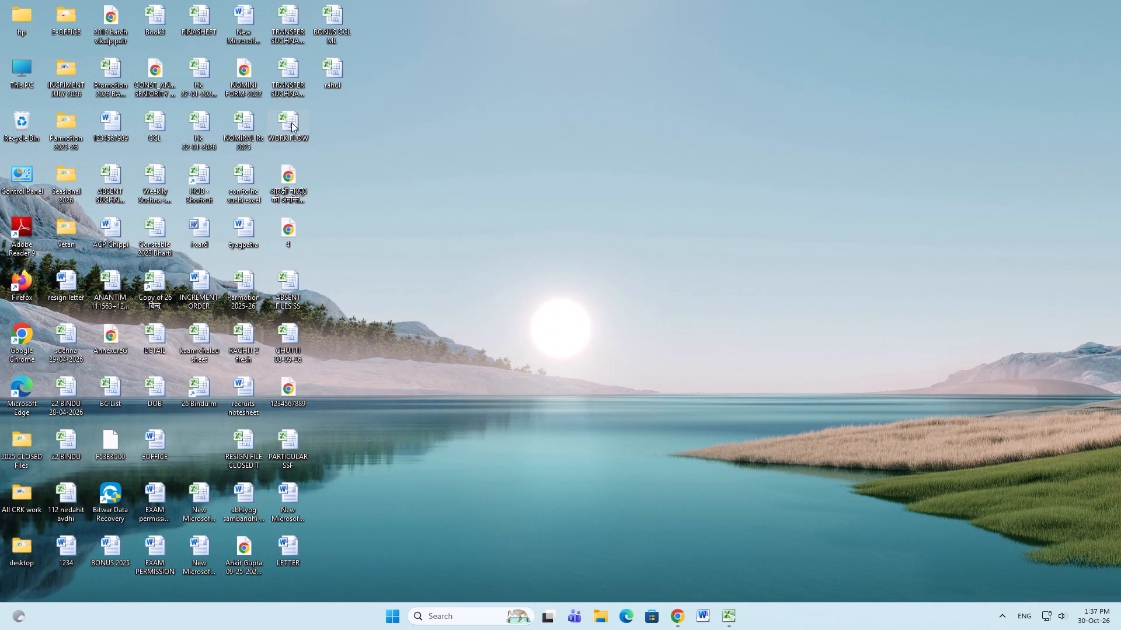
Open the BONUS CCL ML workbook from the desktop and look through the leave records on its ALL, ML and CCL sheets.
double_click(338, 20)
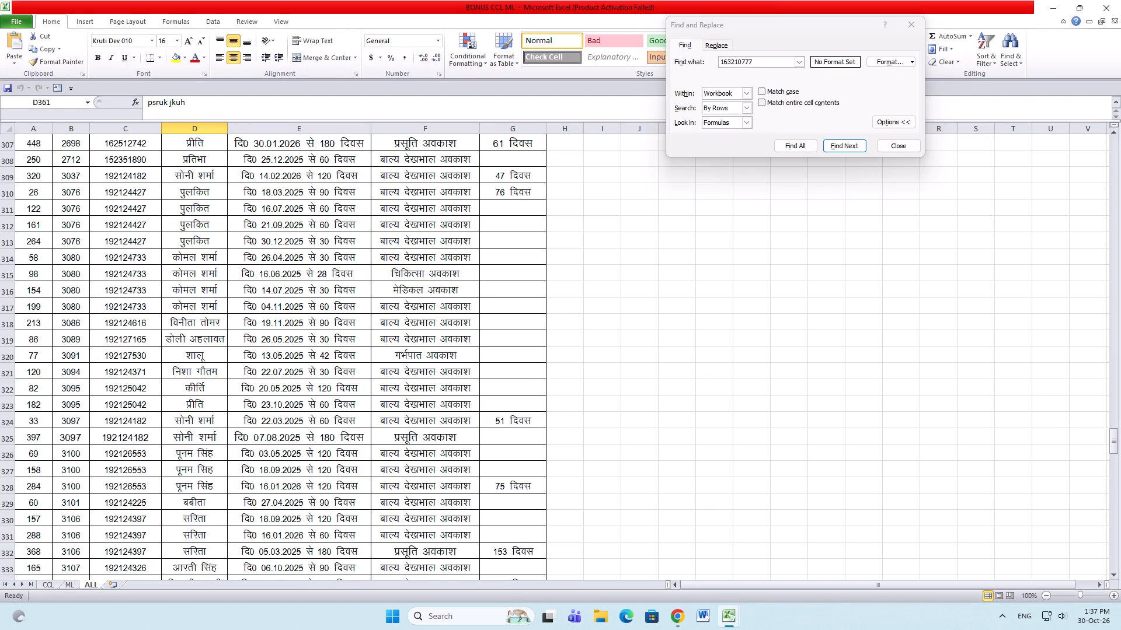
scroll(569, 269, "up", 20)
scroll(569, 269, "up", 15)
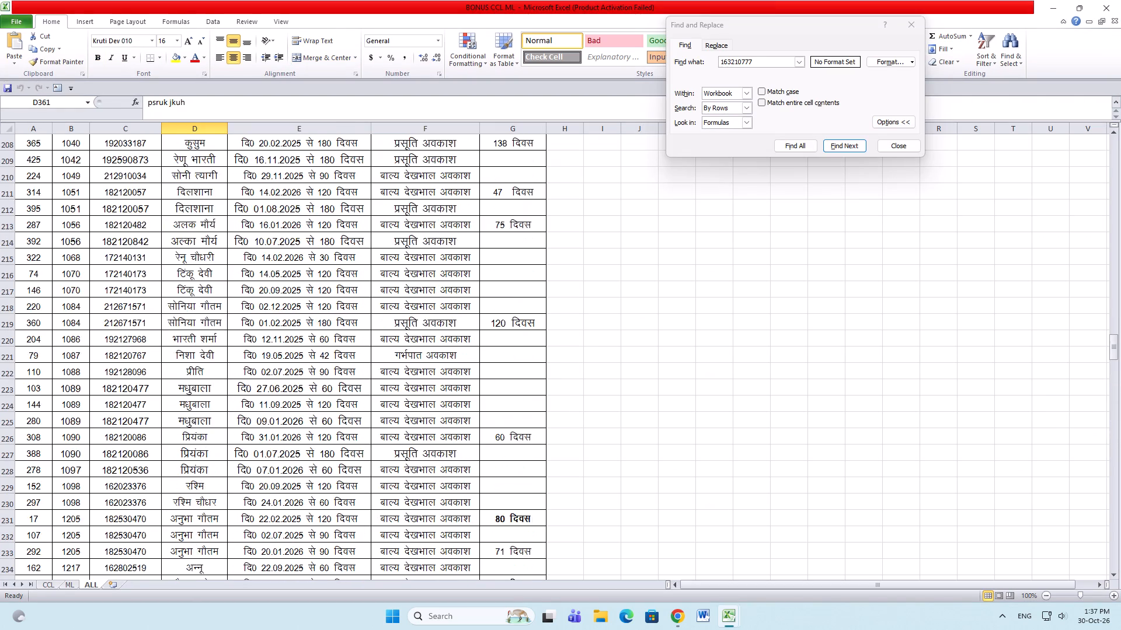
scroll(416, 251, "up", 15)
scroll(416, 251, "up", 19)
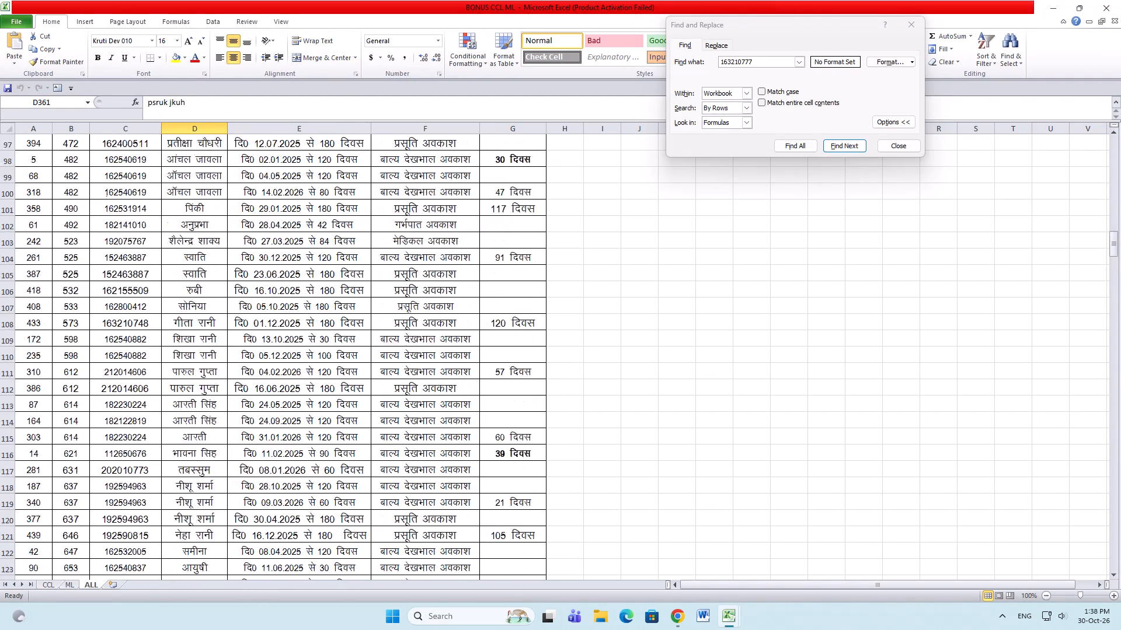
scroll(416, 251, "up", 20)
scroll(416, 251, "up", 20)
scroll(416, 251, "up", 3)
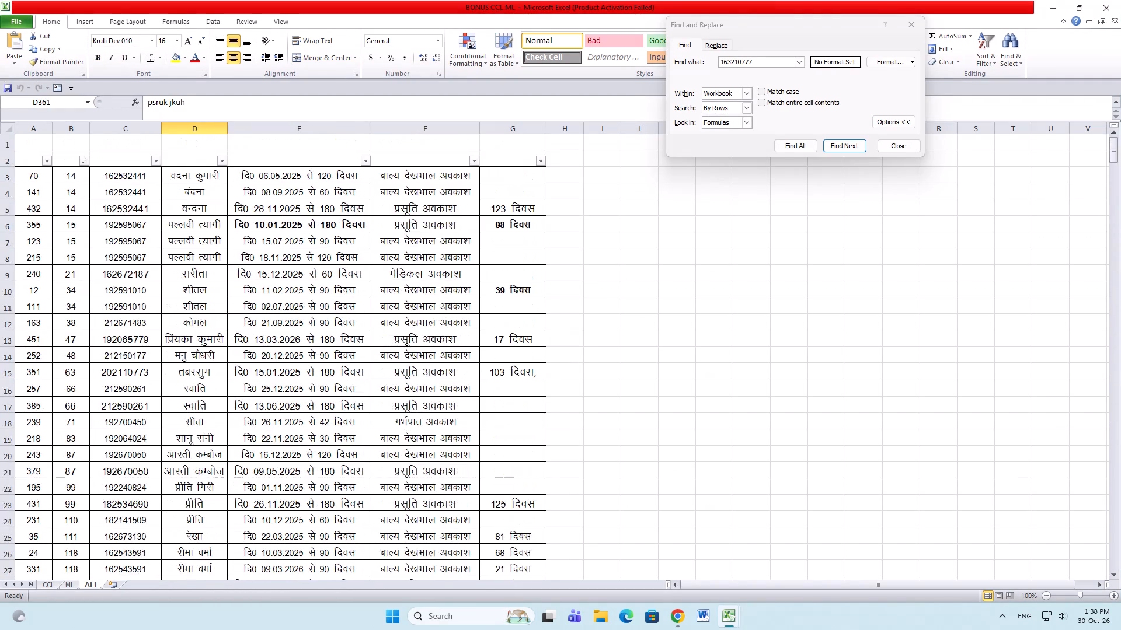
scroll(416, 251, "up", 3)
scroll(407, 256, "down", 15)
key("ctrl+End")
scroll(29, 409, "down", 1)
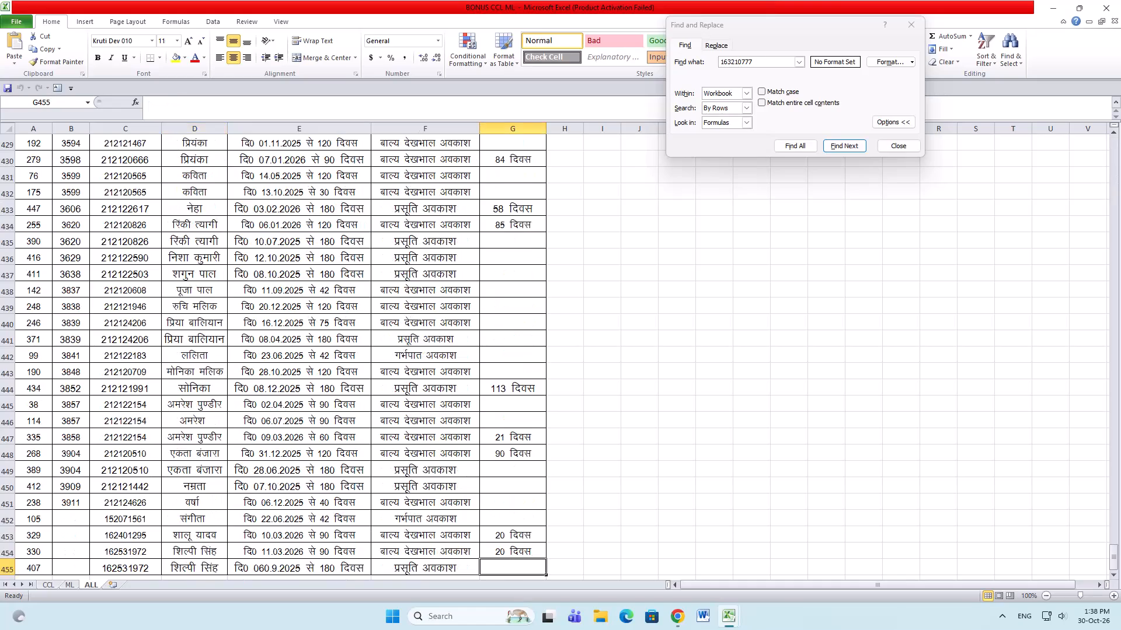
scroll(30, 408, "down", 3)
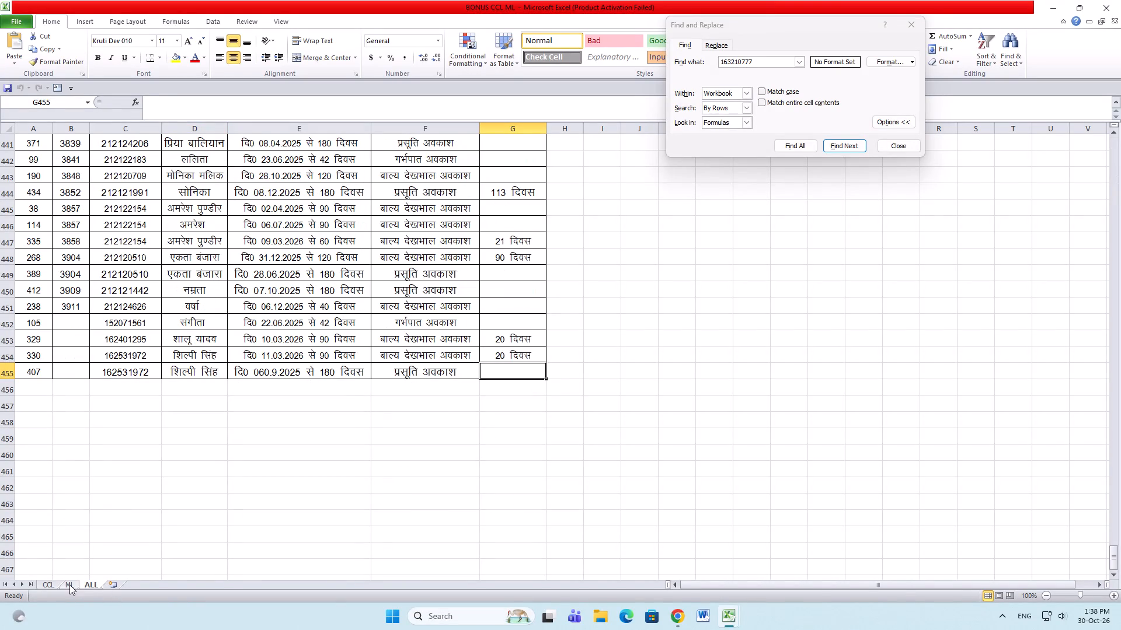
left_click(68, 584)
left_click(42, 585)
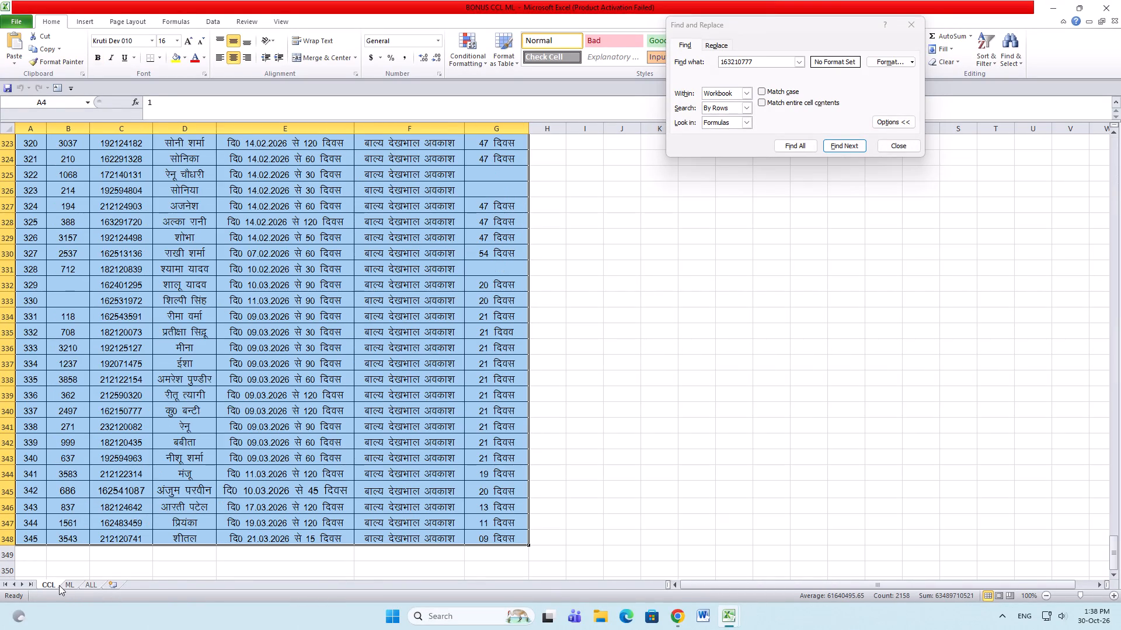
left_click(90, 582)
left_click(270, 457)
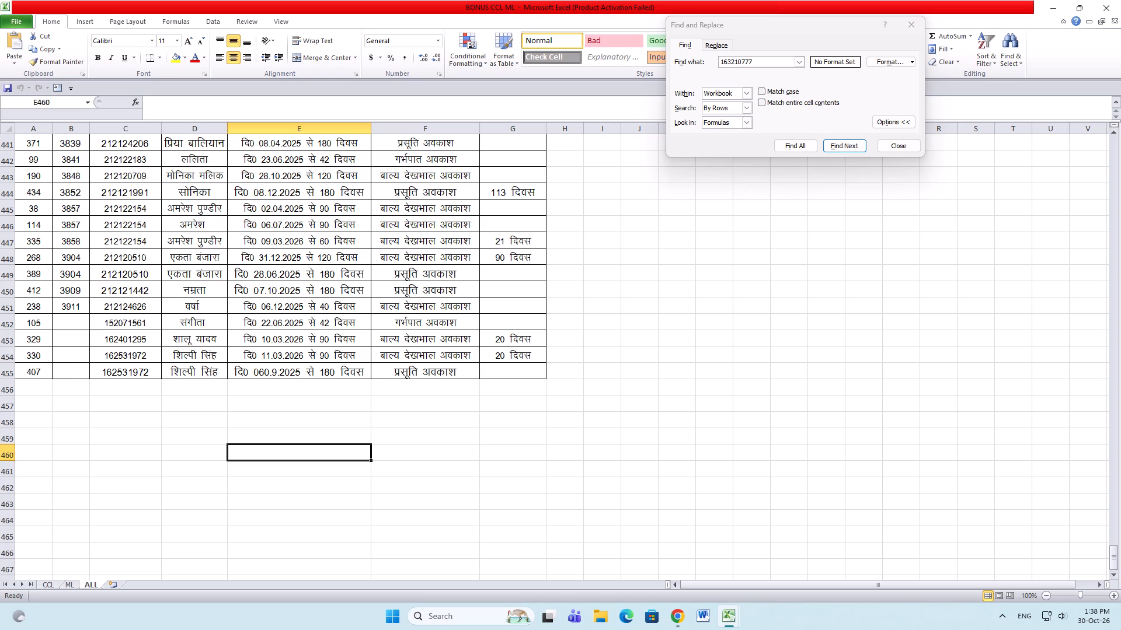
scroll(215, 375, "up", 13)
Save the BONUS CCL ML workbook and minimise its window.
key("ctrl+s")
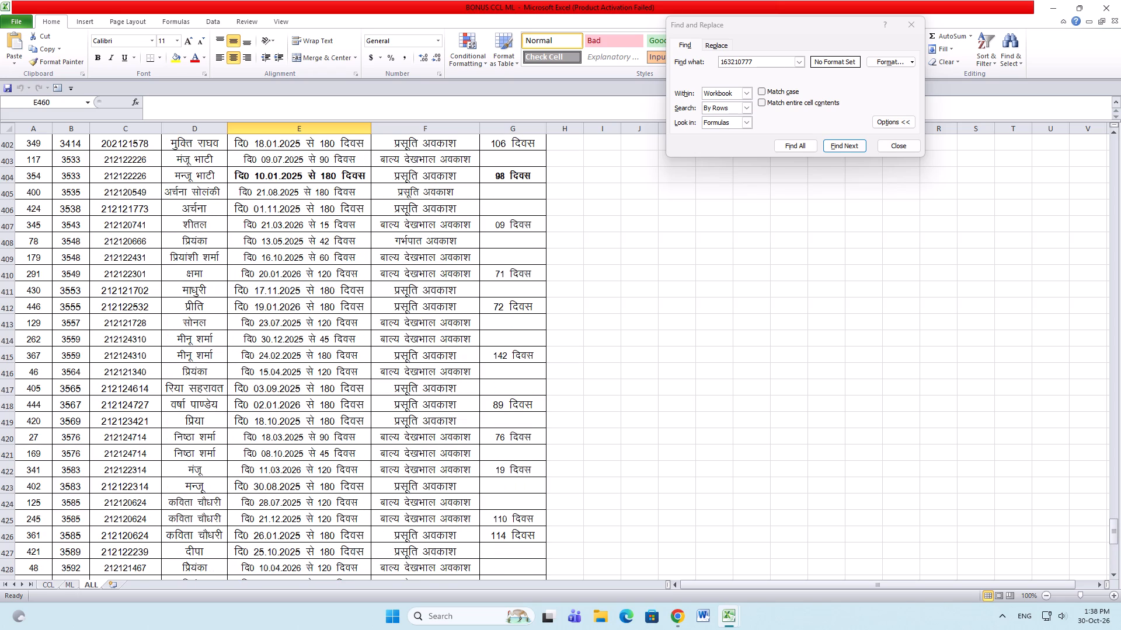
left_click(1051, 0)
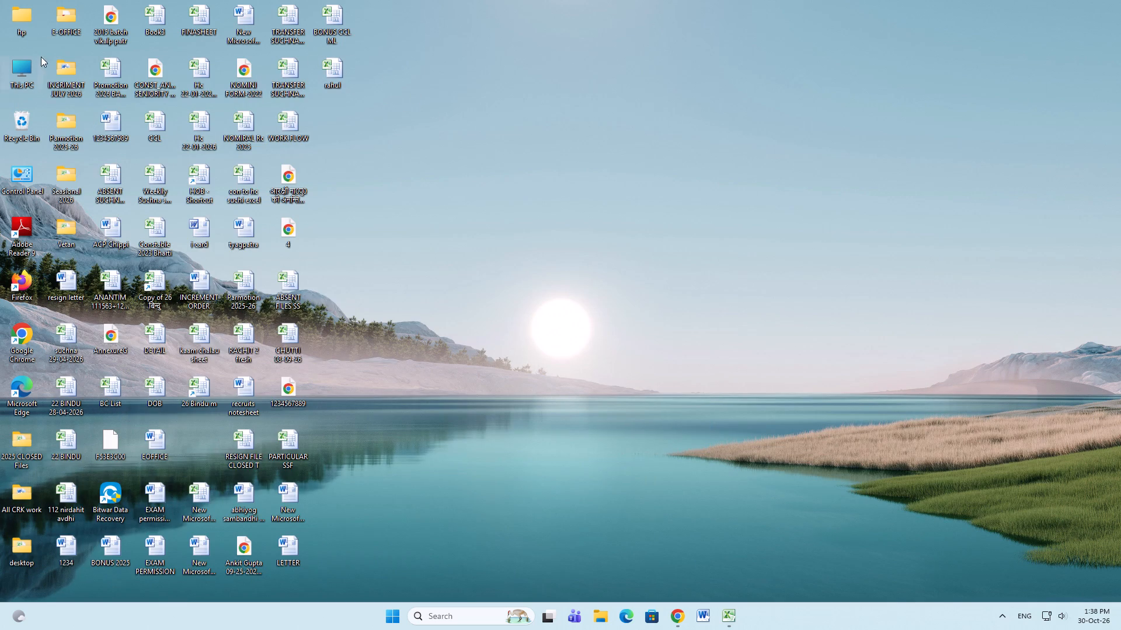
Find the BONUS 2025 document on the desktop, open it to check its contents, and close it again.
left_click(426, 191)
key("b")
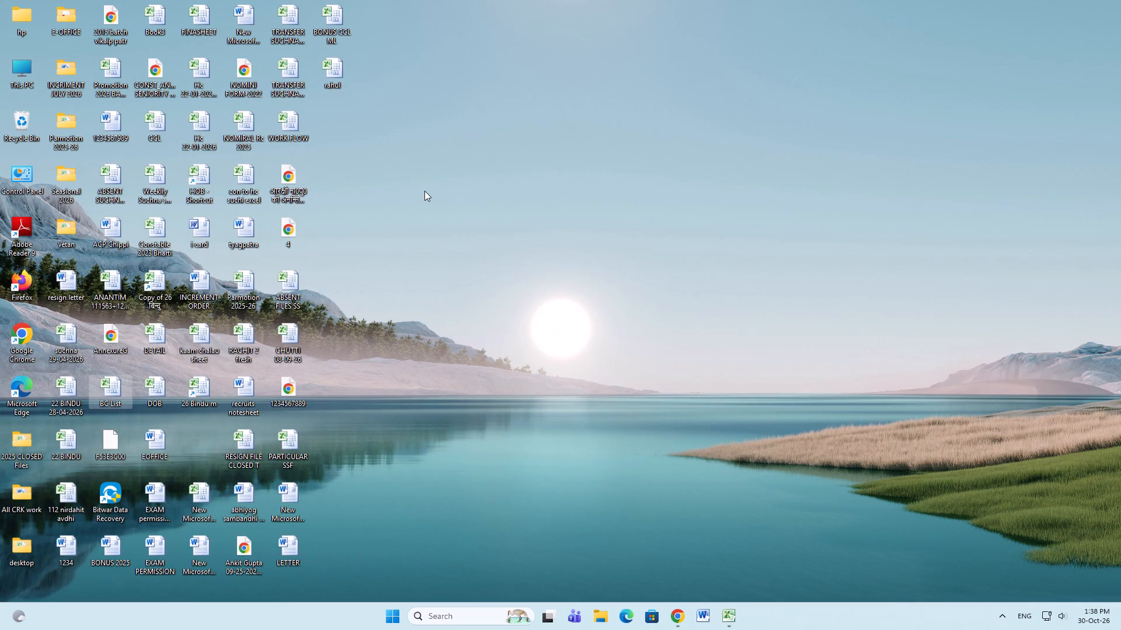
type("bb")
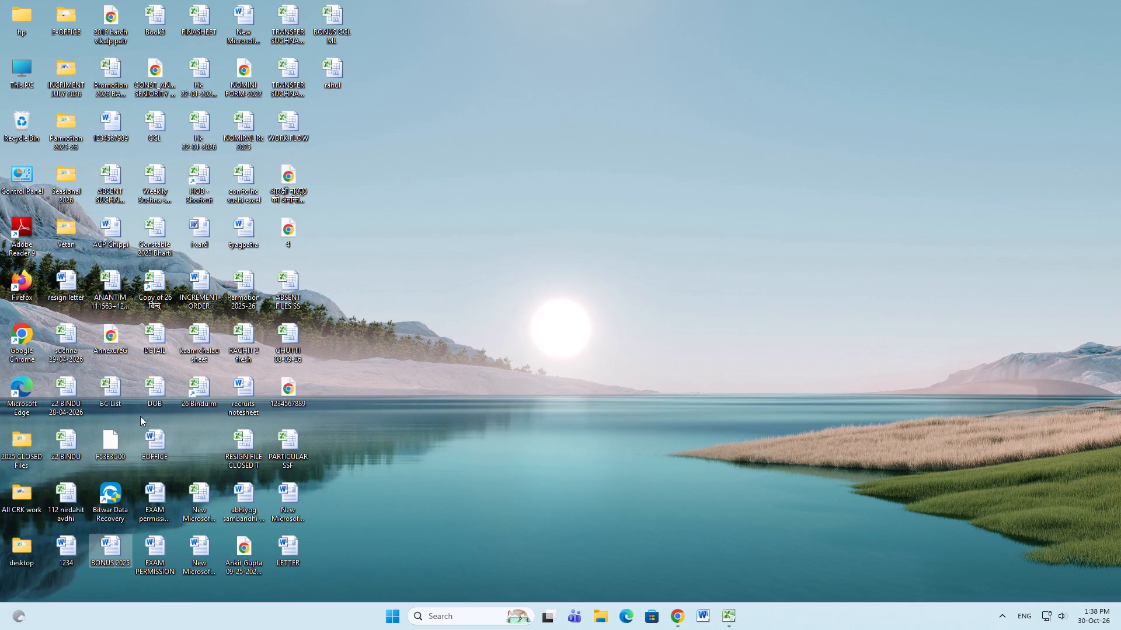
double_click(109, 542)
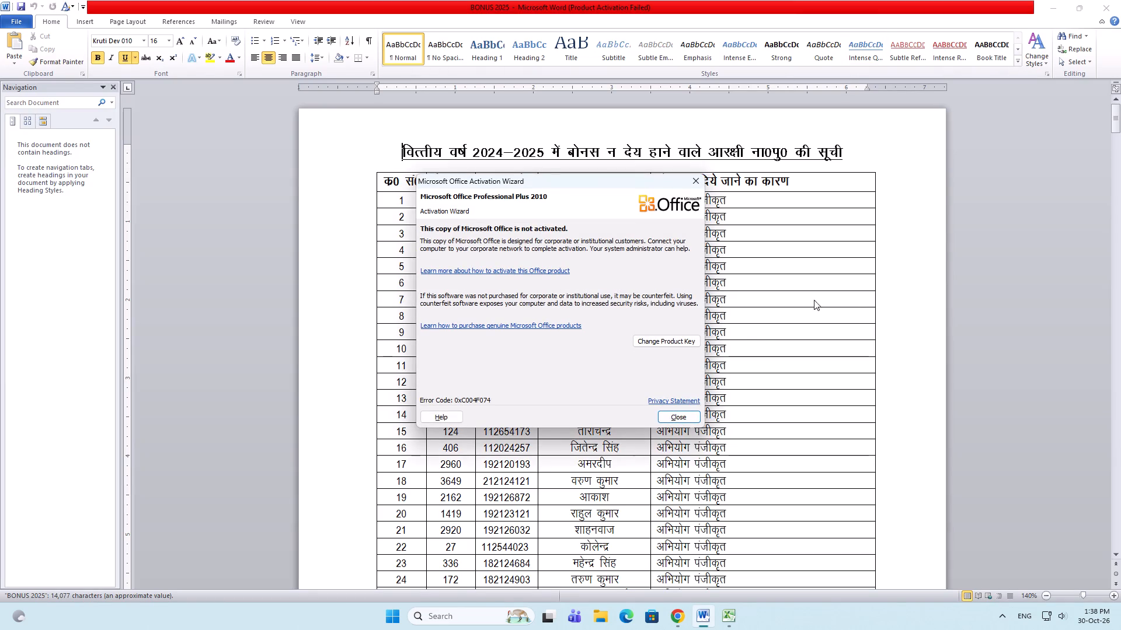
left_click(681, 415)
left_click(1105, 0)
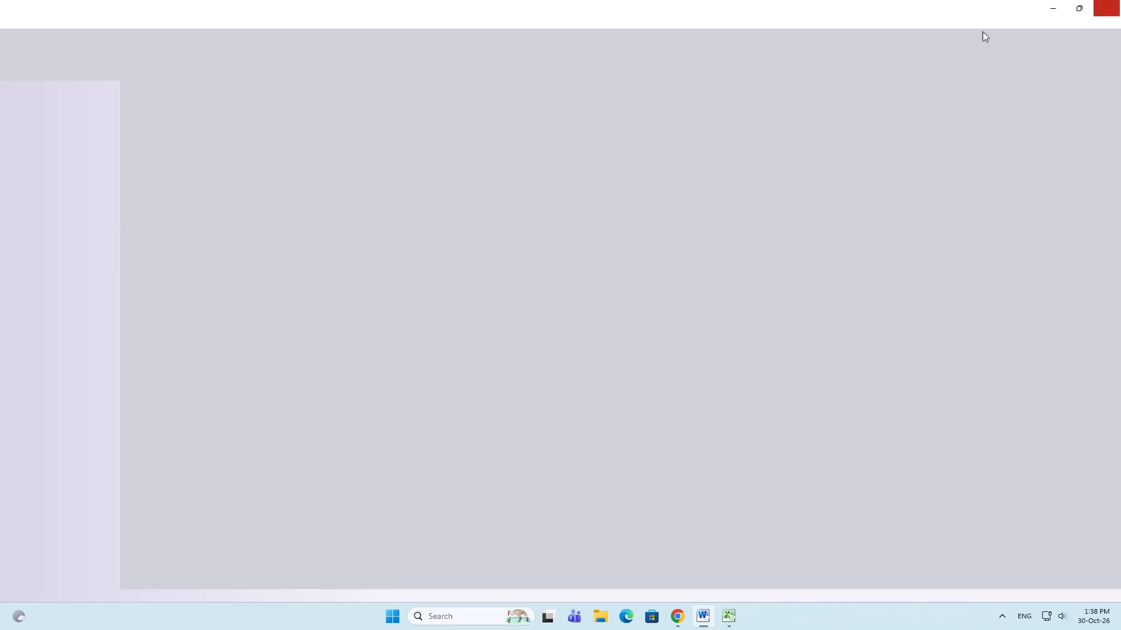
Move the BONUS 2025 document from the desktop into the CRK CP WORK TOTAL folder inside CRK CP on drive D.
left_click(100, 549)
right_click(100, 549)
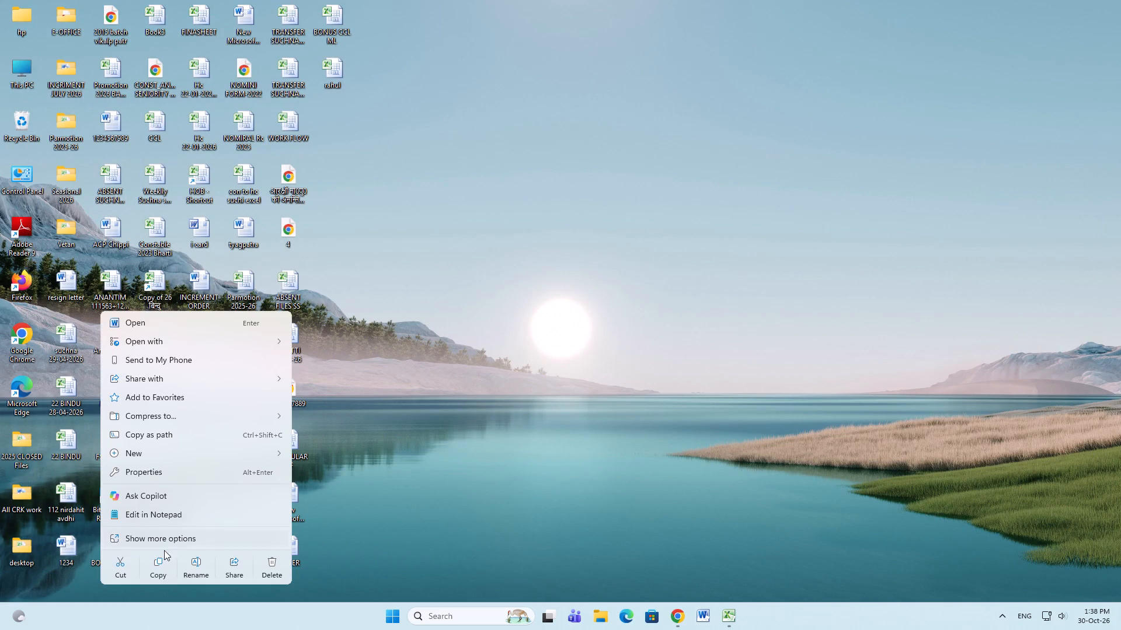
left_click(123, 565)
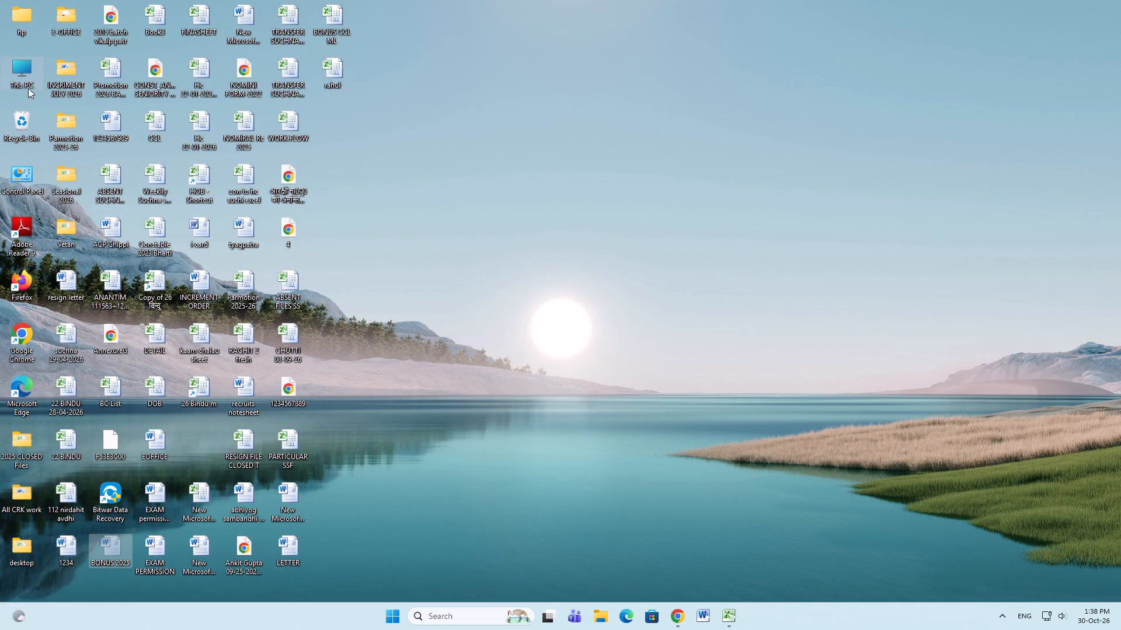
double_click(18, 80)
double_click(276, 120)
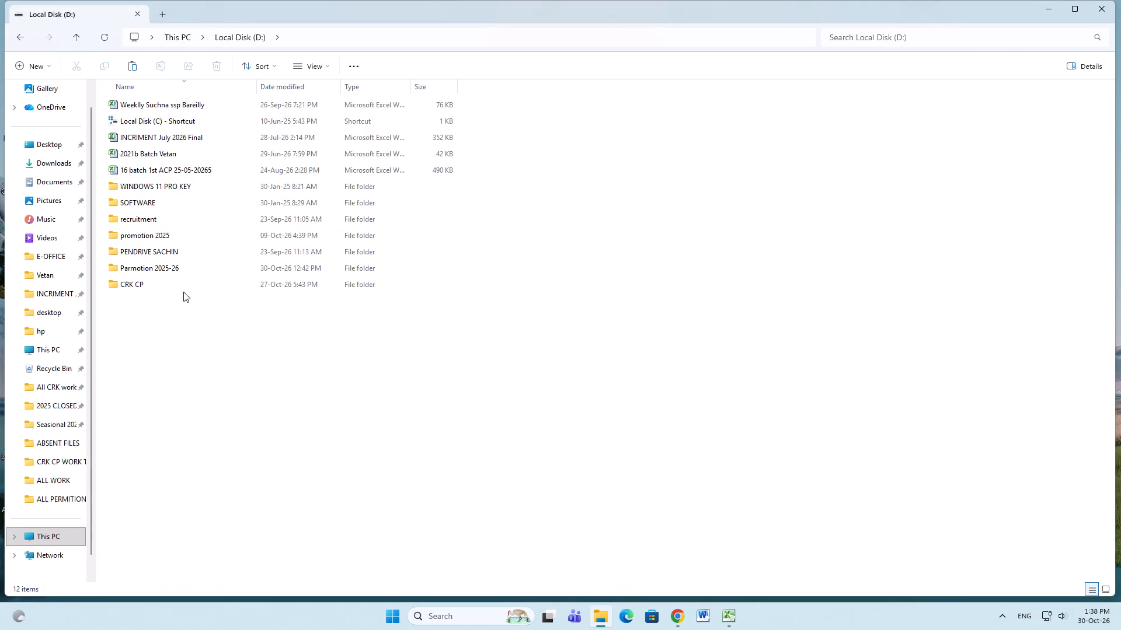
double_click(172, 282)
double_click(146, 156)
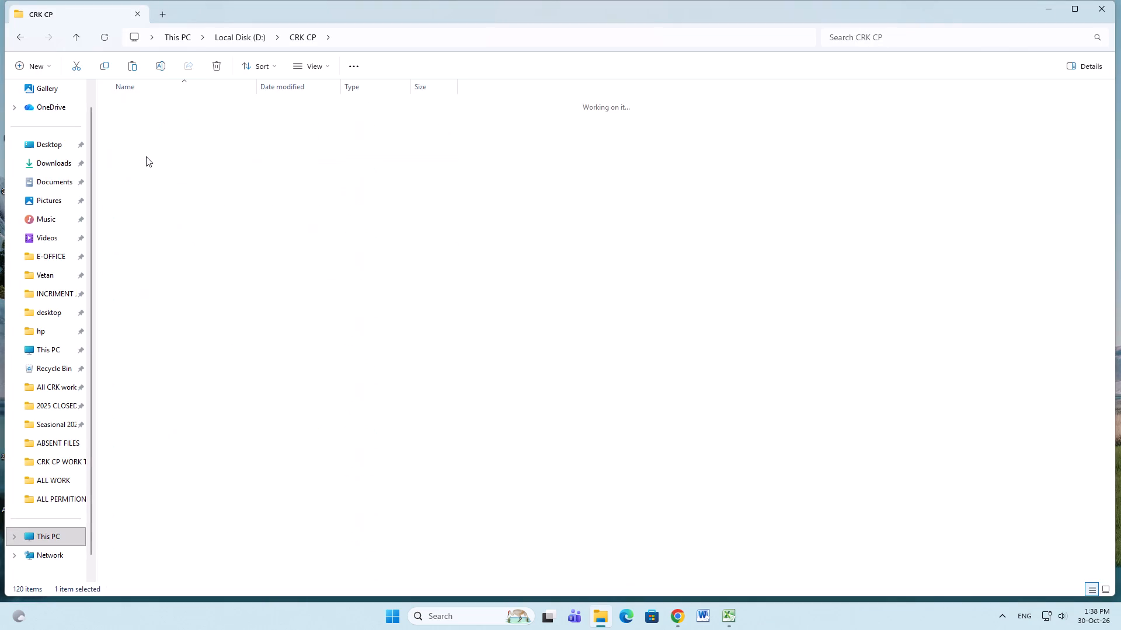
left_click(540, 279)
key("ctrl+v")
key("ctrl+v")
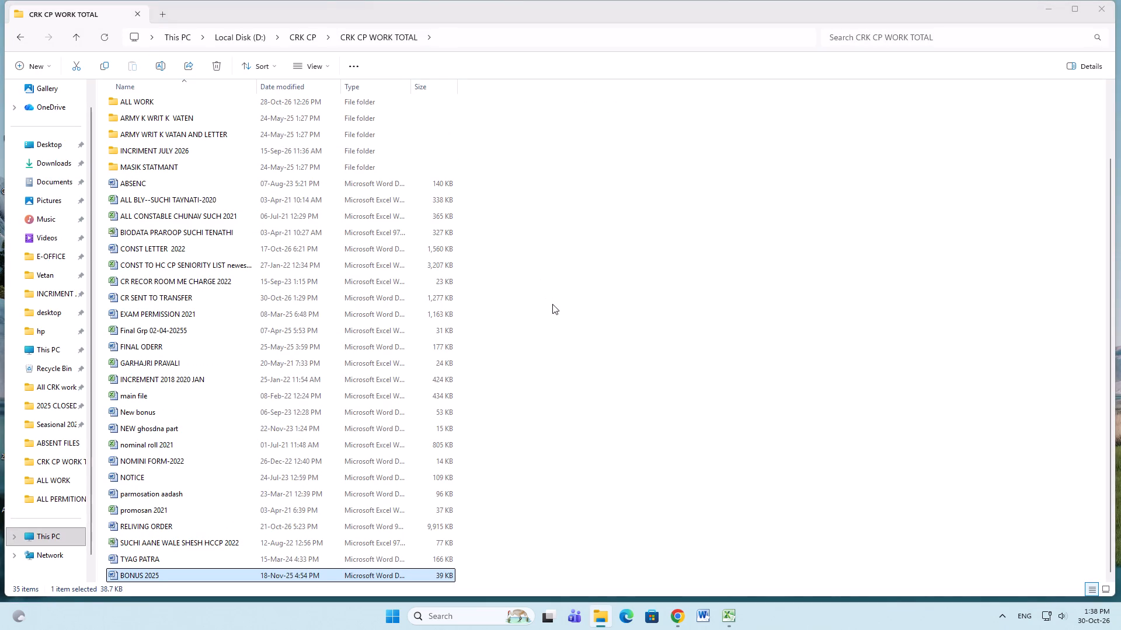
left_click(559, 309)
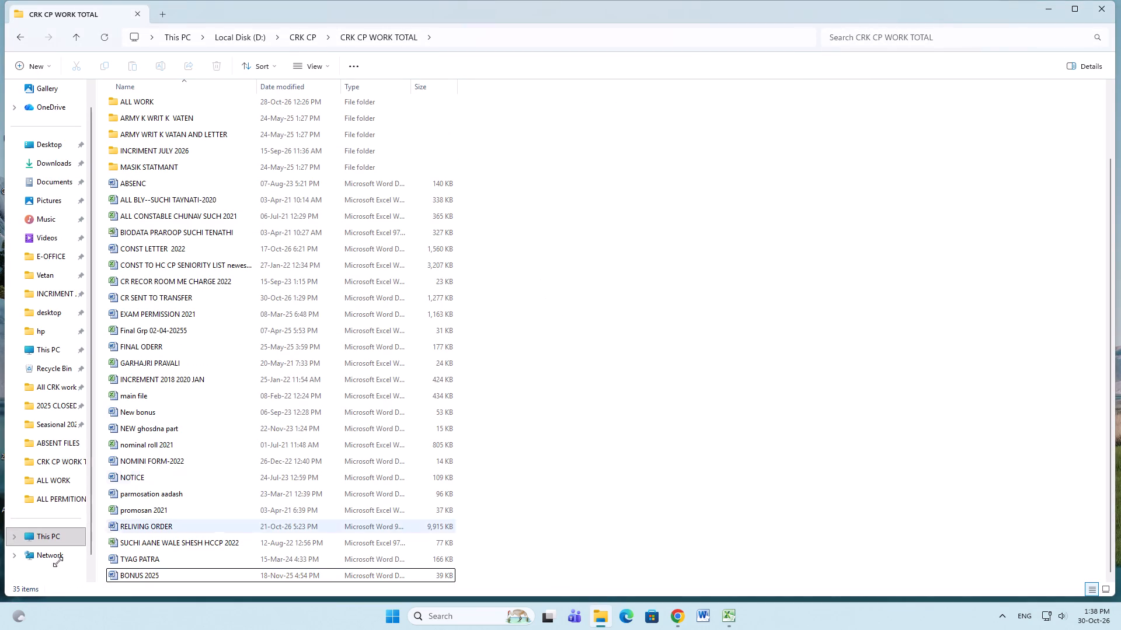
Copy BONUS 2025 from the CRK CP WORK TOTAL folder back onto the desktop, closing the folder window.
left_click(140, 576)
right_click(140, 576)
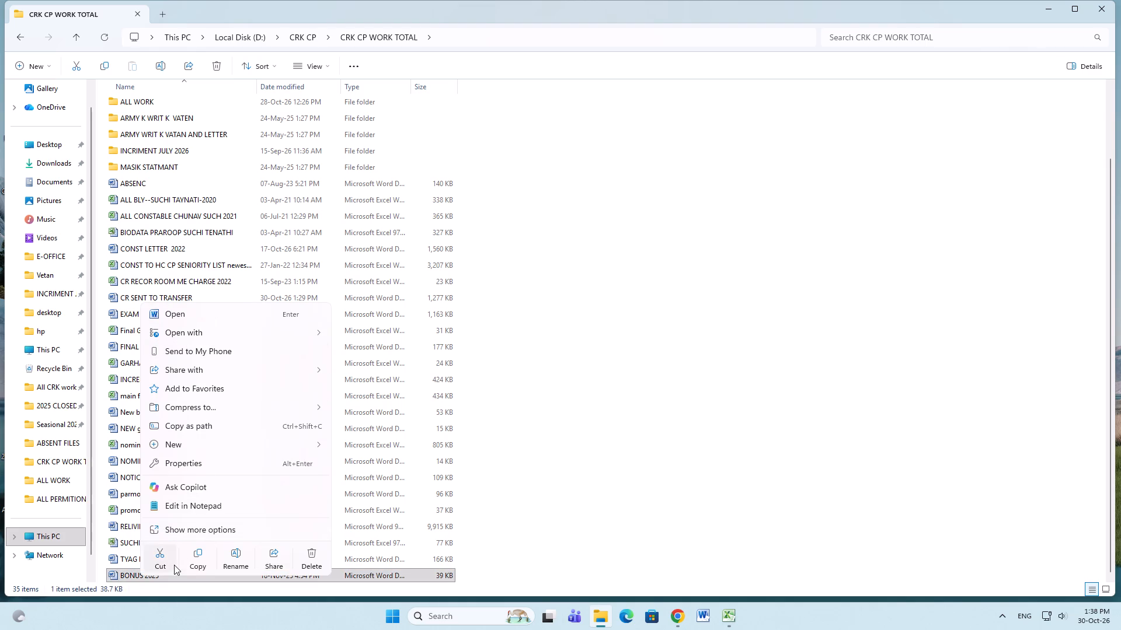
left_click(191, 566)
left_click(1112, 8)
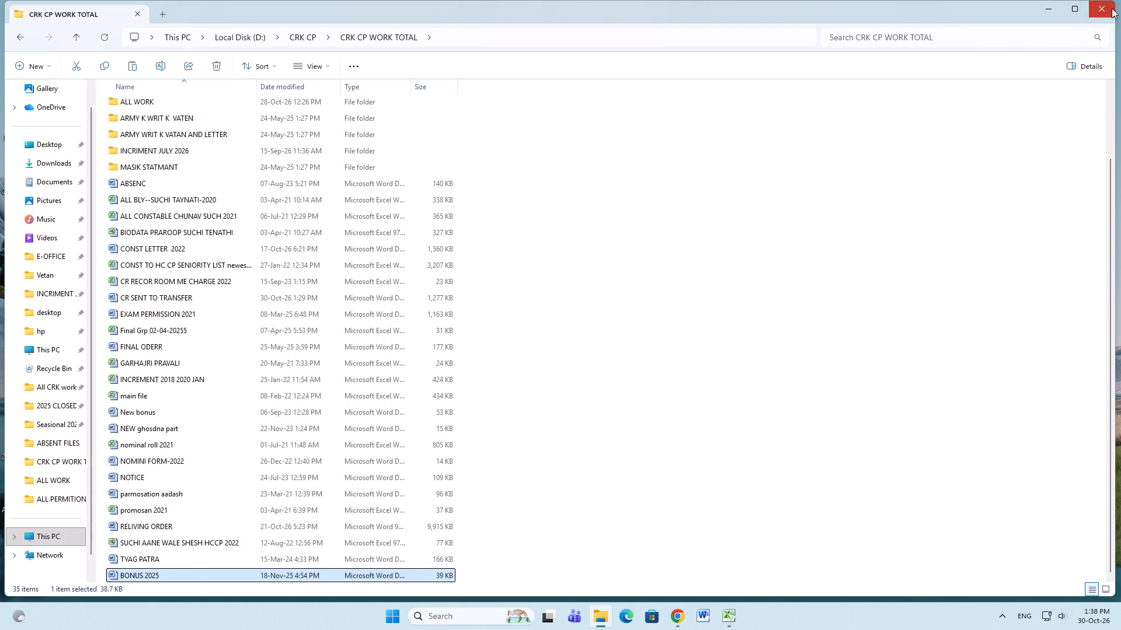
left_click(499, 171)
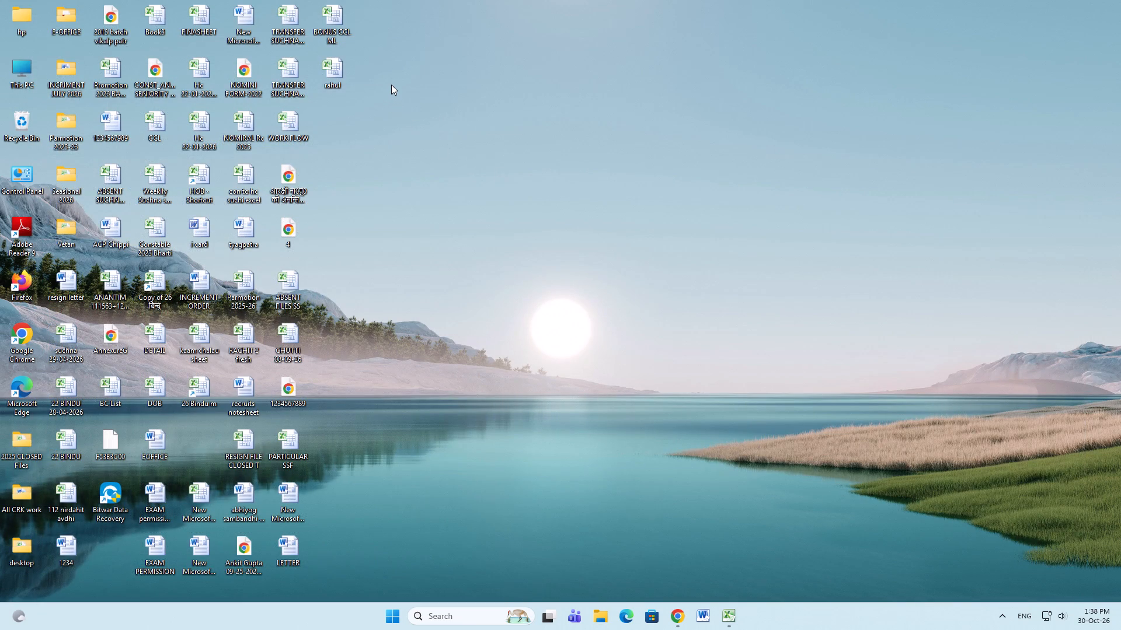
right_click(391, 85)
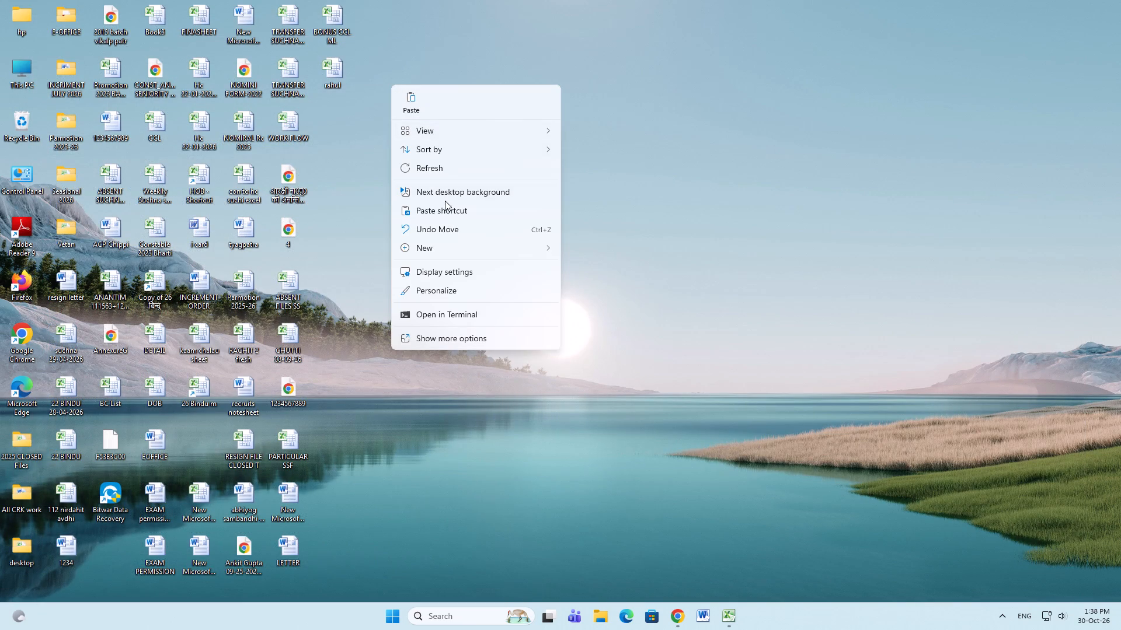
left_click(416, 96)
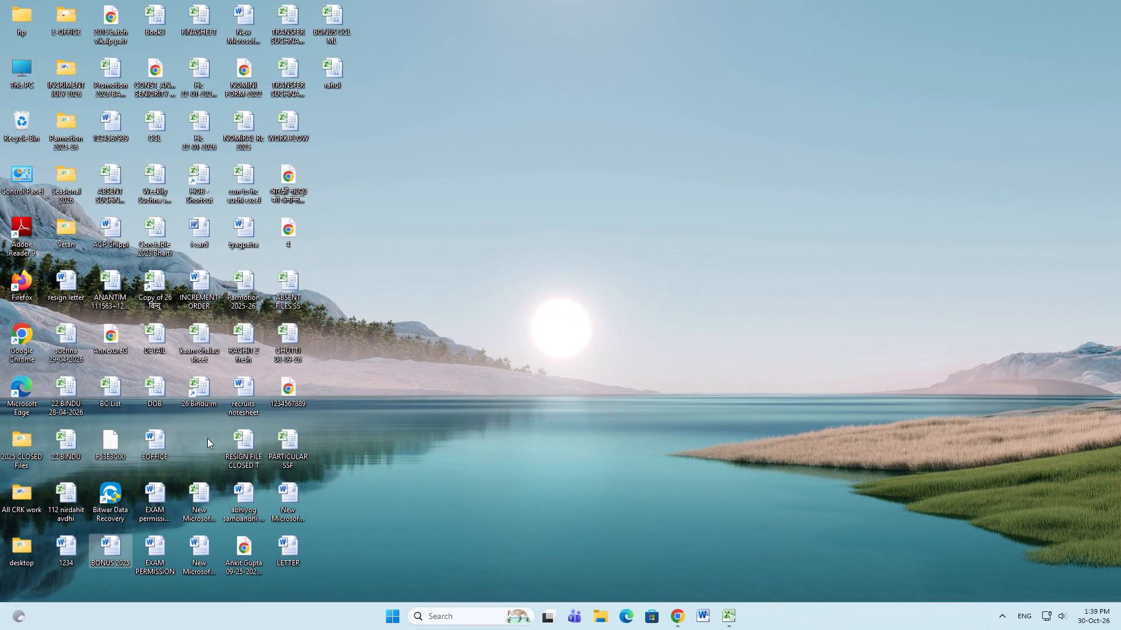
Rename the desktop copy of BONUS 2025 as BONUS 2026.
right_click(120, 547)
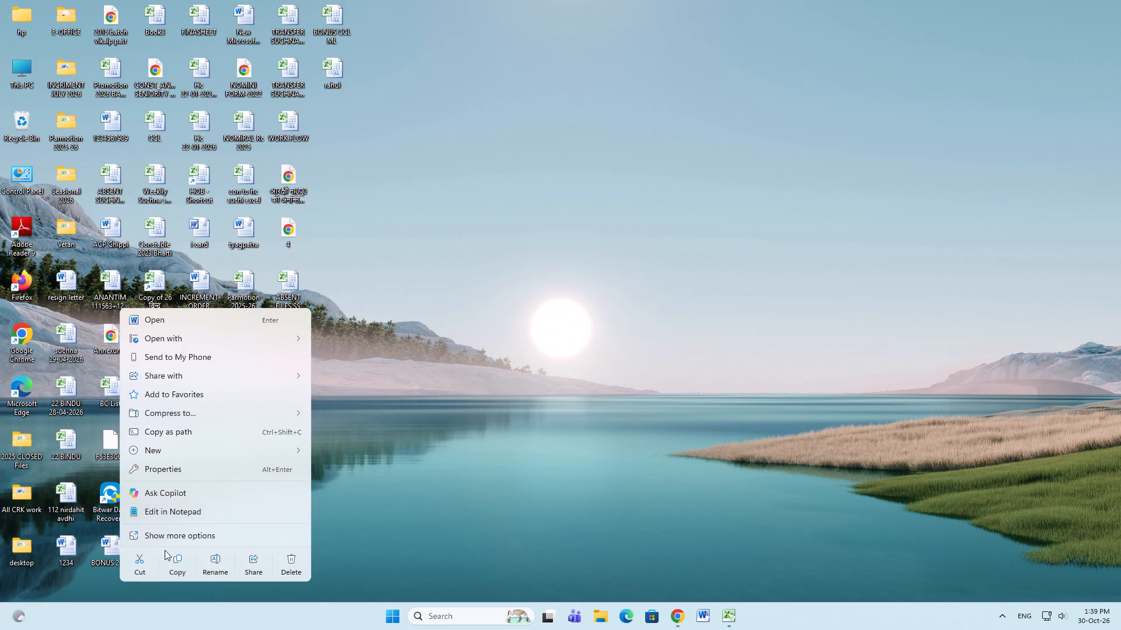
left_click(208, 568)
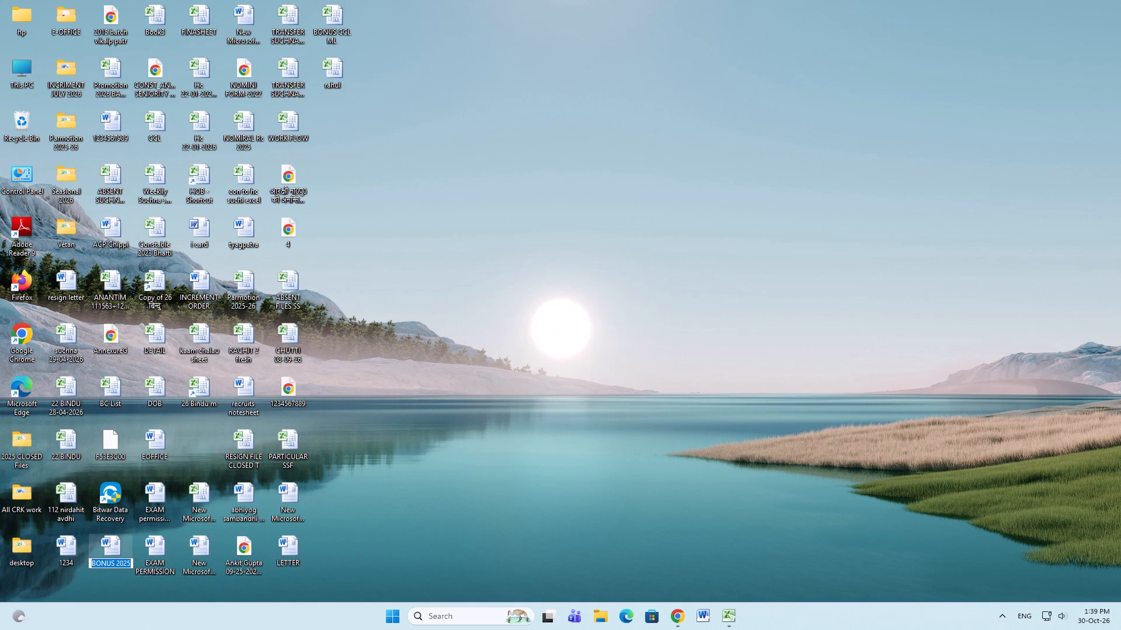
left_click(130, 561)
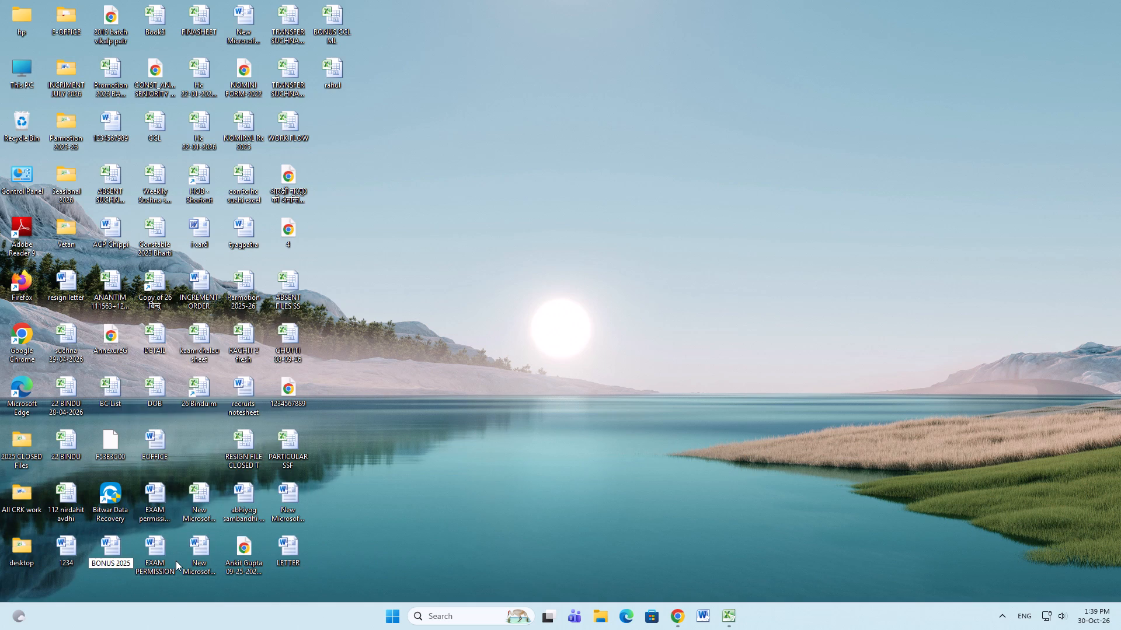
key("BackSpace")
key("6")
key("Return")
Move the BONUS 2026 icon to the empty desktop area beyond the rahul file, in the same row.
left_click_drag(109, 551, 381, 236)
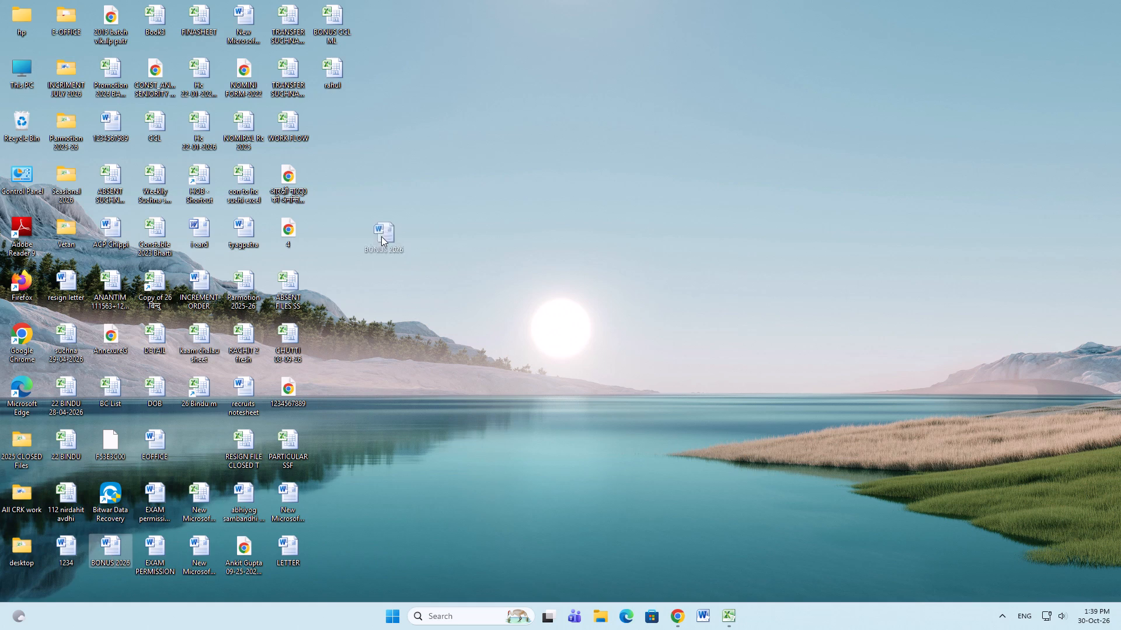
left_click_drag(381, 236, 415, 51)
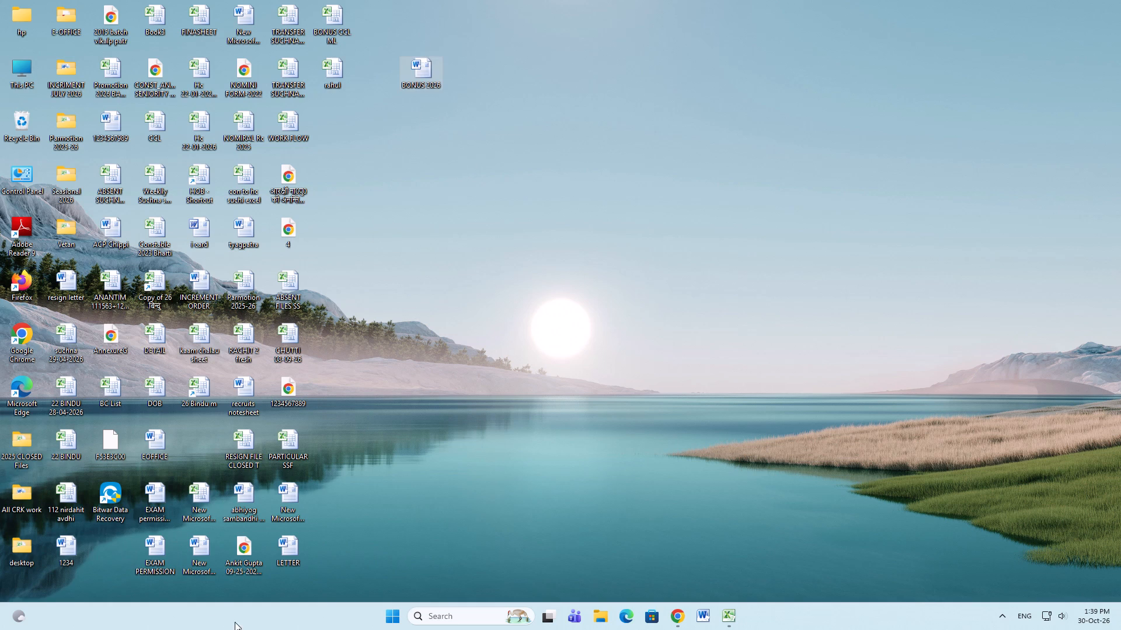
Close the desktop gap beside the 1234 file by shifting EXAM PERMISSION, the New Microsoft document, the adjacent Chrome file and LETTER one slot each.
left_click_drag(155, 556, 116, 551)
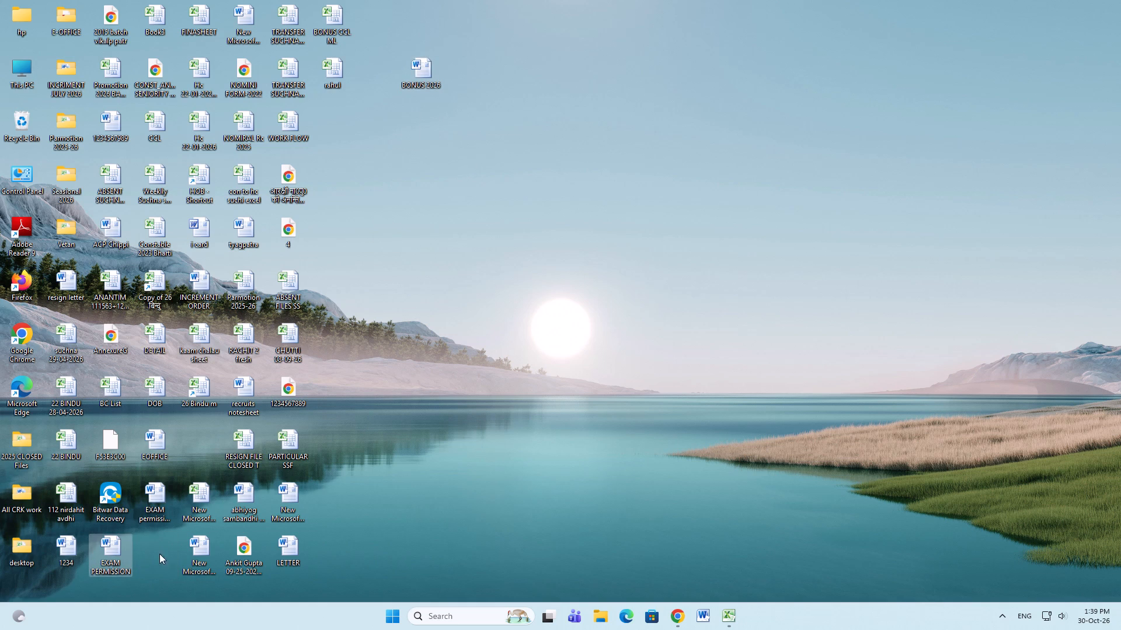
left_click_drag(195, 555, 154, 550)
left_click_drag(248, 554, 213, 554)
left_click_drag(281, 554, 245, 554)
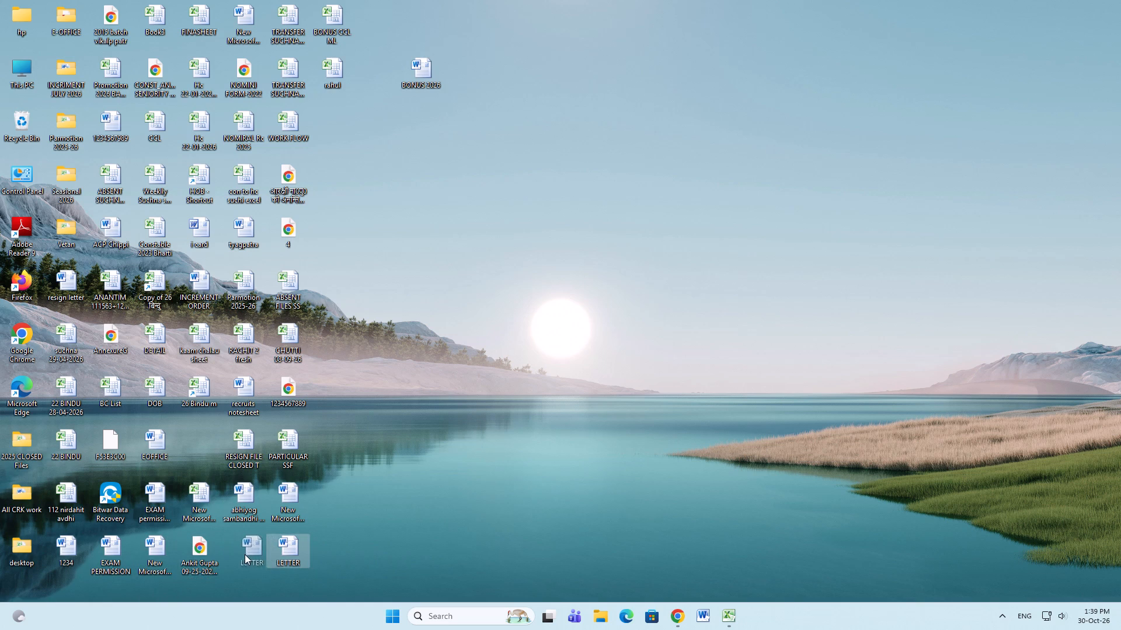
Move the BONUS 2026 icon into the free desktop slot beside the LETTER file.
left_click_drag(245, 554, 242, 555)
left_click_drag(420, 64, 303, 557)
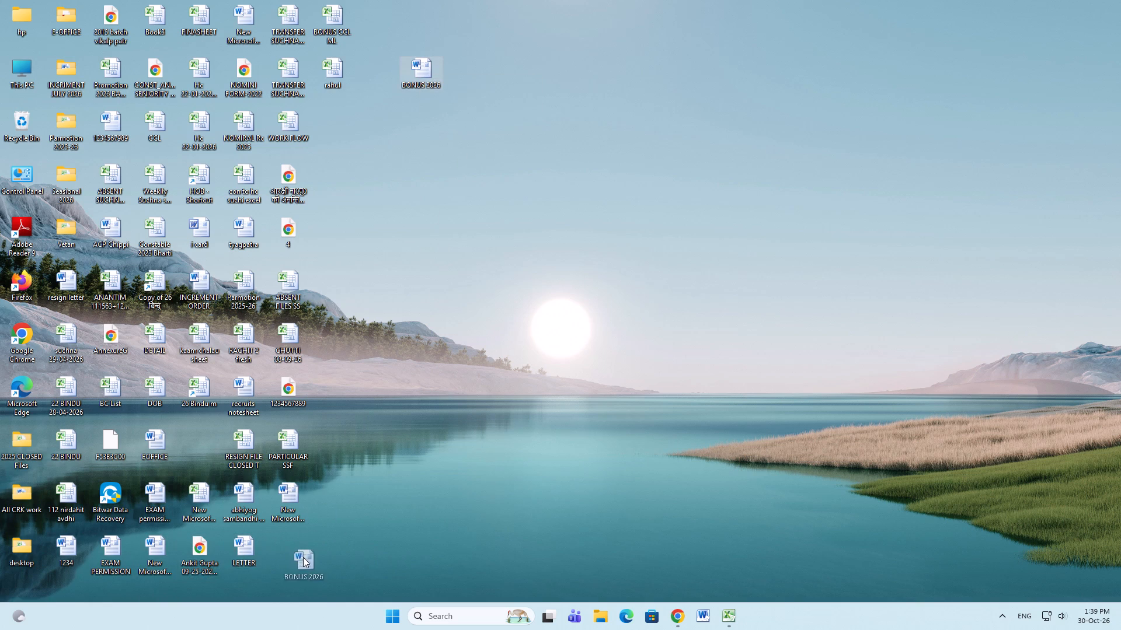
left_click_drag(303, 557, 291, 535)
left_click(403, 452)
Open the BONUS 2026 document from the desktop.
double_click(299, 548)
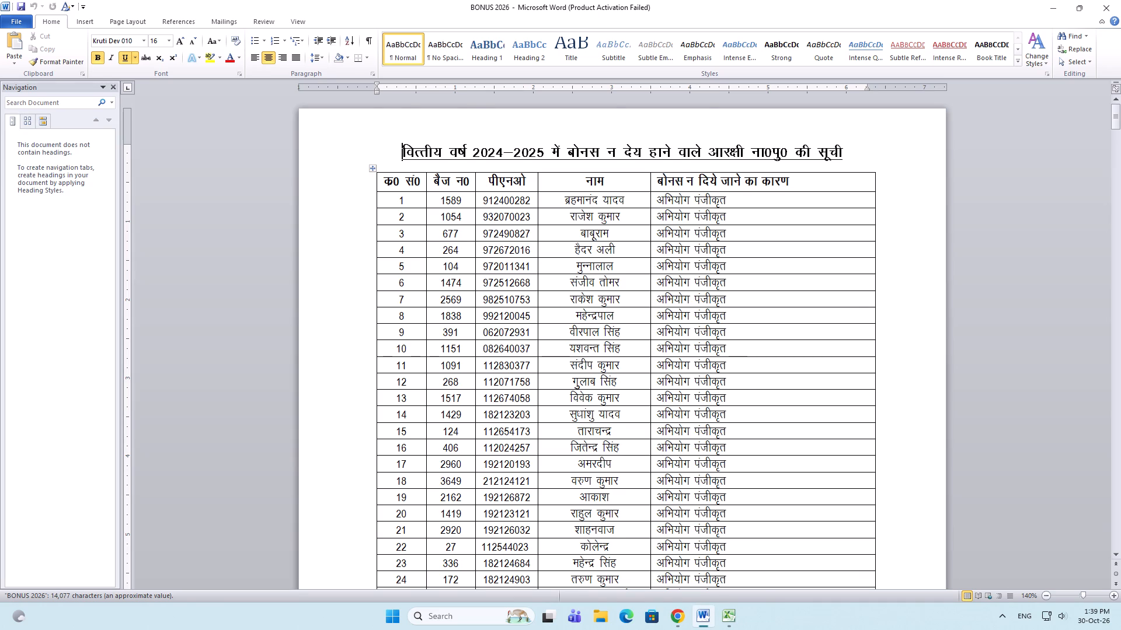
Clear the badge number, PNO, name and reason entries in table rows 108 to 166, keeping the serial numbers.
scroll(478, 237, "down", 20)
left_click(679, 415)
scroll(625, 386, "down", 2)
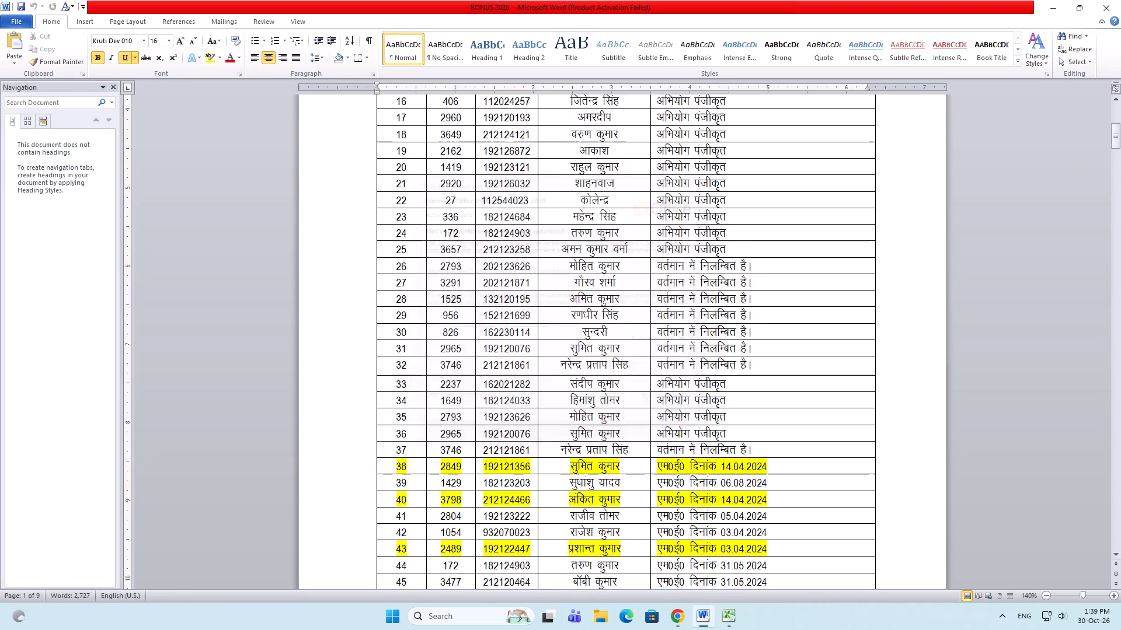
scroll(621, 383, "down", 10)
scroll(610, 370, "down", 20)
scroll(610, 370, "down", 4)
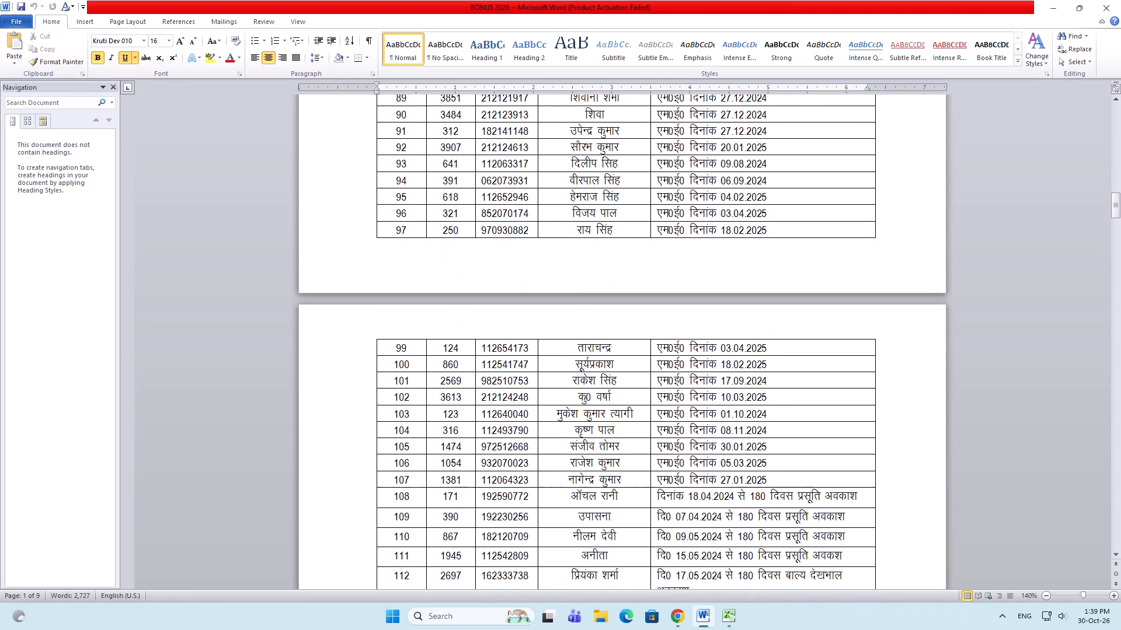
scroll(607, 363, "down", 6)
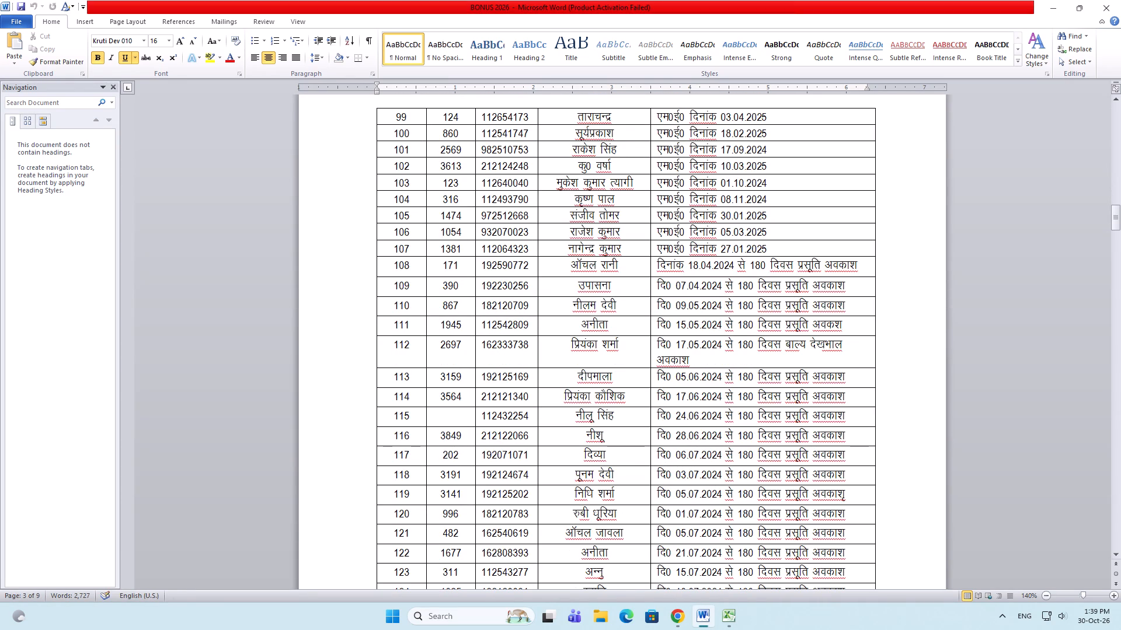
left_click_drag(457, 265, 623, 347)
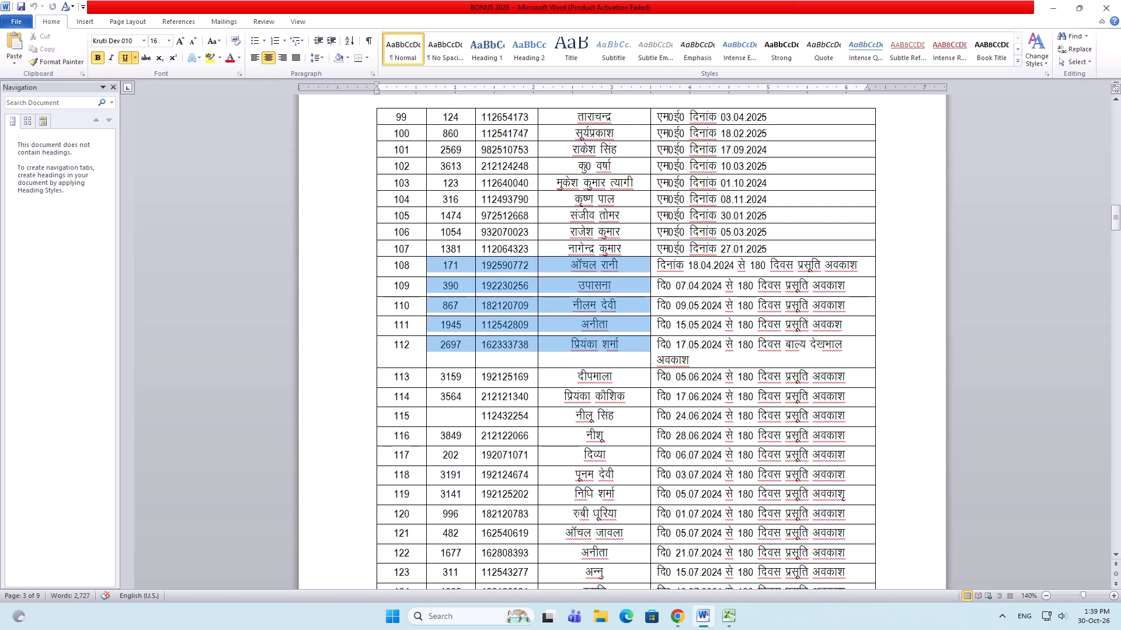
left_click_drag(623, 347, 632, 356)
left_click_drag(632, 356, 633, 356)
left_click_drag(633, 356, 707, 529)
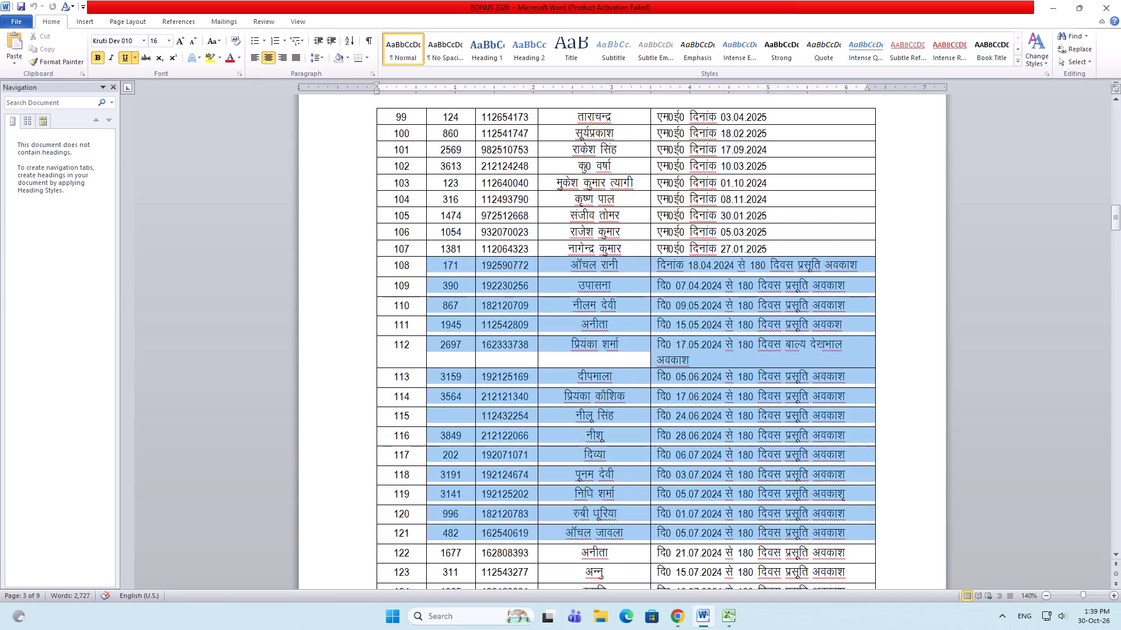
left_click_drag(707, 529, 680, 570)
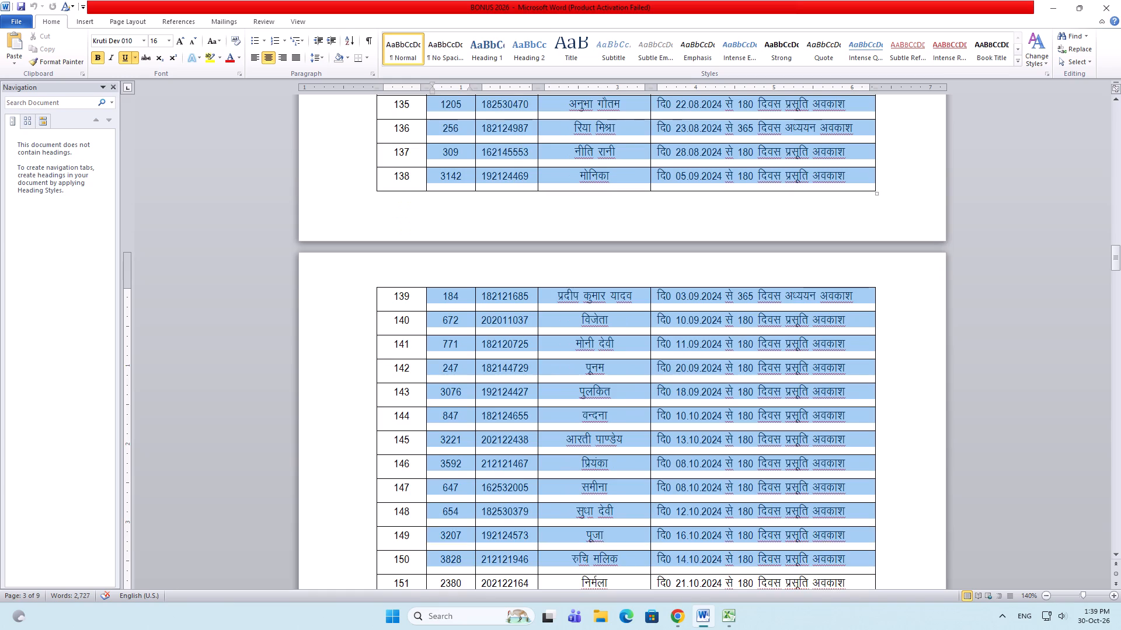
left_click_drag(680, 570, 709, 337)
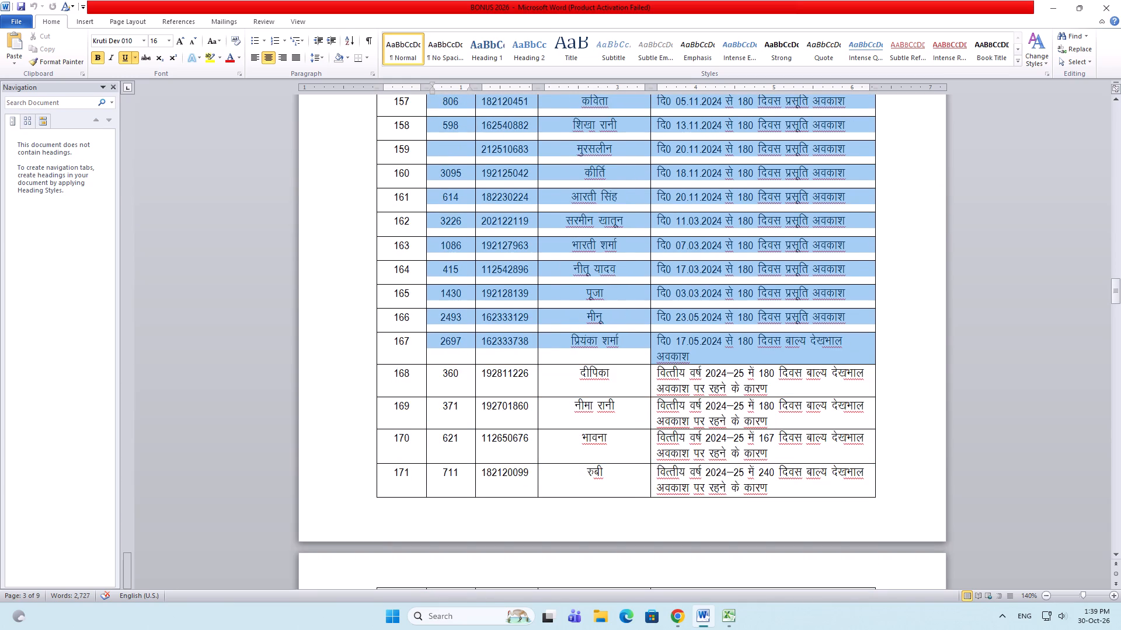
left_click_drag(709, 337, 719, 322)
key("Delete")
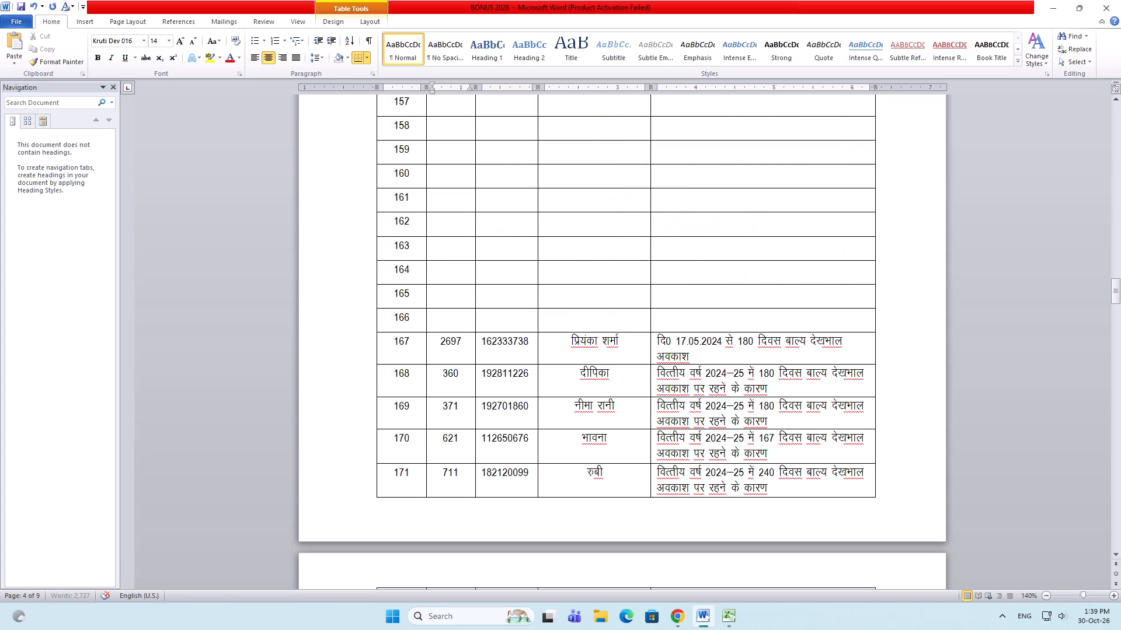
Place the cursor in the empty badge-number cell of row 109 and save the document.
scroll(623, 485, "up", 9)
scroll(558, 419, "up", 11)
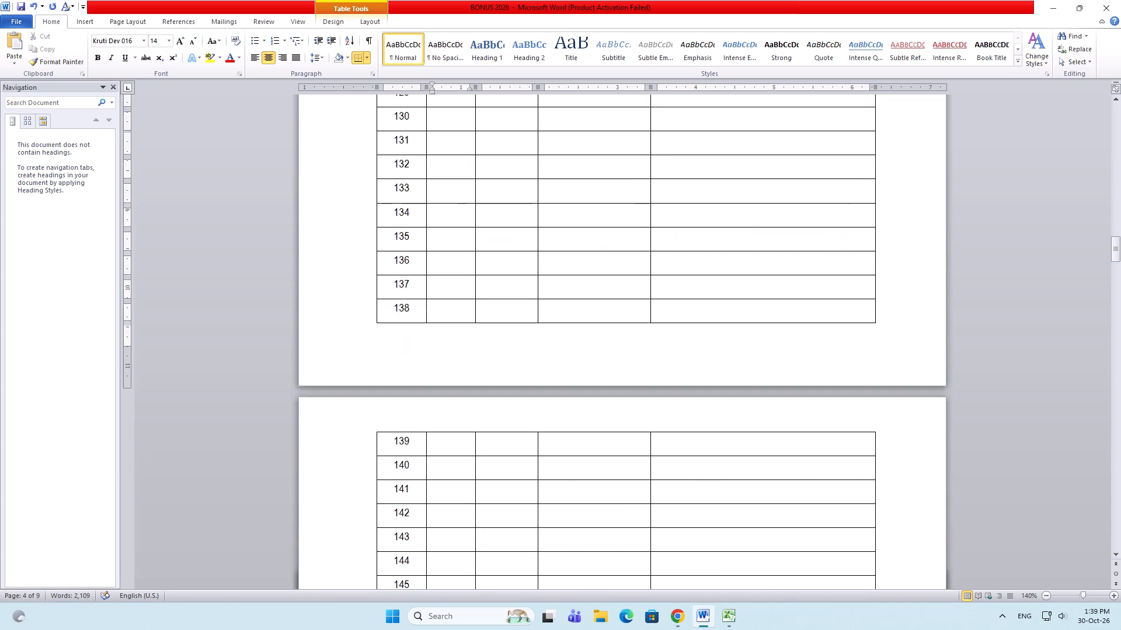
scroll(558, 419, "up", 20)
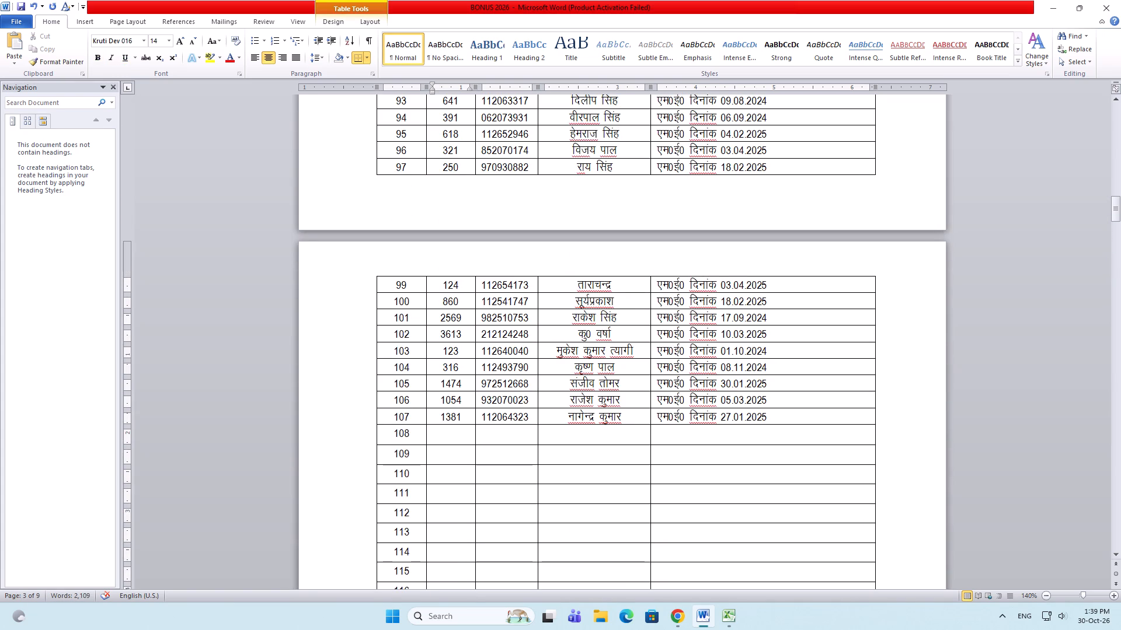
left_click(445, 452)
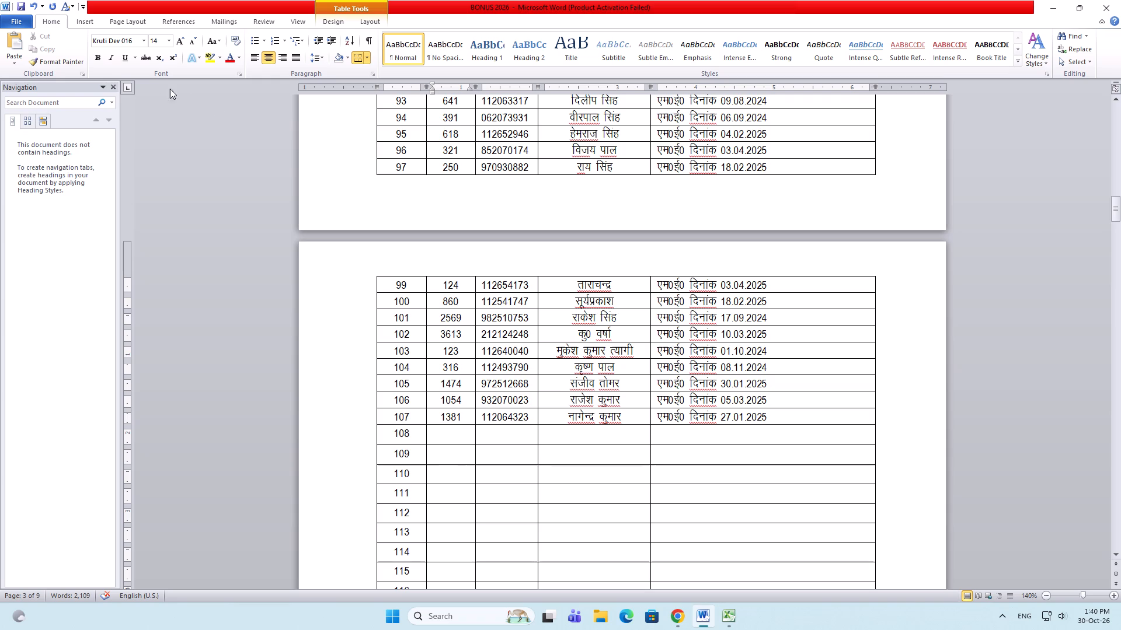
triple_click(20, 3)
triple_click(20, 3)
triple_click(20, 3)
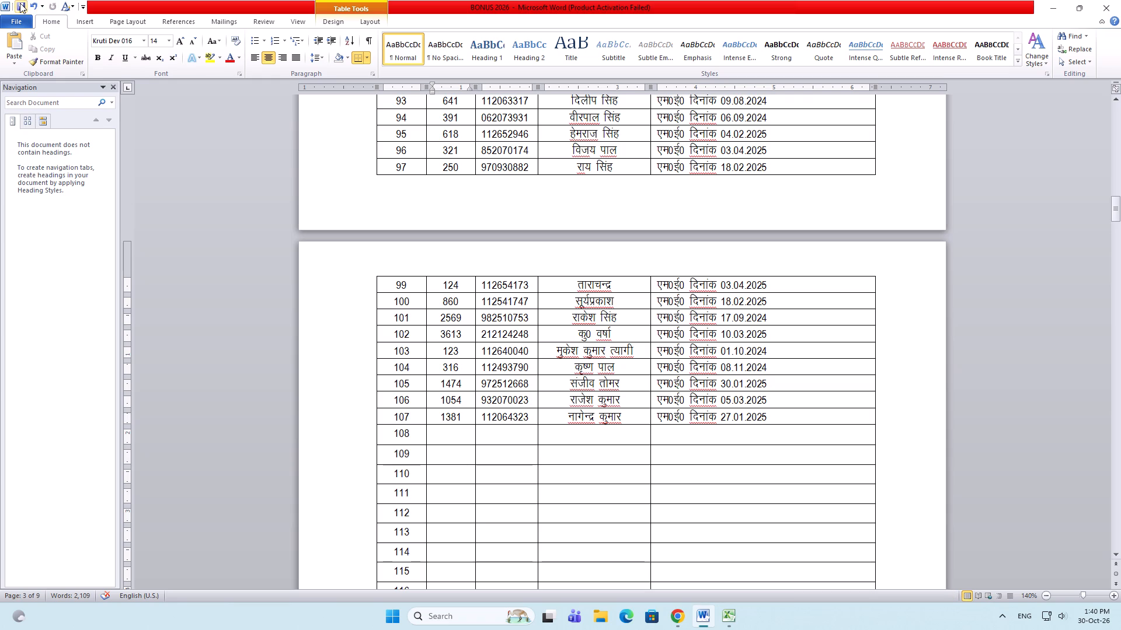
triple_click(20, 3)
triple_click(20, 3)
triple_click(20, 3)
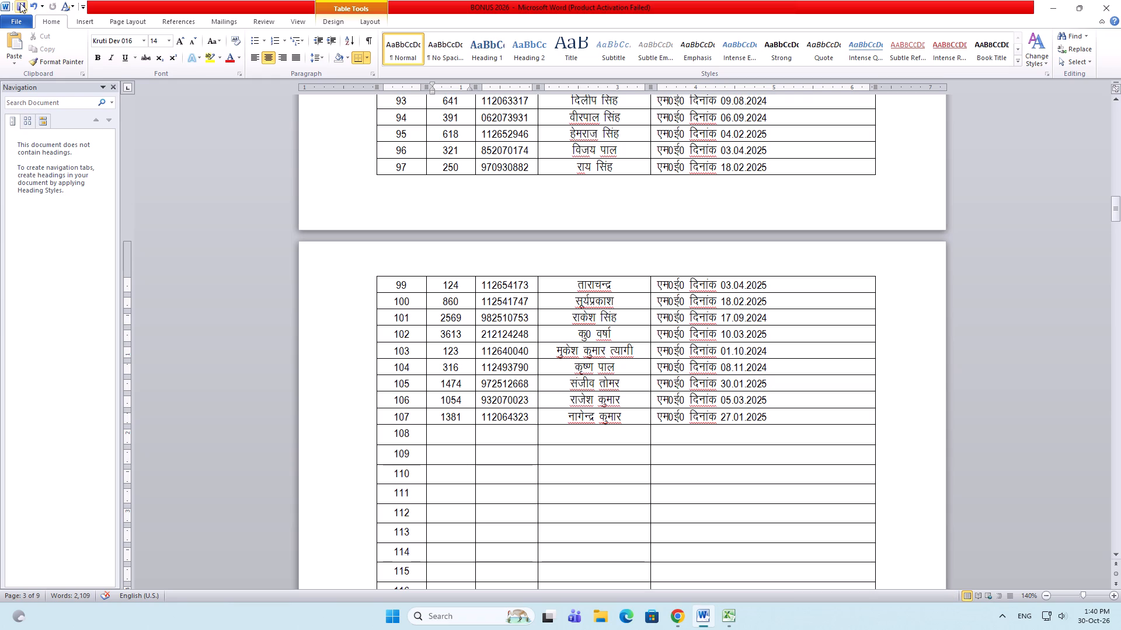
triple_click(20, 3)
Switch to the BONUS CCL ML workbook and select the first leave record on the ALL sheet, from badge number across to name.
key("alt+Tab")
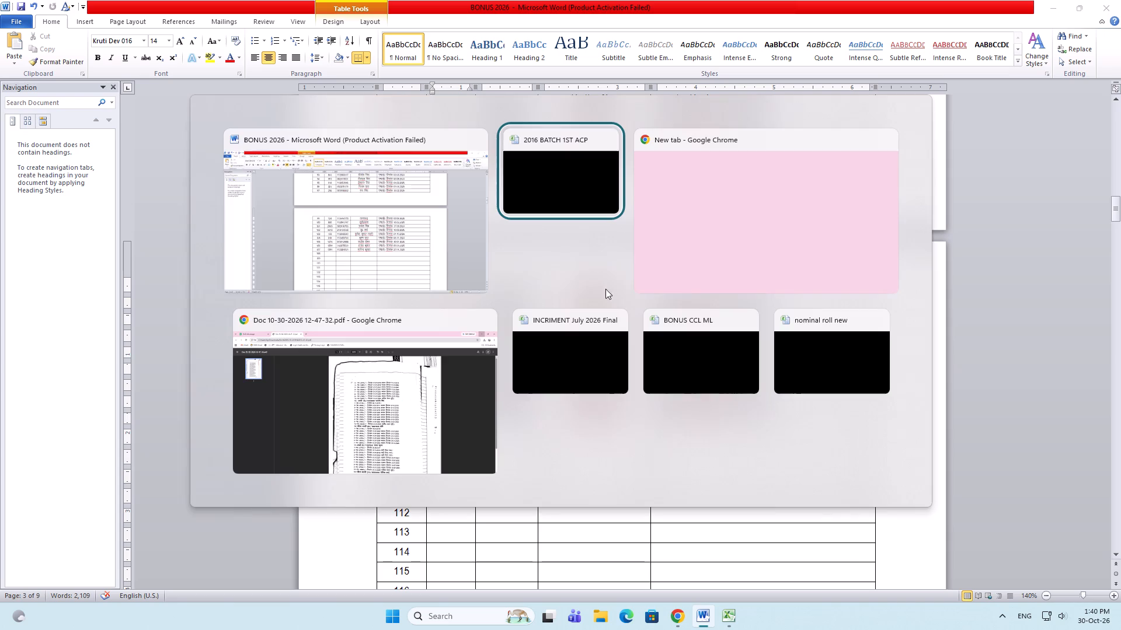
key("alt+Tab")
key("alt+Tab")
key("alt+Tab")
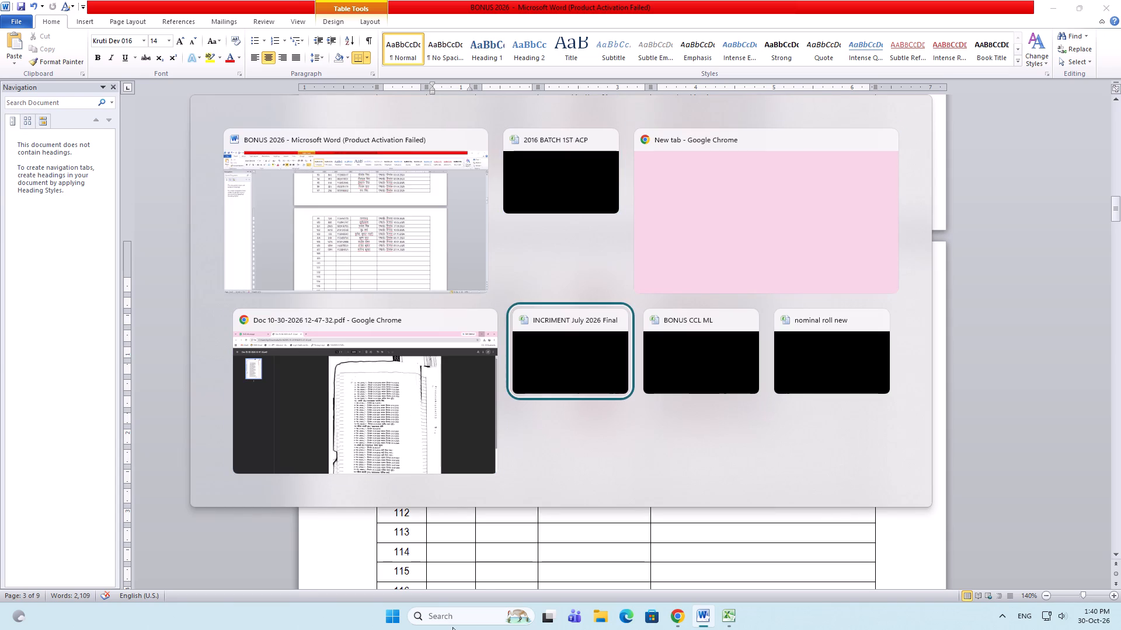
key("alt+Tab")
scroll(300, 301, "up", 17)
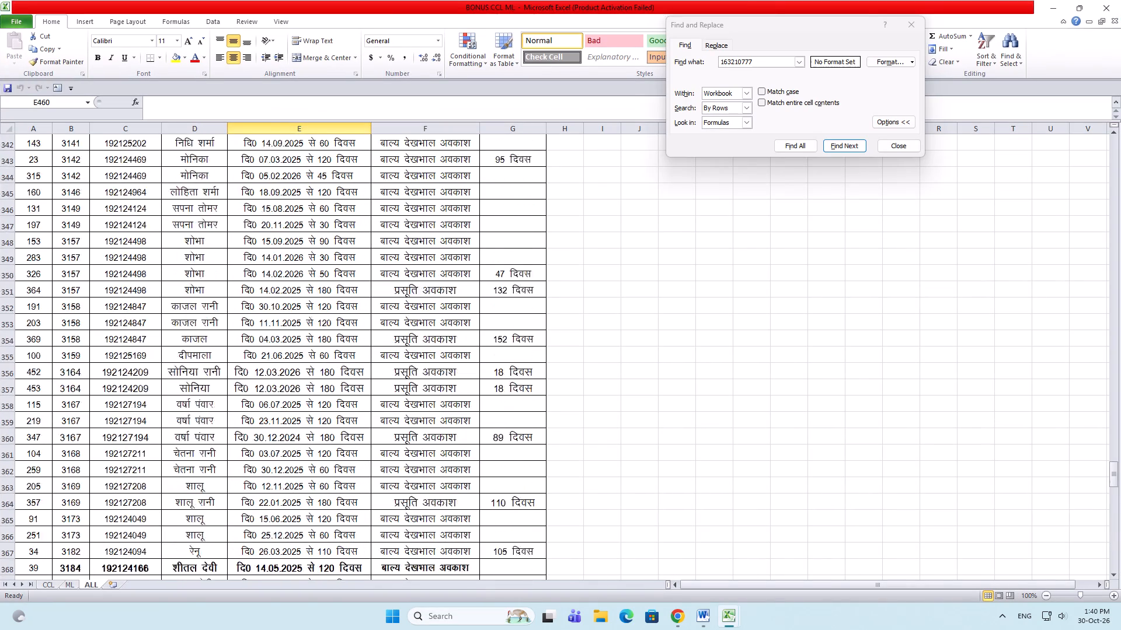
scroll(299, 127, "up", 20)
scroll(299, 127, "up", 20)
scroll(299, 127, "up", 12)
scroll(273, 248, "down", 1)
scroll(273, 248, "up", 2)
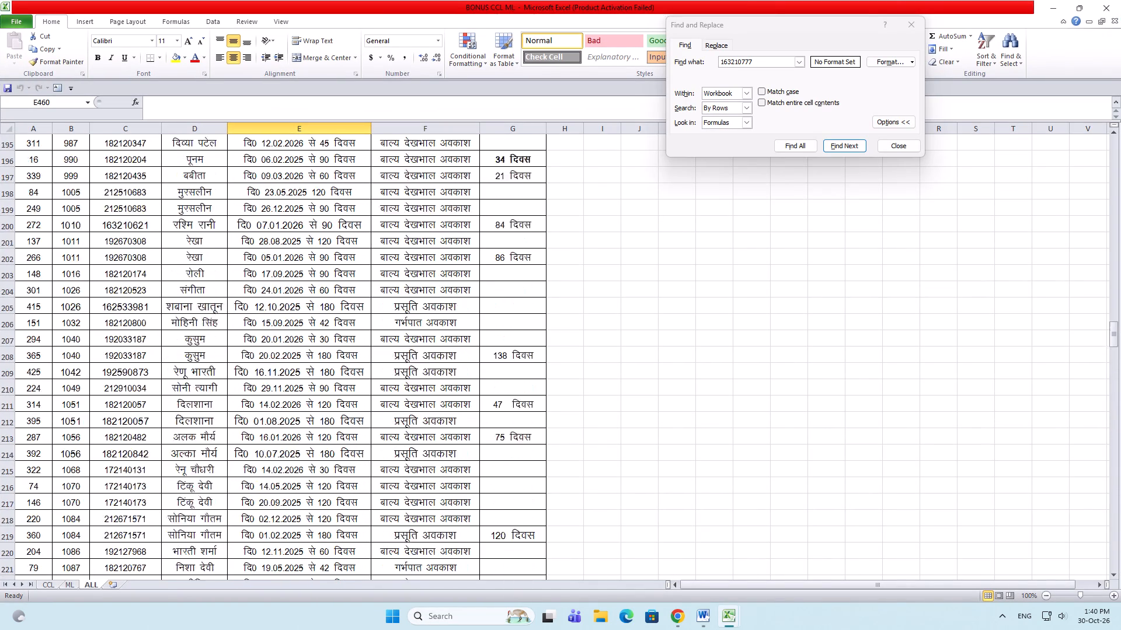
scroll(273, 248, "up", 20)
scroll(273, 248, "up", 20)
scroll(273, 248, "up", 8)
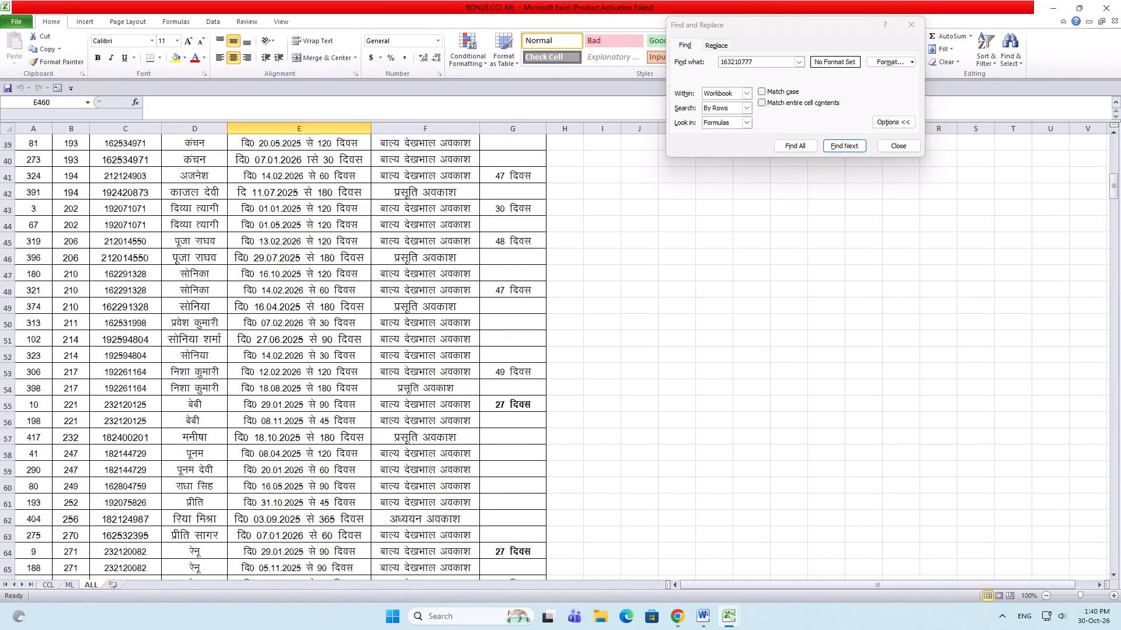
scroll(204, 238, "up", 20)
scroll(204, 238, "up", 5)
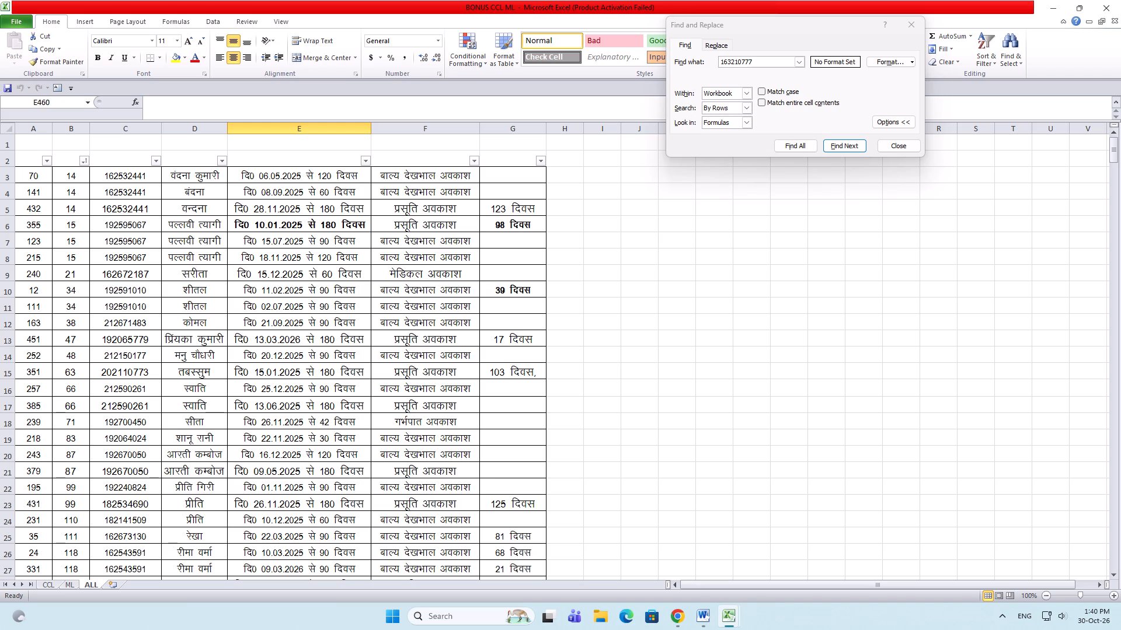
left_click_drag(77, 174, 126, 176)
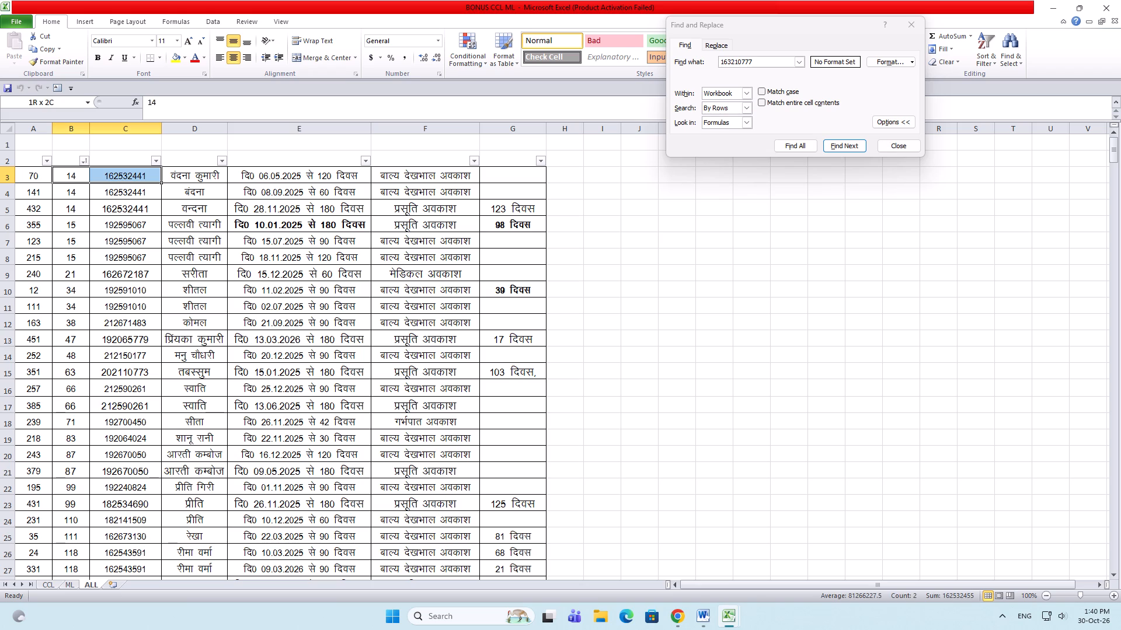
left_click_drag(126, 176, 176, 177)
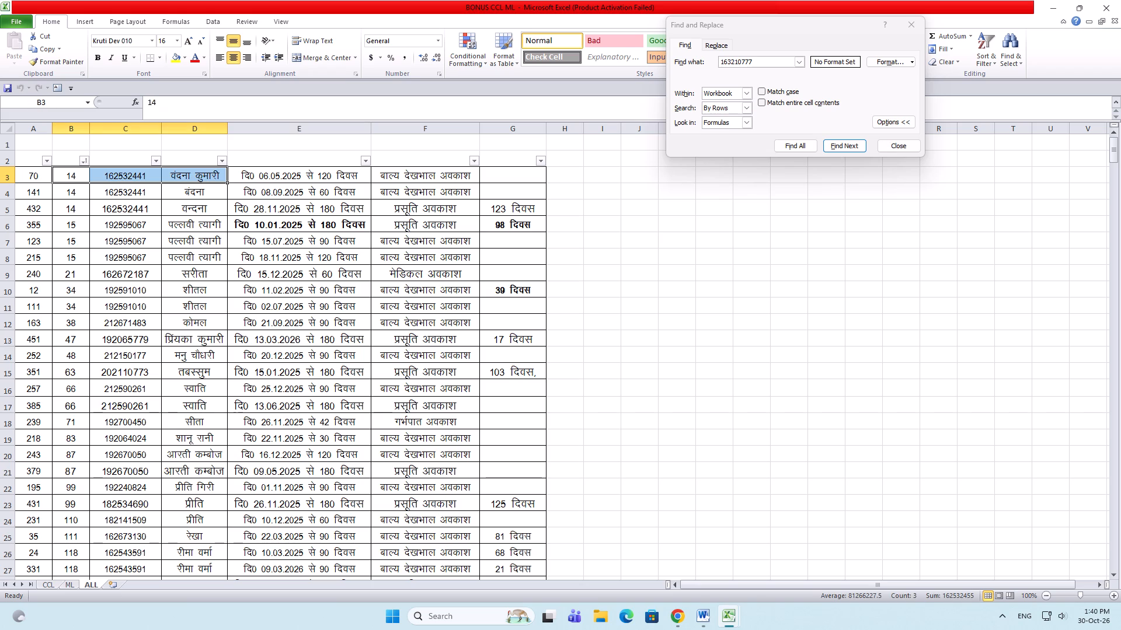
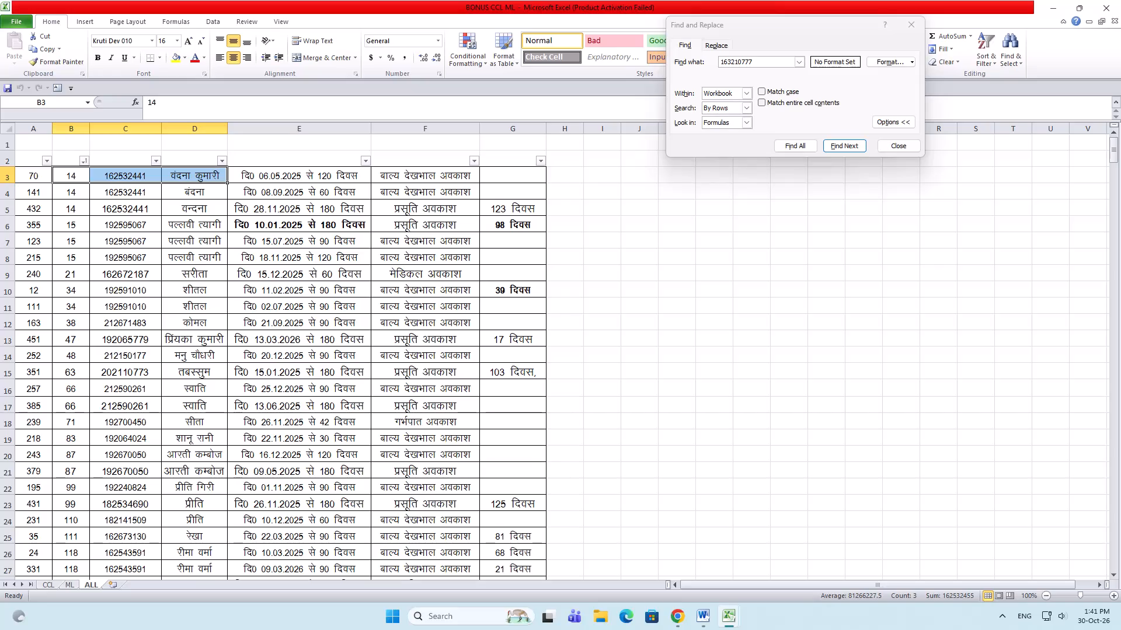
Highlight rows 3 to 5 of the ALL sheet in yellow.
left_click_drag(5, 177, 5, 178)
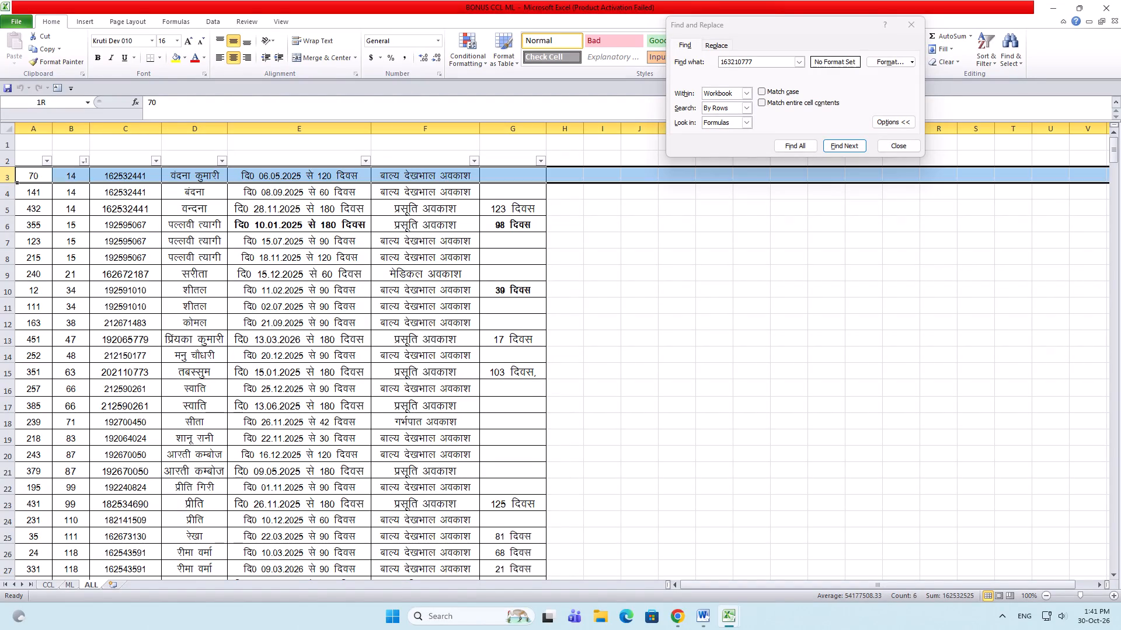
left_click_drag(5, 178, 3, 202)
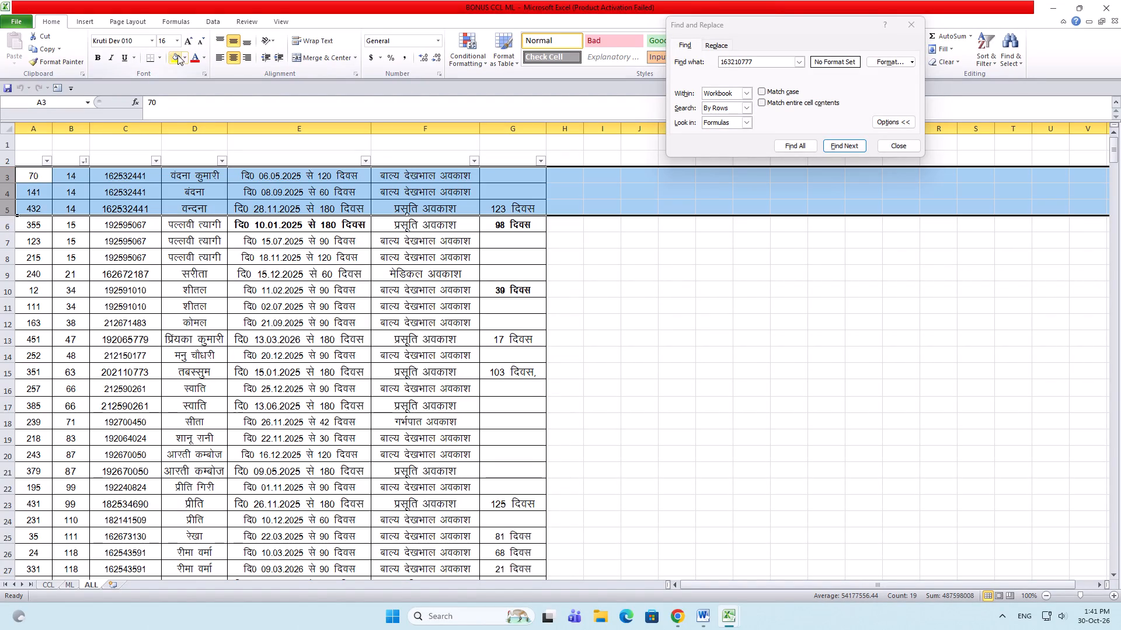
left_click(178, 55)
left_click(199, 197)
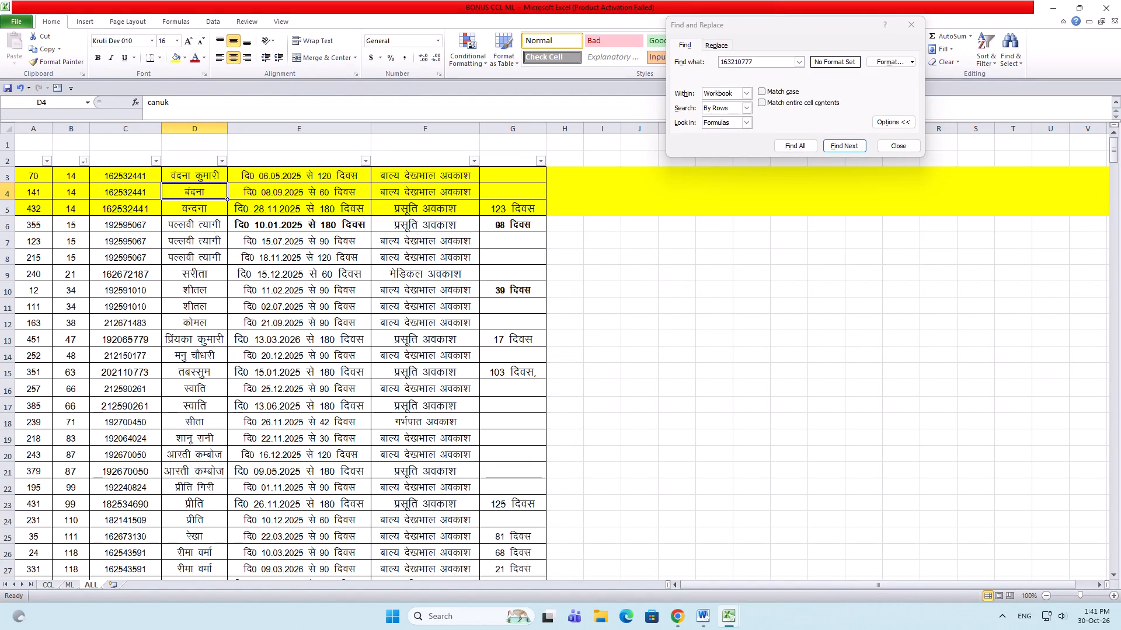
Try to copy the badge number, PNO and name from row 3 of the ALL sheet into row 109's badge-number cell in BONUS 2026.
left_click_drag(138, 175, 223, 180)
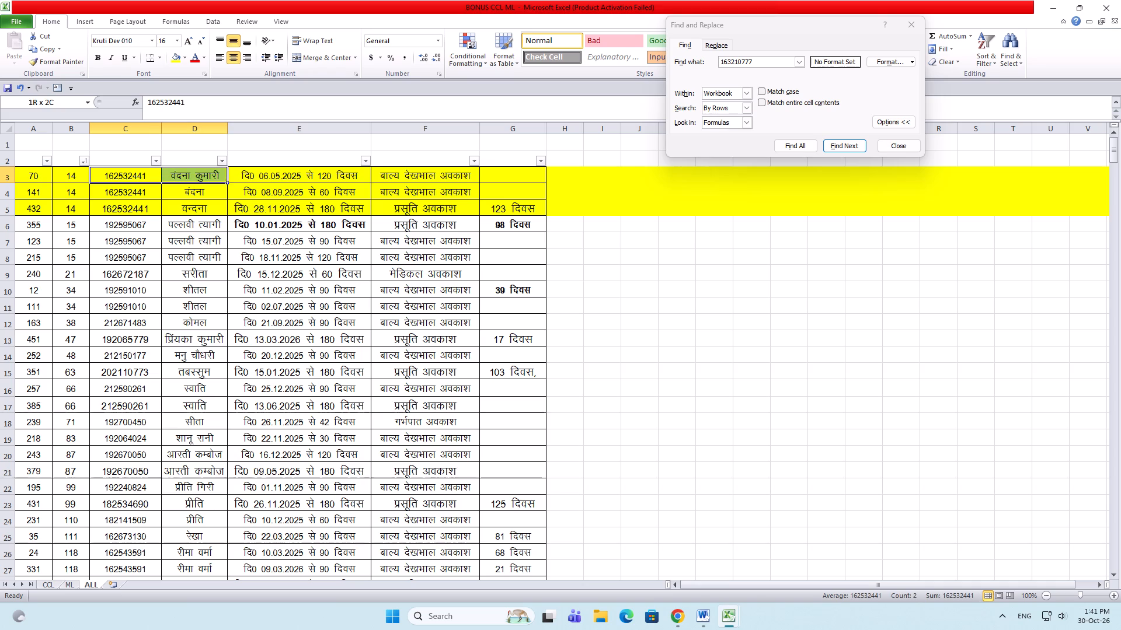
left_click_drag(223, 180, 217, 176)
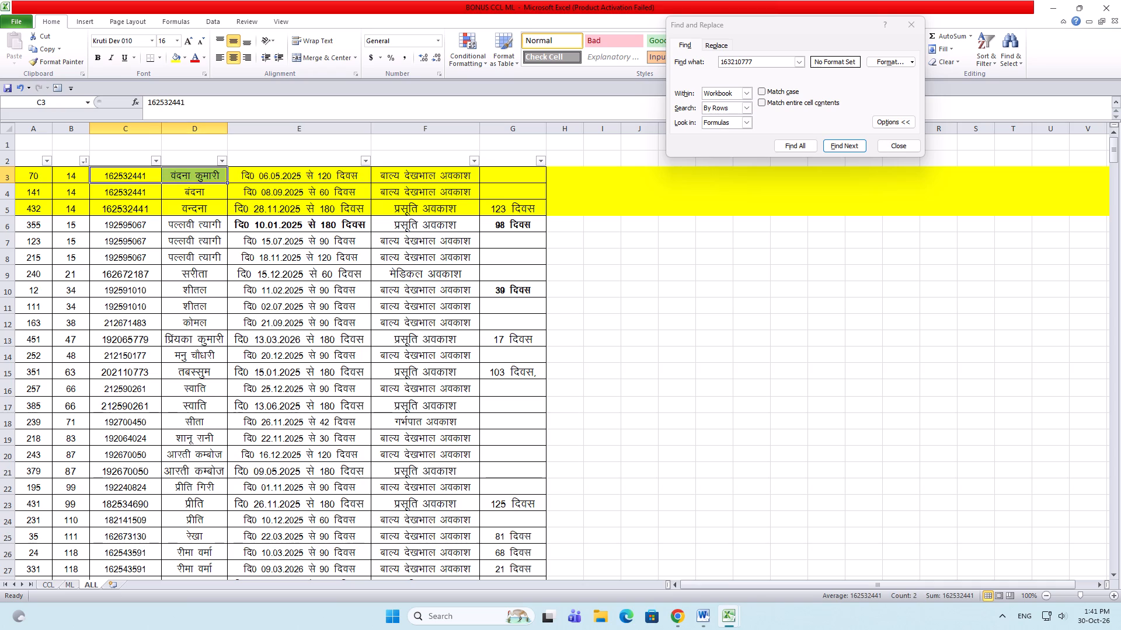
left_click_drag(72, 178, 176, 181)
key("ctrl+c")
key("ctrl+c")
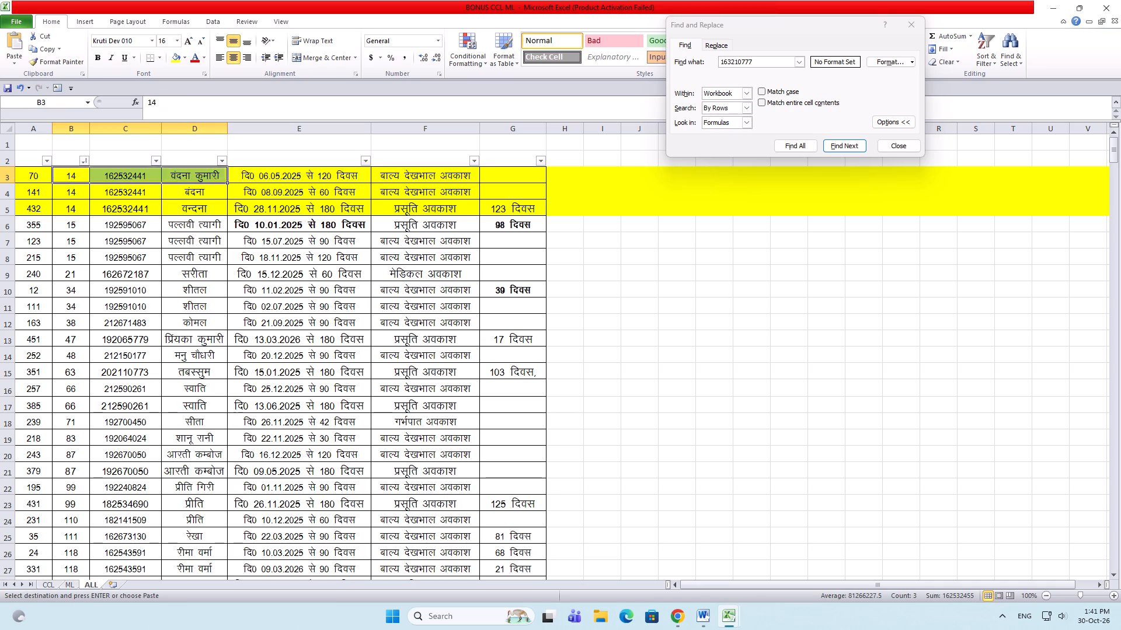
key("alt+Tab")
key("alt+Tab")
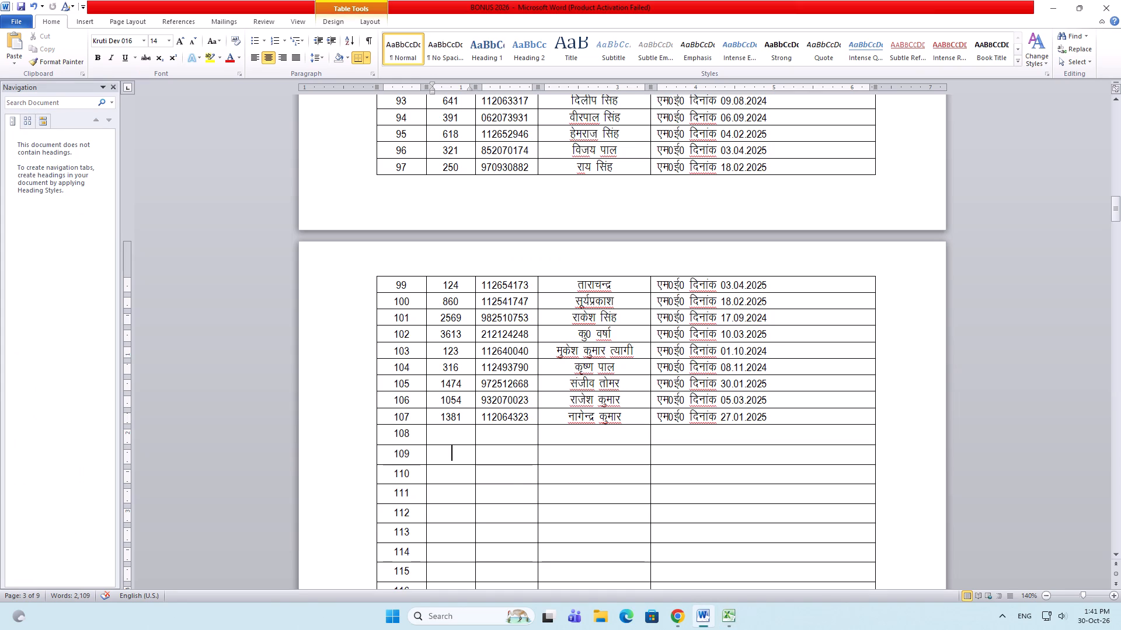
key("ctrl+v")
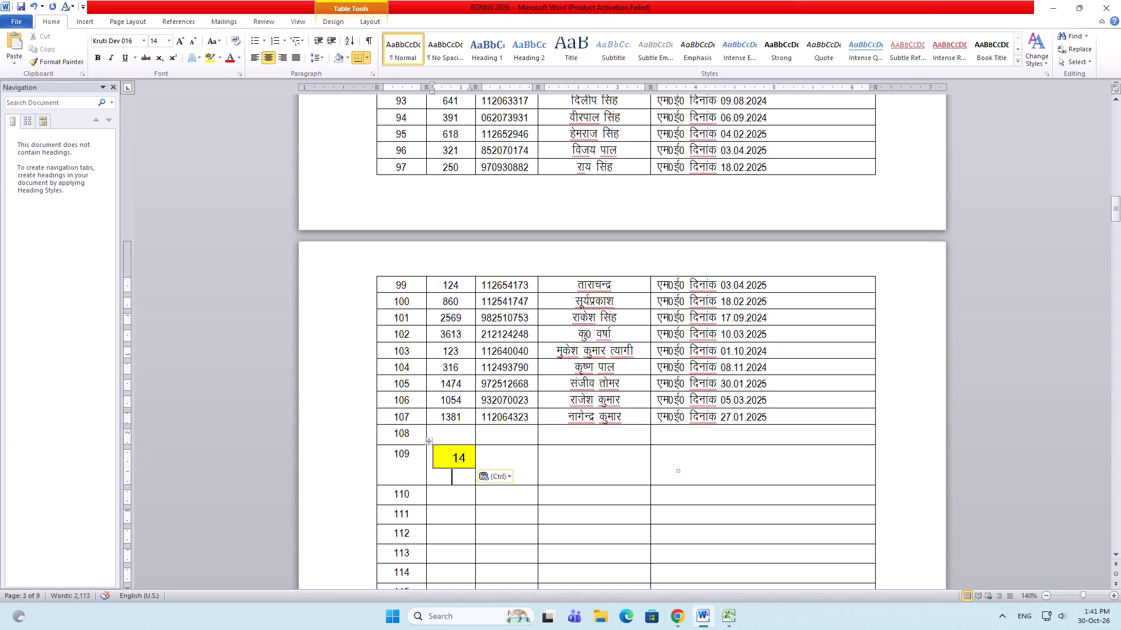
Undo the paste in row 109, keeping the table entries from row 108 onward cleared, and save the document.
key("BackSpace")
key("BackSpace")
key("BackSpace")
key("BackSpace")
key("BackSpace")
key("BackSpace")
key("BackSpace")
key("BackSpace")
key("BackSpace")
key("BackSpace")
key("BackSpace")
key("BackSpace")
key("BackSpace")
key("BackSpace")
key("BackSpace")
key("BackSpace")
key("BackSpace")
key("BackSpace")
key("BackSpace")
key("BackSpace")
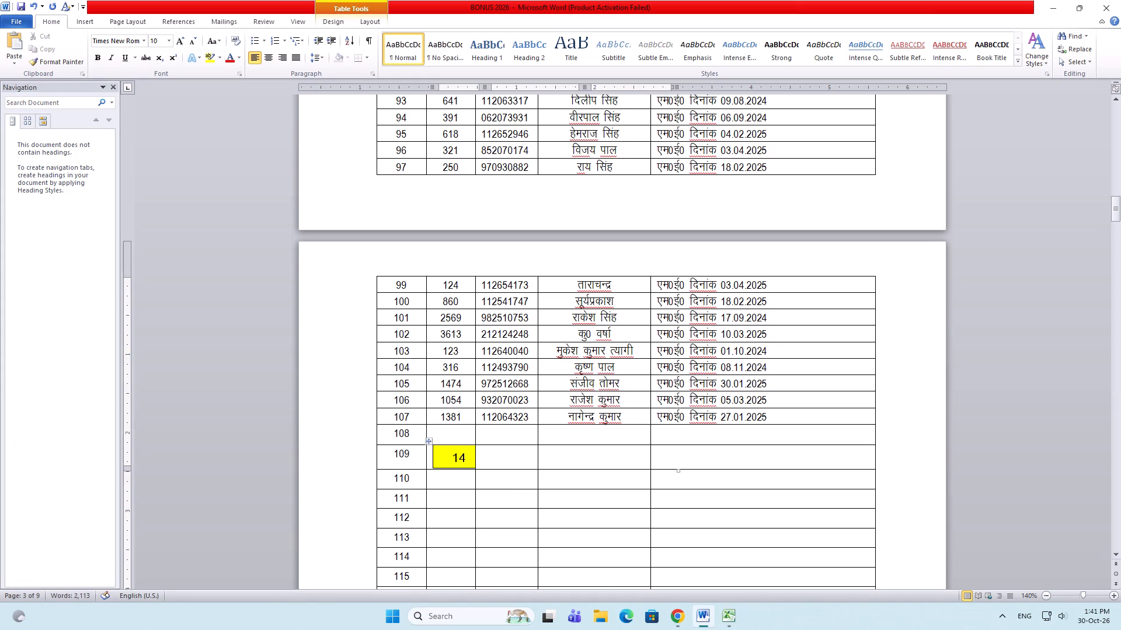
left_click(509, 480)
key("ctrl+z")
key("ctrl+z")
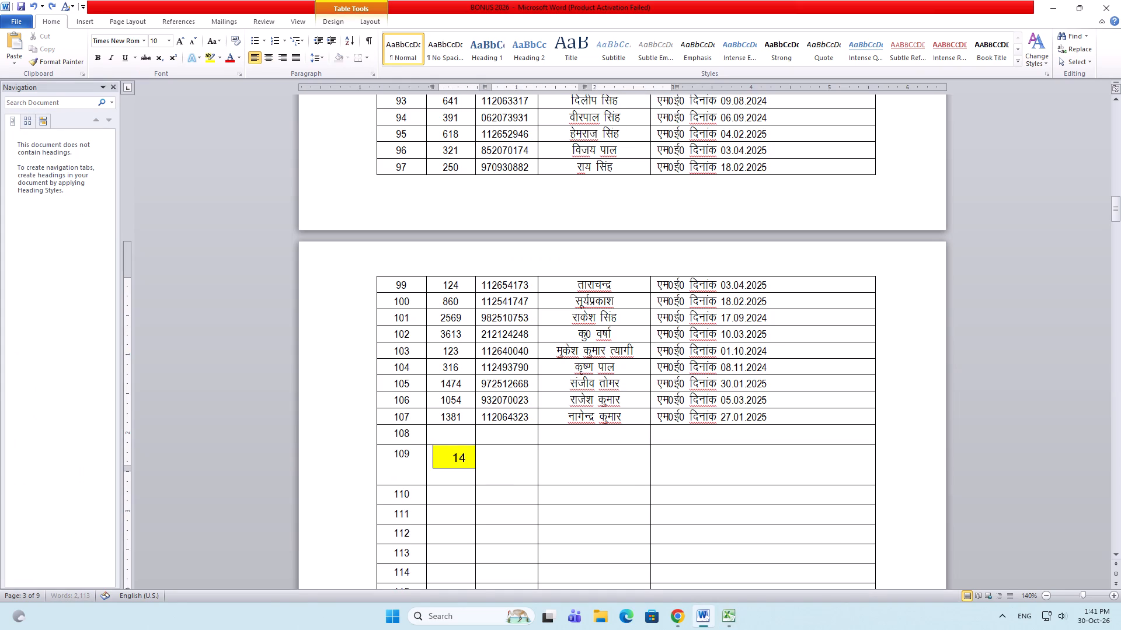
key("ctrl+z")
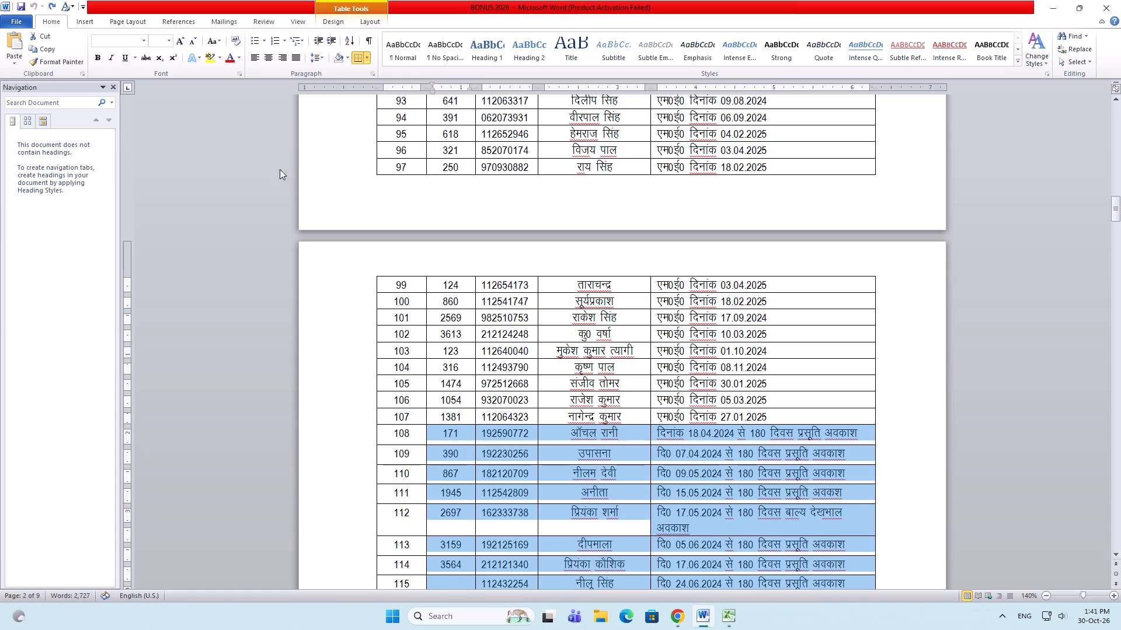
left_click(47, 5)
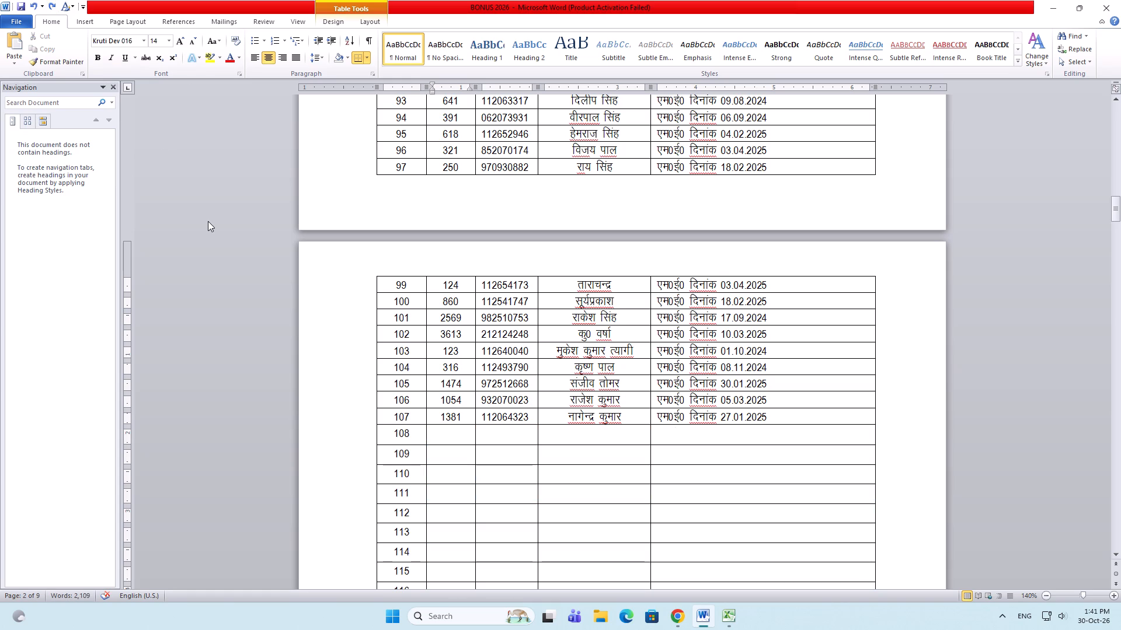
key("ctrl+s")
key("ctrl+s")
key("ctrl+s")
Copy the badge number, PNO and name from row 4 of the BONUS CCL ML workbook across row 109 of BONUS 2026, at 12 pt.
left_click(441, 464)
key("alt+Tab")
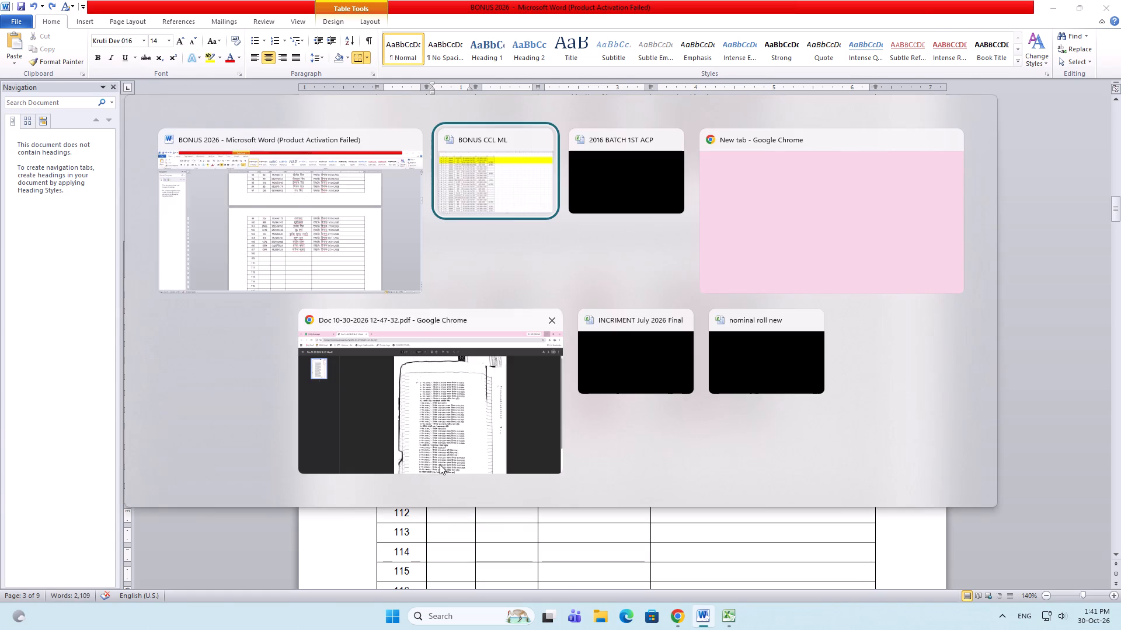
left_click(131, 219)
left_click_drag(72, 190, 176, 187)
key("ctrl+c")
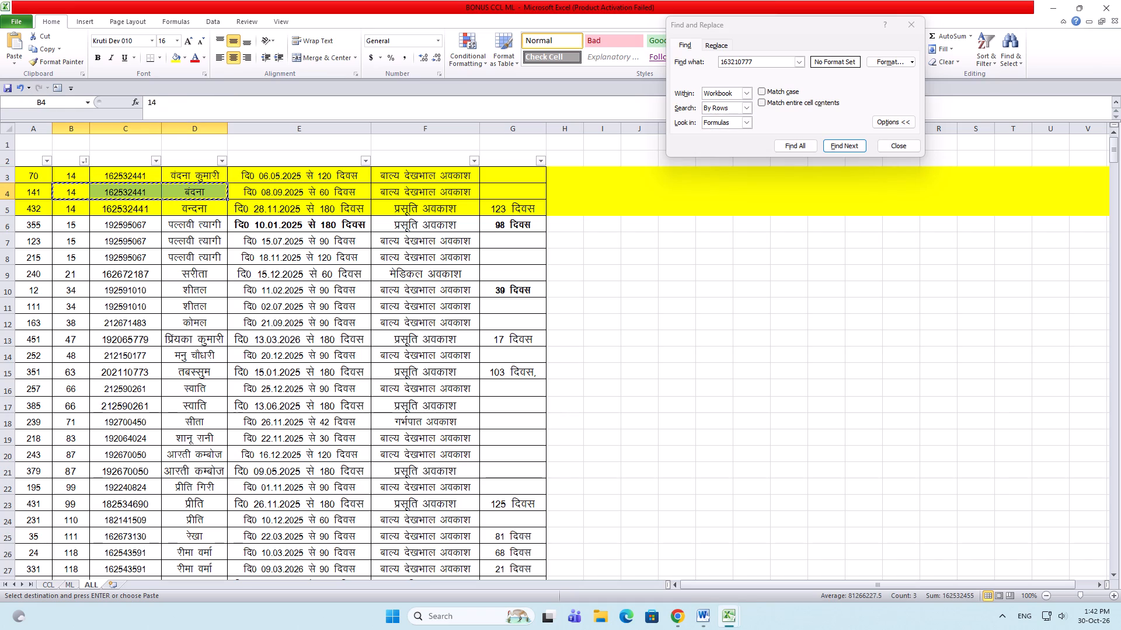
key("alt+Tab")
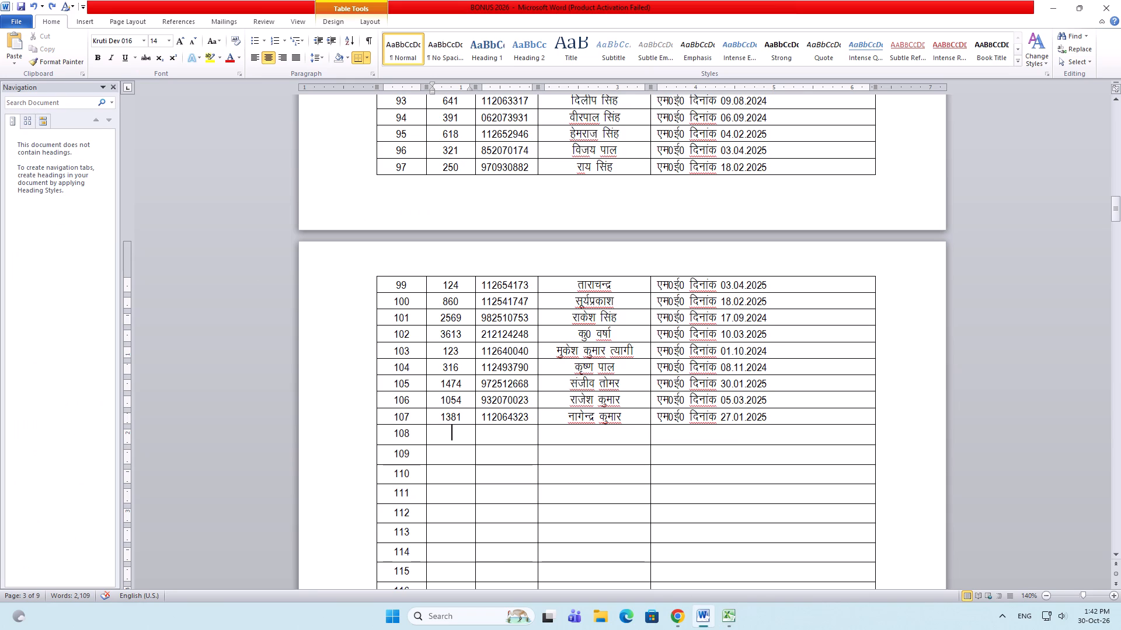
left_click_drag(438, 460, 544, 461)
key("ctrl+c")
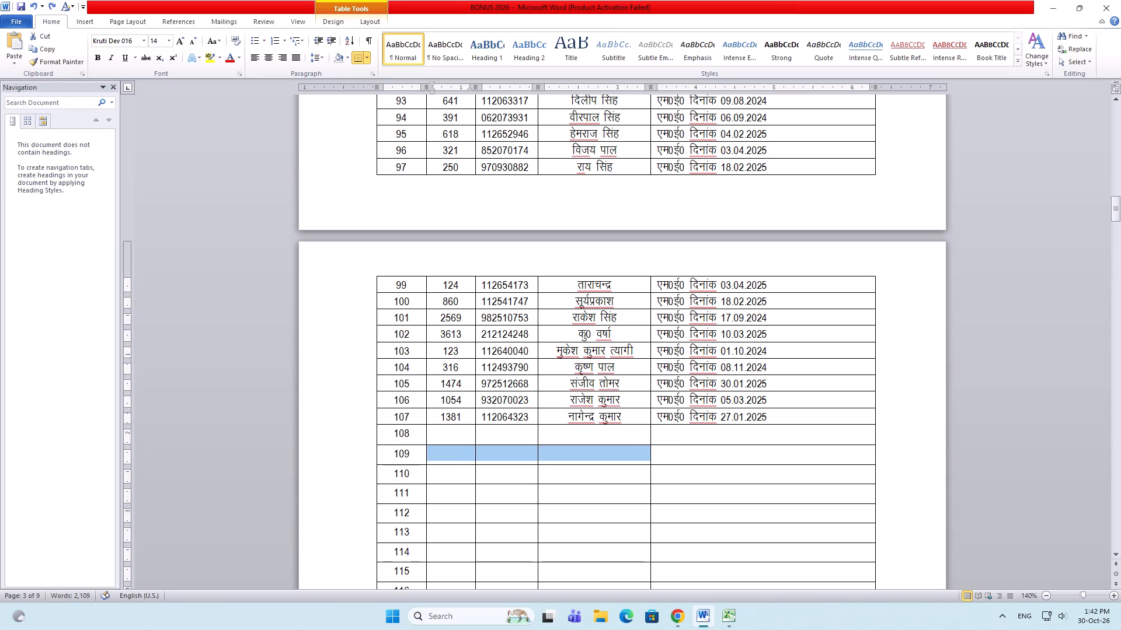
key("ctrl+v")
key("ctrl+v")
key("ctrl+v")
key("alt+Tab")
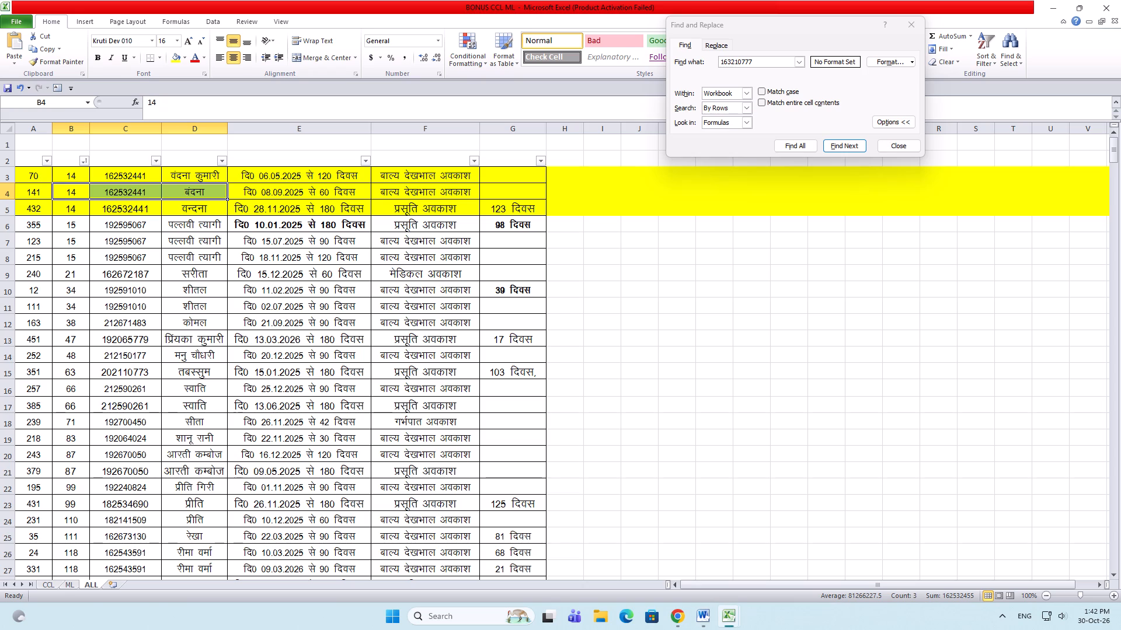
key("ctrl+c")
key("alt+Tab")
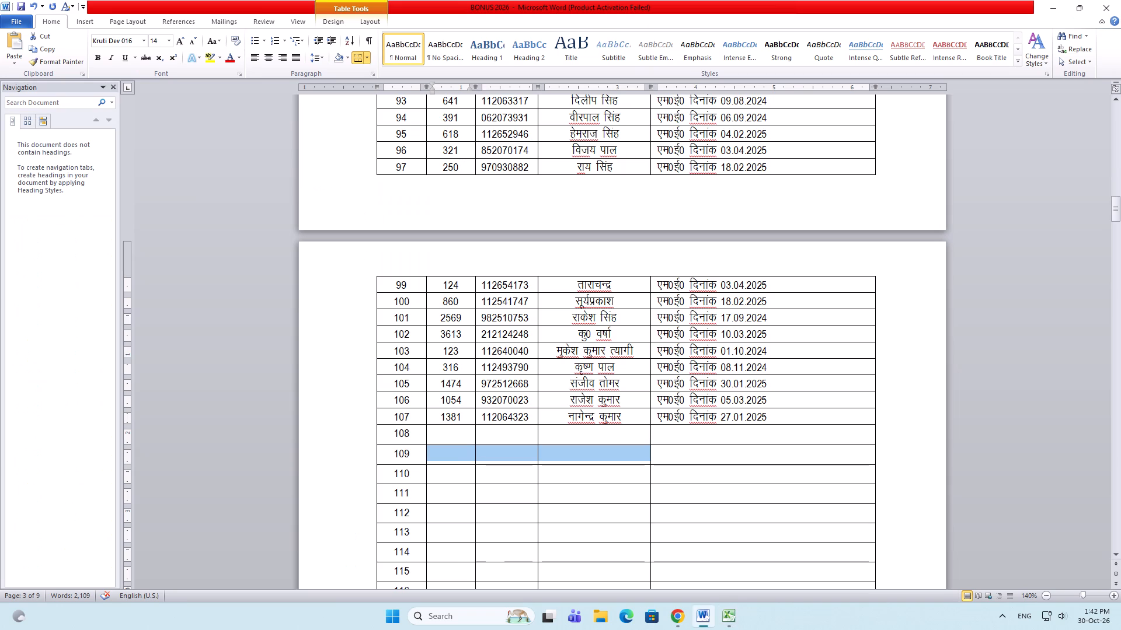
key("ctrl+v")
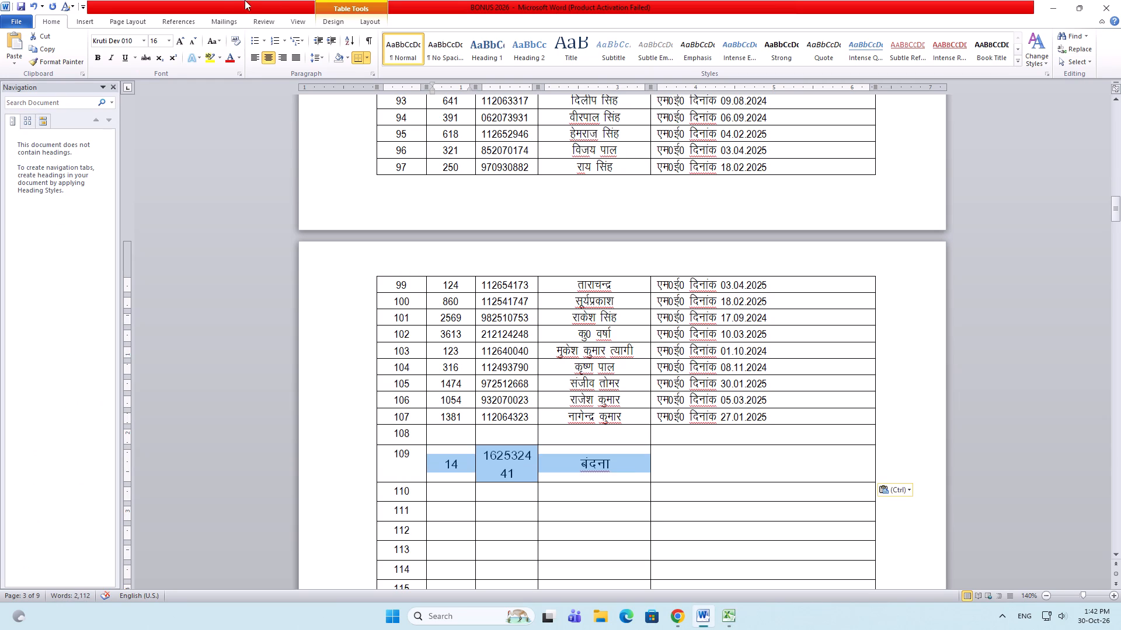
double_click(193, 38)
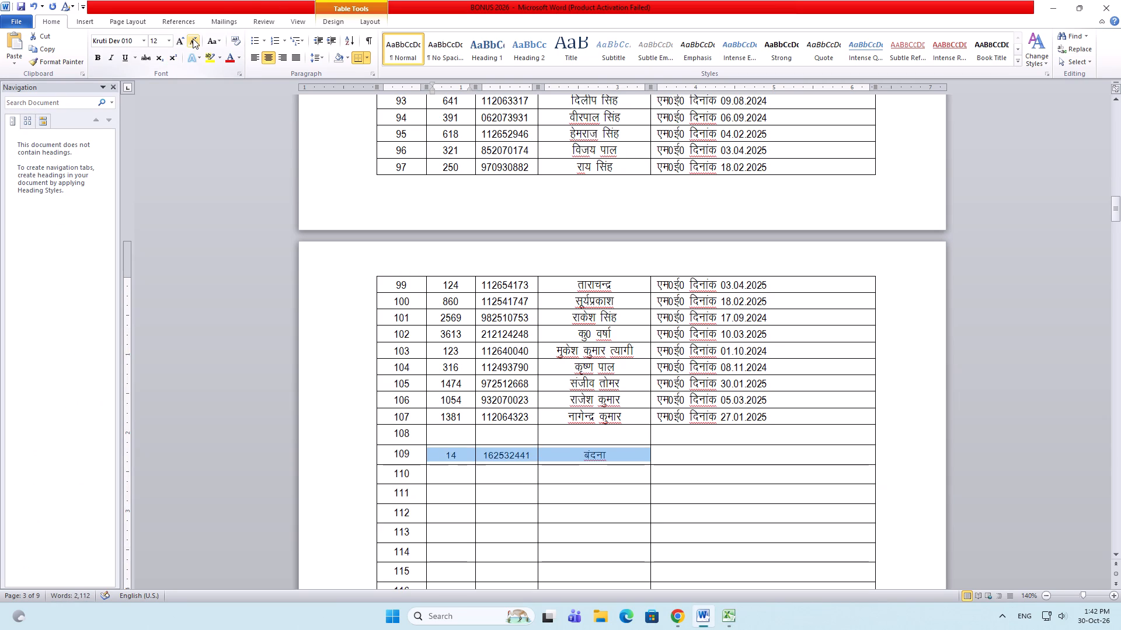
Enter row 109's reason as "वित्तीय वर्ष 2025–26 में 303 दिवस बाल्य देखभाल अवकाश/प्रसूति अवकाश पर रहने के कारण" and save.
left_click(660, 461)
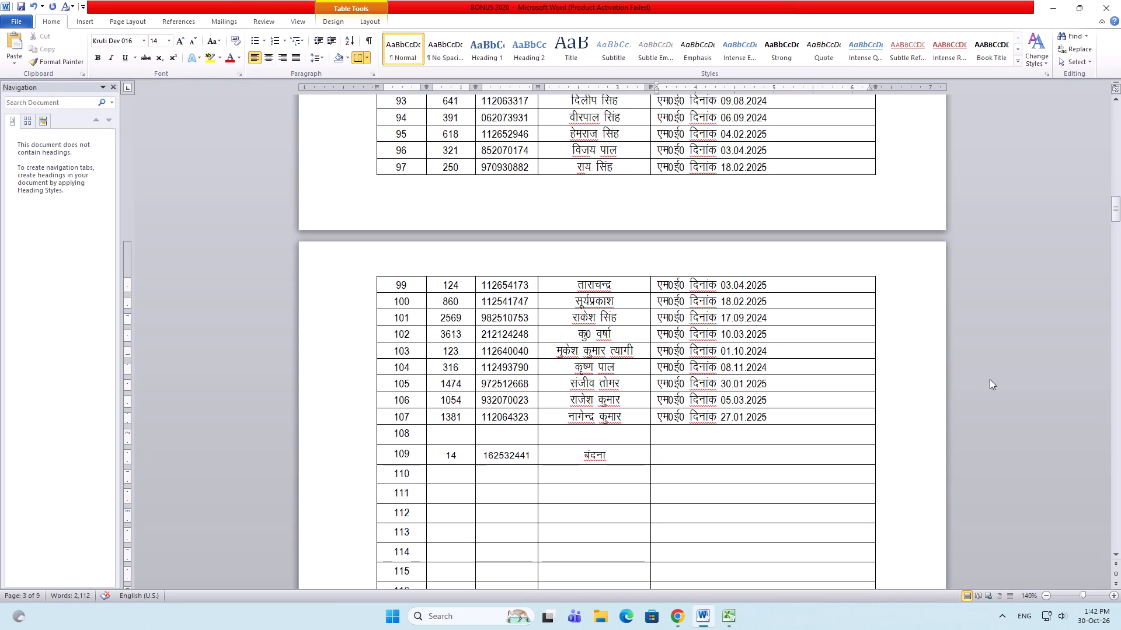
type("foRrh; o'k")
key("BackSpace")
key("BackSpace")
type("\"KZ")
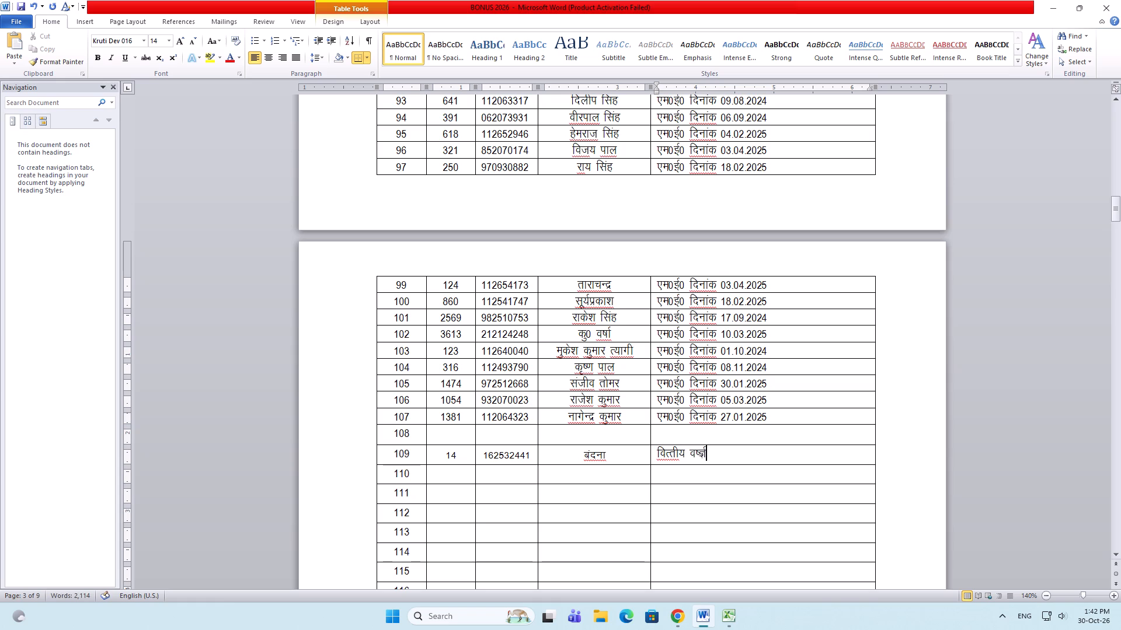
key("BackSpace")
key("BackSpace")
key("shift+z")
key("BackSpace")
type("kZ 2025&26 esa")
key("space")
type("303")
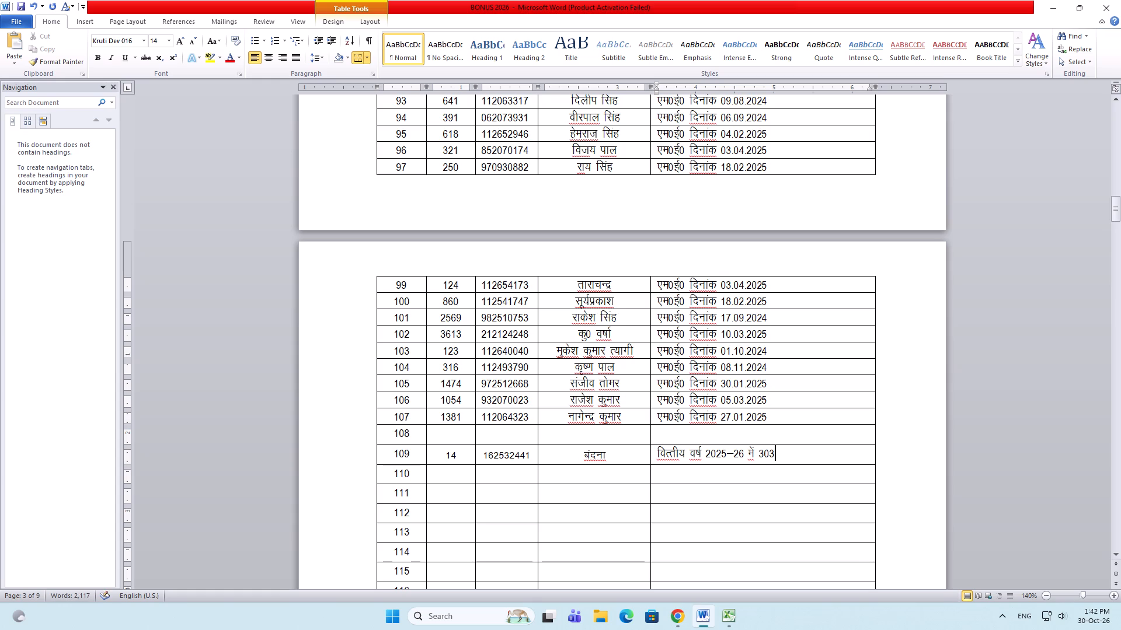
key("space")
type("fnl")
key("BackSpace")
type("ol ckY; ns[kYkky")
key("BackSpace")
key("BackSpace")
key("BackSpace")
key("shift+h")
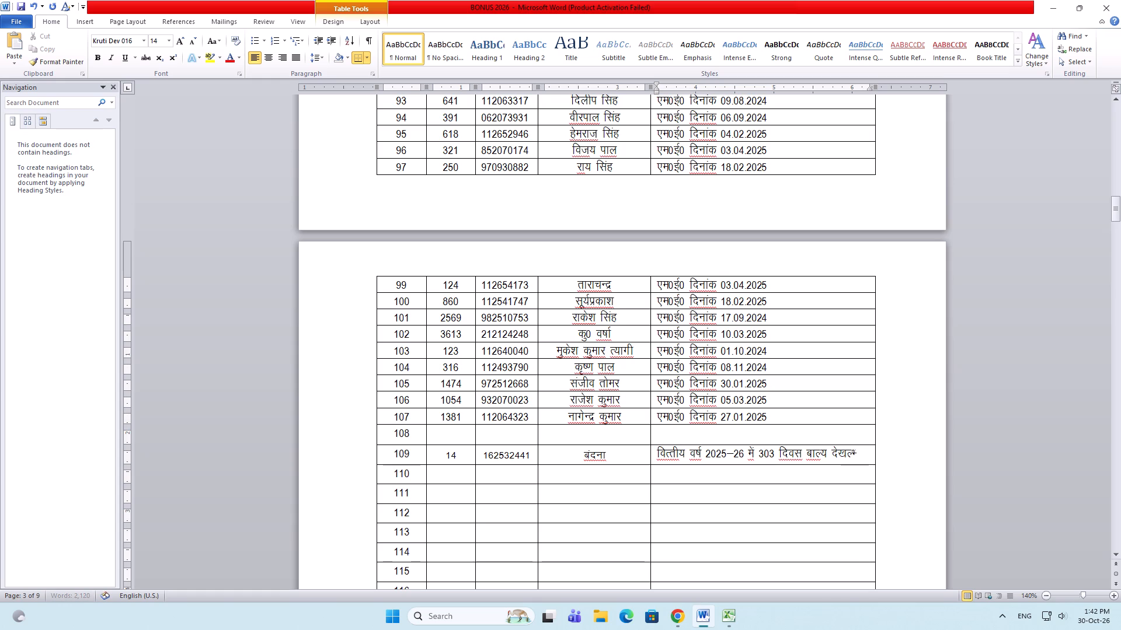
key("BackSpace")
key("BackSpace")
type("Hkky vodk'k@izlwfr vodk'k ij ju")
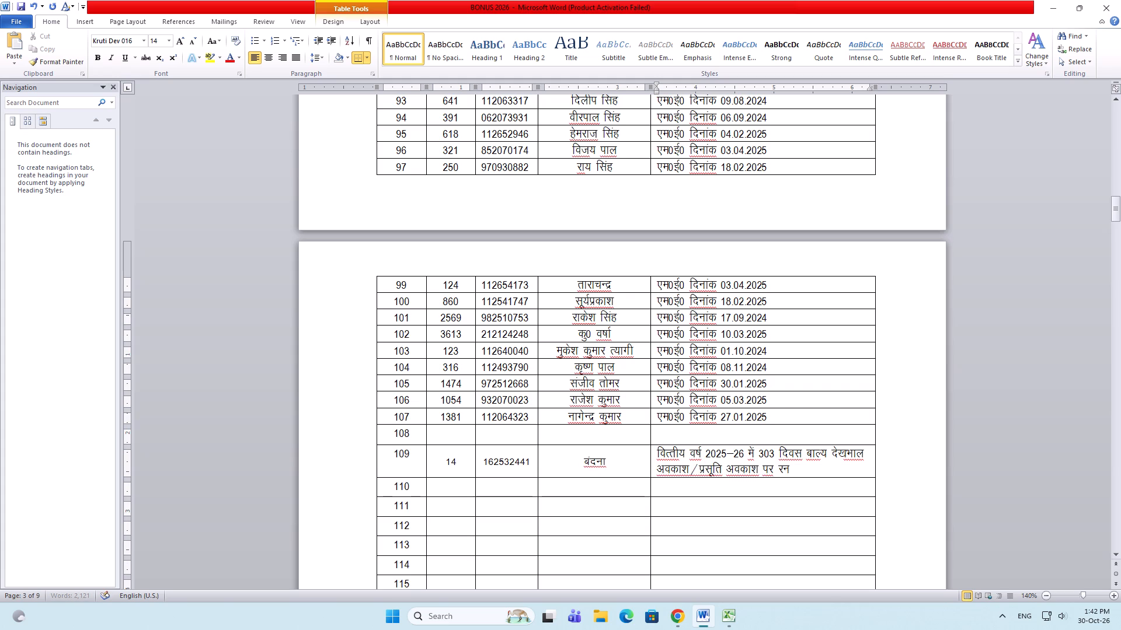
key("BackSpace")
type("gus ds dk.")
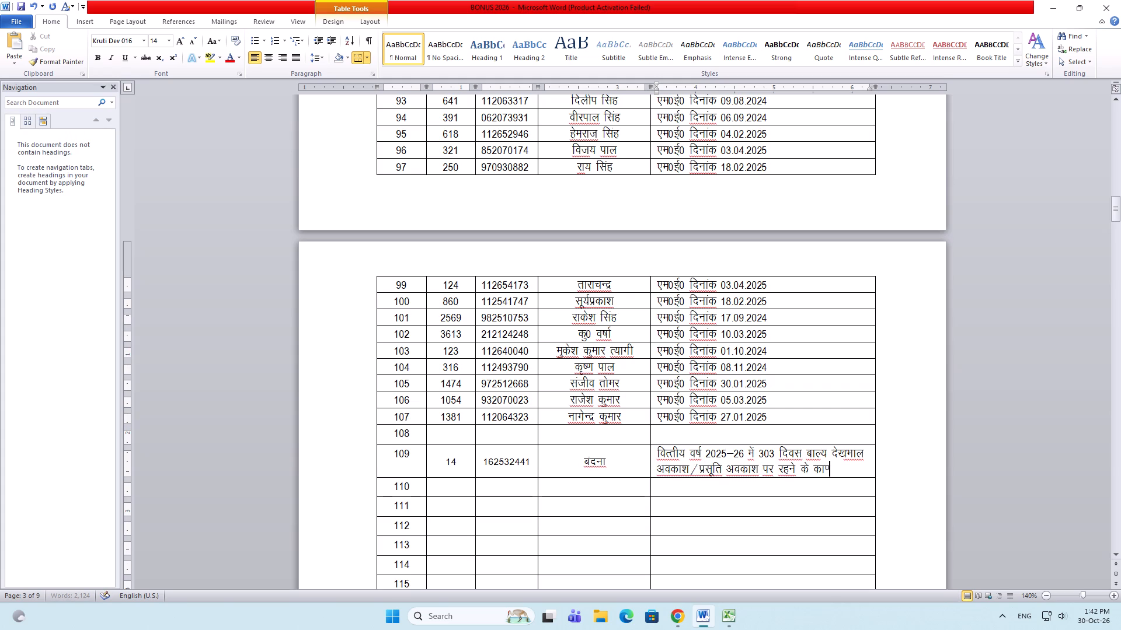
key("BackSpace")
type("j.k")
key("ctrl+s")
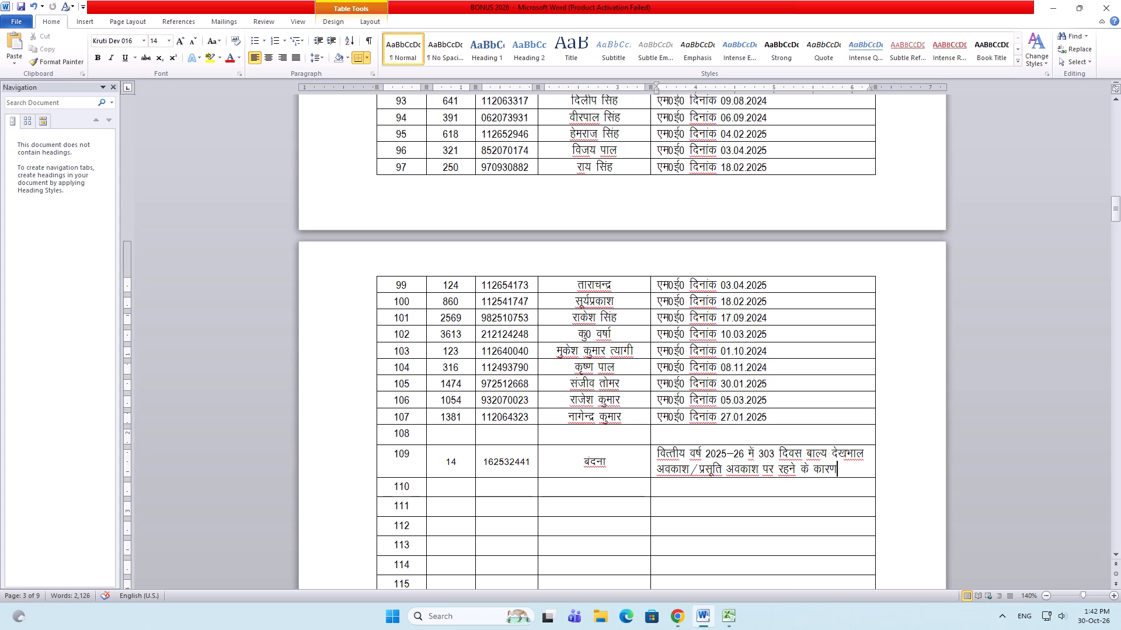
Copy the badge number, PNO and name from row 6 of the BONUS CCL ML workbook into row 110 of BONUS 2026, at 12 pt.
key("alt+Tab")
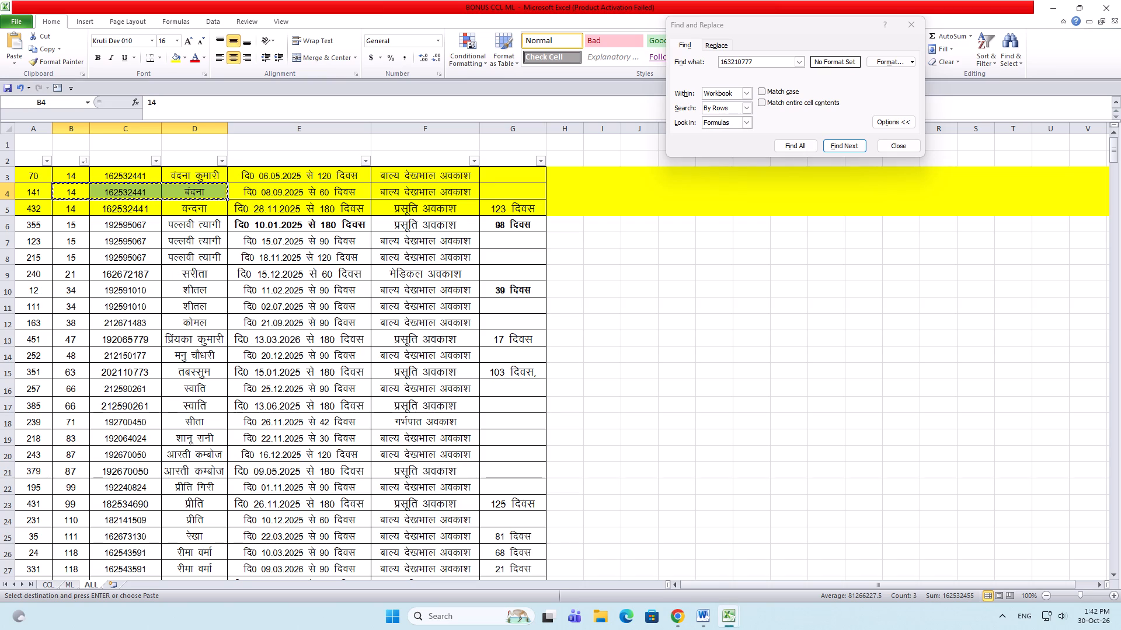
left_click_drag(68, 224, 184, 225)
key("ctrl+c")
key("alt+Tab")
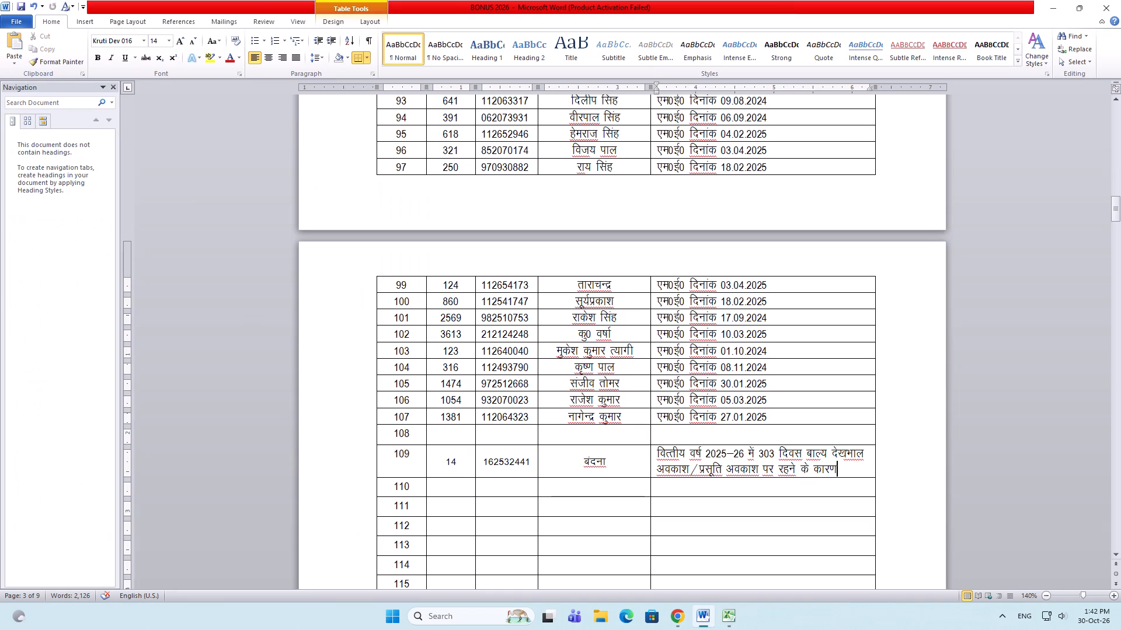
left_click_drag(458, 487, 565, 487)
key("ctrl+v")
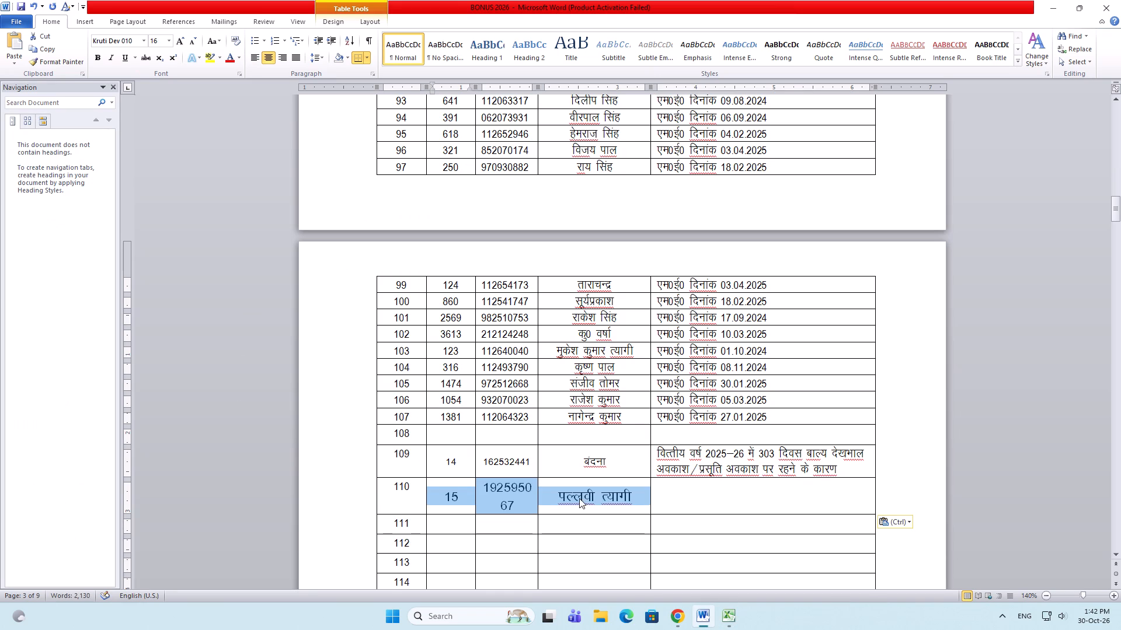
triple_click(193, 38)
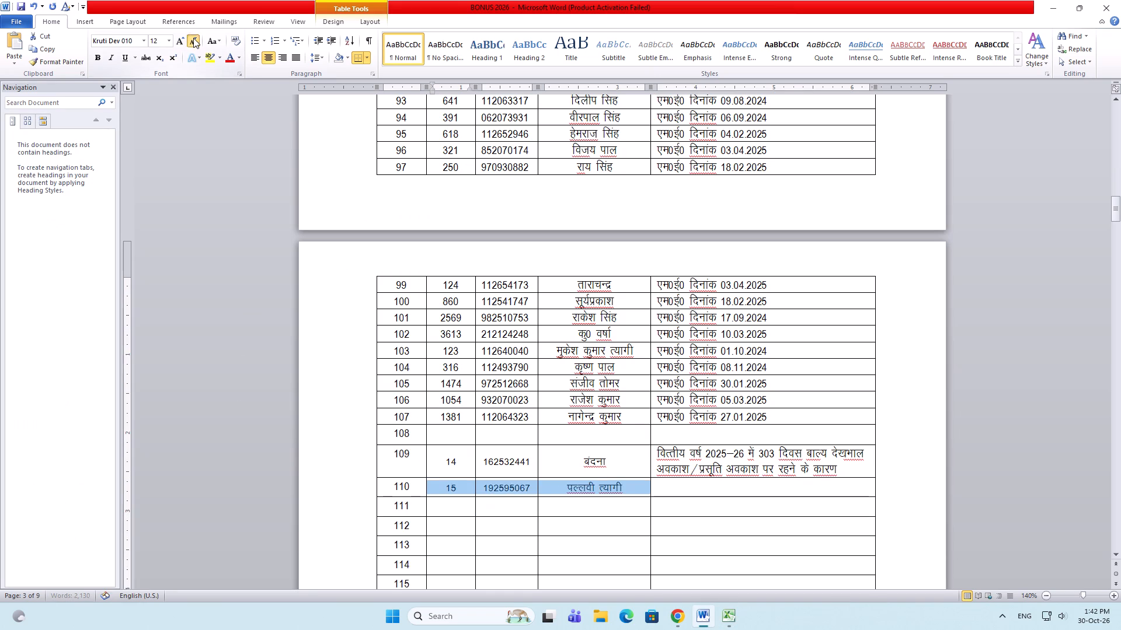
left_click(175, 38)
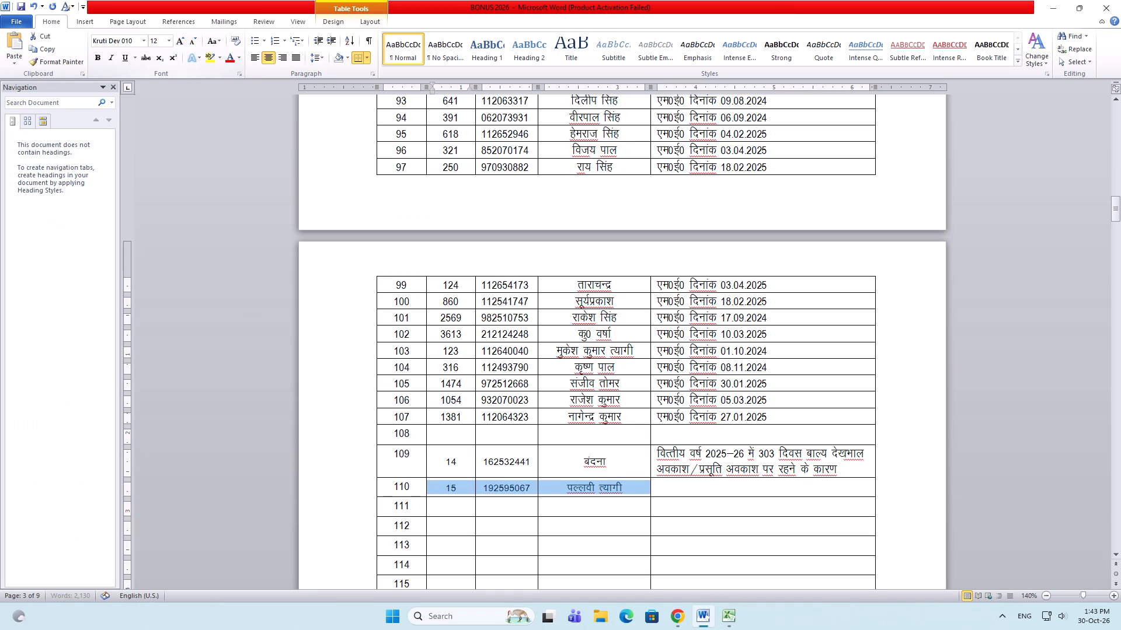
left_click(699, 496)
Highlight rows 6 to 8 of the BONUS CCL ML workbook in yellow.
key("alt+Tab")
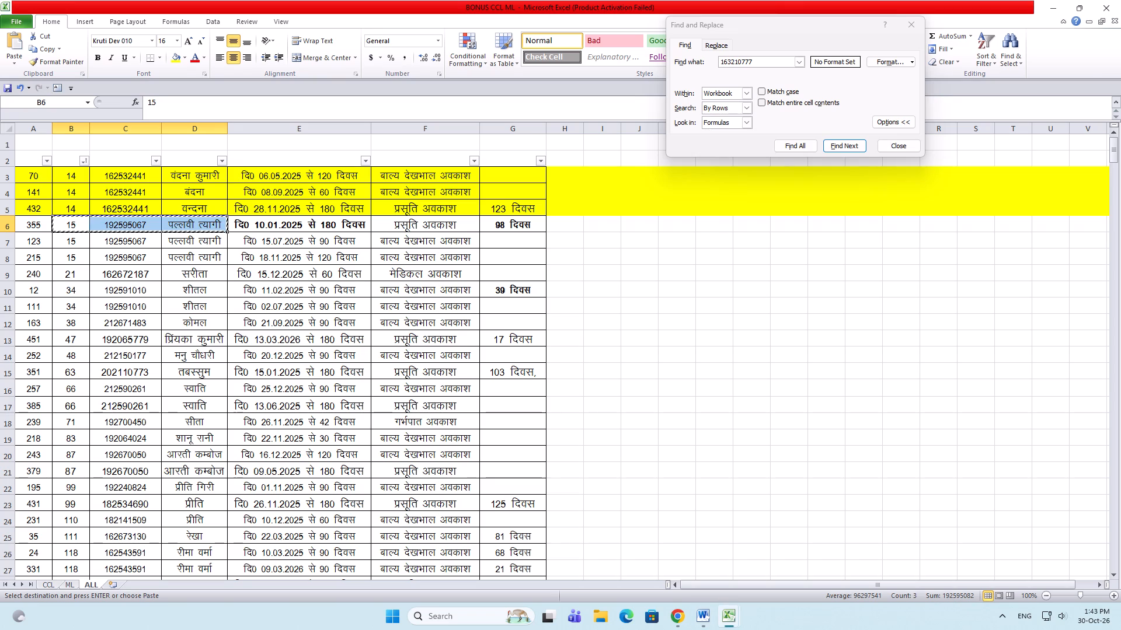
left_click_drag(4, 223, 0, 254)
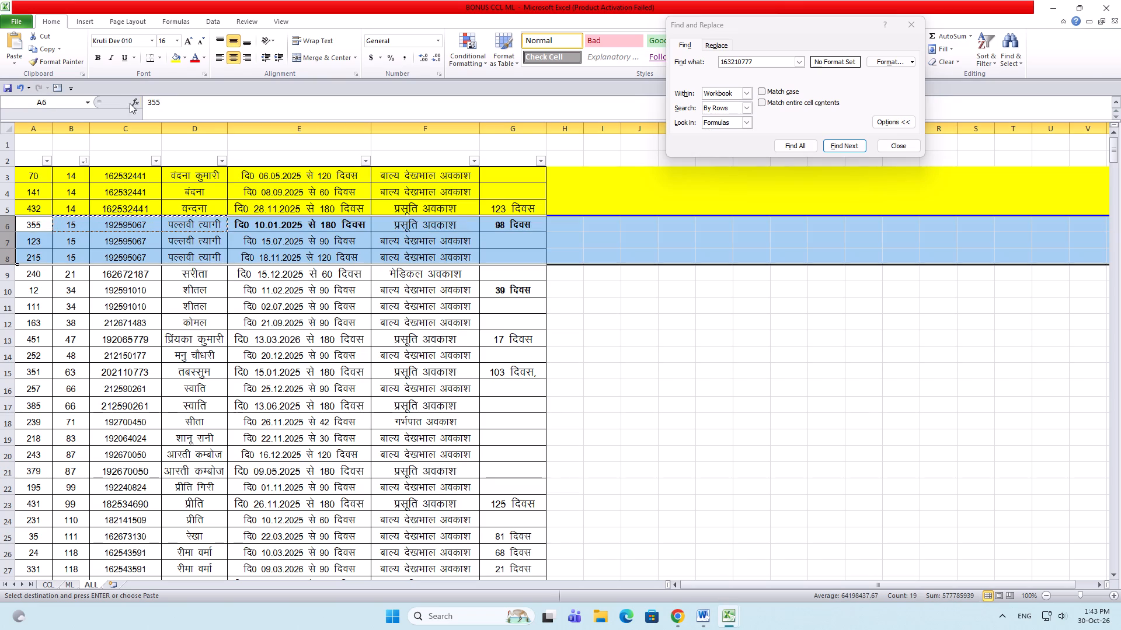
left_click(173, 57)
left_click(272, 262)
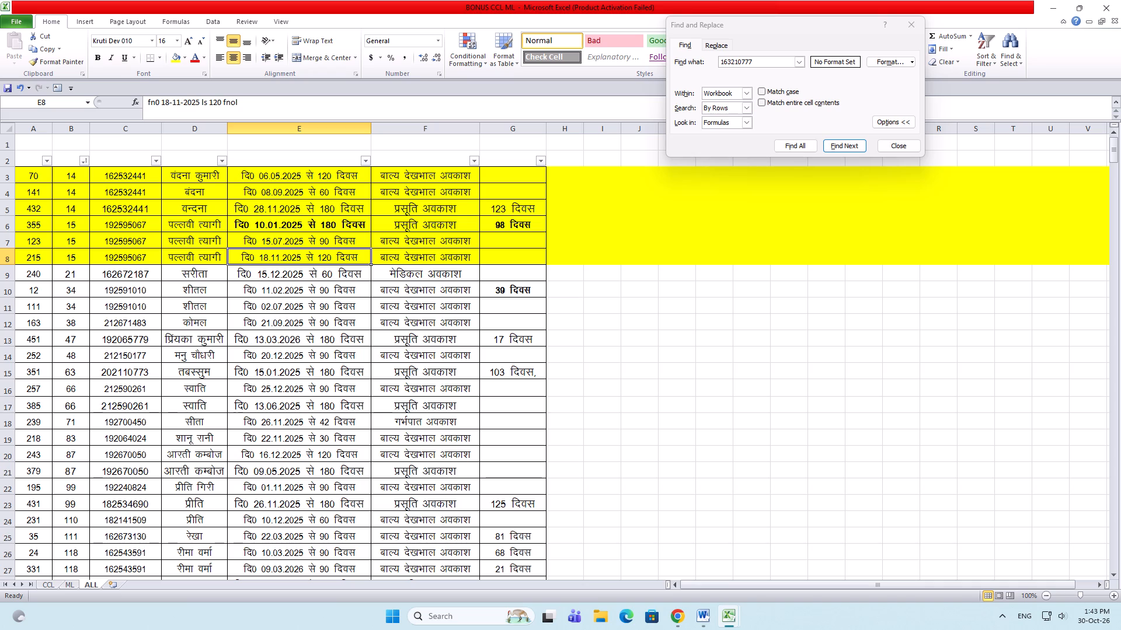
Copy row 109's reason into row 110 of BONUS 2026, change its leave days to 308, and save the document.
key("alt+Tab")
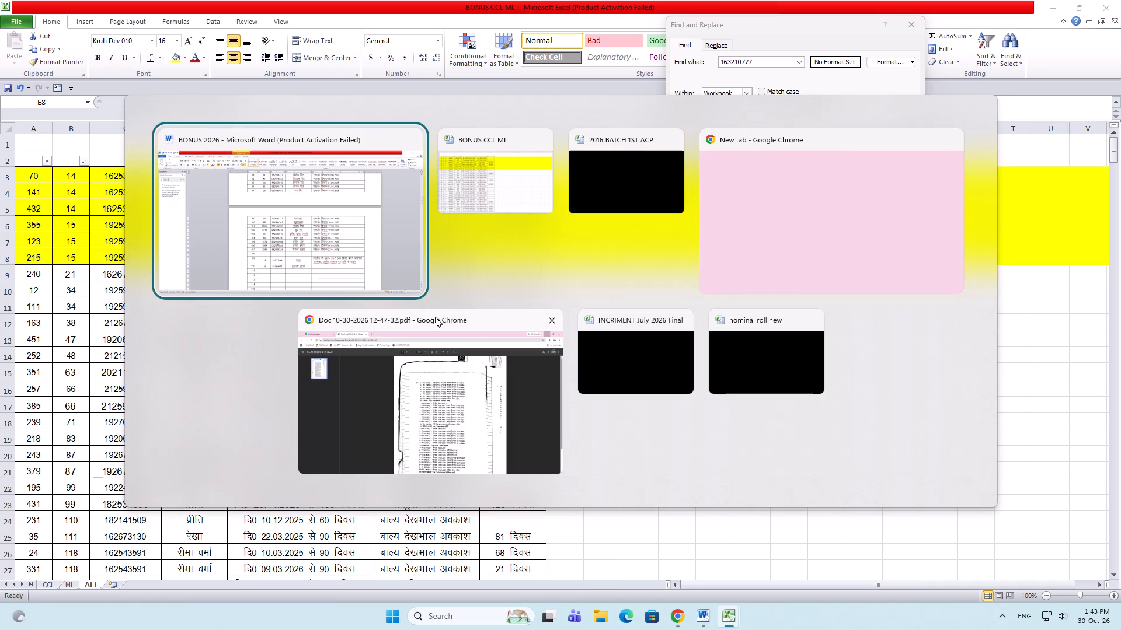
left_click_drag(662, 450, 736, 464)
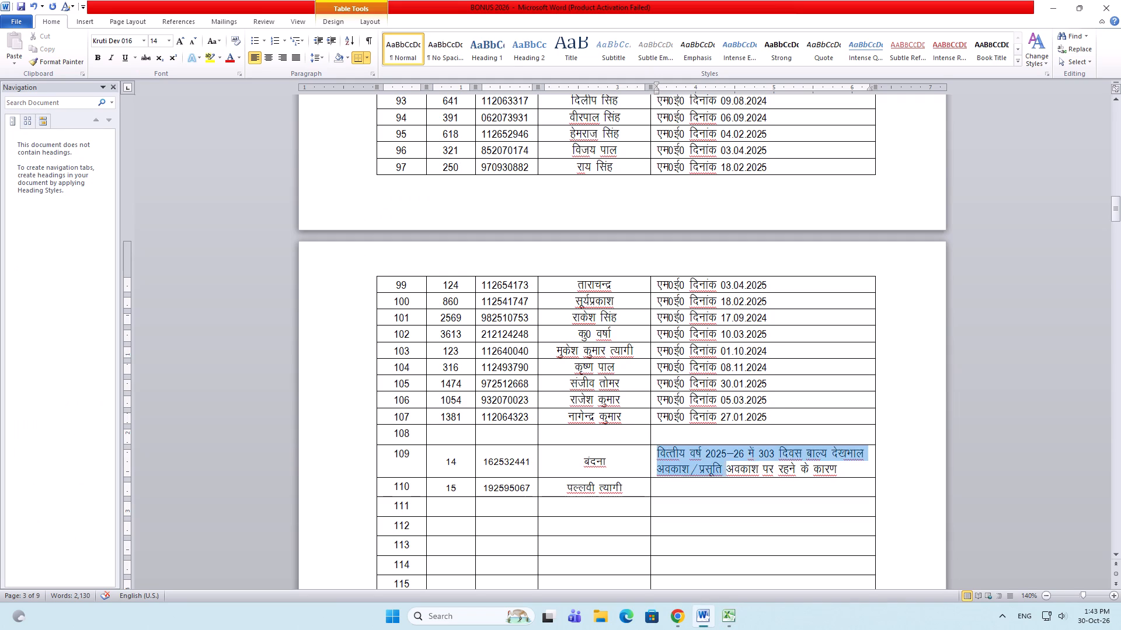
left_click_drag(736, 464, 840, 477)
key("ctrl+c")
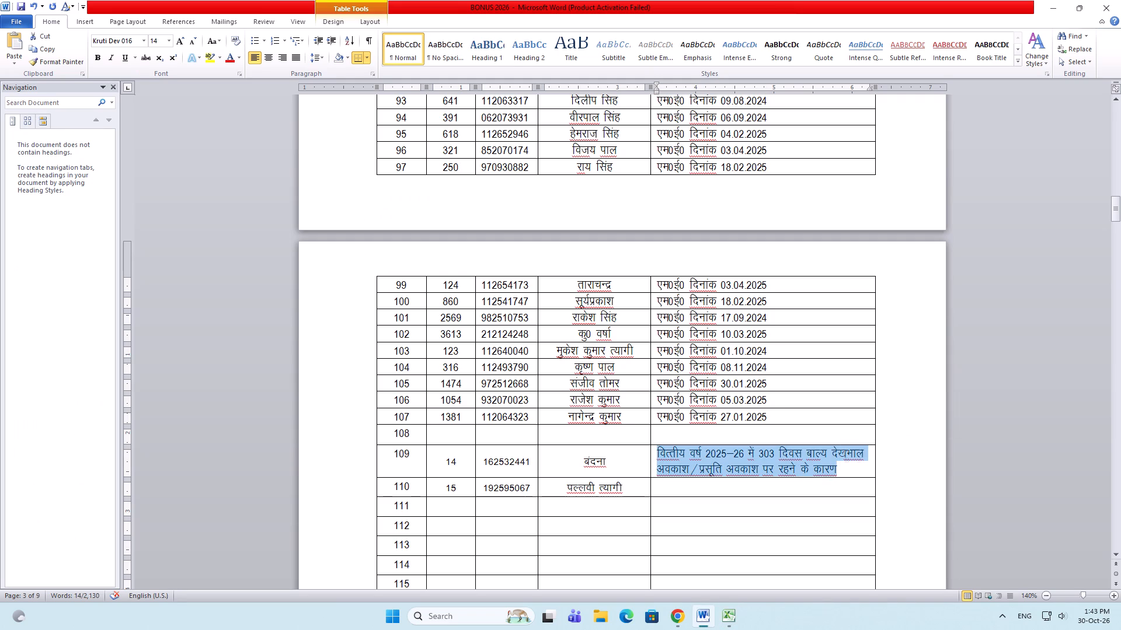
left_click(740, 492)
key("ctrl+v")
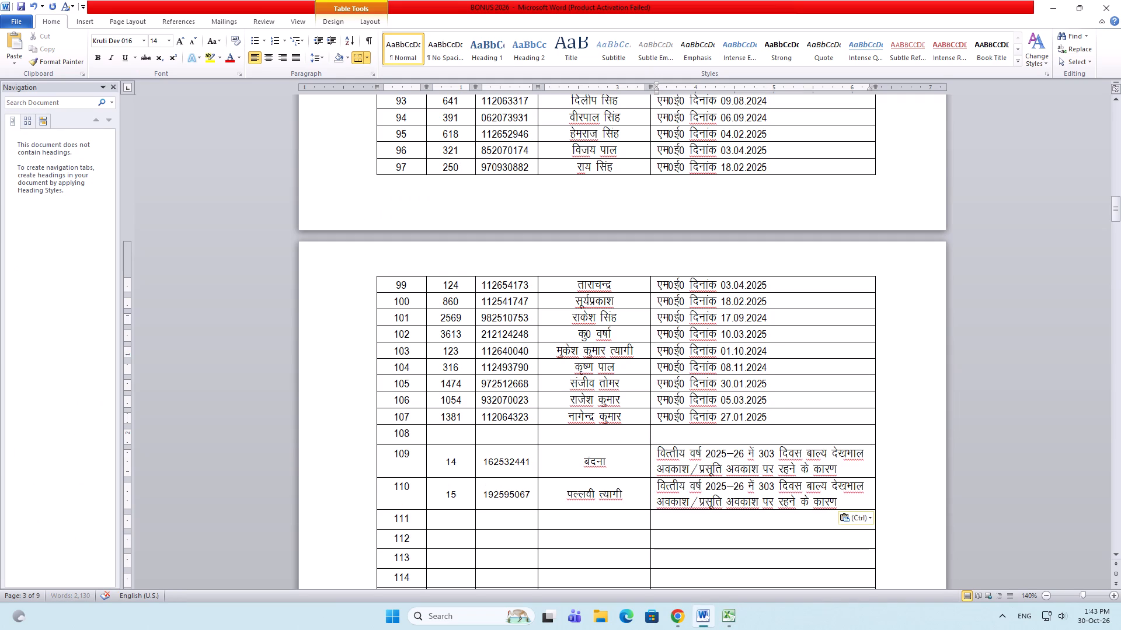
left_click(770, 490)
key("Delete")
key("8")
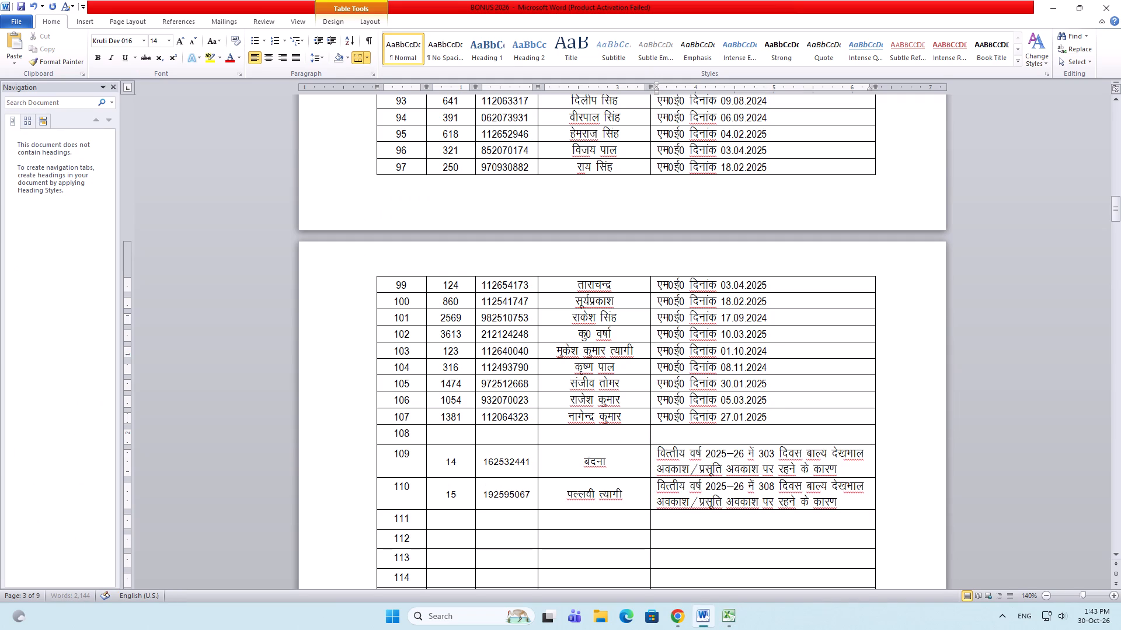
left_click(444, 522)
key("ctrl+s")
key("ctrl+s")
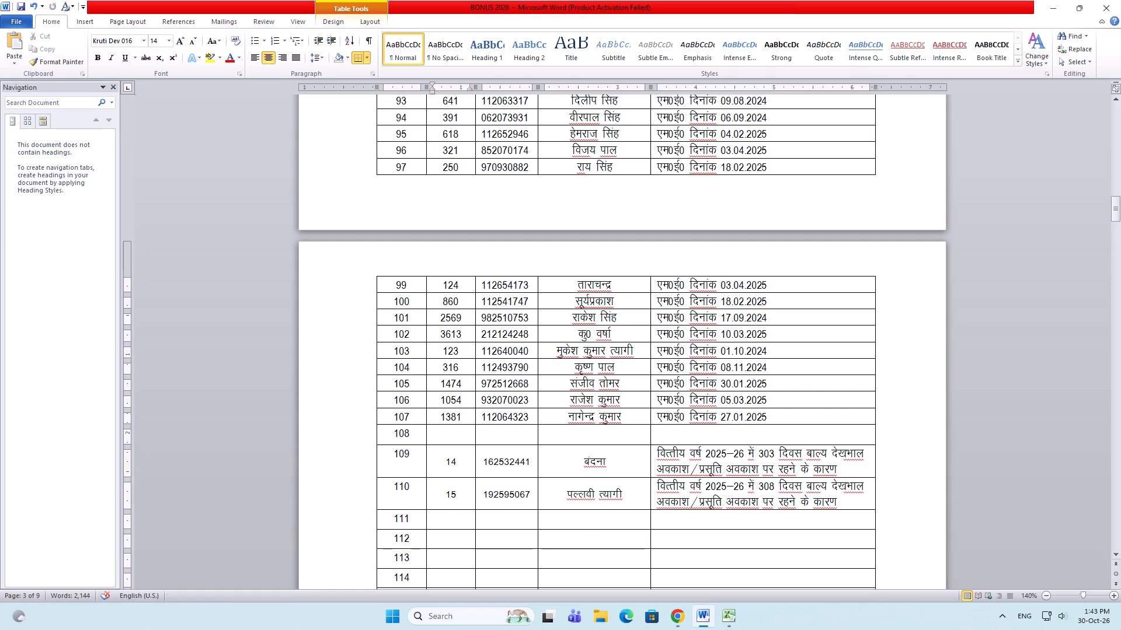
Copy the badge number, PNO and name from row 10 of the BONUS CCL ML workbook into row 111 of BONUS 2026, at 12 pt.
key("alt+Tab")
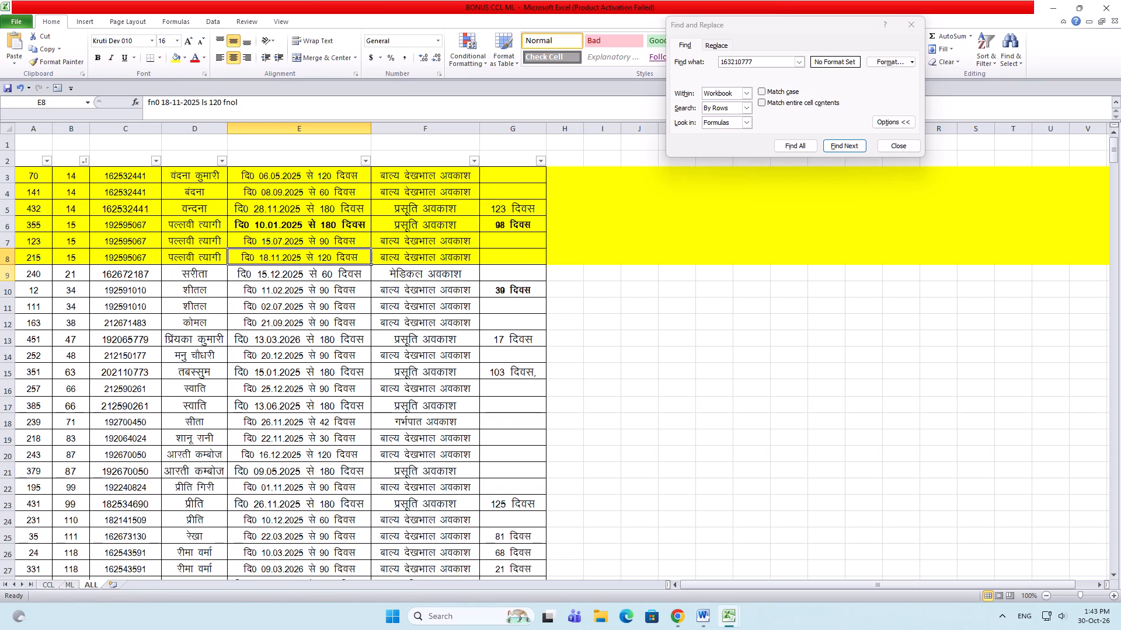
left_click(5, 274)
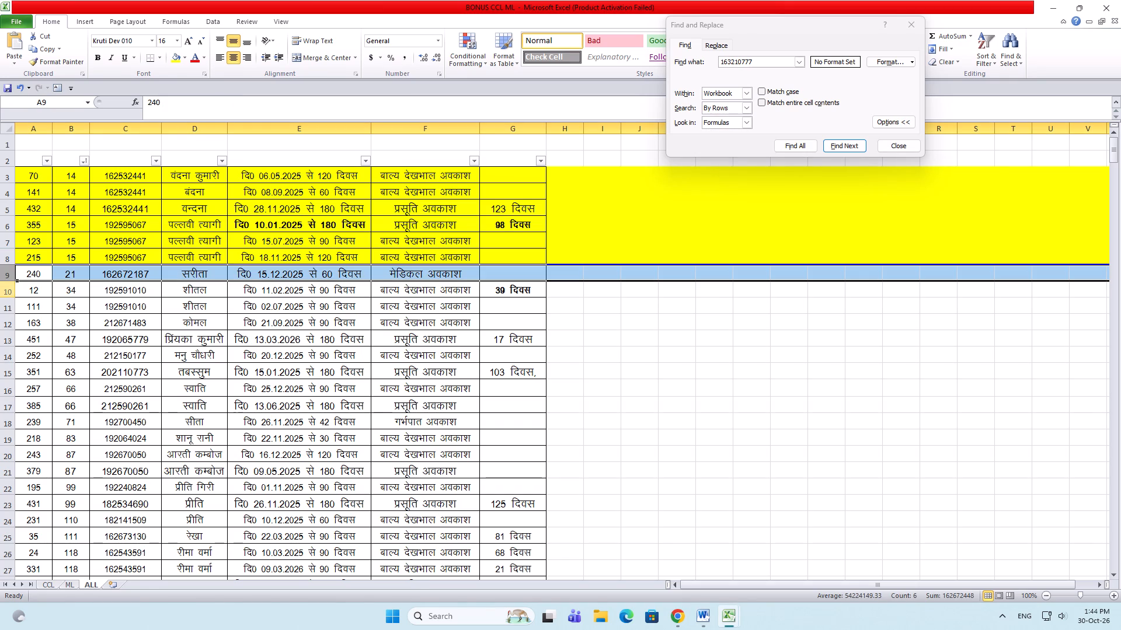
left_click_drag(1, 288, 0, 305)
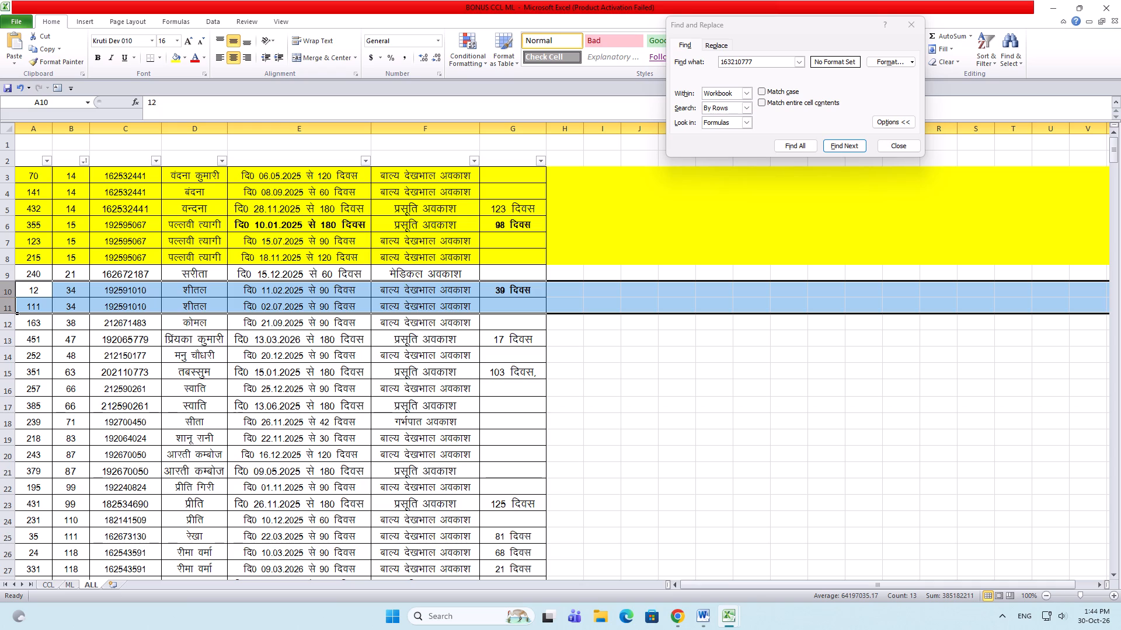
left_click_drag(70, 290, 193, 292)
key("ctrl+c")
key("alt+Tab")
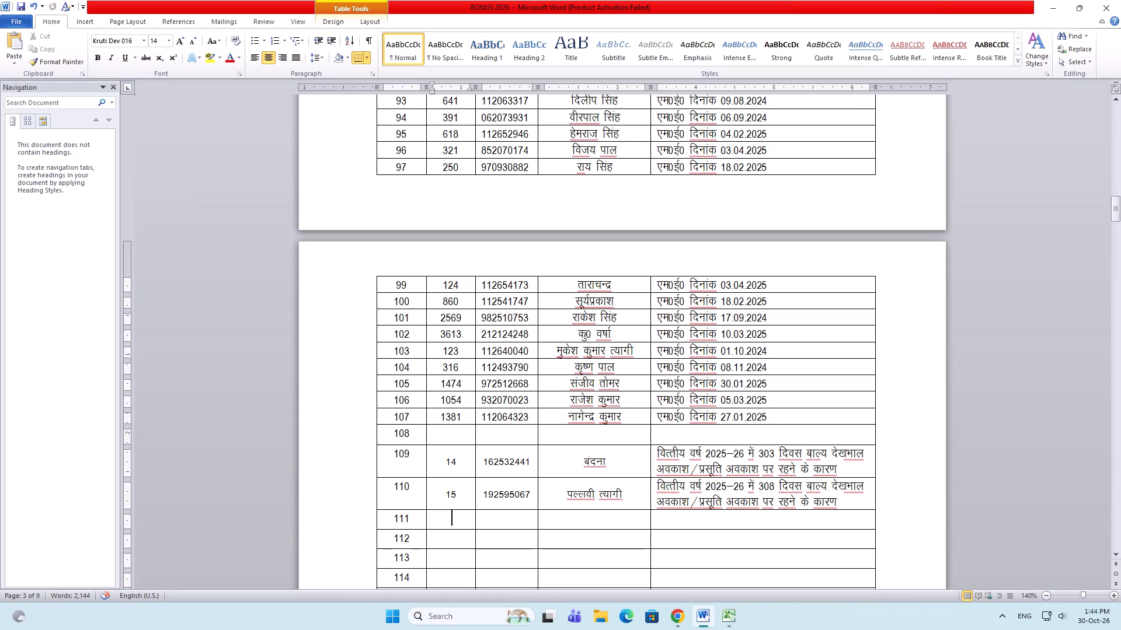
left_click_drag(461, 519, 560, 525)
key("ctrl+v")
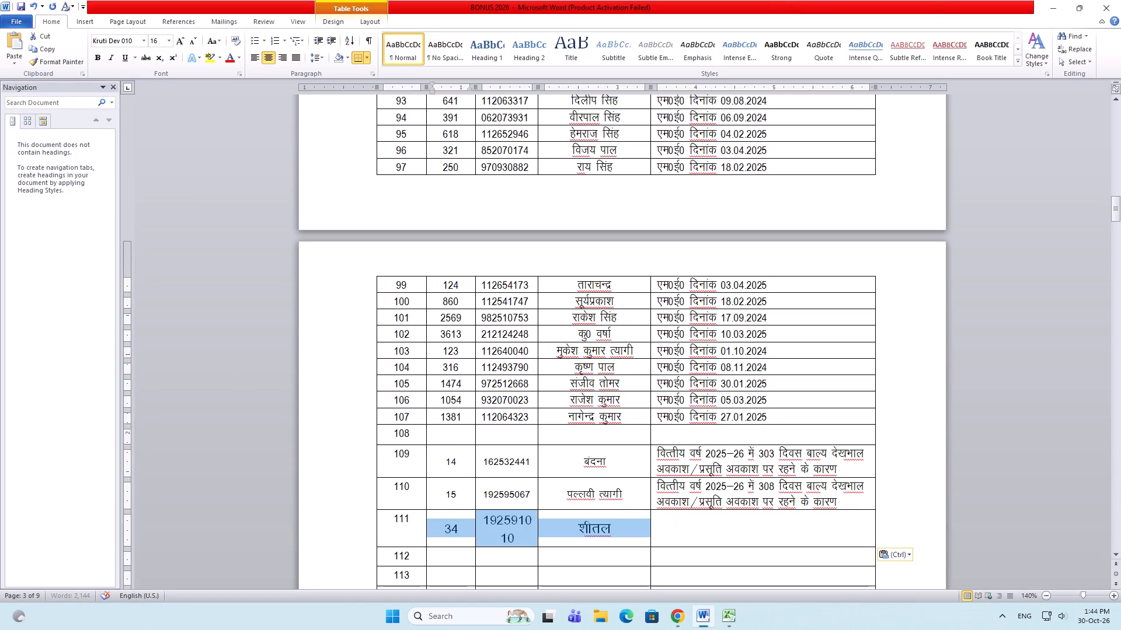
scroll(486, 462, "down", 2)
left_click(194, 36)
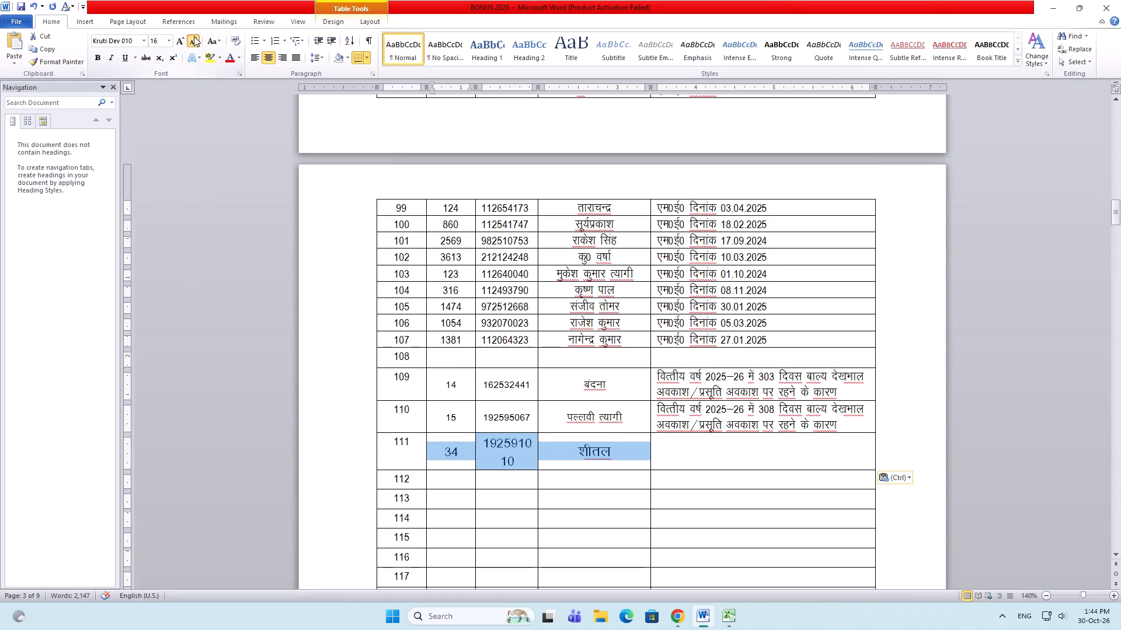
left_click(194, 36)
Copy row 110's reason text into the reason cell of row 111.
left_click(664, 446)
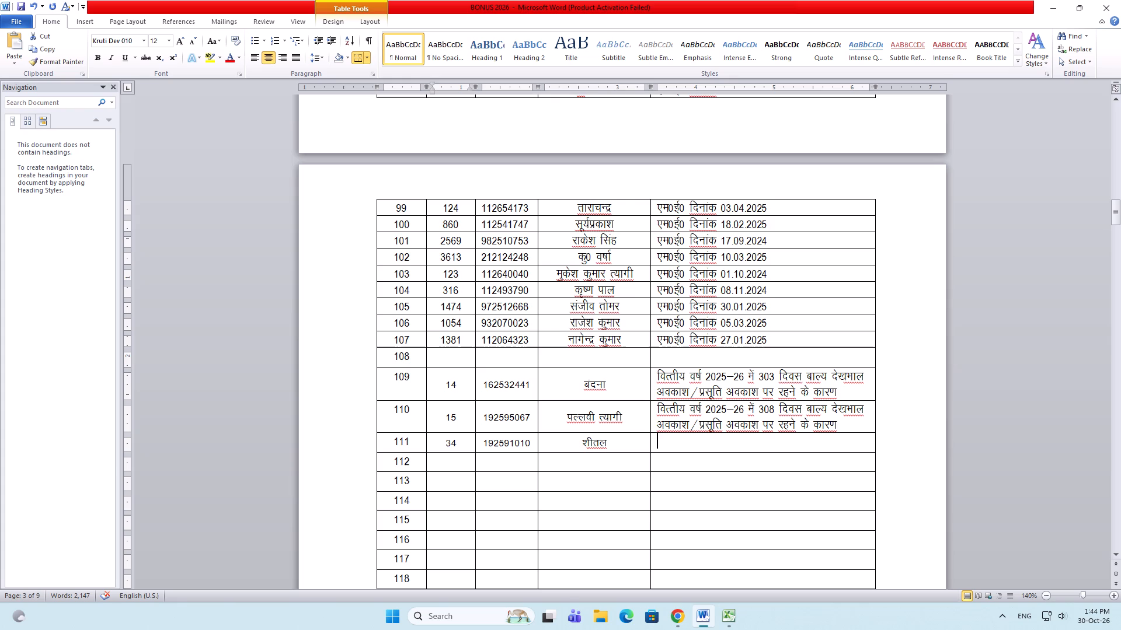
left_click(656, 406)
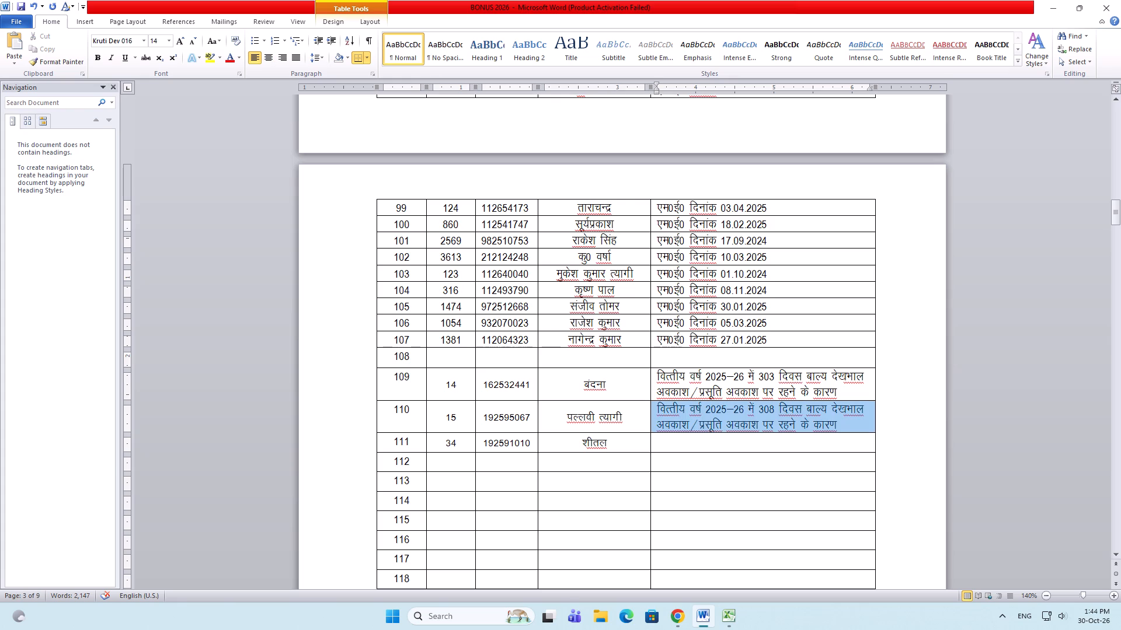
key("ctrl+c")
left_click(706, 444)
key("ctrl+v")
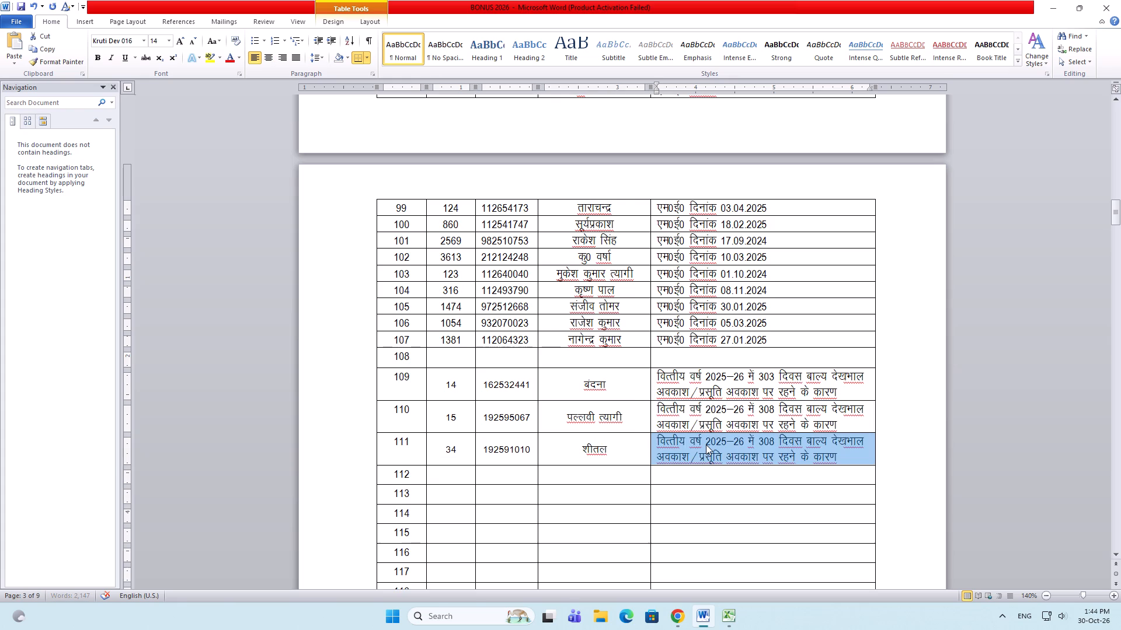
Highlight rows 10 and 11 of the BONUS CCL ML workbook in yellow.
key("alt+Tab")
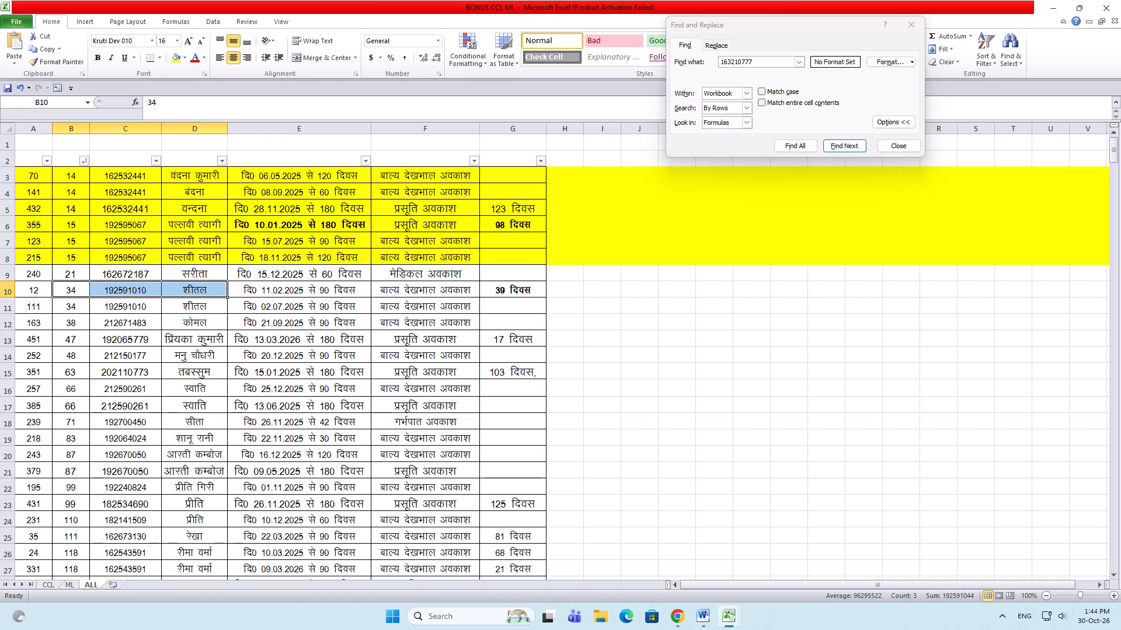
left_click_drag(2, 289, 2, 290)
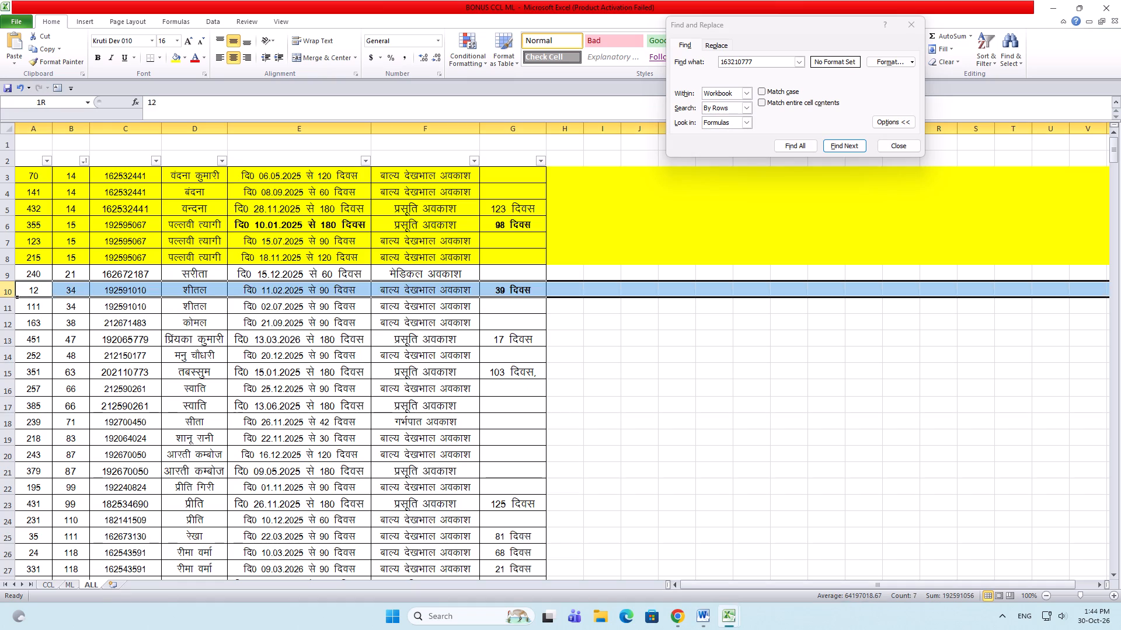
left_click_drag(2, 290, 1, 310)
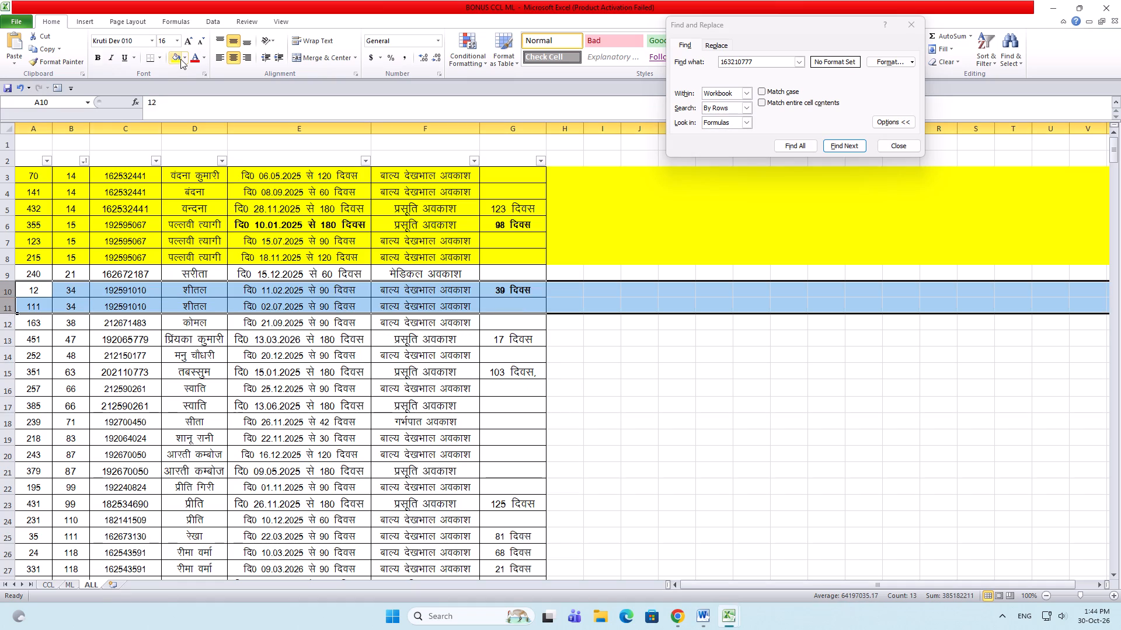
left_click(177, 57)
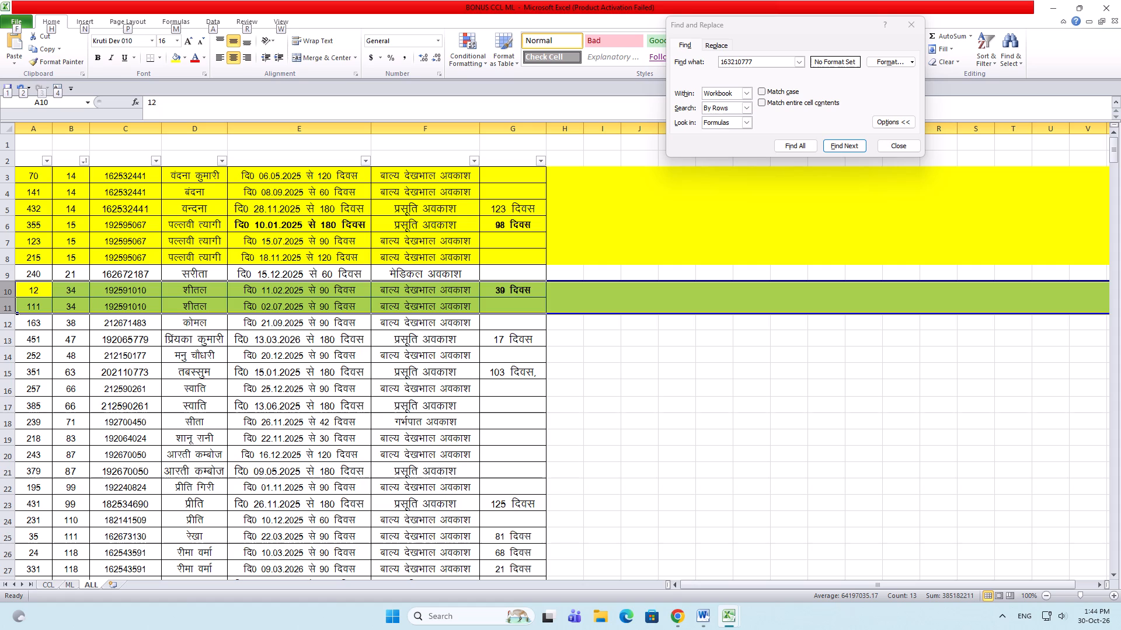
In BONUS 2026, set row 111's leave days to 129, delete "/प्रसूति अवकाश" from its reason, and save the document.
key("alt+Tab")
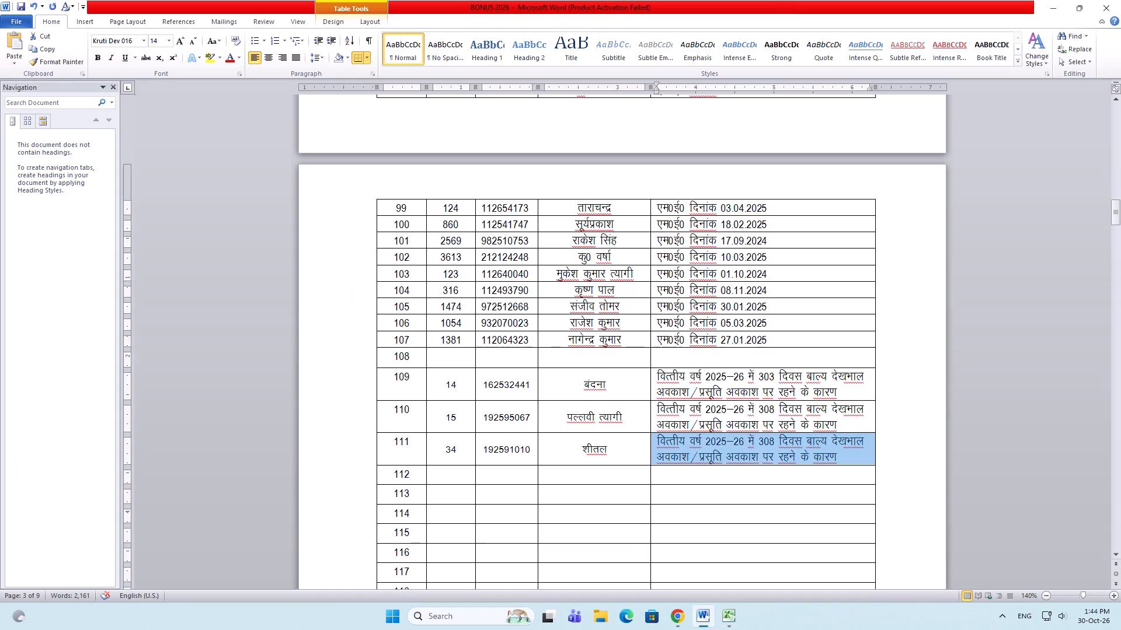
left_click(763, 442)
left_click_drag(761, 441, 774, 442)
type("129")
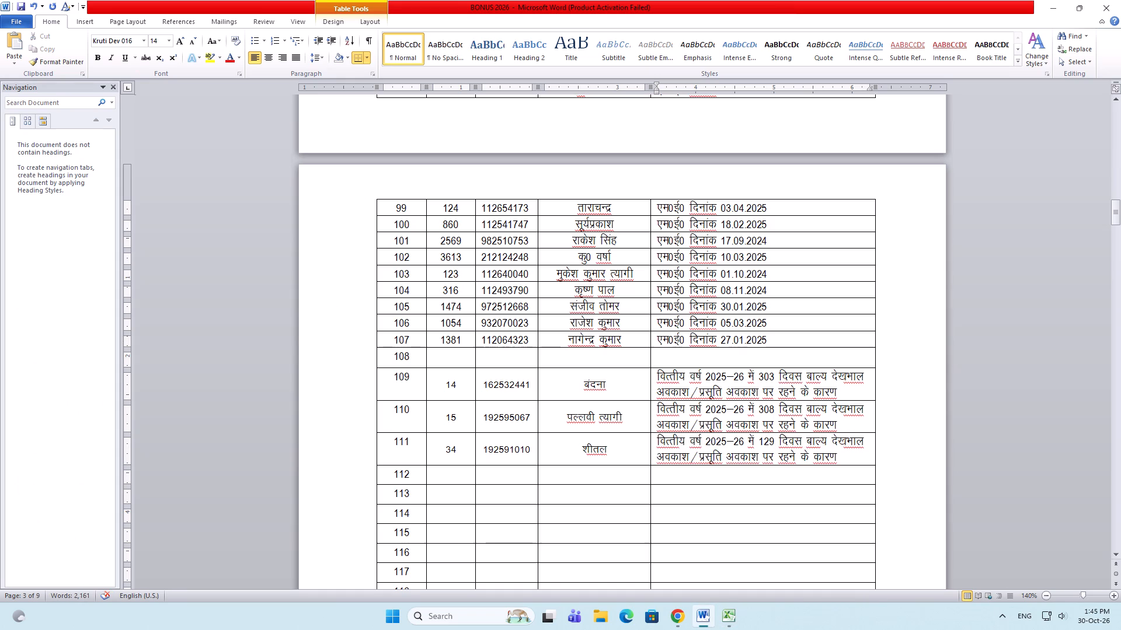
left_click_drag(693, 457, 742, 460)
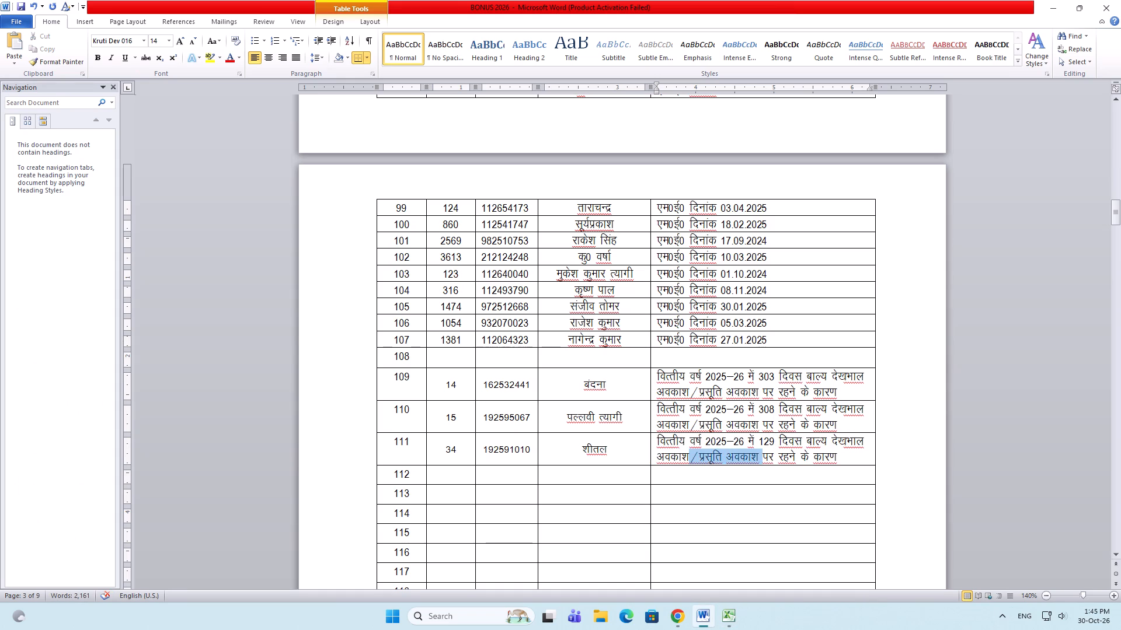
left_click_drag(742, 460, 746, 459)
key("Delete")
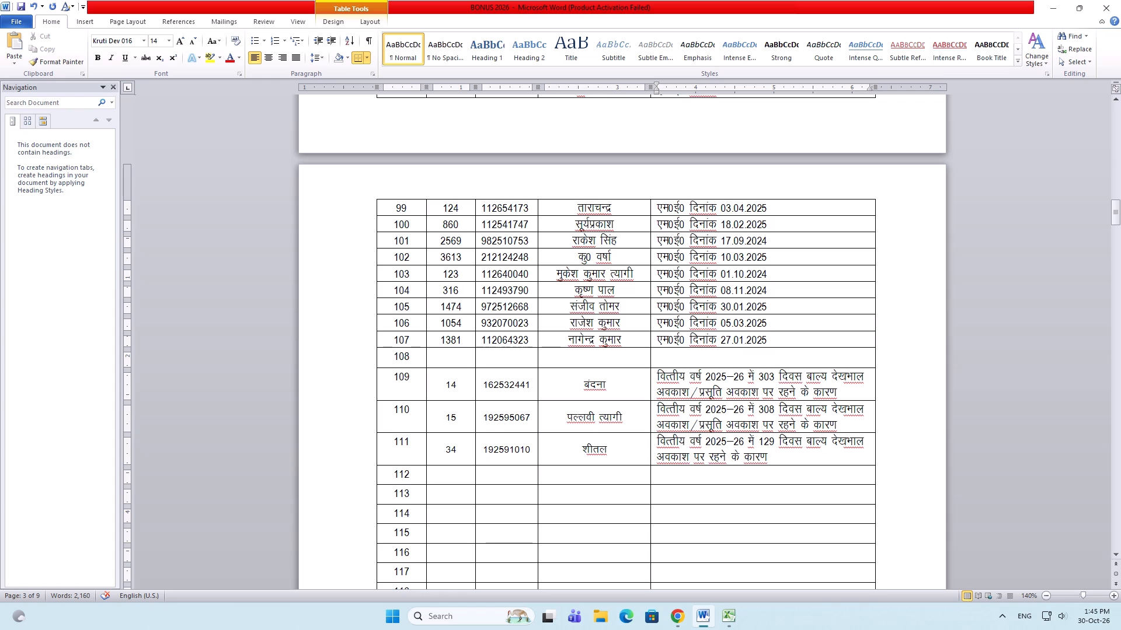
left_click(451, 475)
key("ctrl+s")
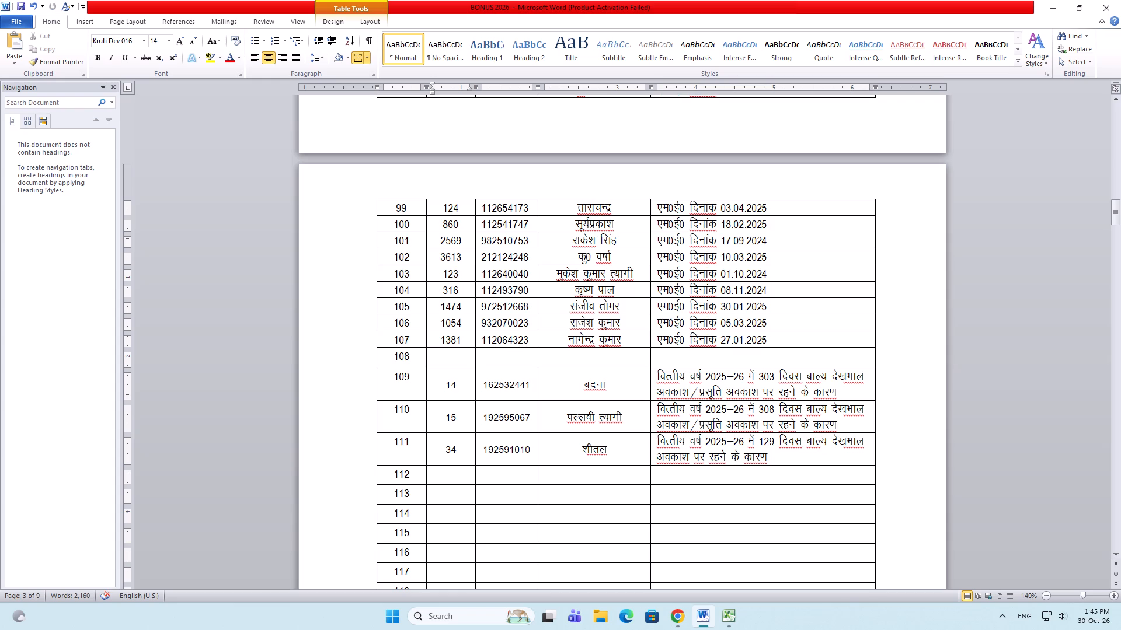
Save the BONUS CCL ML workbook with its highlighted rows.
key("alt+Tab")
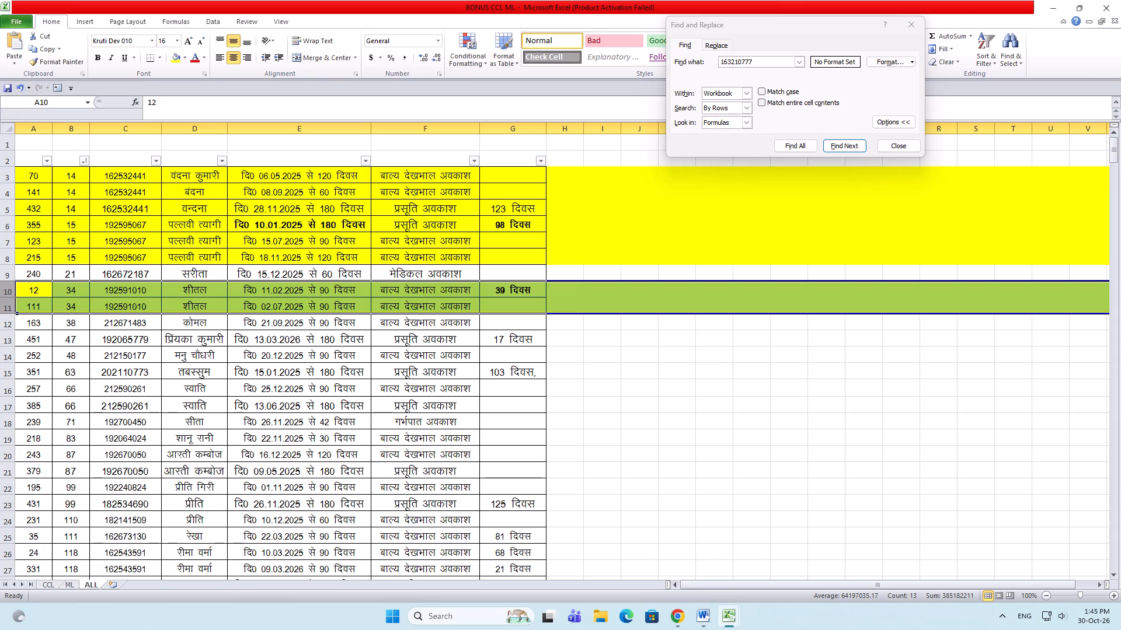
left_click(157, 330)
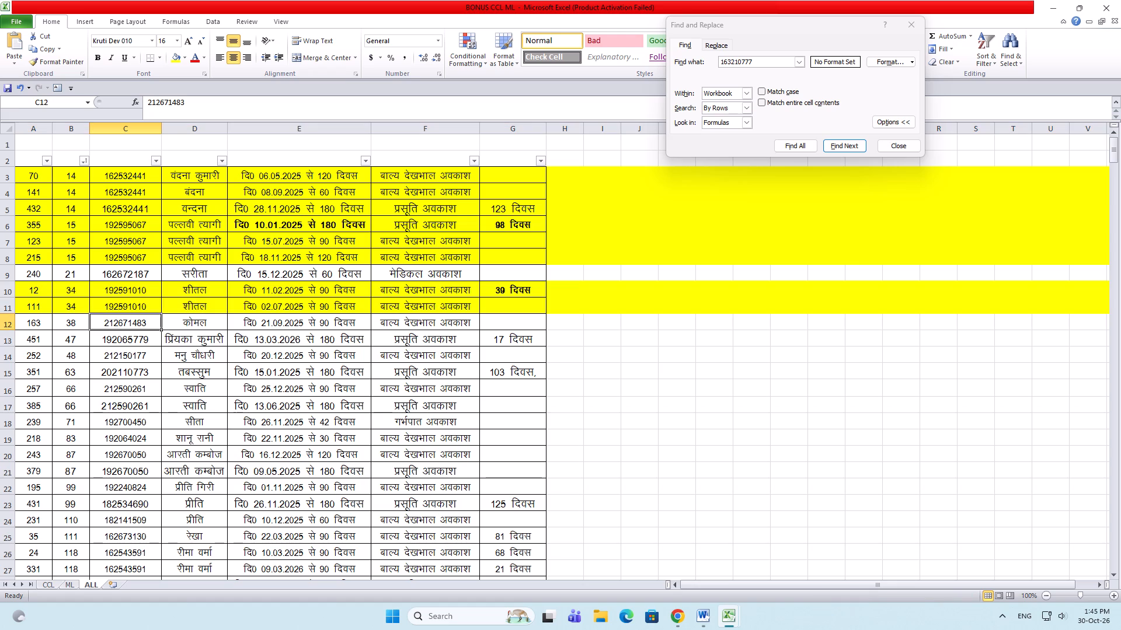
key("ctrl+s")
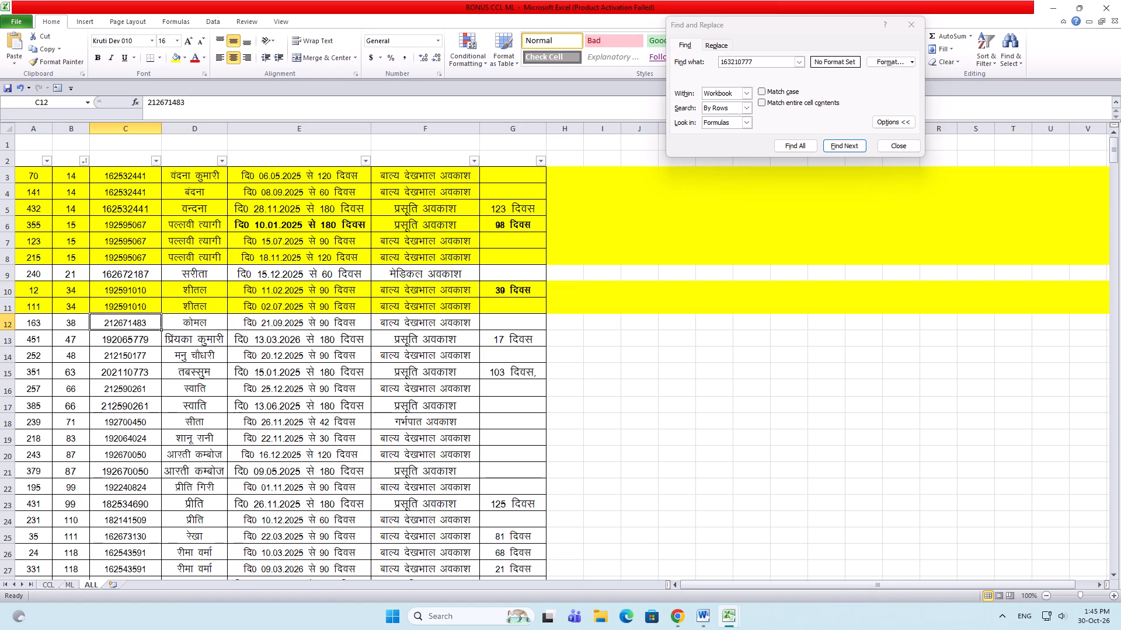
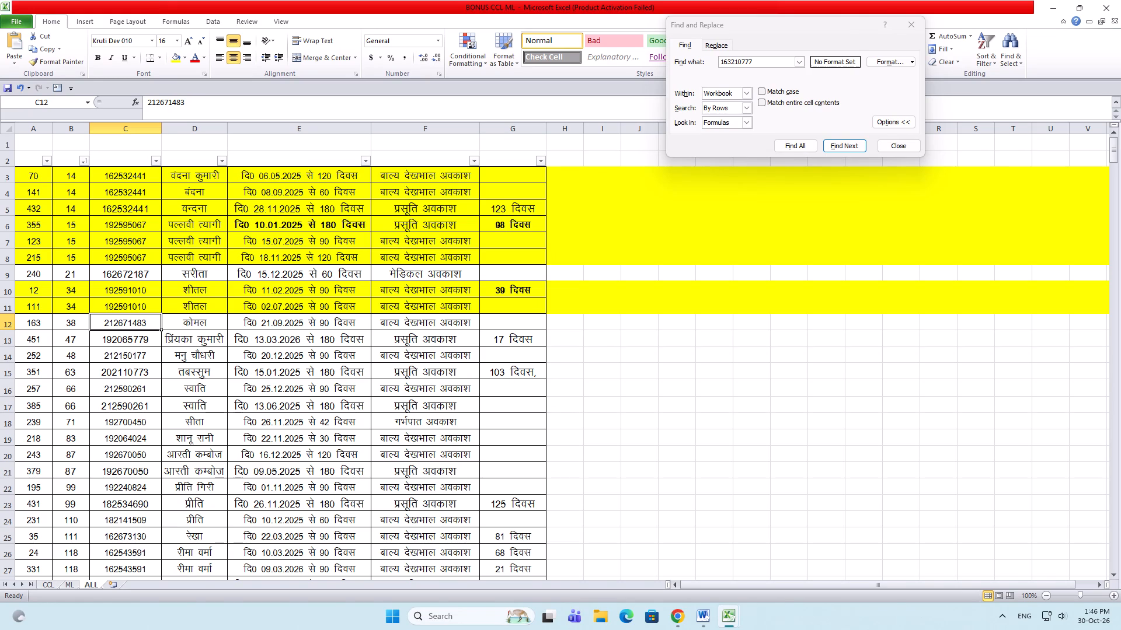
Copy the badge number, PNO and name from row 16 of BONUS CCL ML into row 112 of BONUS 2026 at font size 12.
left_click(6, 340)
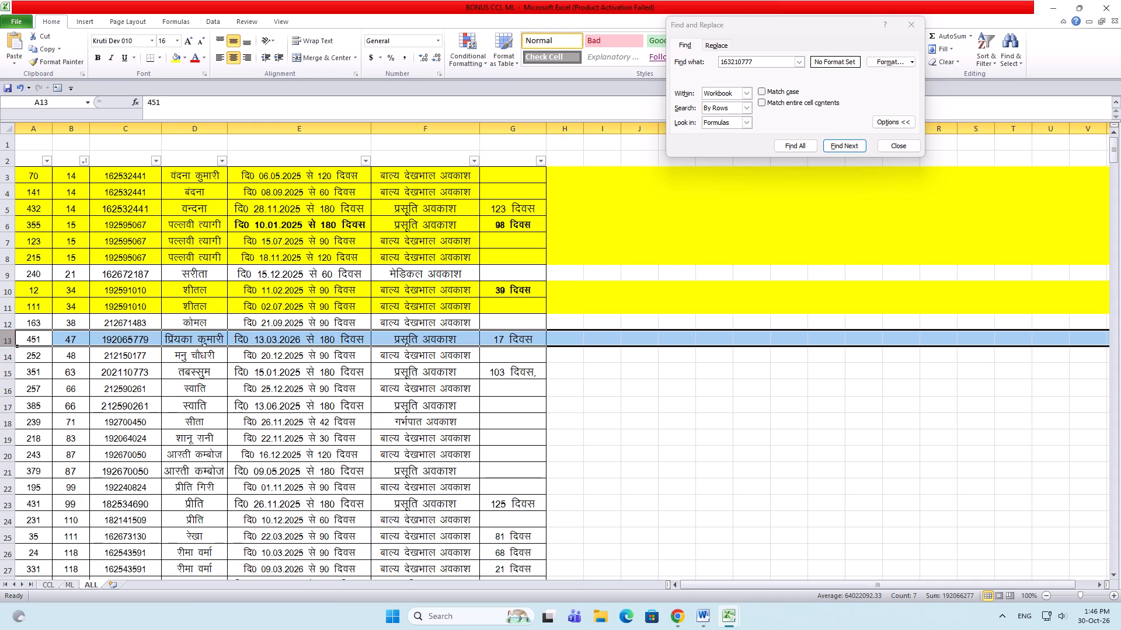
left_click(2, 355)
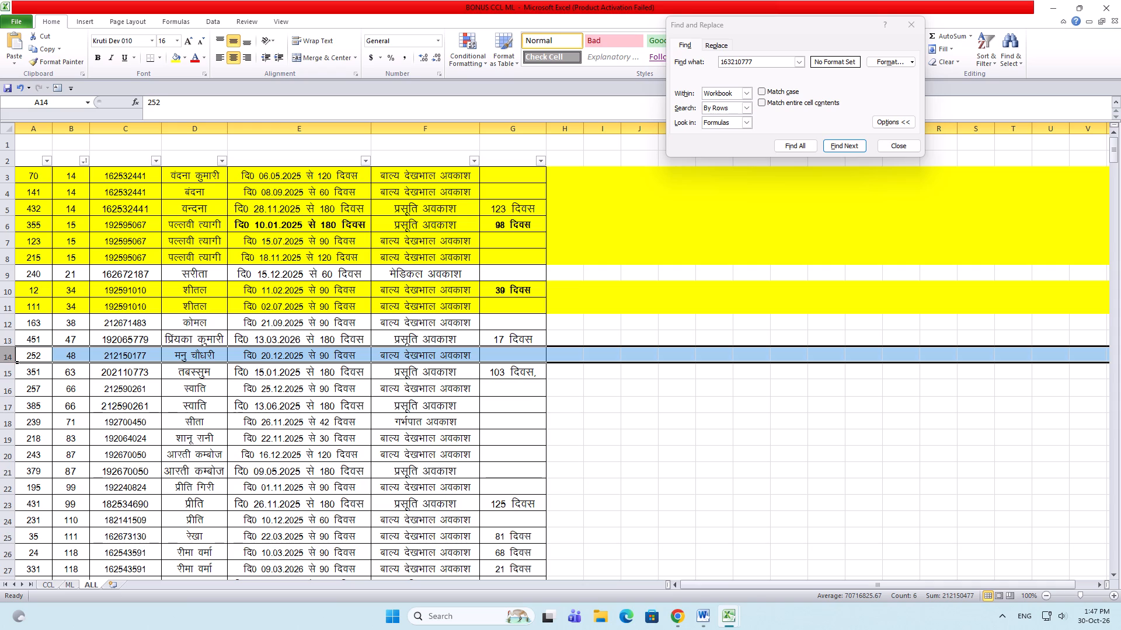
left_click_drag(6, 387, 4, 401)
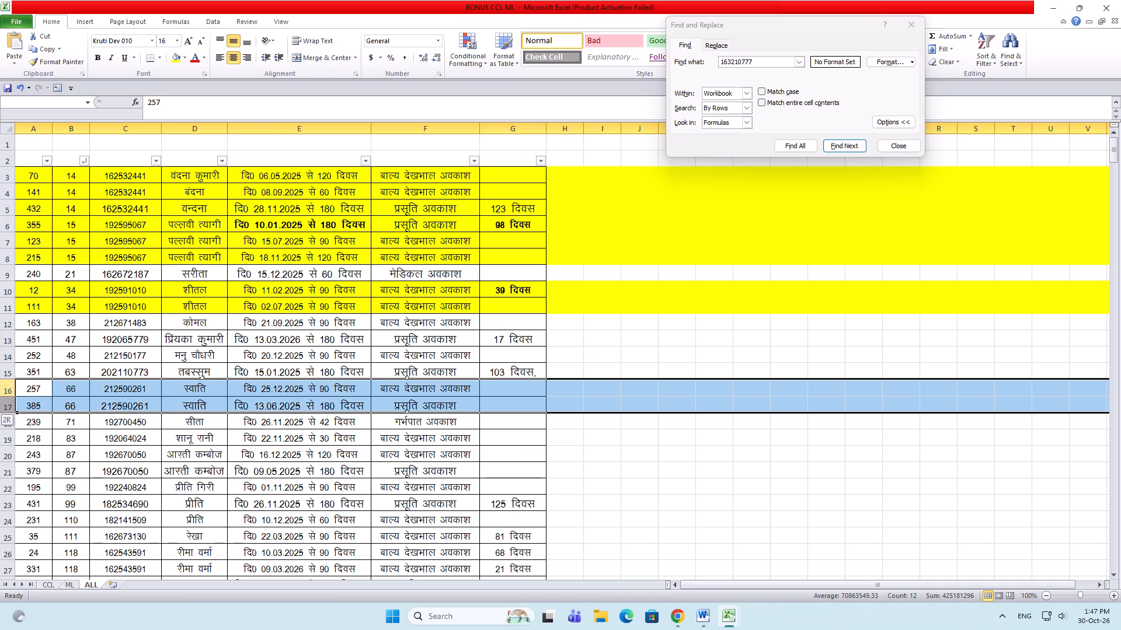
left_click_drag(4, 401, 4, 401)
left_click_drag(4, 401, 7, 402)
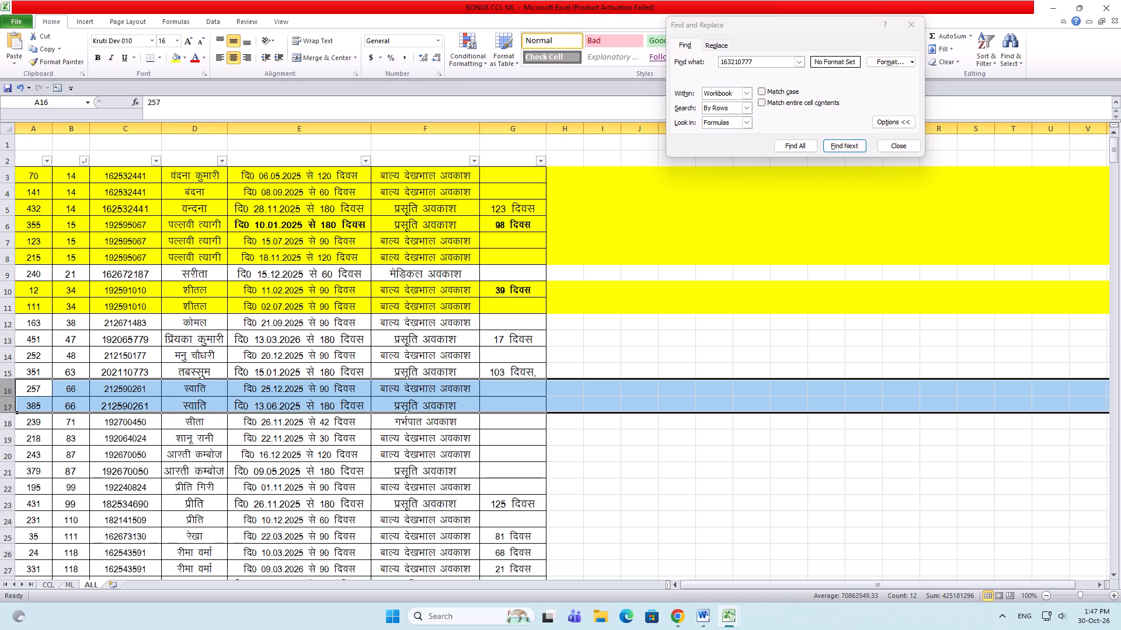
left_click_drag(74, 387, 186, 393)
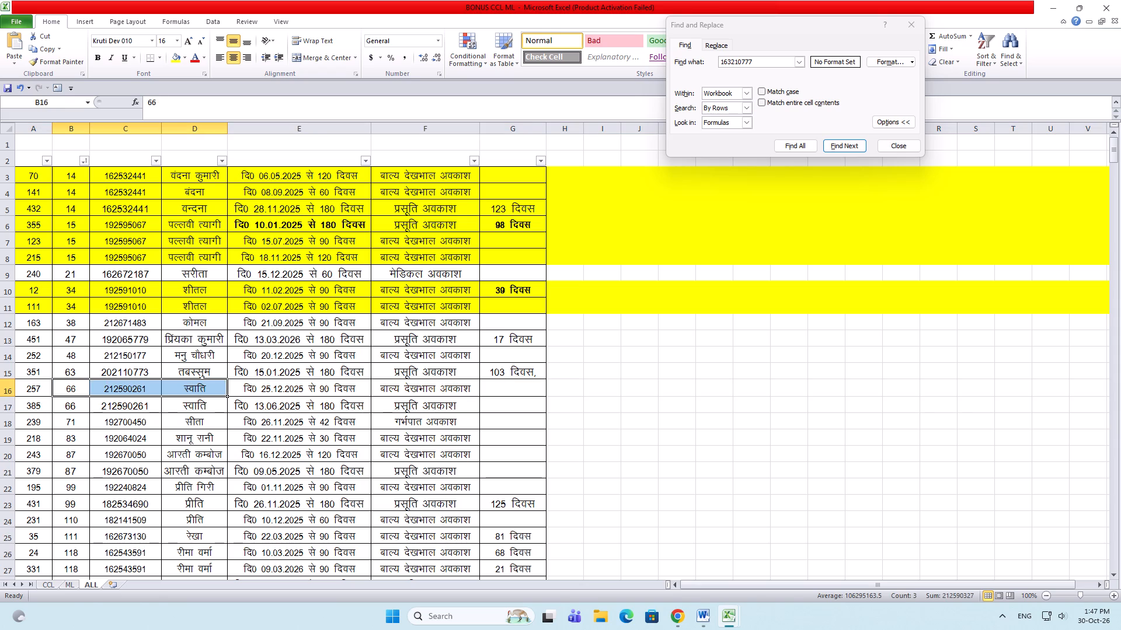
key("ctrl+c")
key("alt+Tab")
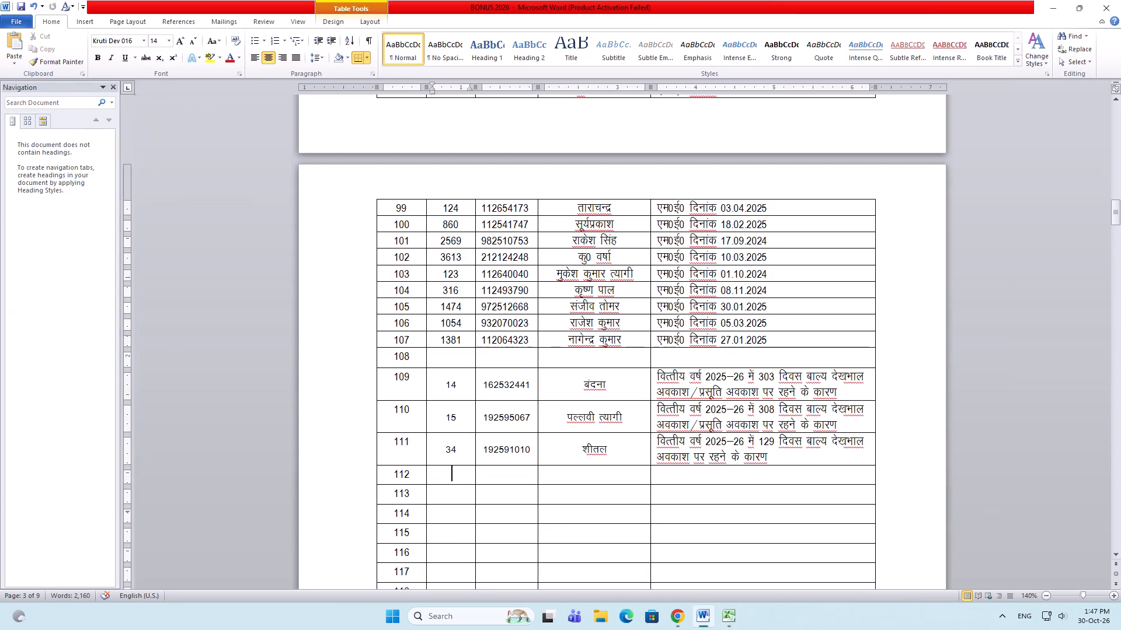
left_click_drag(445, 477, 564, 477)
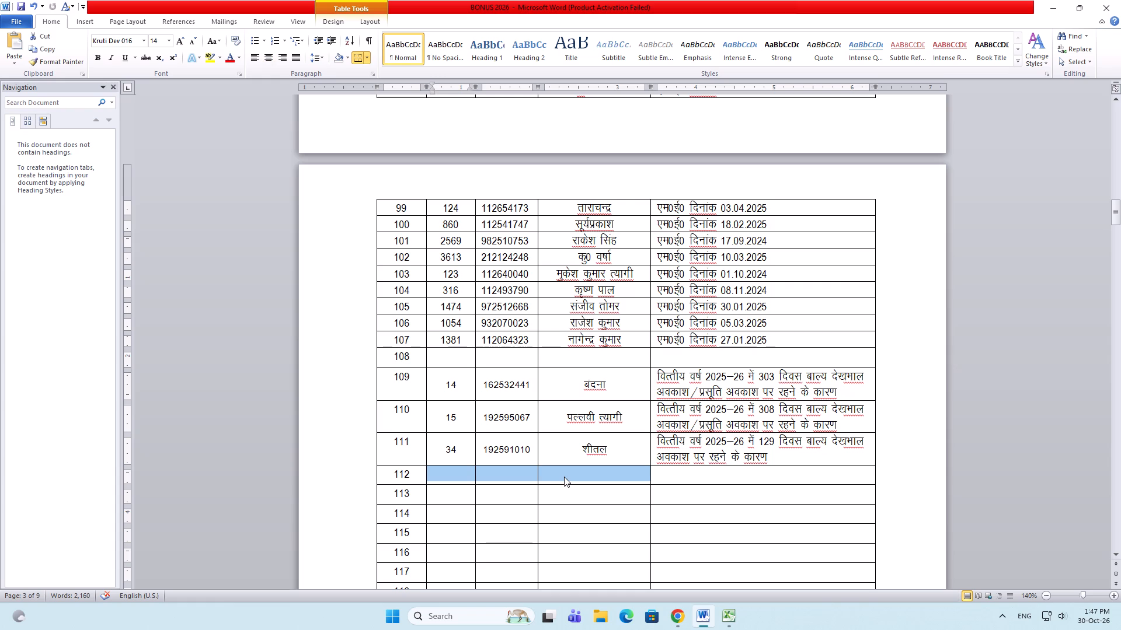
key("ctrl+v")
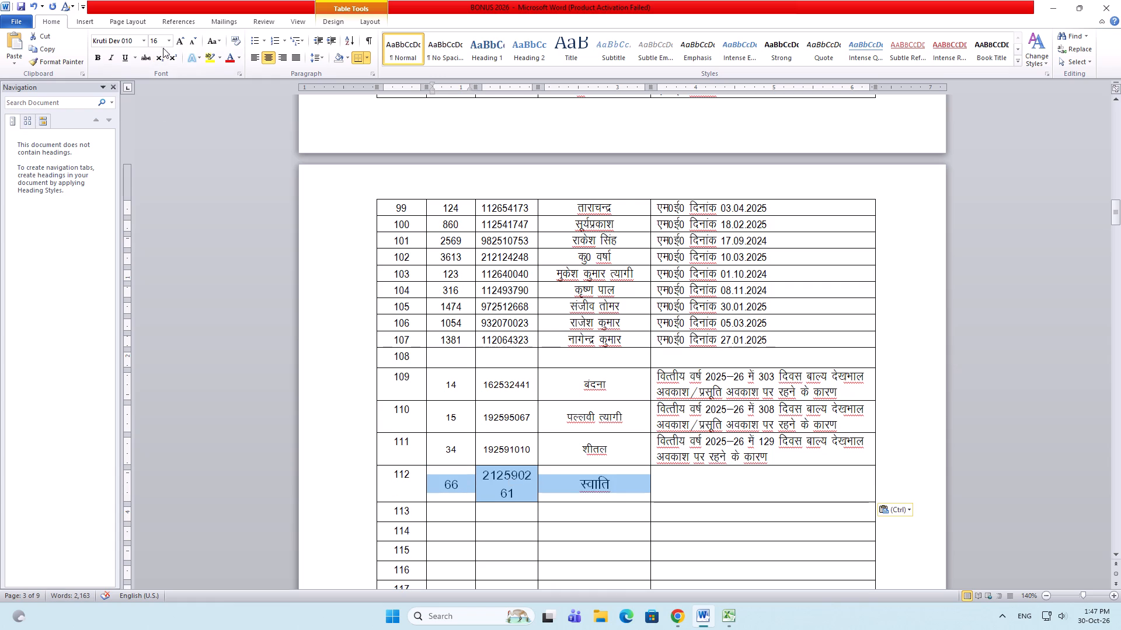
double_click(192, 46)
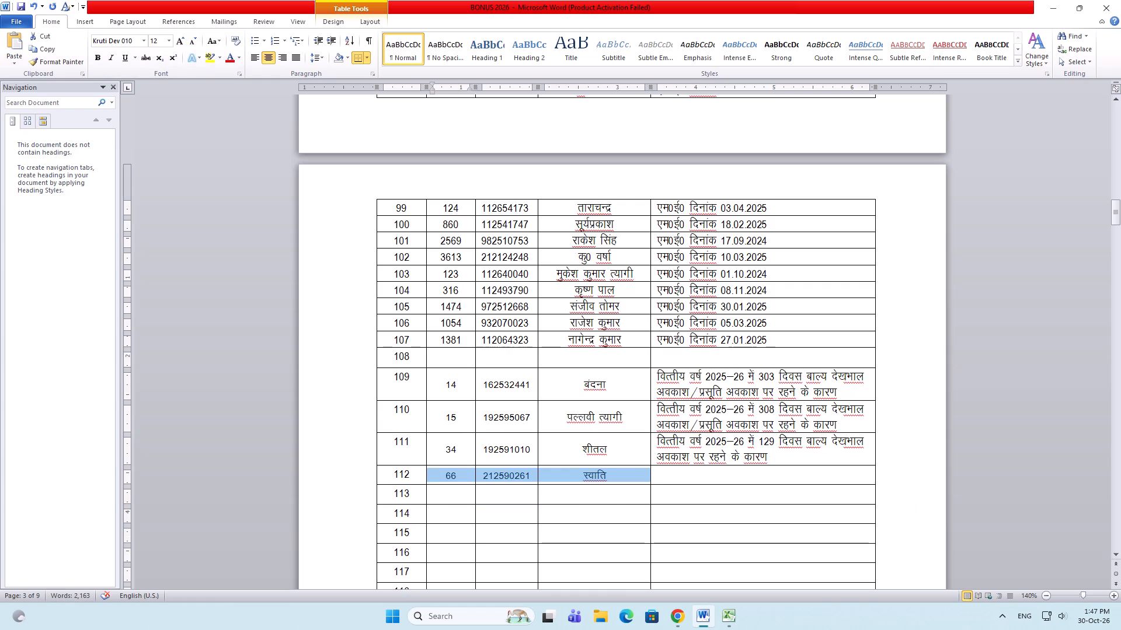
Fill row 112's reason cell with row 110's reason text, change its leave days to 270, and save the document.
left_click_drag(660, 416, 843, 422)
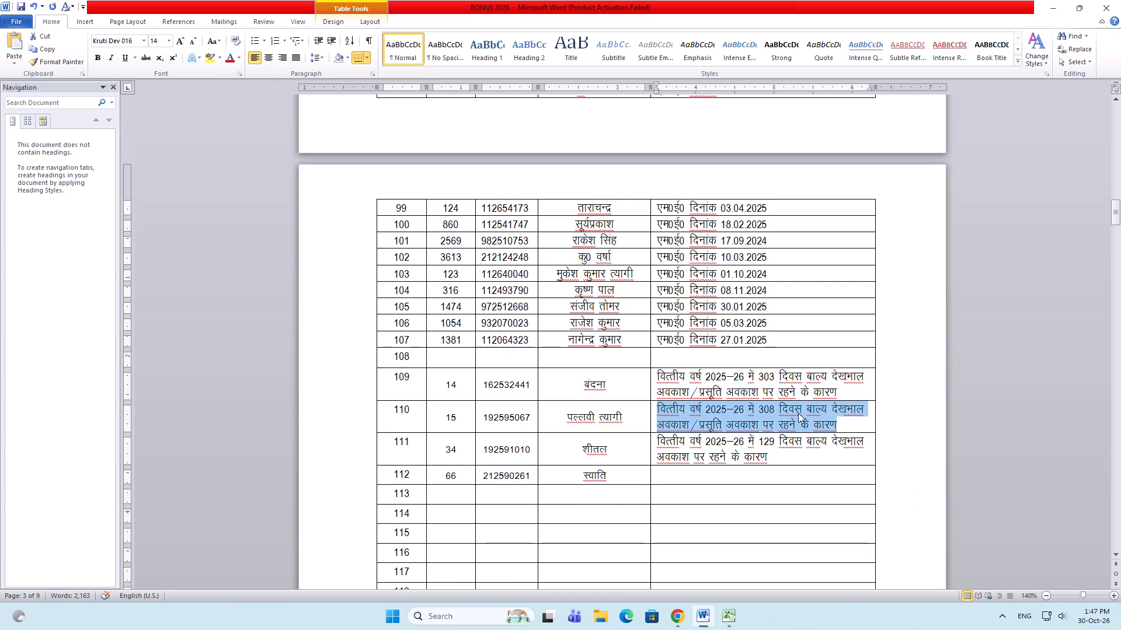
key("ctrl+c")
left_click(660, 478)
key("ctrl+v")
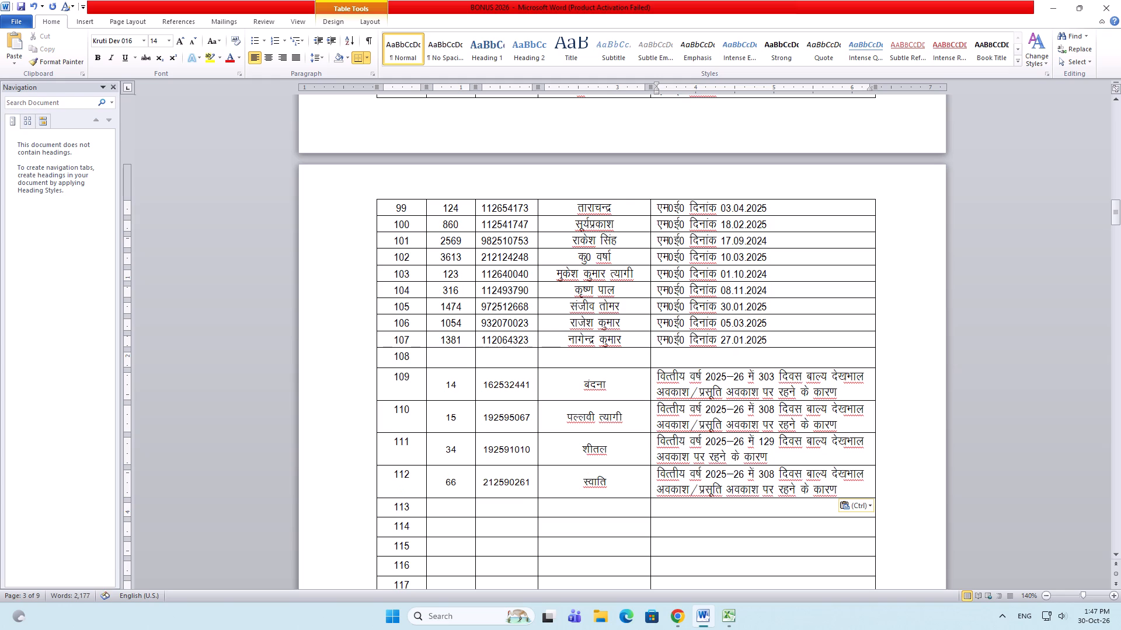
left_click_drag(758, 474, 775, 478)
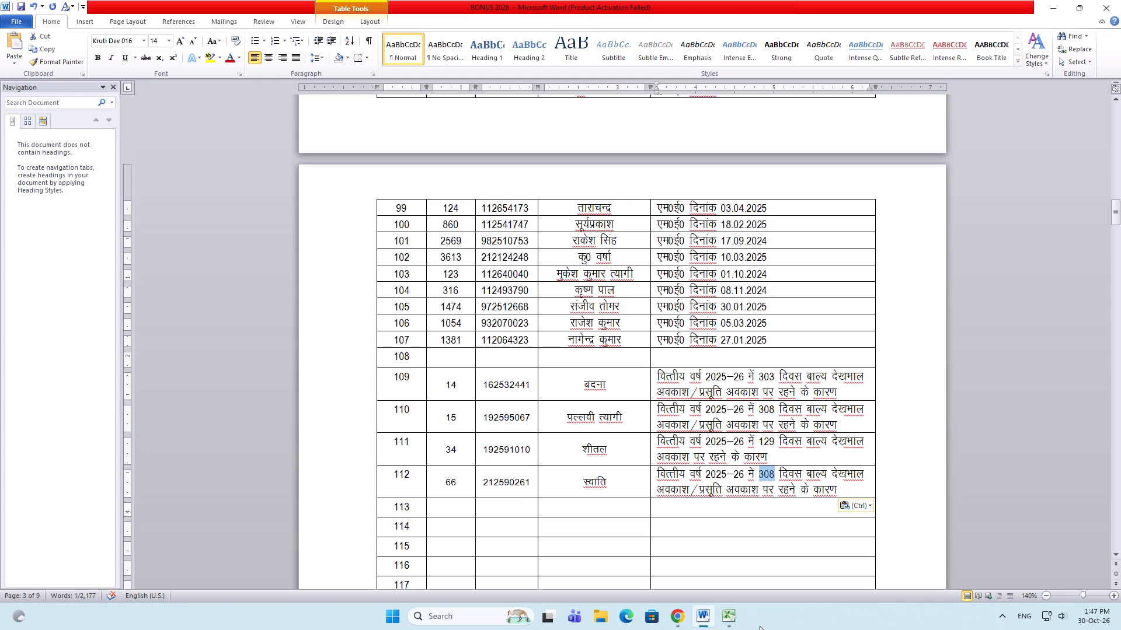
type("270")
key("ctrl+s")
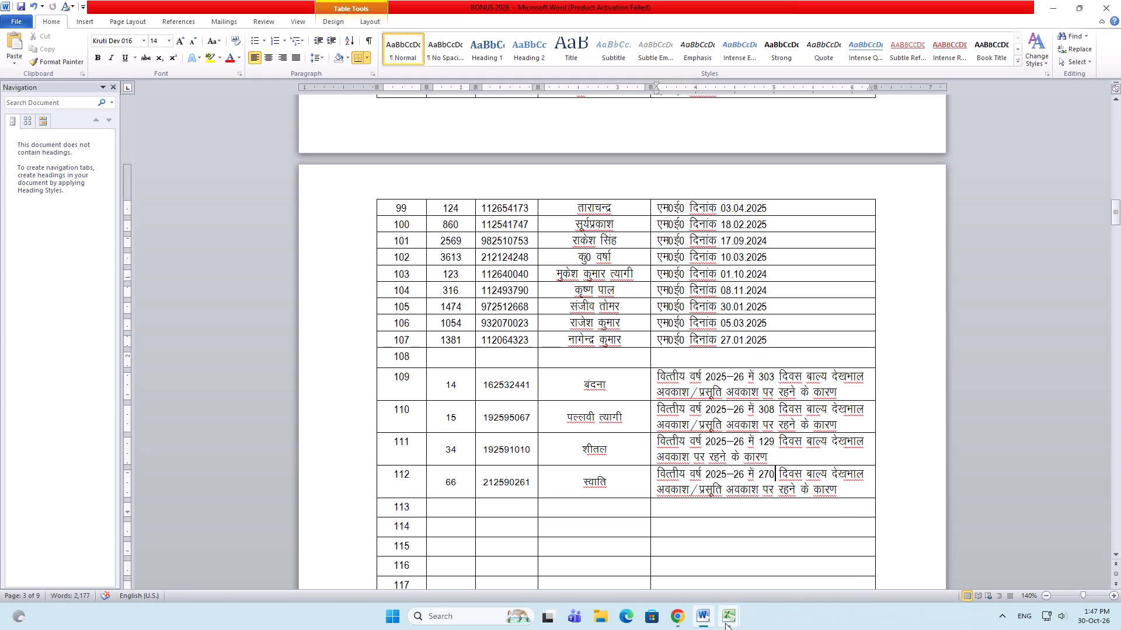
Highlight rows 16 and 17 of the BONUS CCL ML workbook in yellow and save the workbook.
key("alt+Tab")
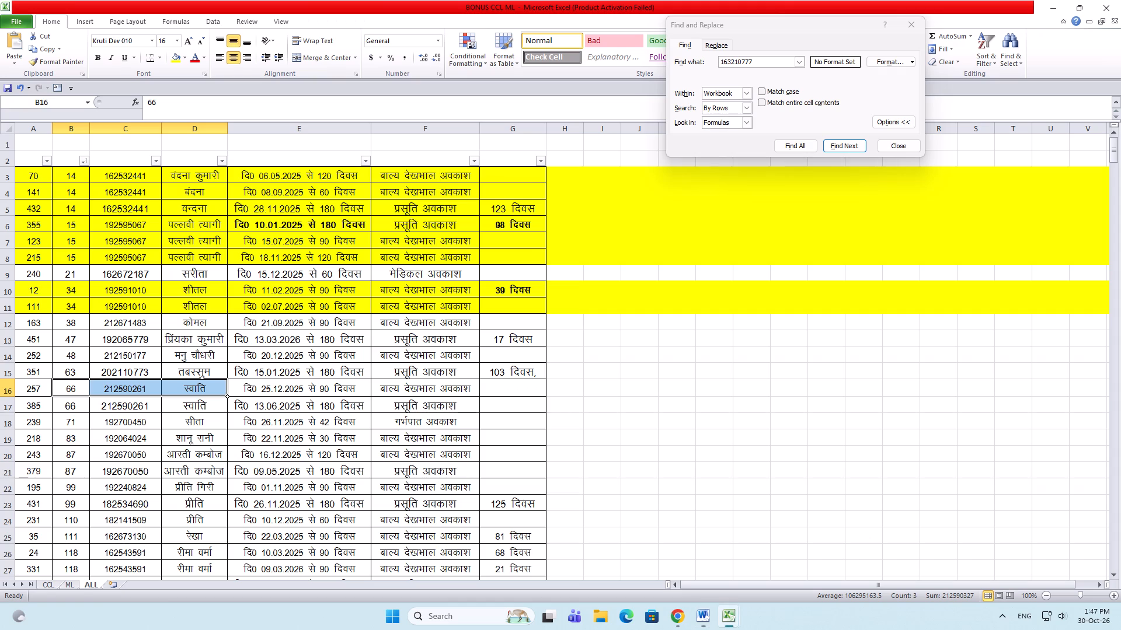
left_click_drag(2, 387, 1, 404)
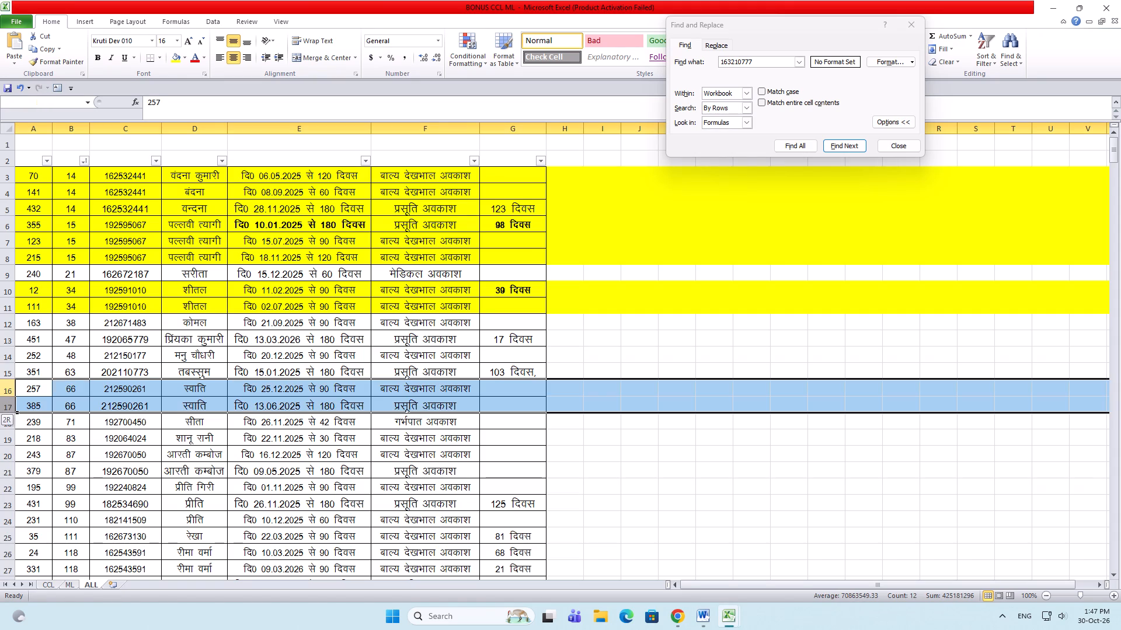
left_click_drag(1, 404, 1, 408)
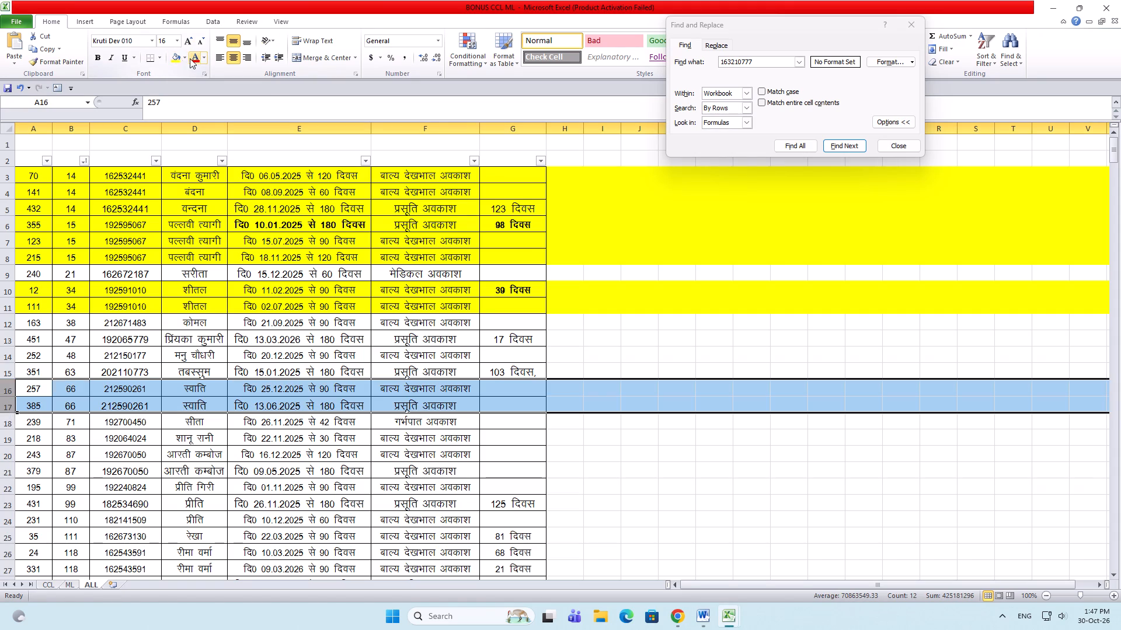
left_click(175, 52)
left_click(175, 389)
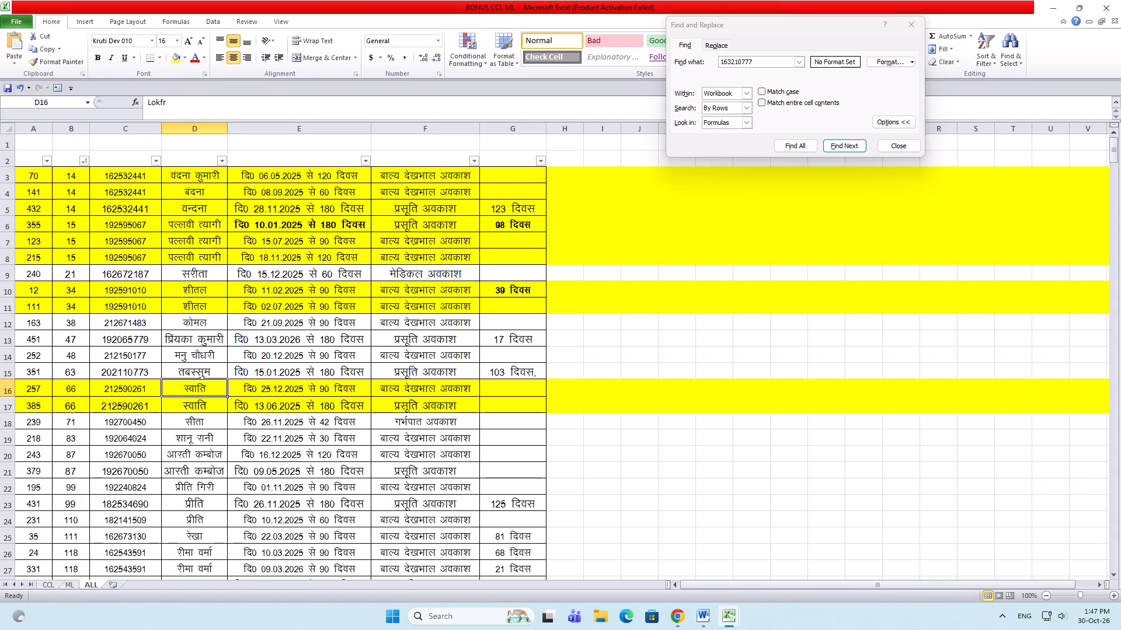
key("ctrl+s")
For the leave in row 20, open the DOB workbook from the desktop and set the FROM date on Sheet3 to 16-12-2025.
left_click(0, 421)
left_click(4, 438)
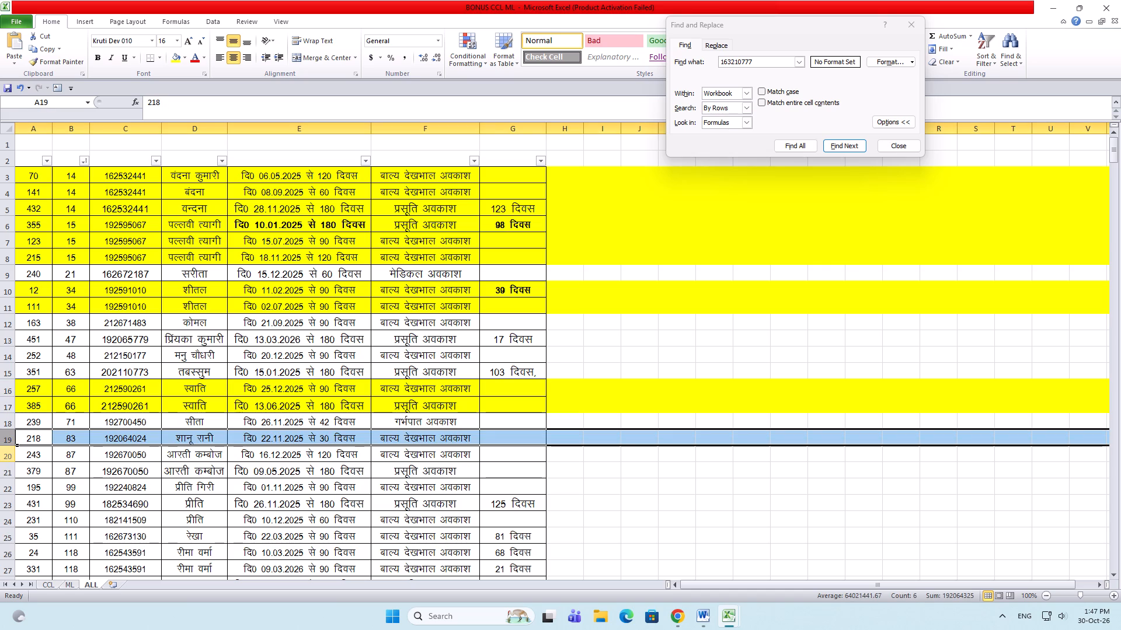
left_click_drag(6, 454, 9, 466)
left_click(9, 466)
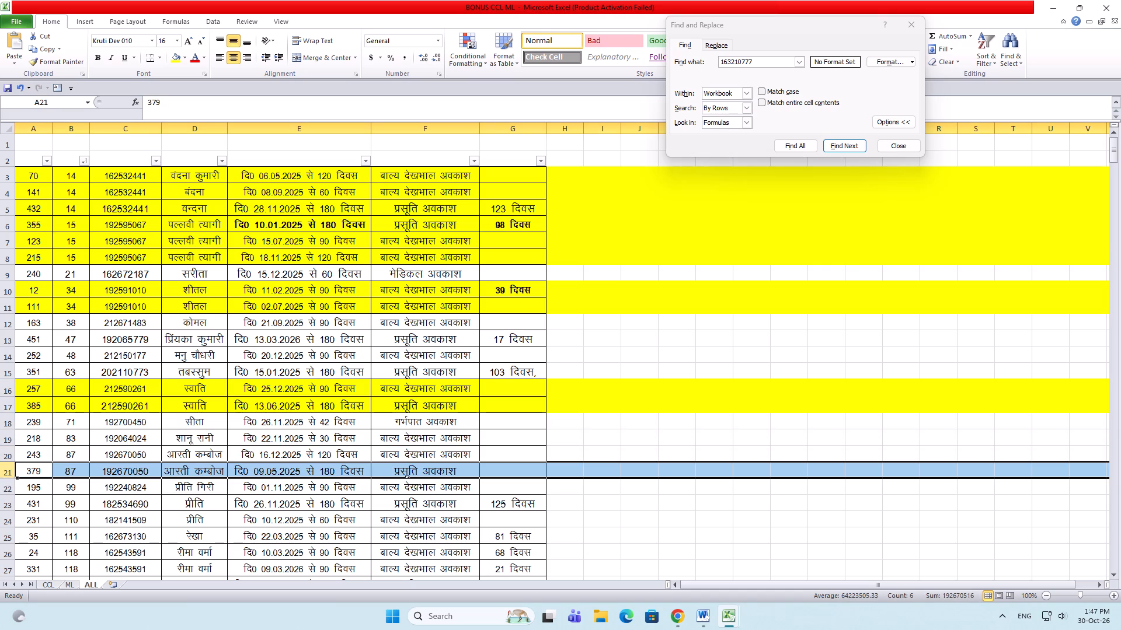
left_click_drag(9, 456, 9, 466)
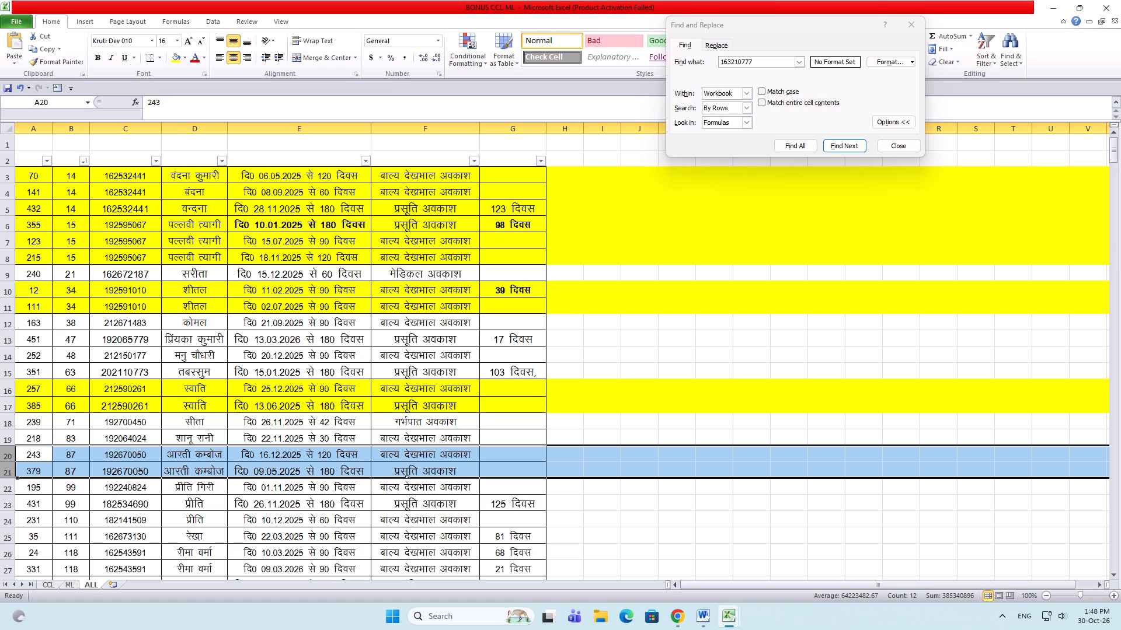
left_click(1050, 3)
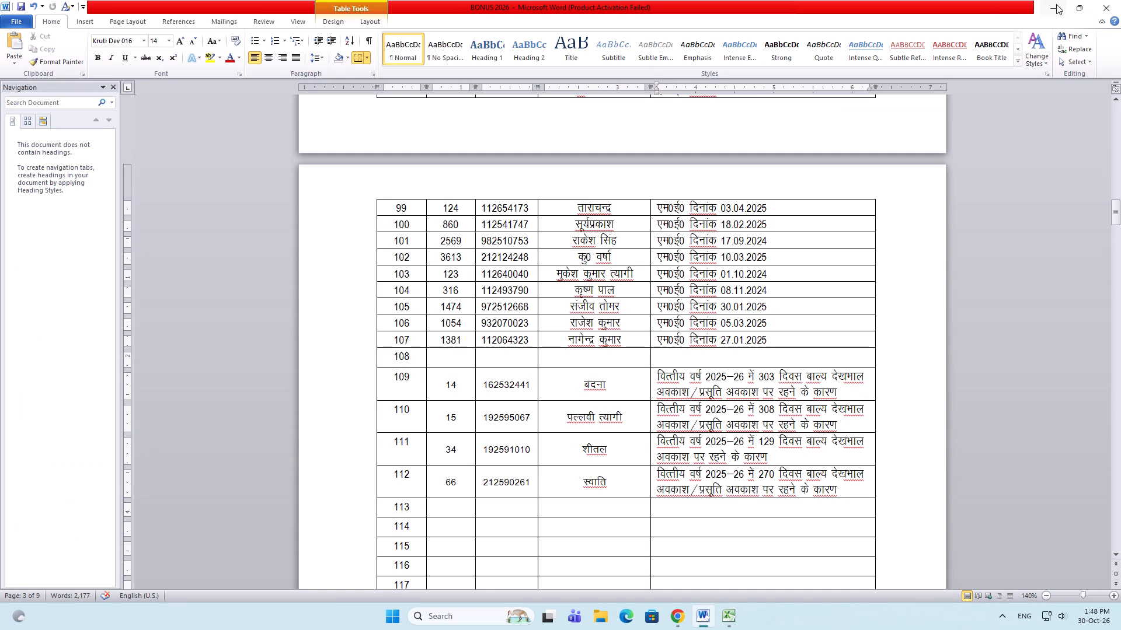
left_click(1052, 3)
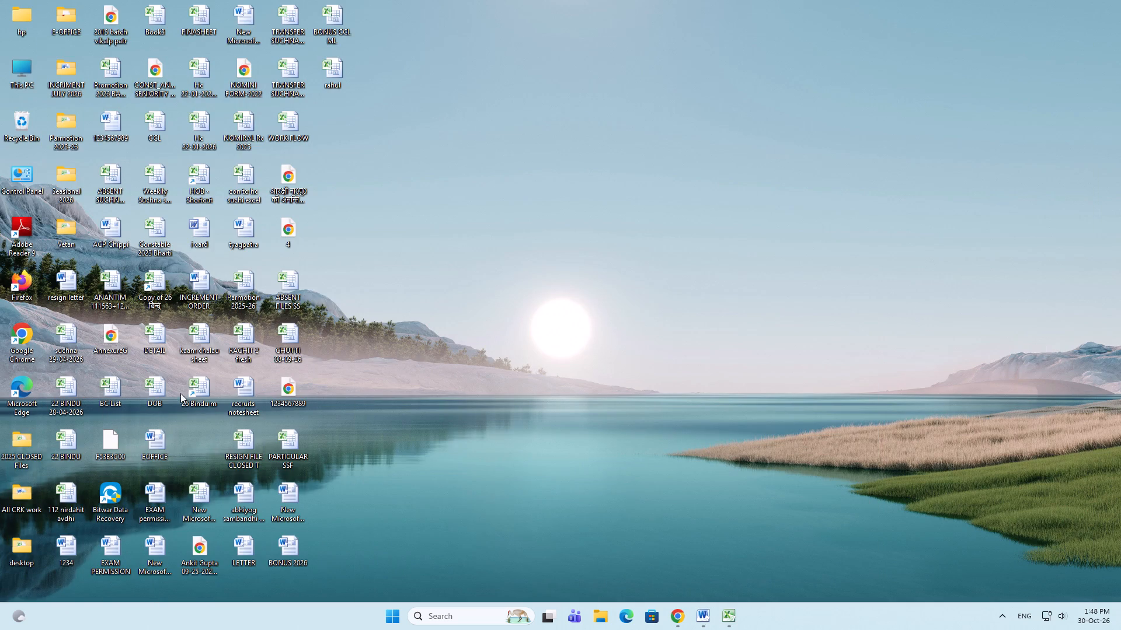
double_click(161, 382)
left_click(106, 224)
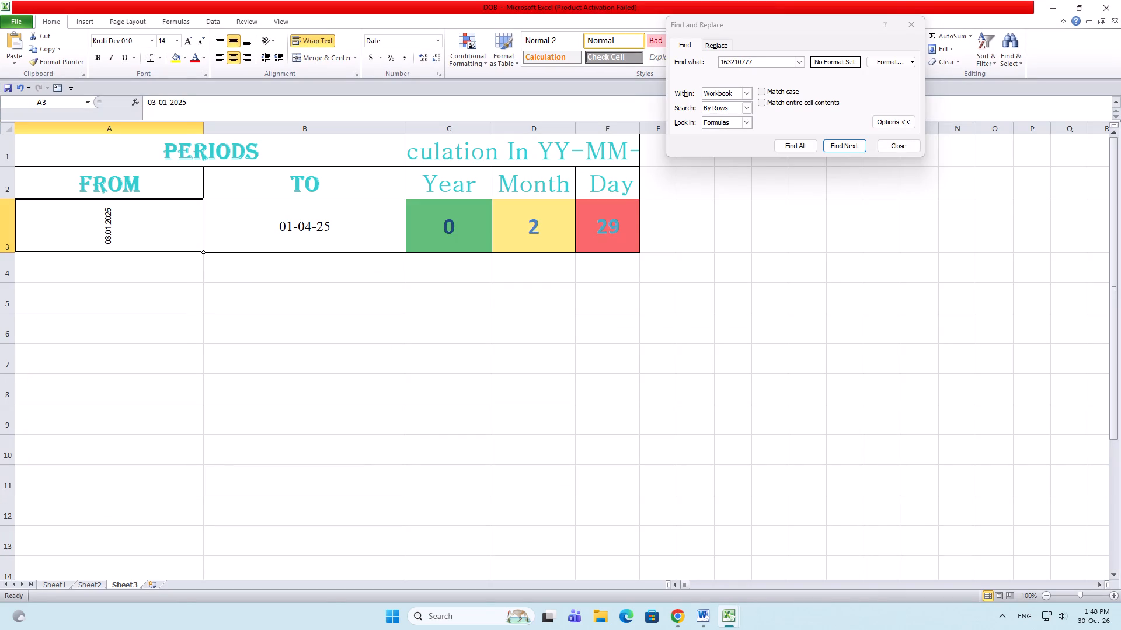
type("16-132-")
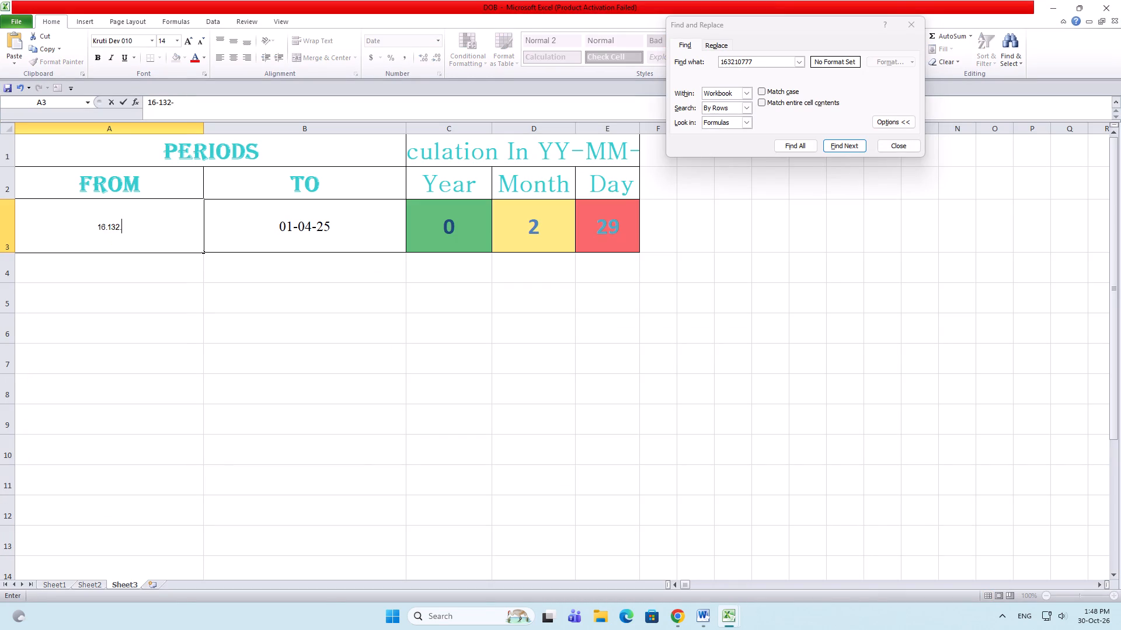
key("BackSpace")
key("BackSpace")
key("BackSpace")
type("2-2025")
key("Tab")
Set the TO date on Sheet3 of the DOB workbook to 31-03-2026.
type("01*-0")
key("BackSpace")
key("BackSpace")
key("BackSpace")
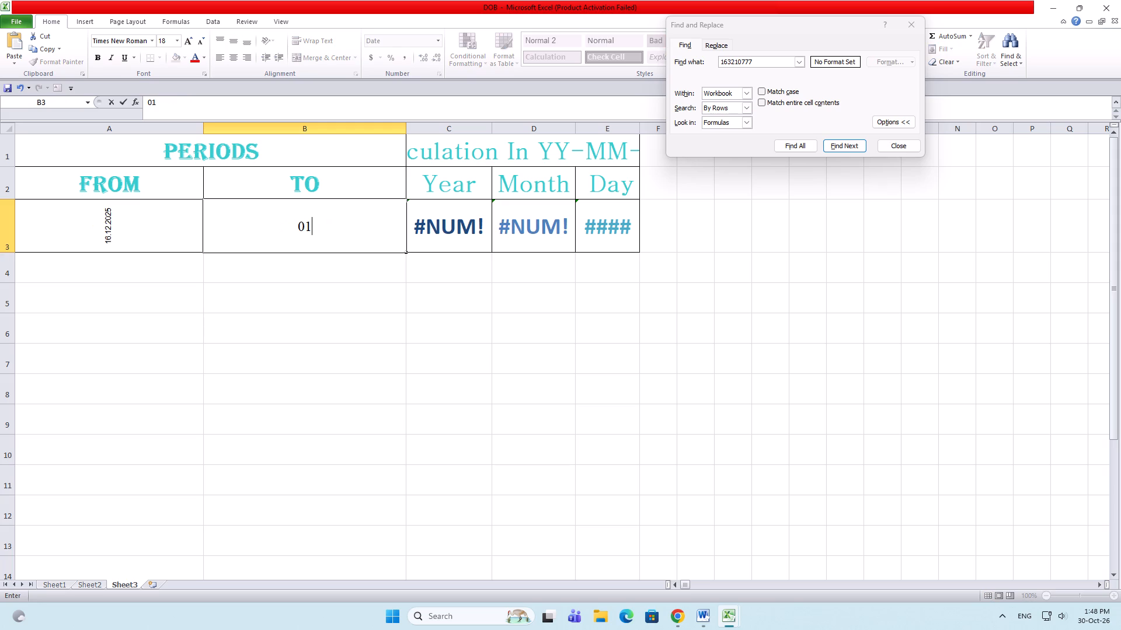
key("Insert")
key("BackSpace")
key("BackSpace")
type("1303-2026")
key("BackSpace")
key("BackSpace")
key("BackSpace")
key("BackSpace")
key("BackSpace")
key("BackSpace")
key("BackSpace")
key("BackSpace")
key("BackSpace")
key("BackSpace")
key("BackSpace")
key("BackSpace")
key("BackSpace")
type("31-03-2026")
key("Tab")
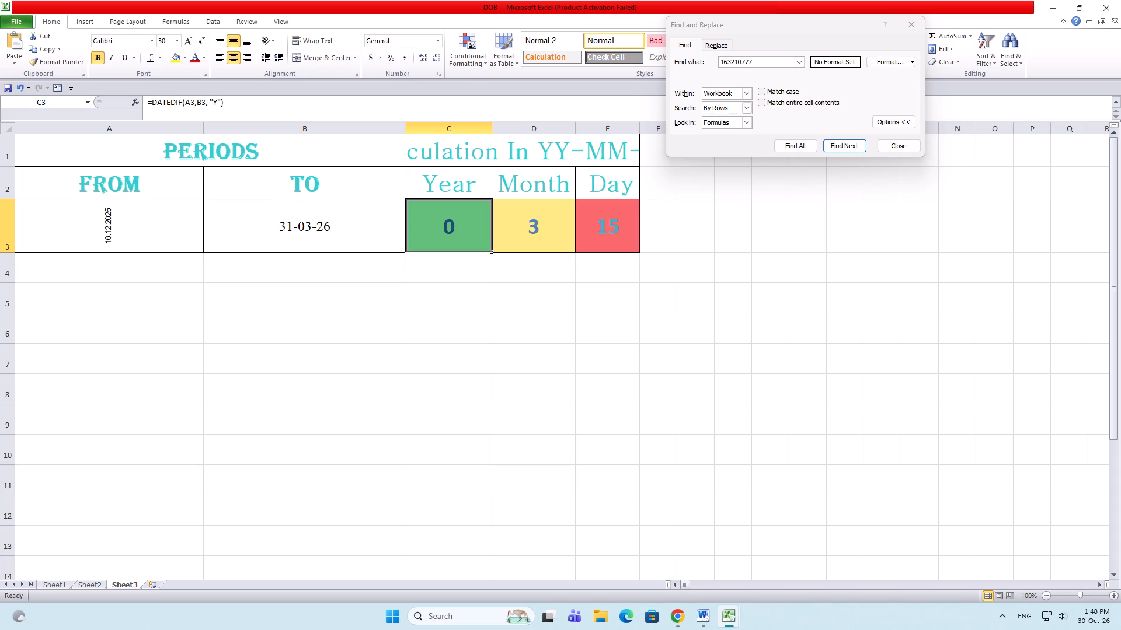
Return to the BONUS CCL ML workbook and enter 105 as the leave days in column G of row 20.
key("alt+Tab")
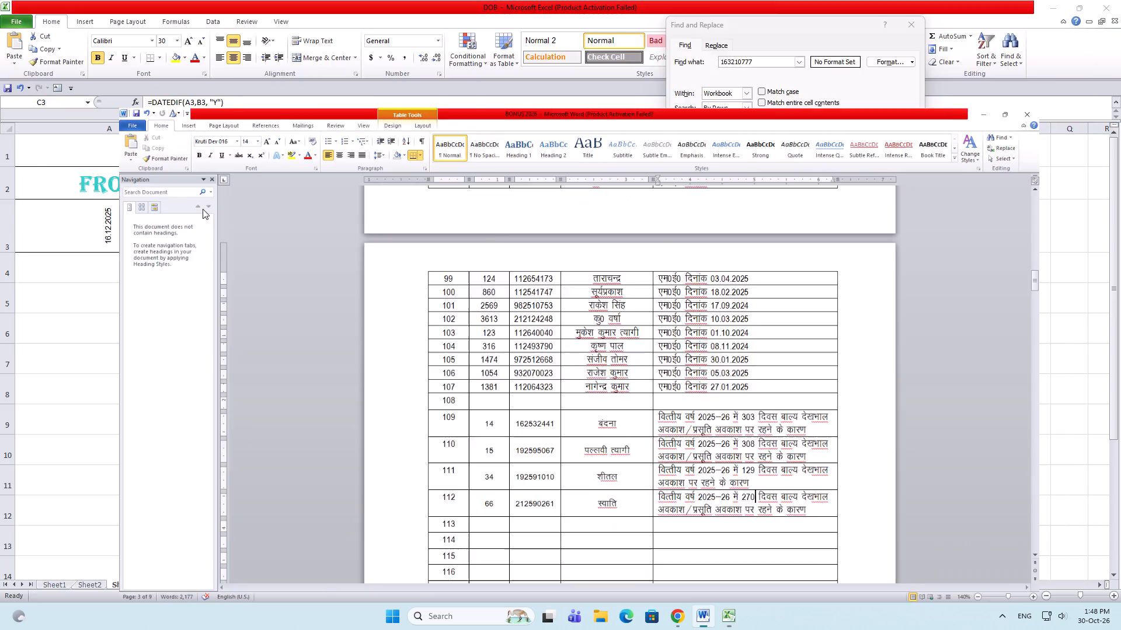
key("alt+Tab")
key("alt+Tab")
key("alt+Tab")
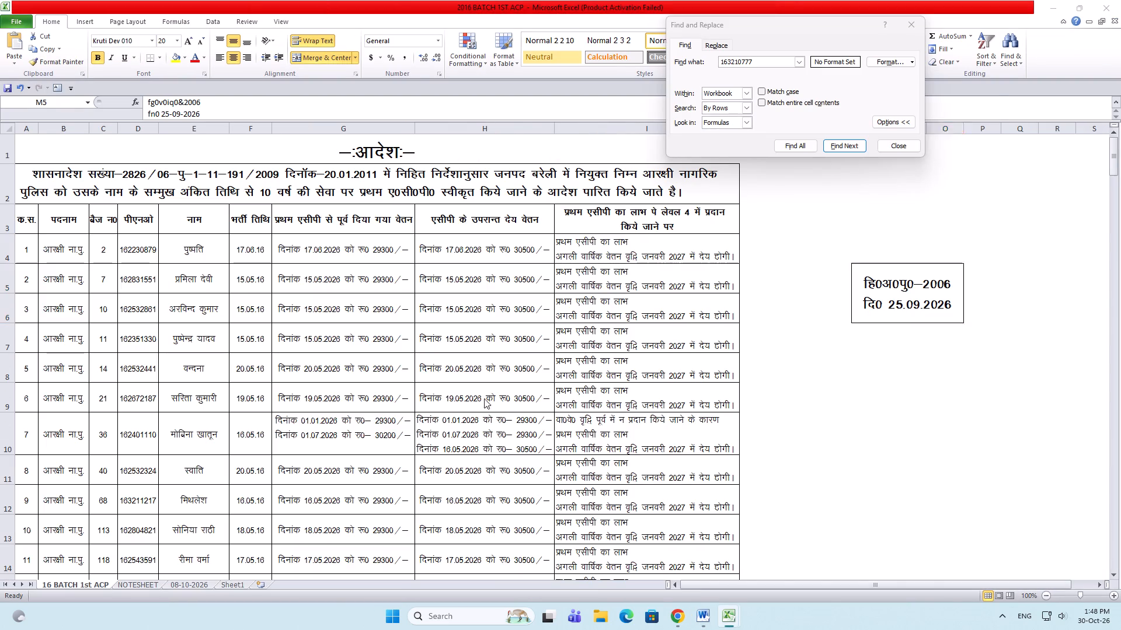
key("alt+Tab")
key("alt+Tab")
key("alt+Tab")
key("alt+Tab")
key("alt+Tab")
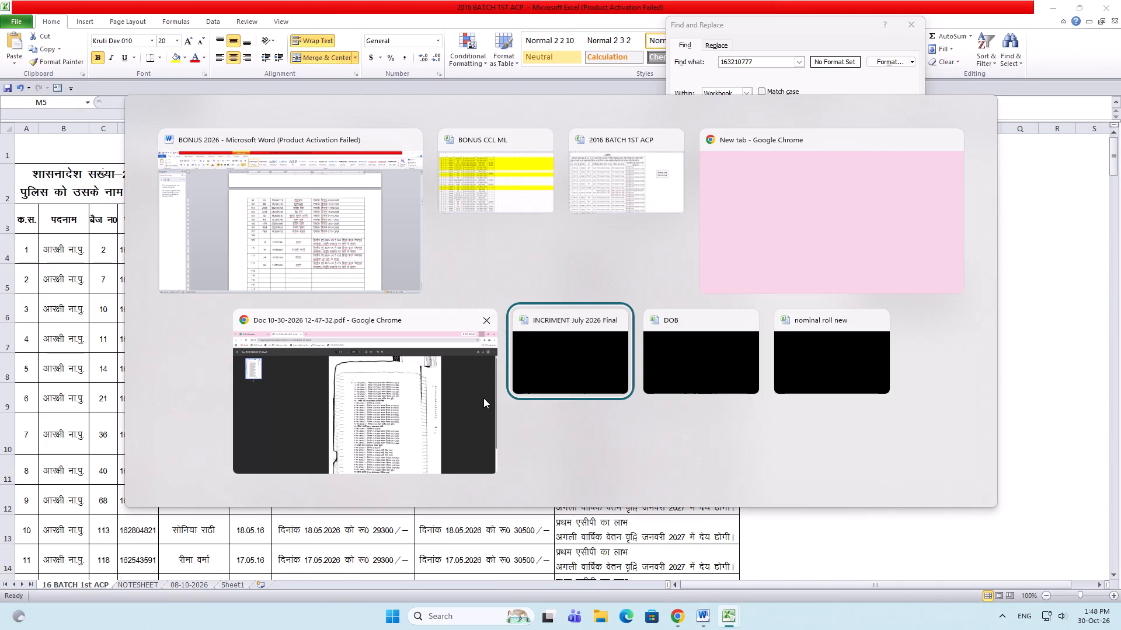
left_click(511, 174, "alt")
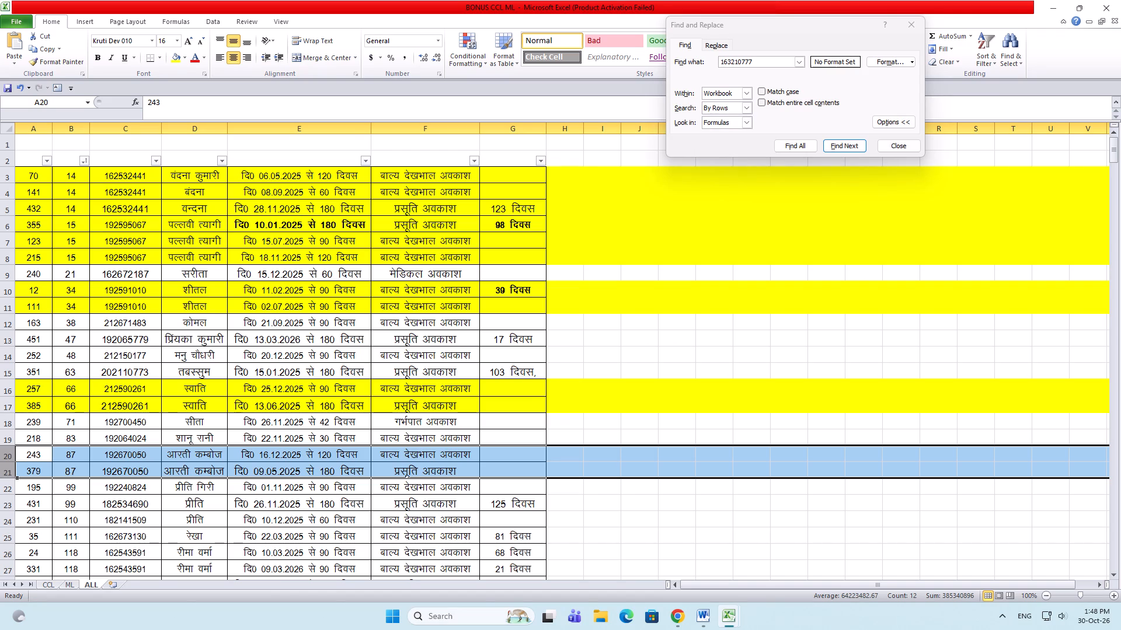
left_click(493, 449)
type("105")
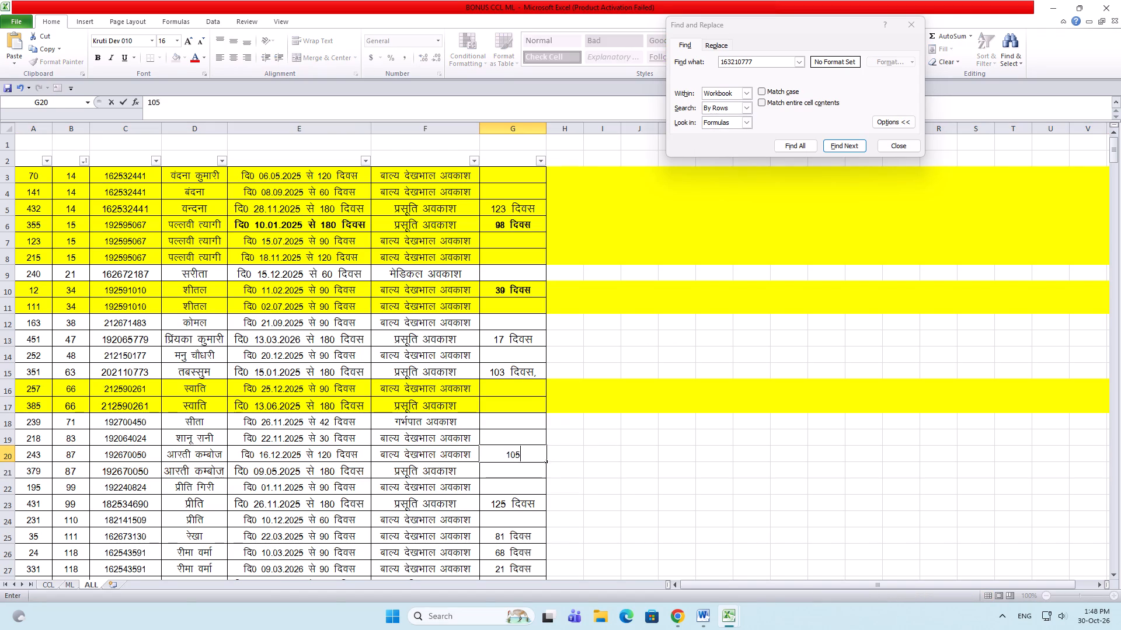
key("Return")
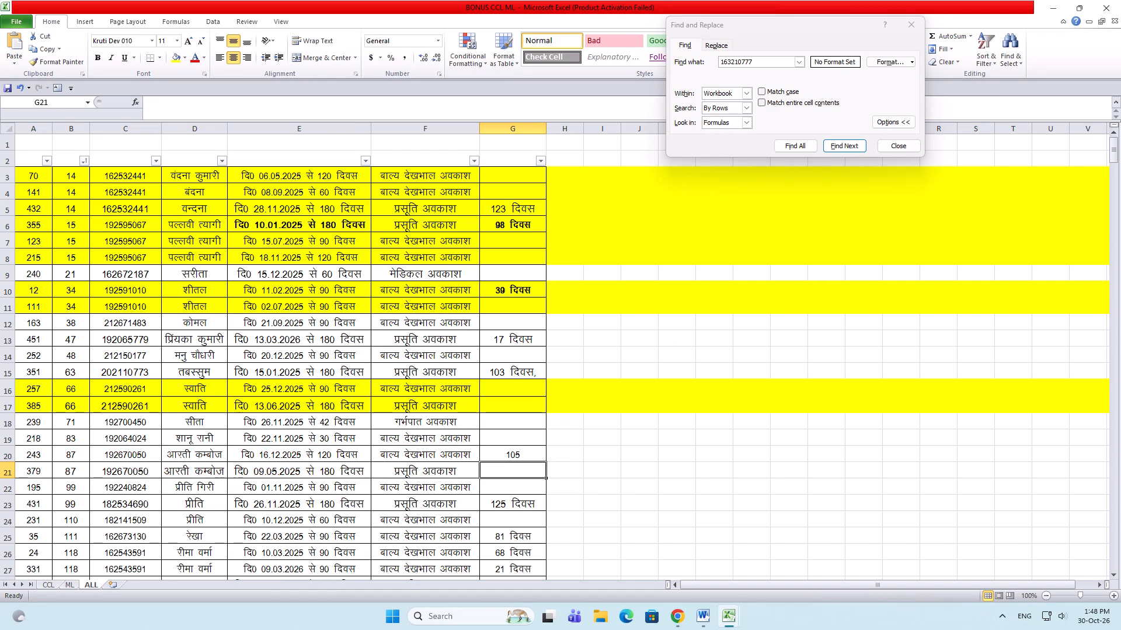
Copy row 20's badge number, PNO and name into row 113 of the BONUS 2026 table and reduce their font size to 12.
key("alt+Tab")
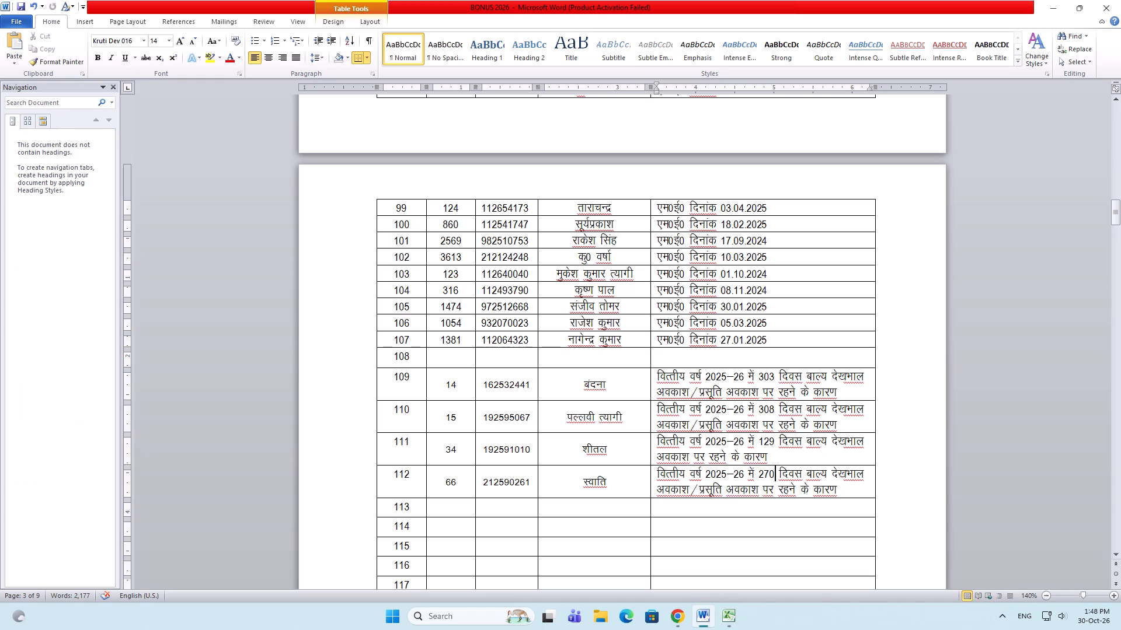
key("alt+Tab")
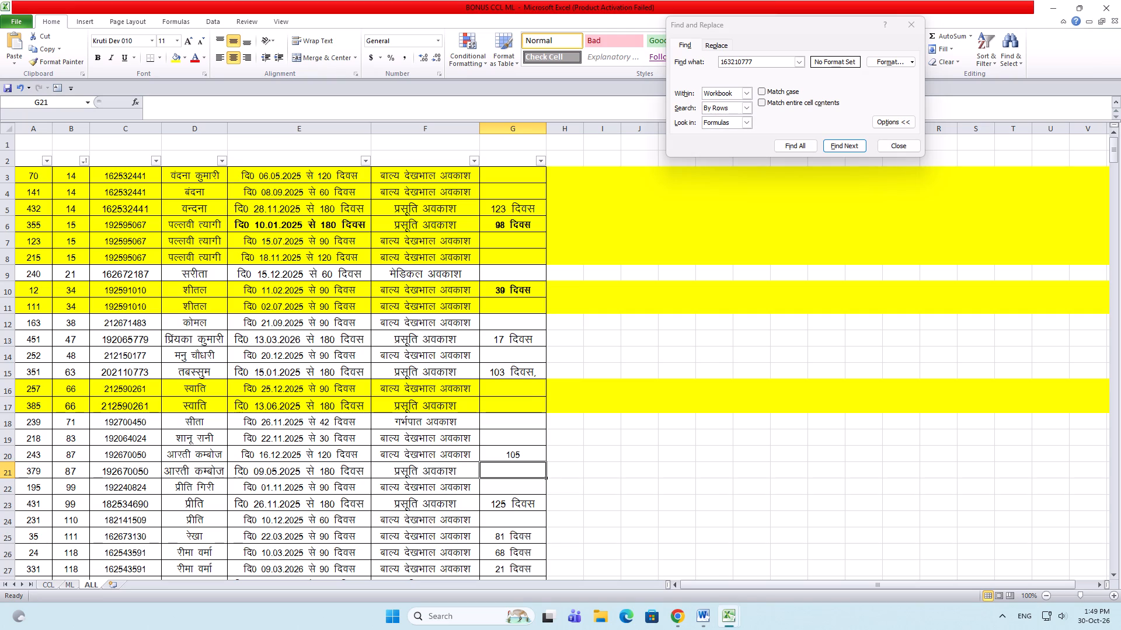
left_click_drag(70, 451, 189, 452)
key("ctrl+c")
key("alt+Tab")
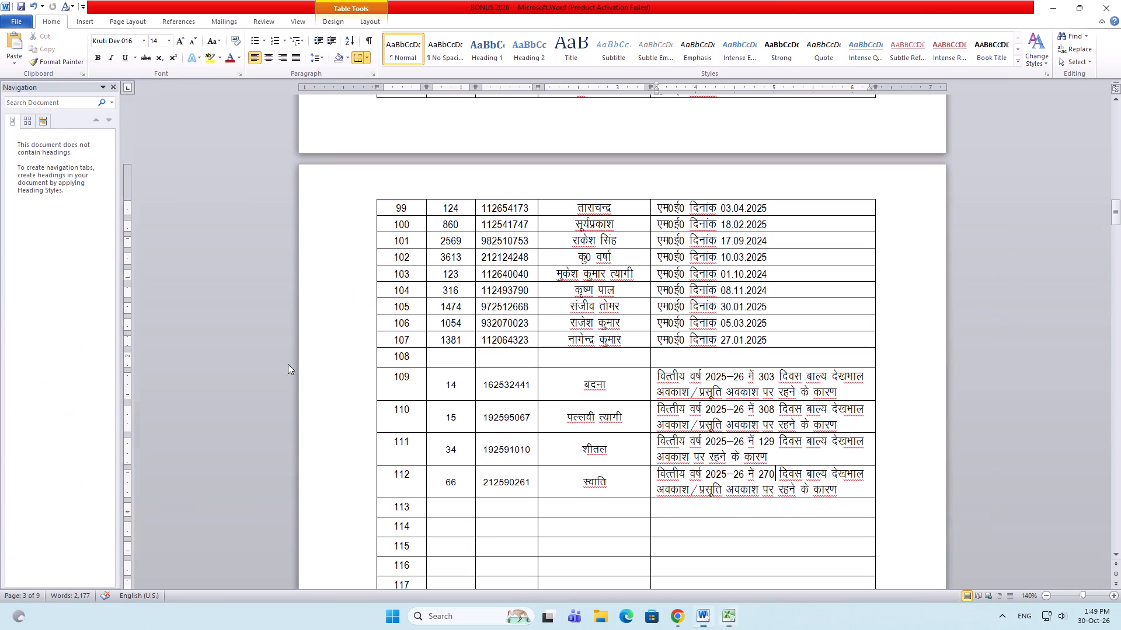
left_click_drag(442, 503, 570, 511)
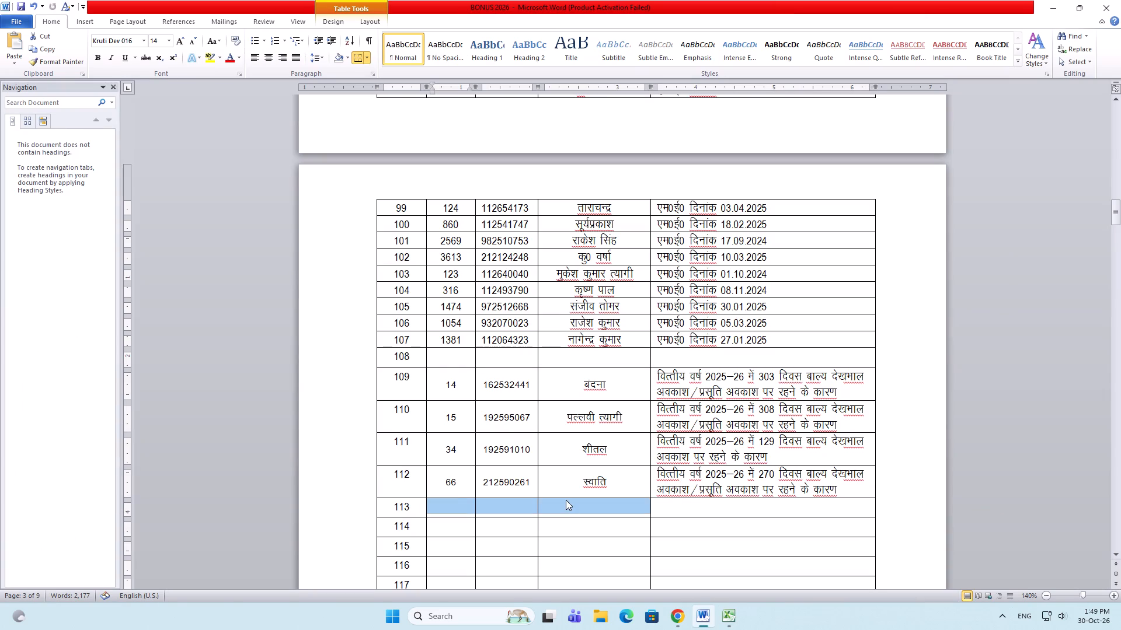
key("ctrl+v")
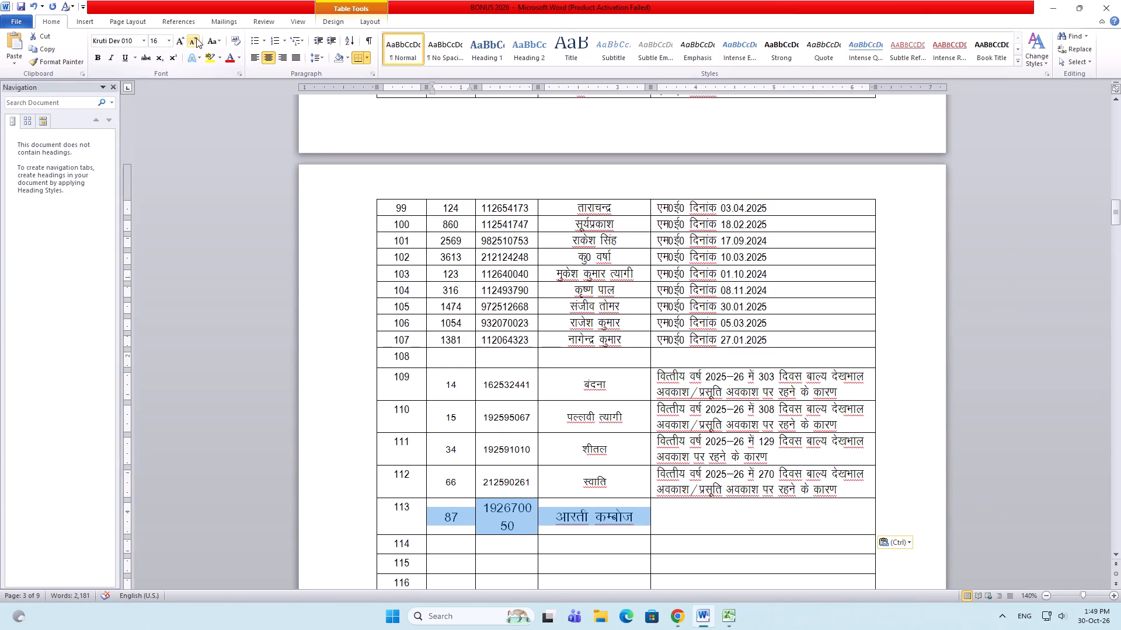
double_click(196, 38)
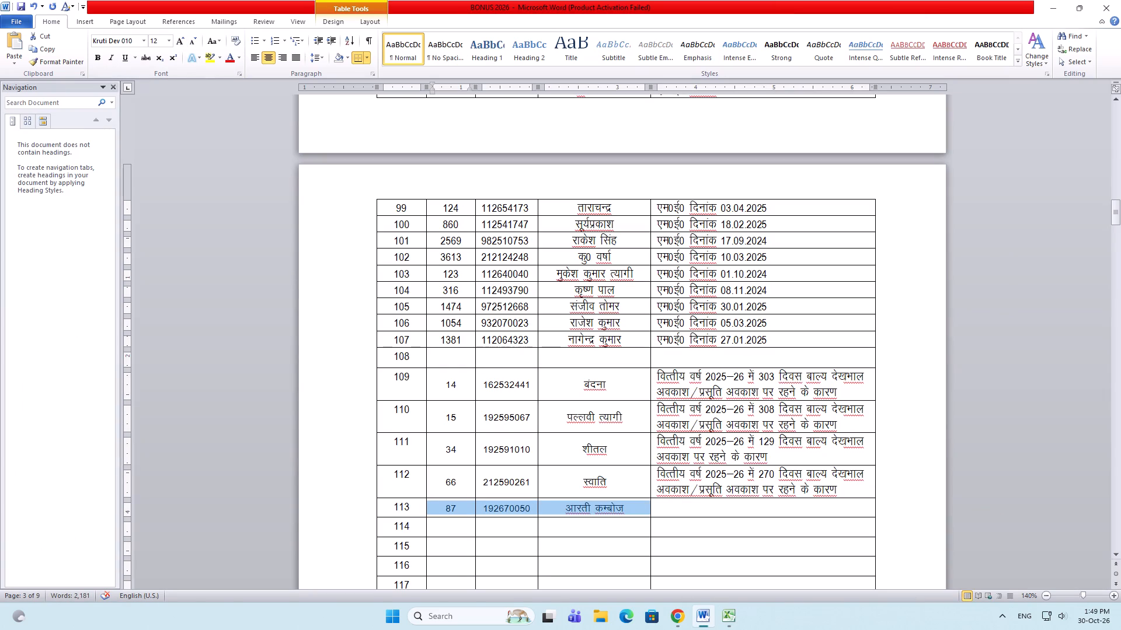
Fill row 113's reason cell with row 112's reason text, change its leave days to 285, and save the document.
left_click_drag(846, 490, 680, 469)
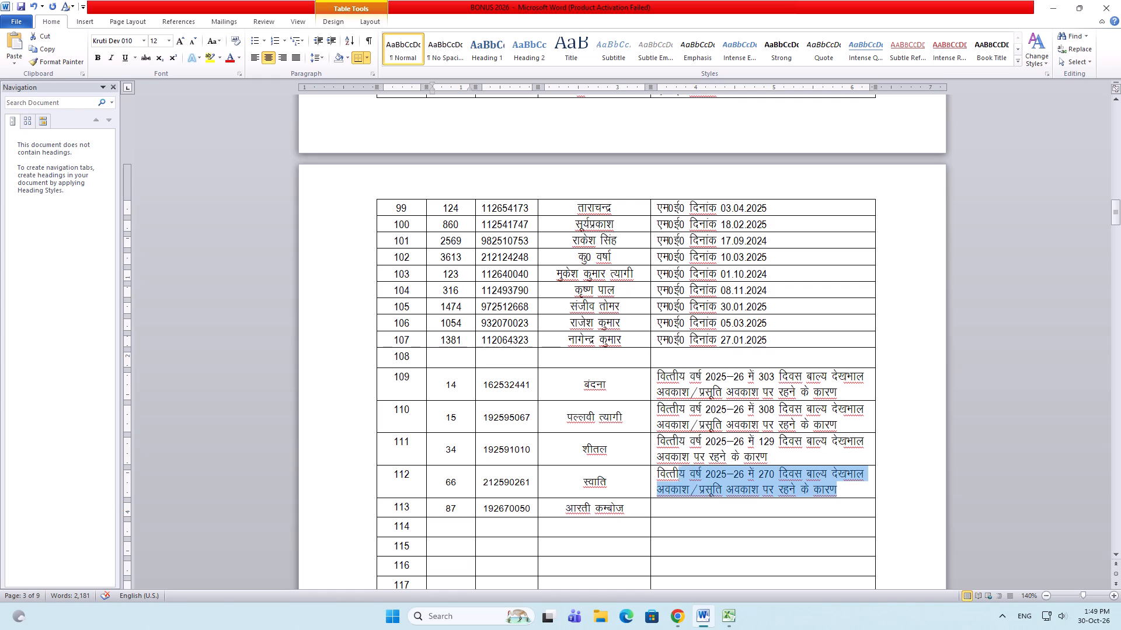
left_click_drag(680, 469, 657, 469)
key("ctrl+c")
left_click(677, 510)
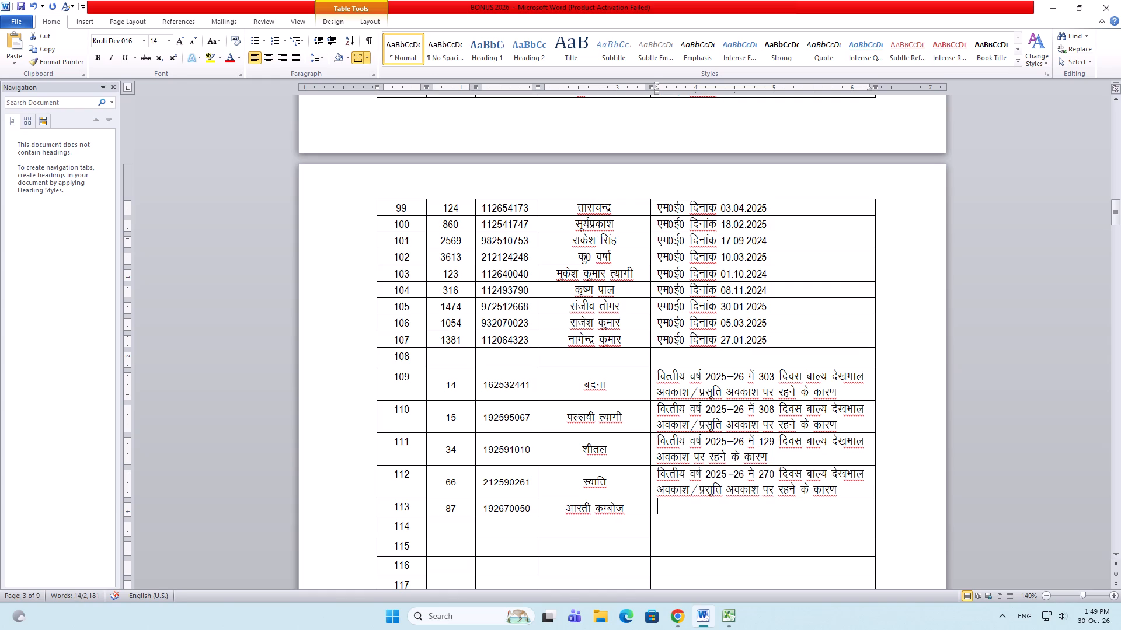
key("ctrl+v")
left_click(773, 510)
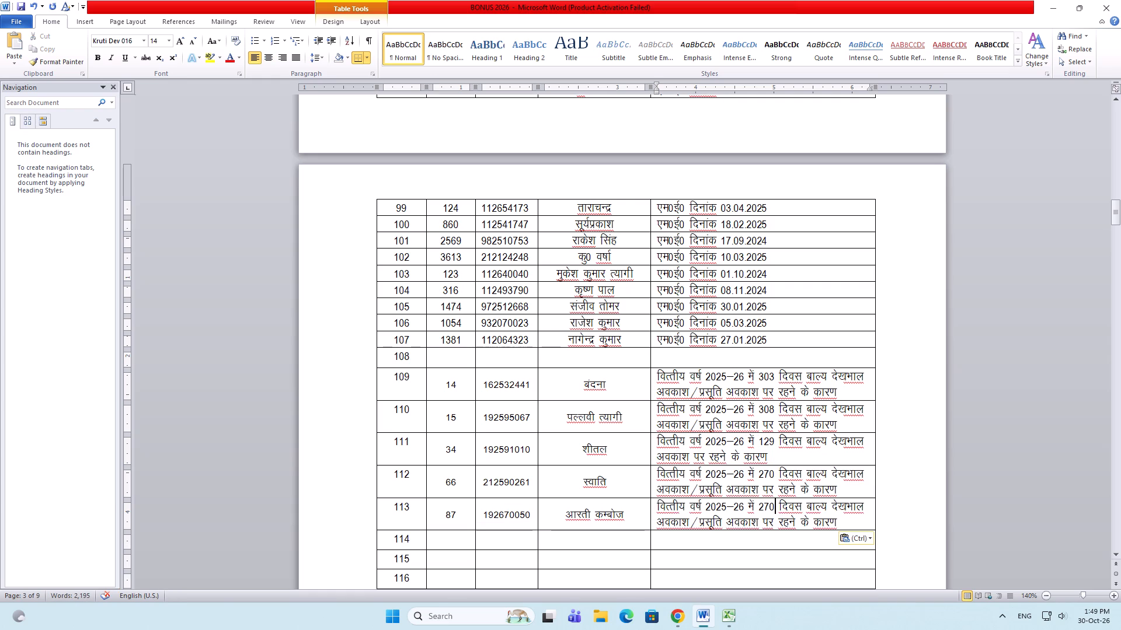
key("BackSpace")
key("BackSpace")
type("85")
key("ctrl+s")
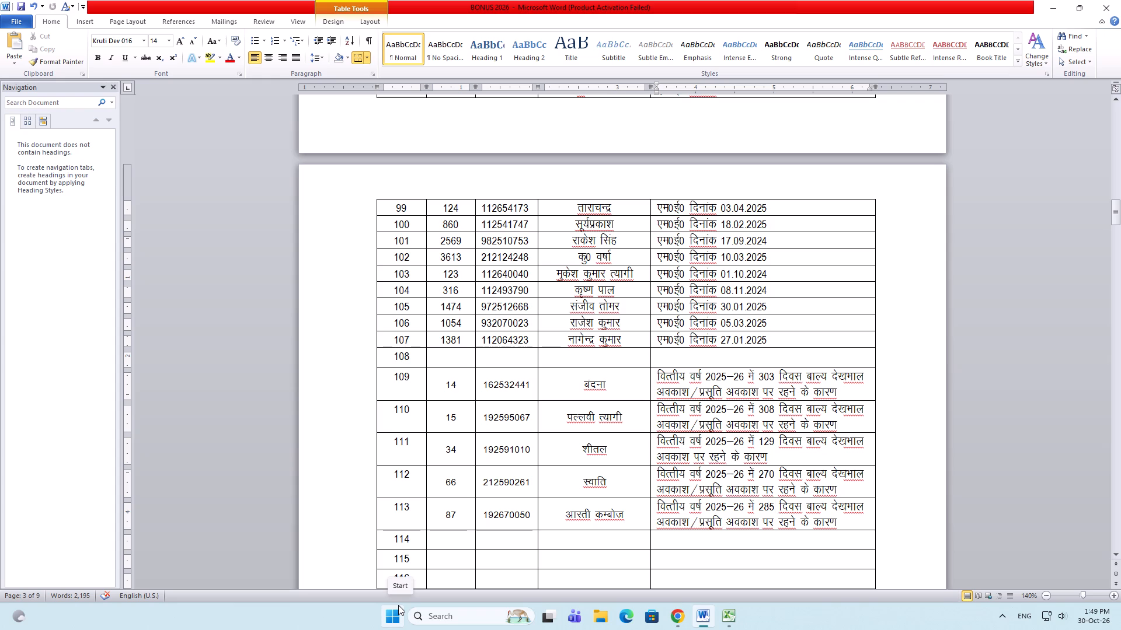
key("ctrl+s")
Highlight rows 20 and 21 of the BONUS CCL ML workbook in yellow.
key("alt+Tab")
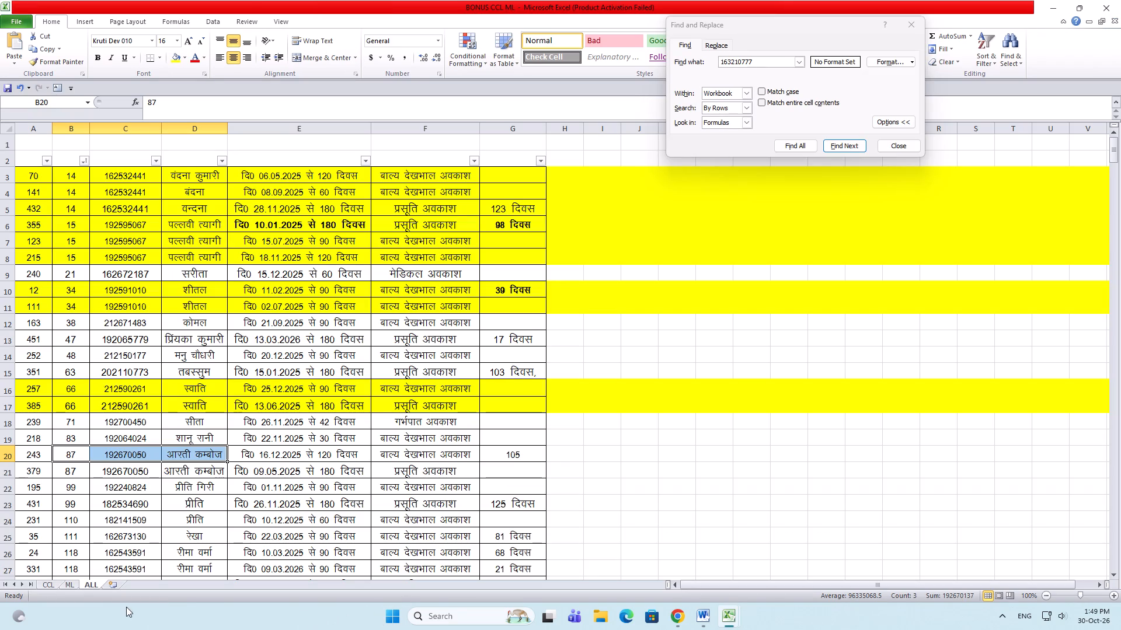
left_click_drag(6, 450, 5, 464)
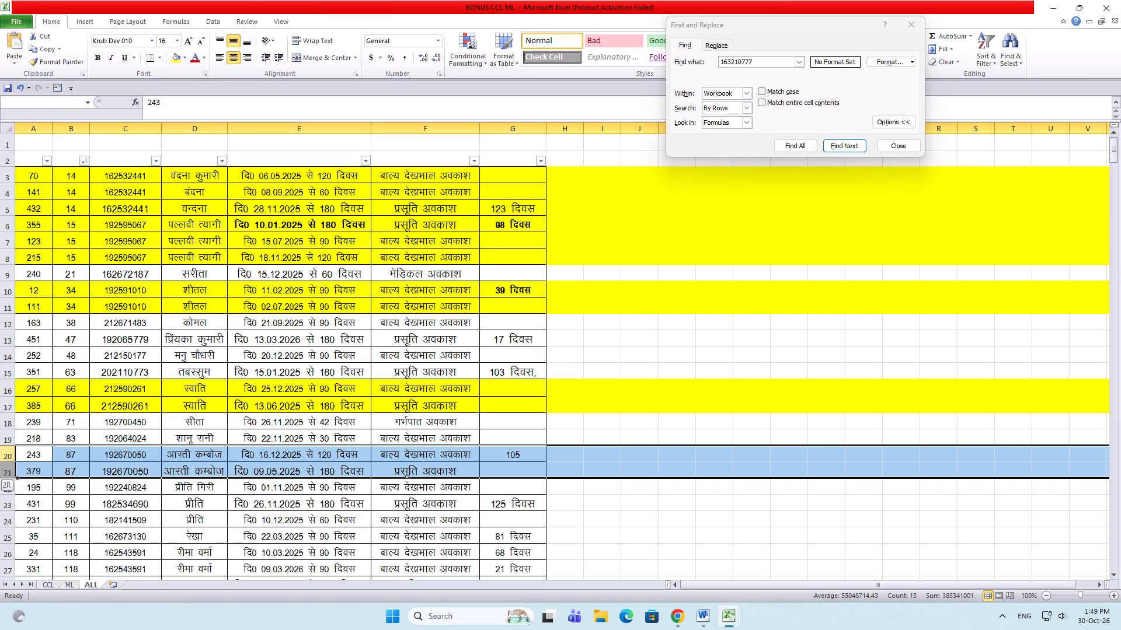
left_click_drag(5, 464, 5, 468)
left_click(175, 54)
left_click(91, 446)
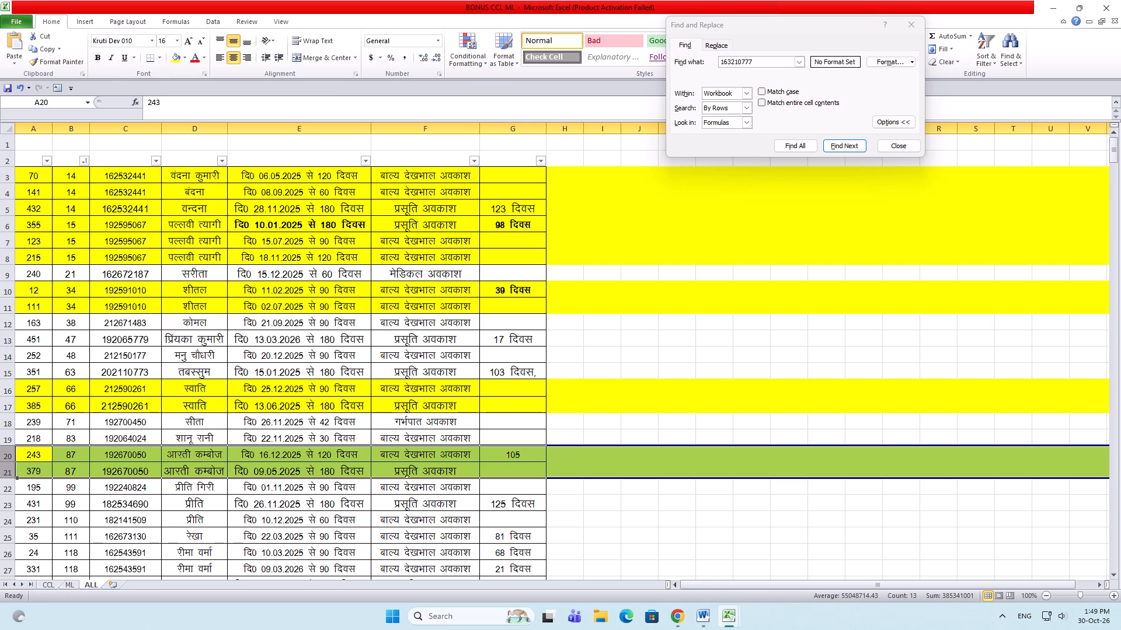
left_click(98, 470)
For the leave in row 23, switch to the DOB workbook and set the FROM date on Sheet3 to 26-11-2025.
scroll(99, 419, "down", 3)
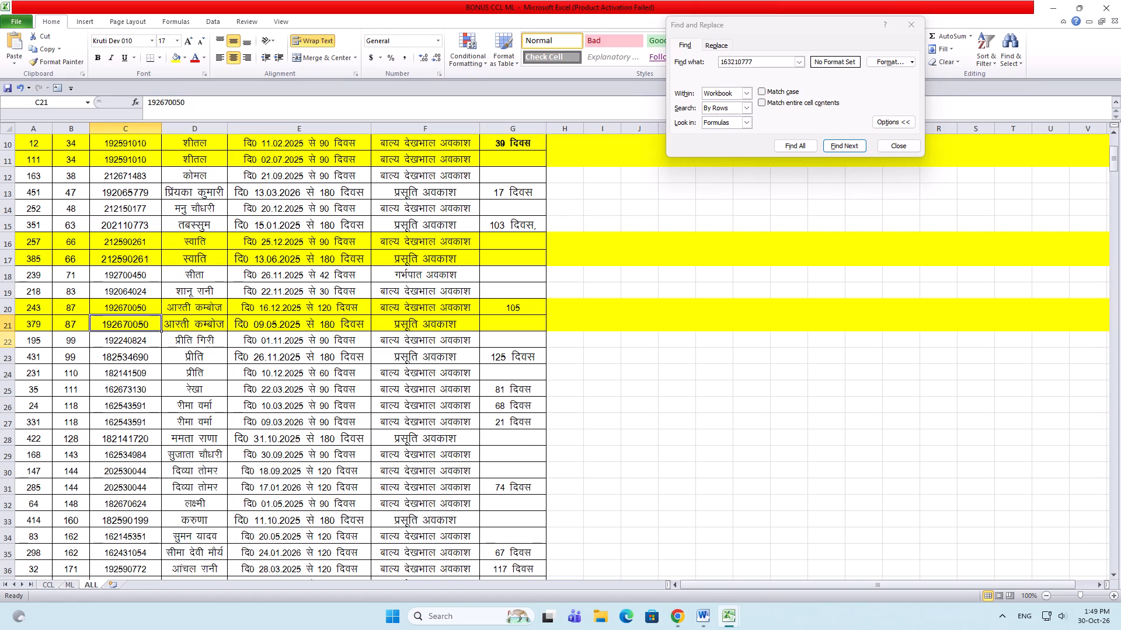
left_click_drag(6, 340, 3, 353)
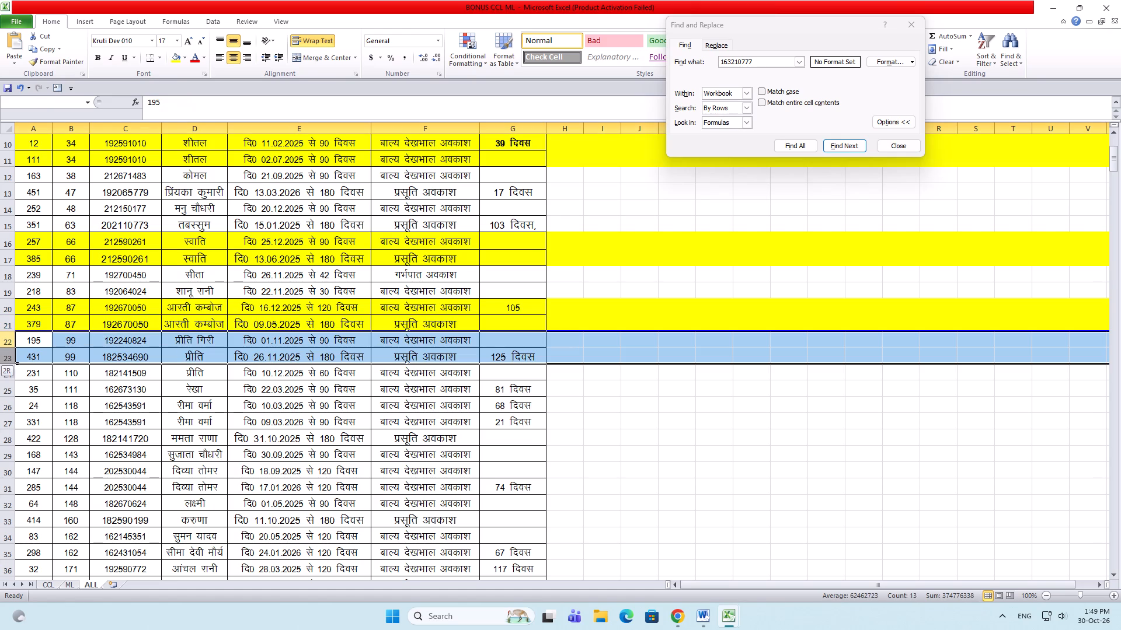
left_click_drag(3, 353, 5, 360)
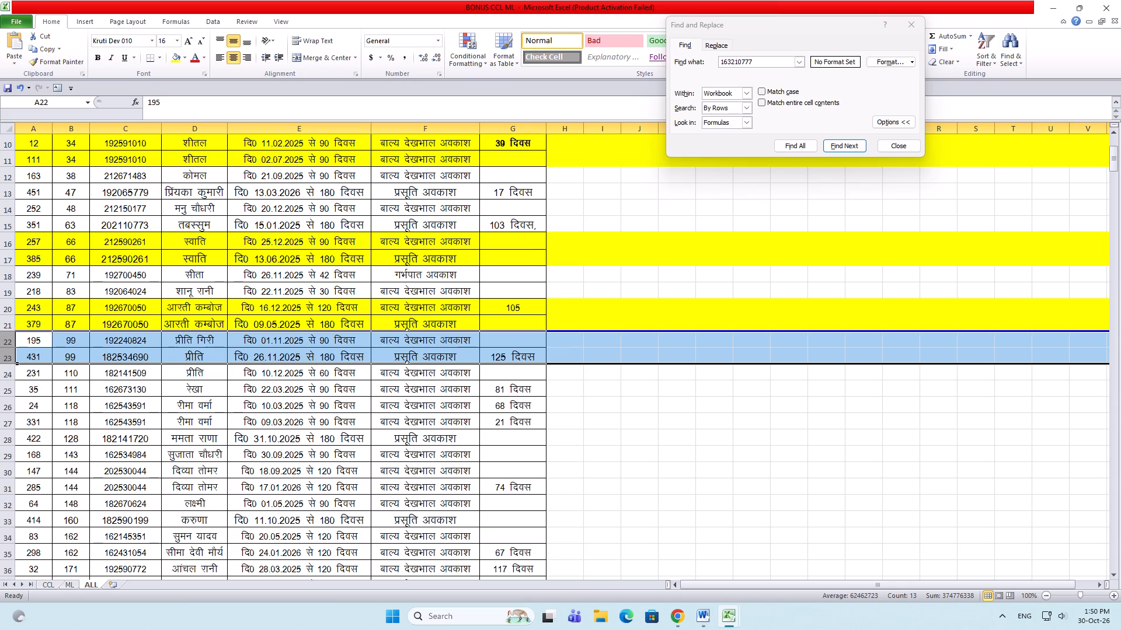
left_click(31, 373)
left_click_drag(6, 359, 4, 366)
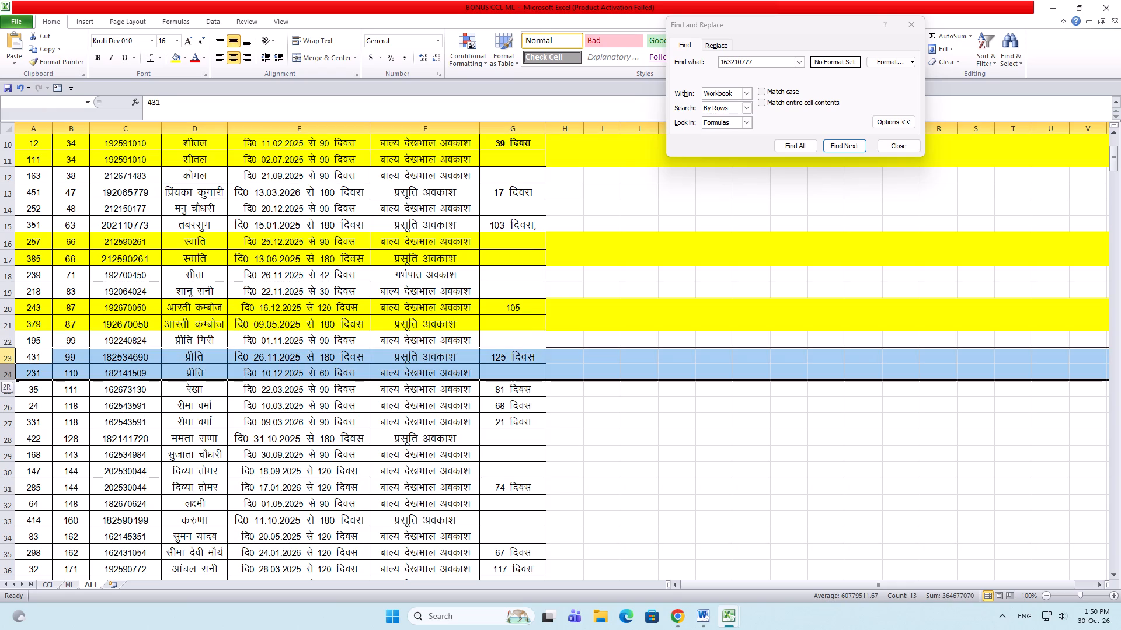
left_click_drag(4, 366, 5, 366)
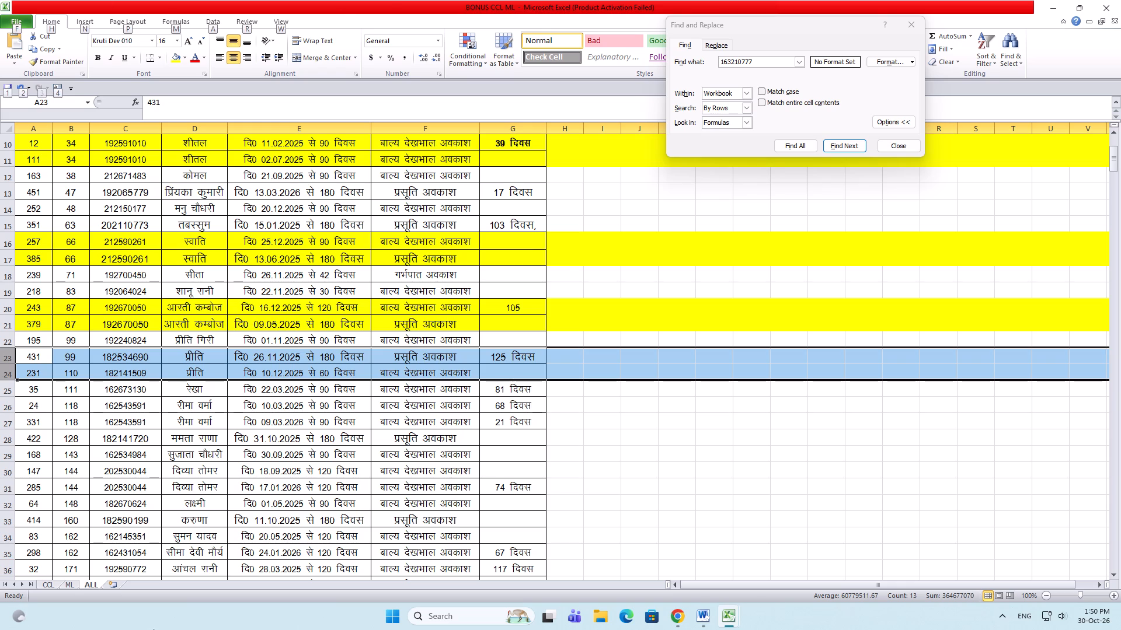
key("alt+Tab")
key("alt+Tab")
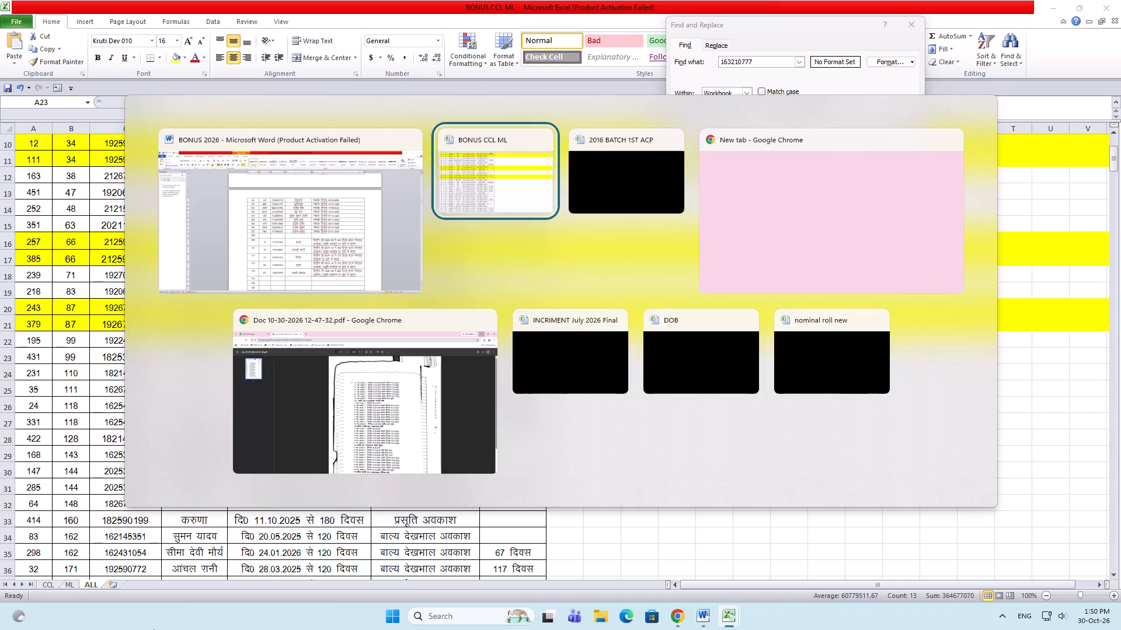
key("alt+Tab")
key("alt+Tab")
key("alt+Tab")
key("alt+Tab")
key("alt+Tab")
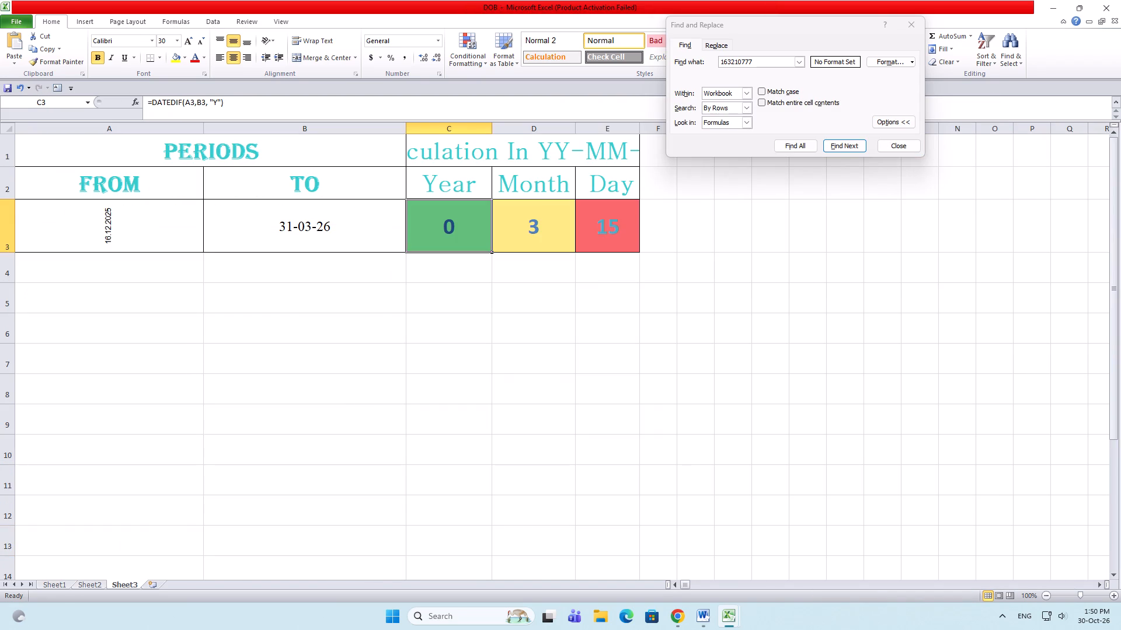
left_click(152, 220)
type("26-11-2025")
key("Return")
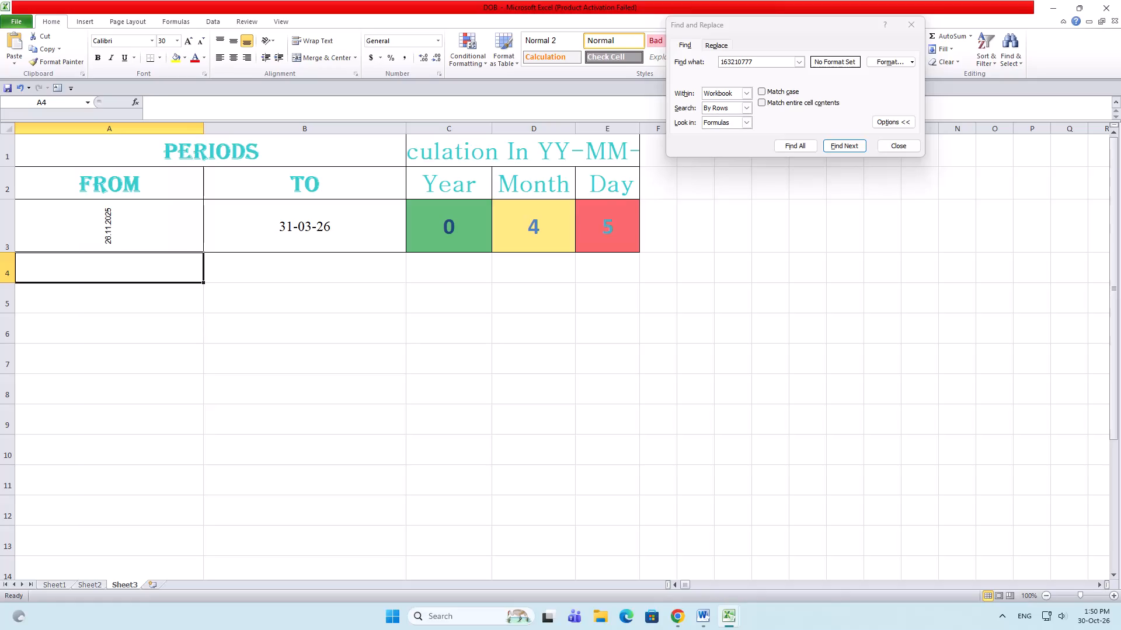
Switch back to the BONUS CCL ML workbook and examine the leave records in rows 23 and 24.
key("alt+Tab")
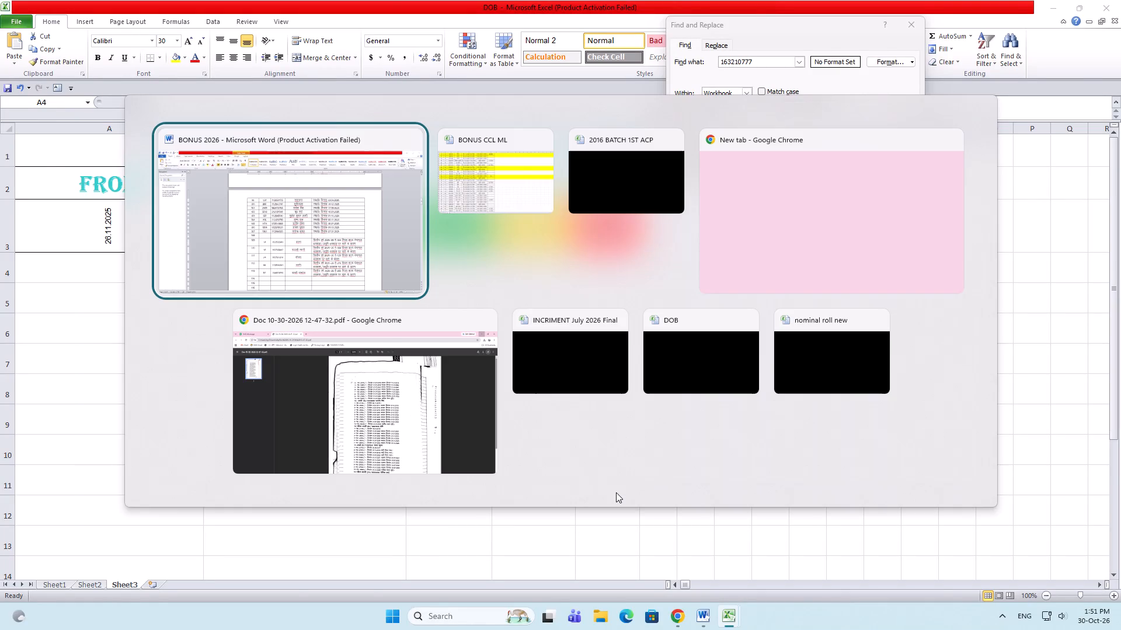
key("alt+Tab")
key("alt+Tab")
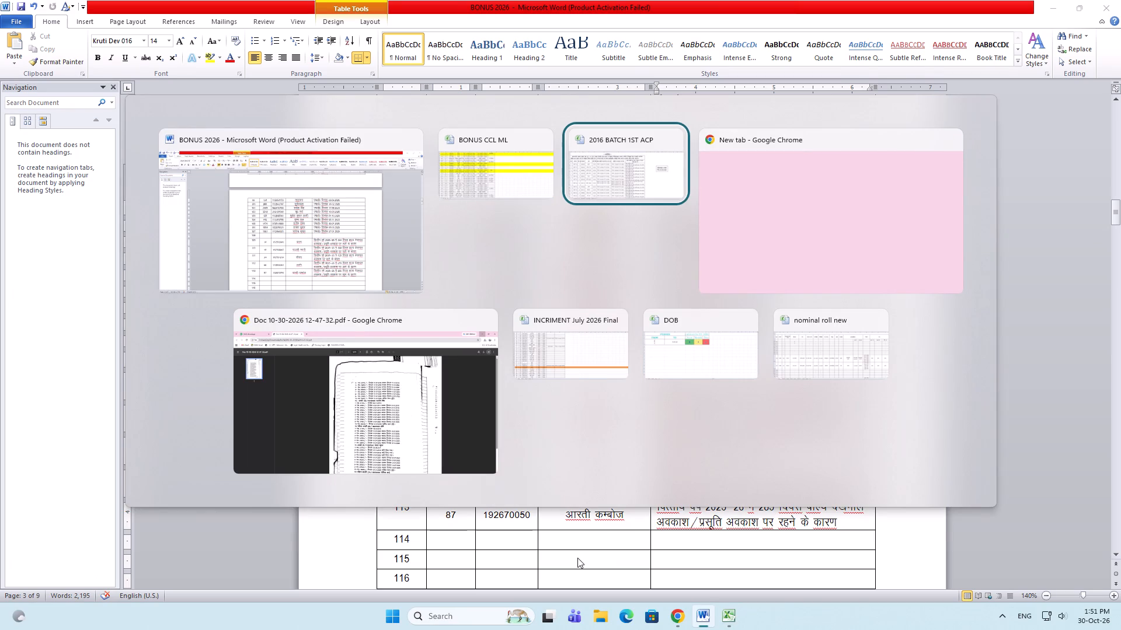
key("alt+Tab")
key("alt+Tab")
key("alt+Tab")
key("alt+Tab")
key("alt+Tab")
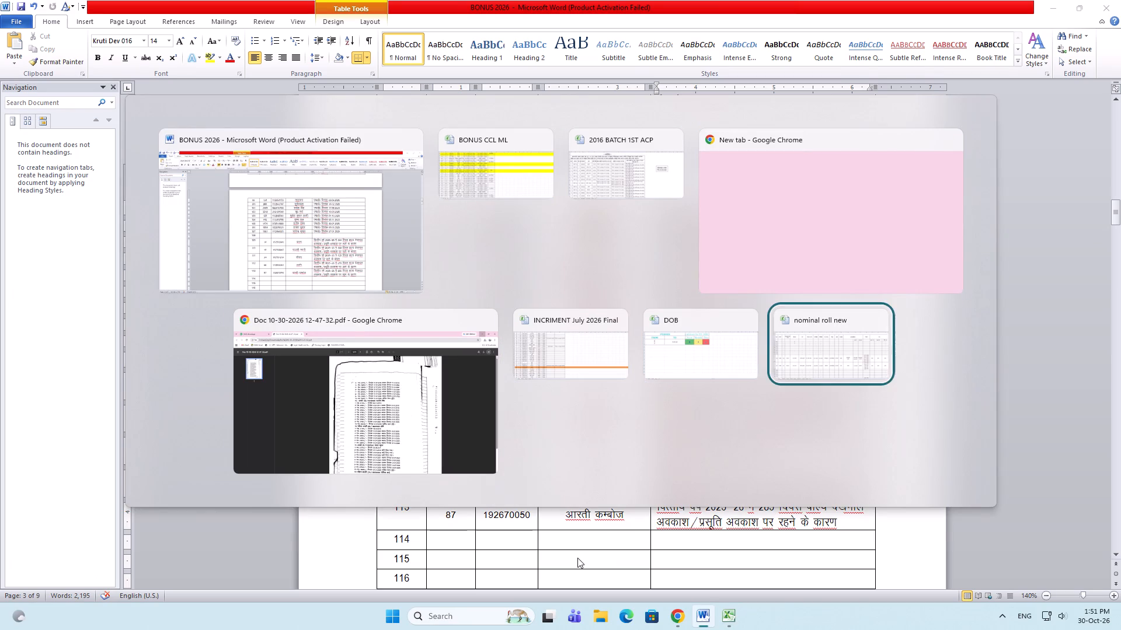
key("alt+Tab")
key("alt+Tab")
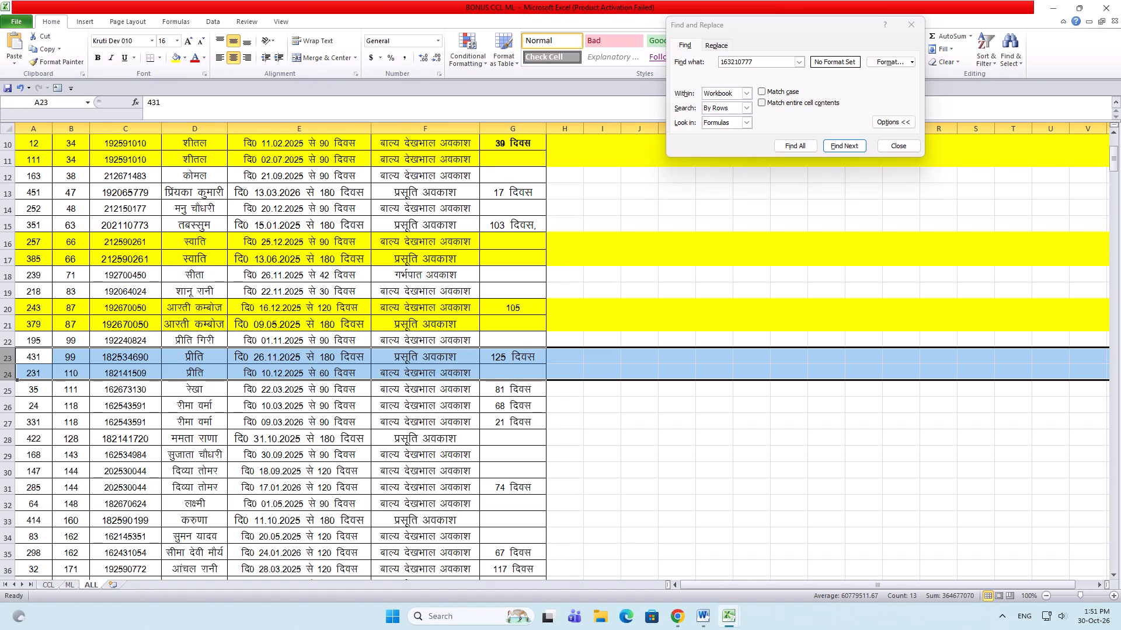
left_click(8, 357)
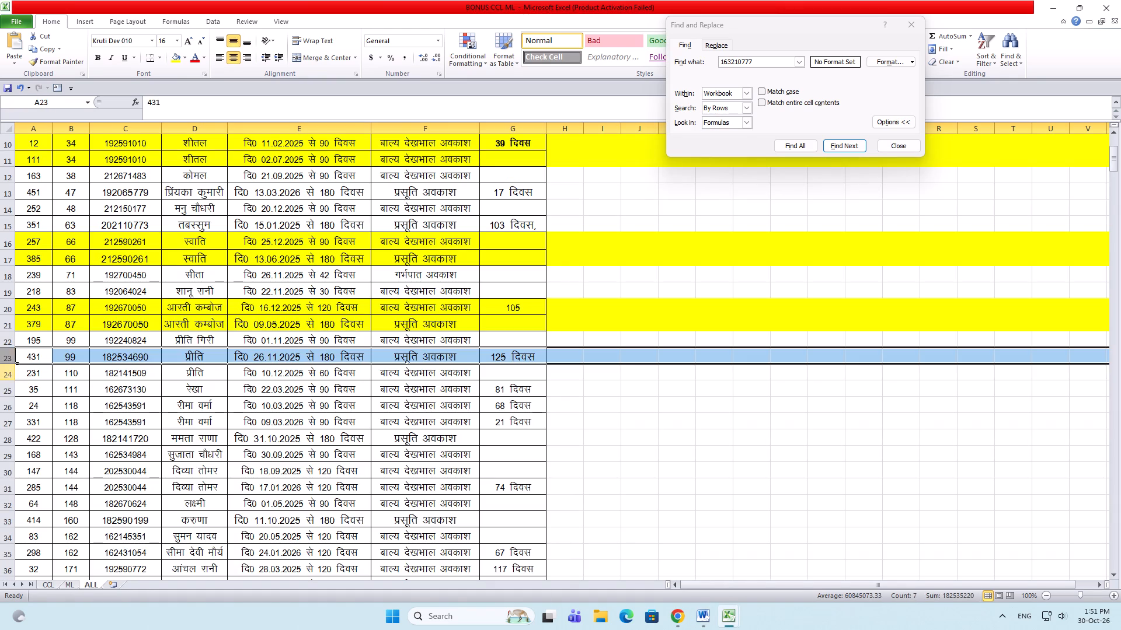
left_click(11, 369)
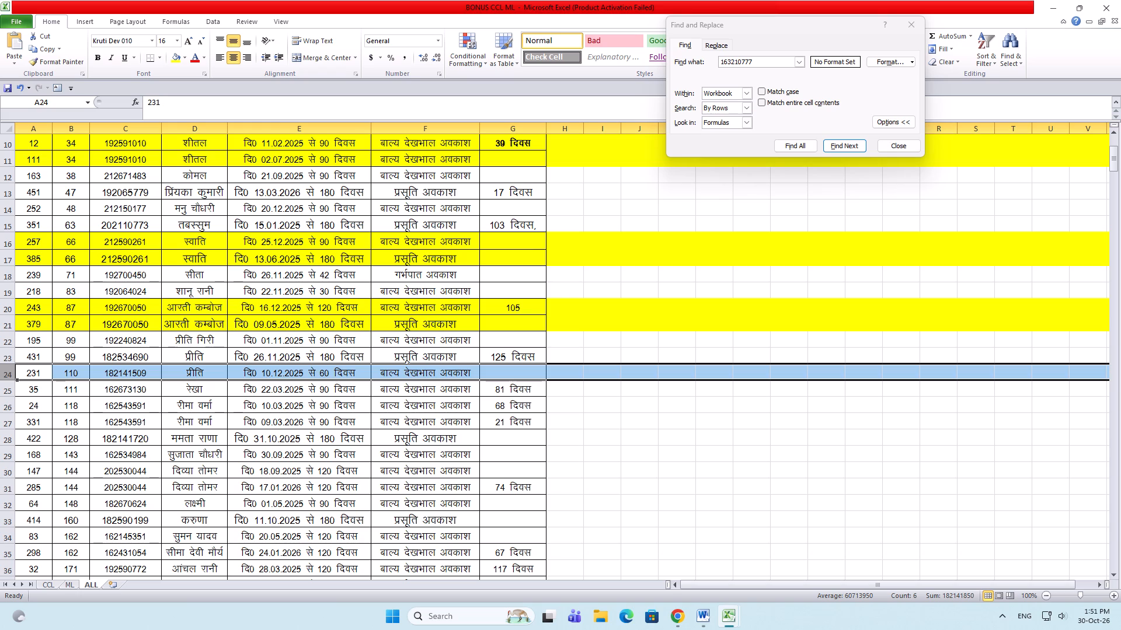
Examine the leave records in rows 22 to 27 of the BONUS CCL ML workbook for leave falling in 2025–26.
scroll(76, 355, "up", 2)
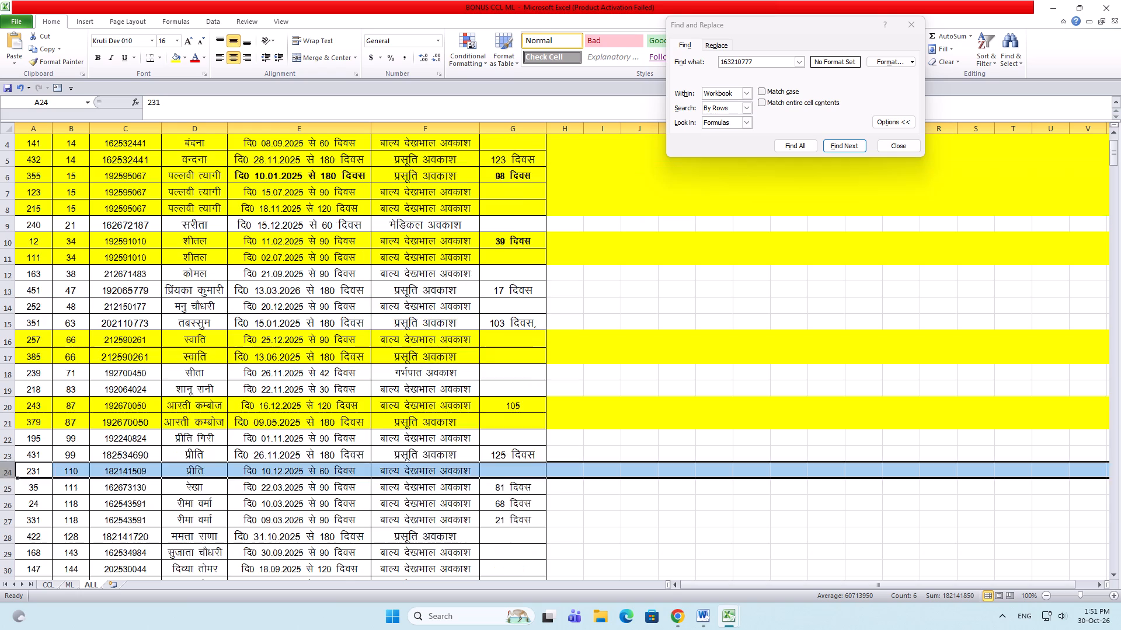
scroll(75, 352, "up", 2)
scroll(75, 352, "down", 3)
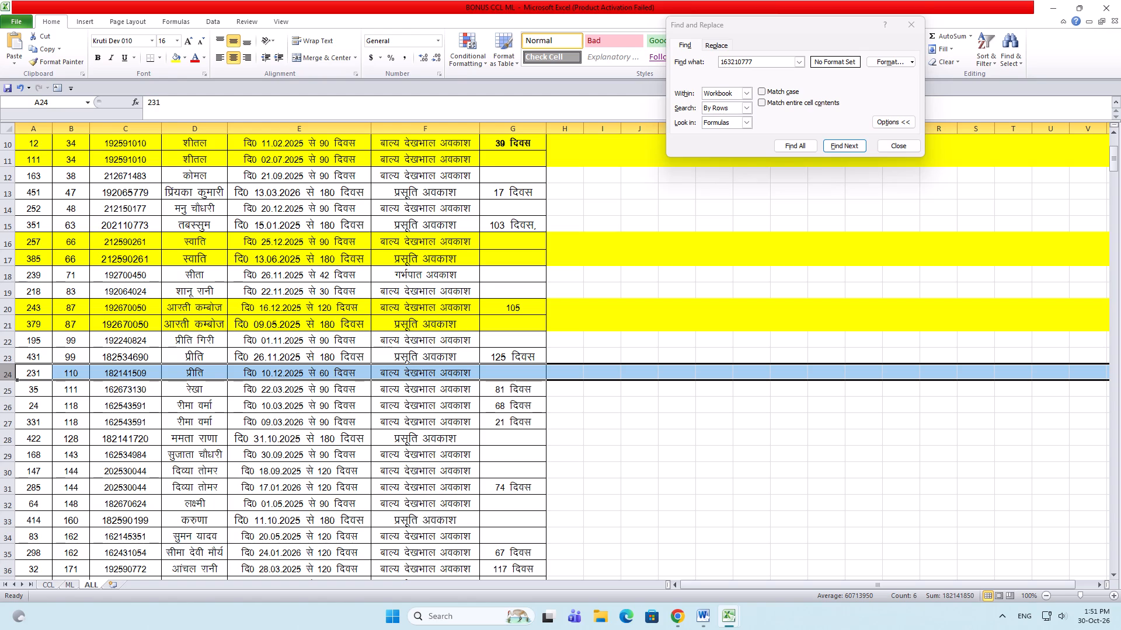
left_click(67, 337)
left_click(67, 357)
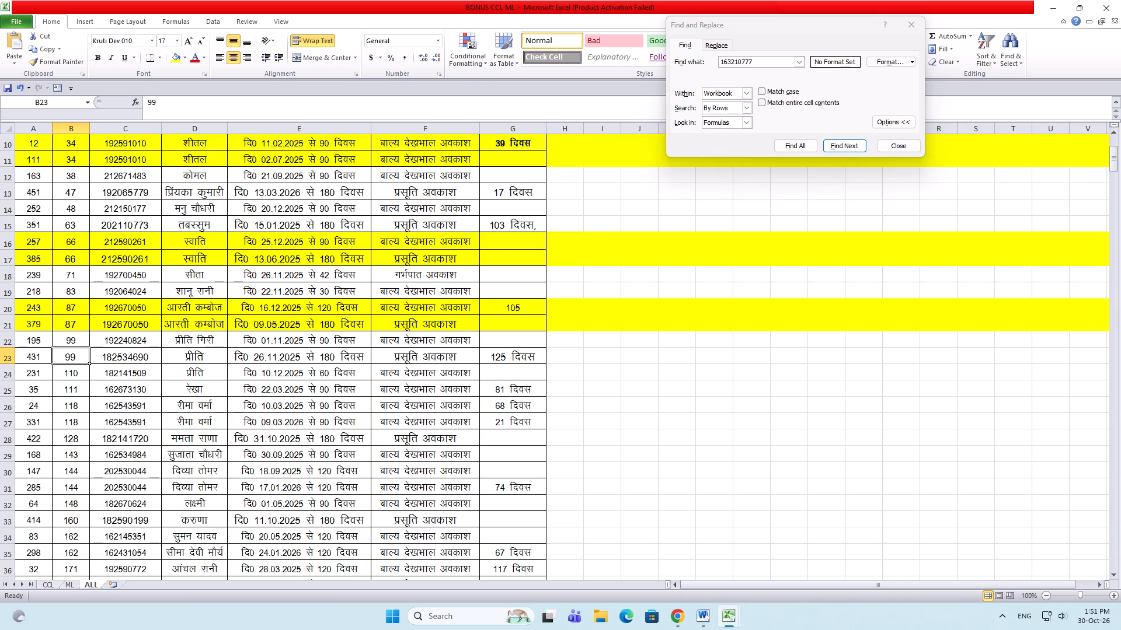
left_click(1, 388)
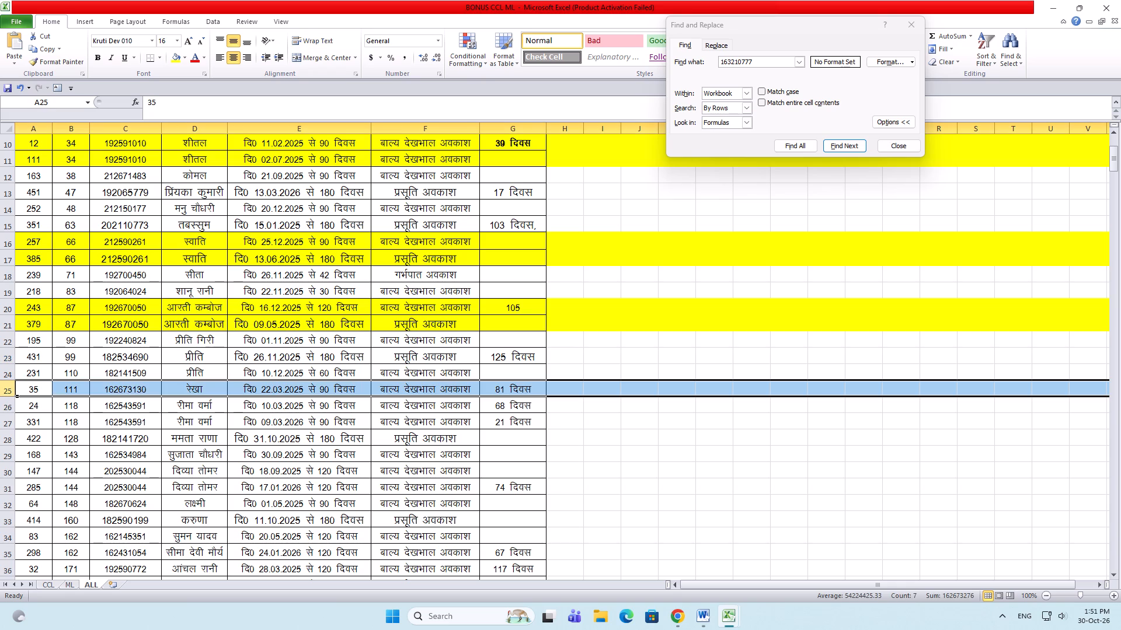
left_click_drag(8, 407, 8, 418)
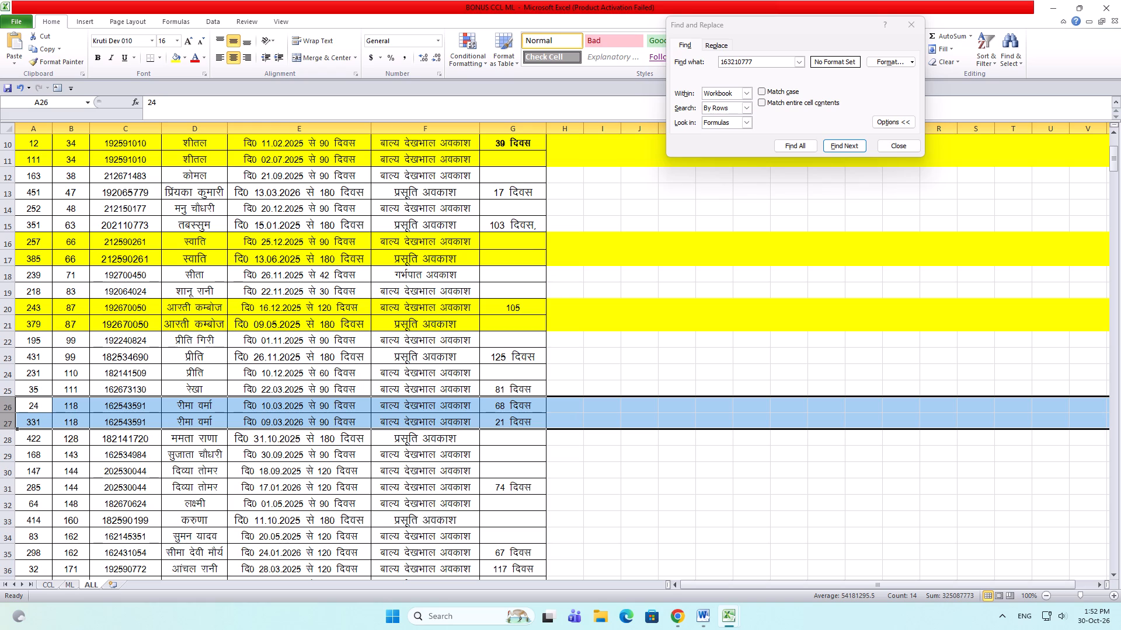
Copy the two numbers and the name from row 28 of BONUS CCL ML into row 114 of the BONUS 2026 document.
left_click_drag(75, 439, 196, 441)
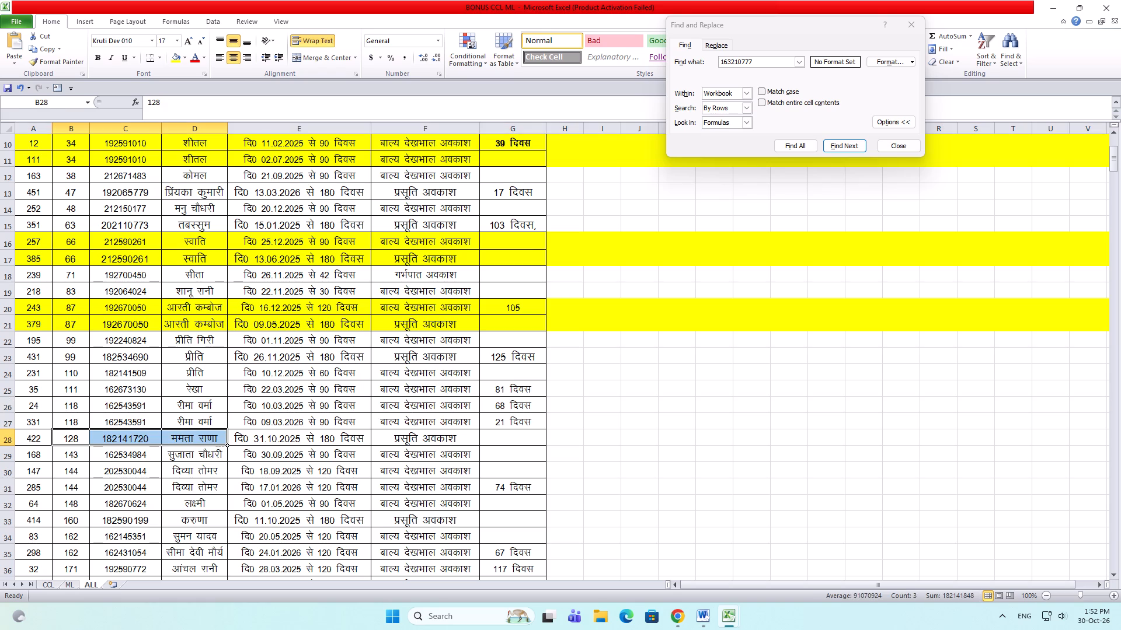
key("ctrl+c")
key("ctrl+c")
key("ctrl+c")
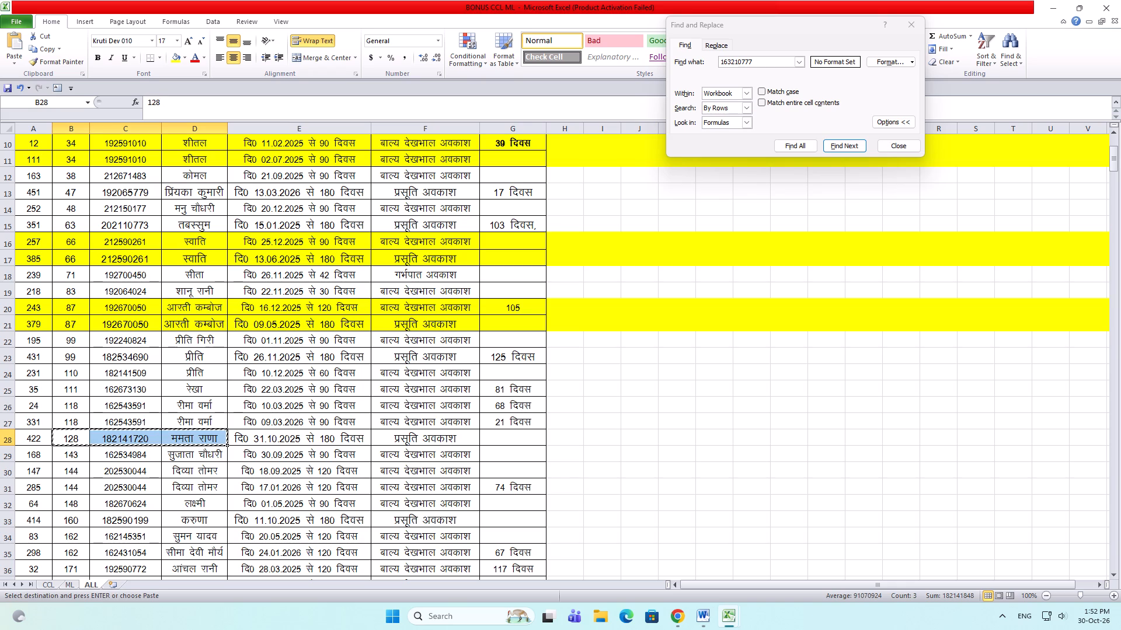
key("ctrl+c")
key("alt+Tab")
key("alt+Tab")
key("alt+Tab")
key("alt+Tab")
key("alt+Tab")
key("alt+Tab")
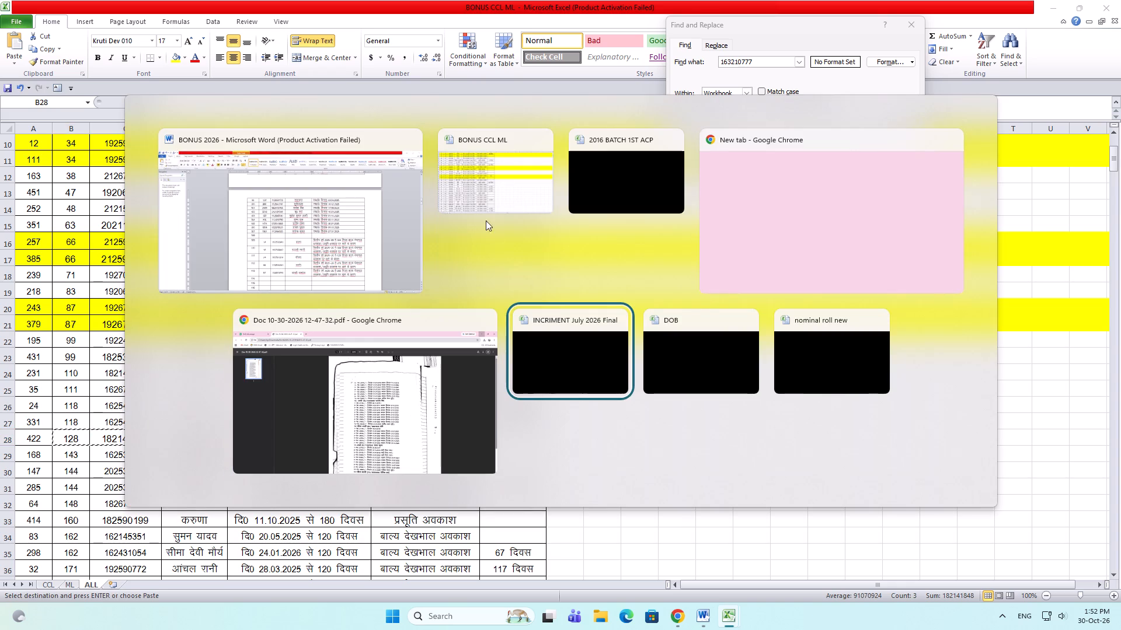
left_click(365, 195, "alt")
left_click(457, 542)
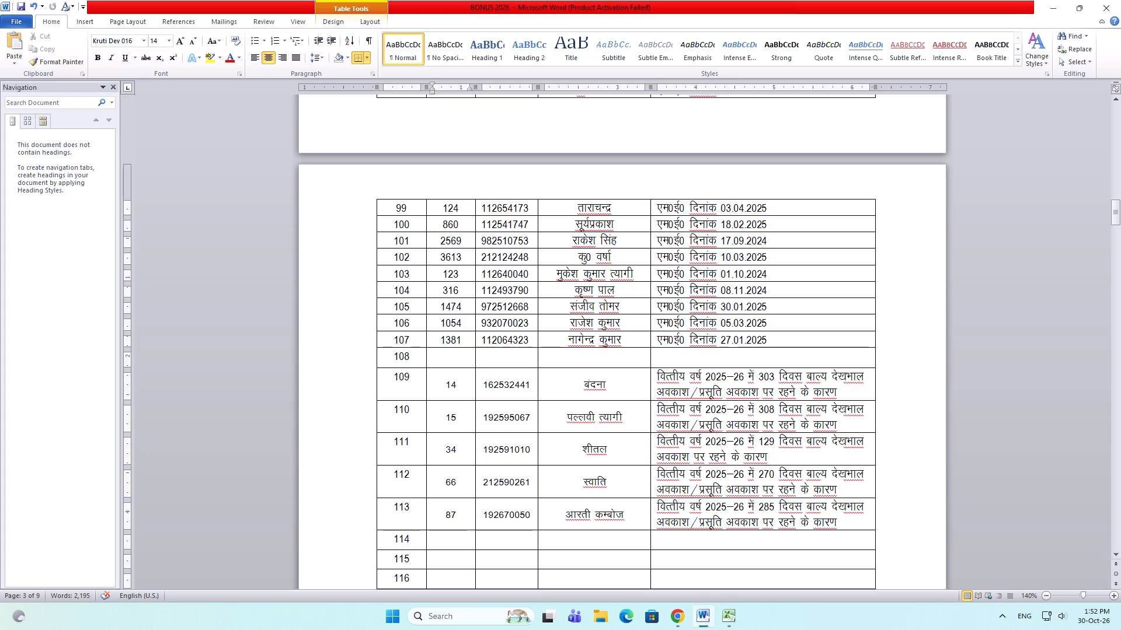
left_click_drag(454, 538, 559, 540)
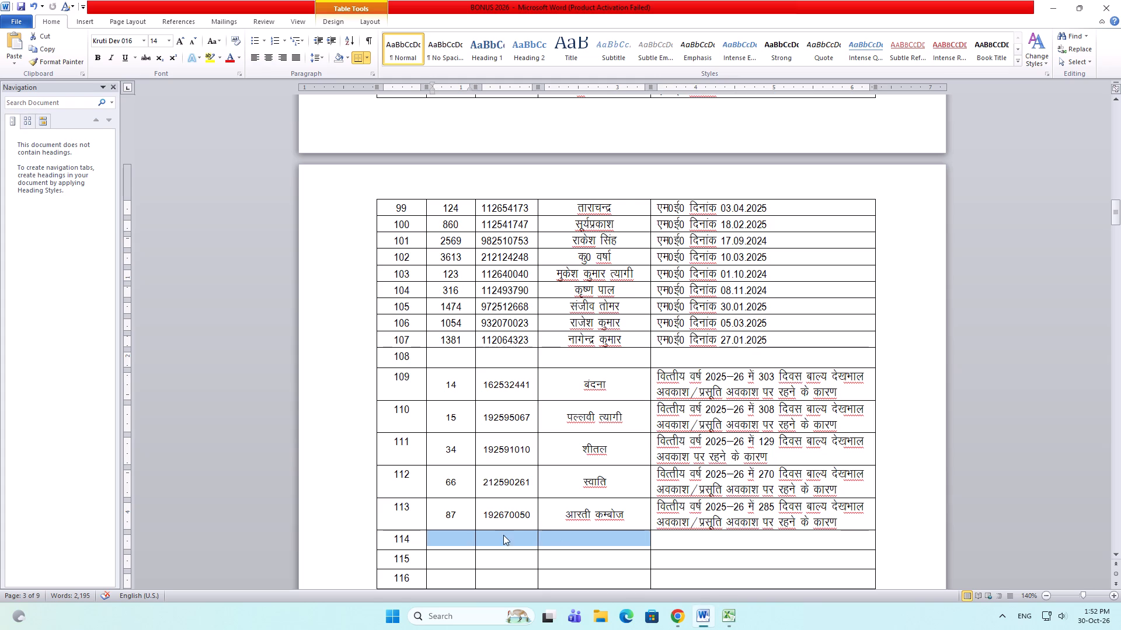
key("ctrl+v")
Enter "दि0 31.10.2025 से 180 दिवस प्रसूति अवकाश" as the reason in row 114.
left_click(687, 548)
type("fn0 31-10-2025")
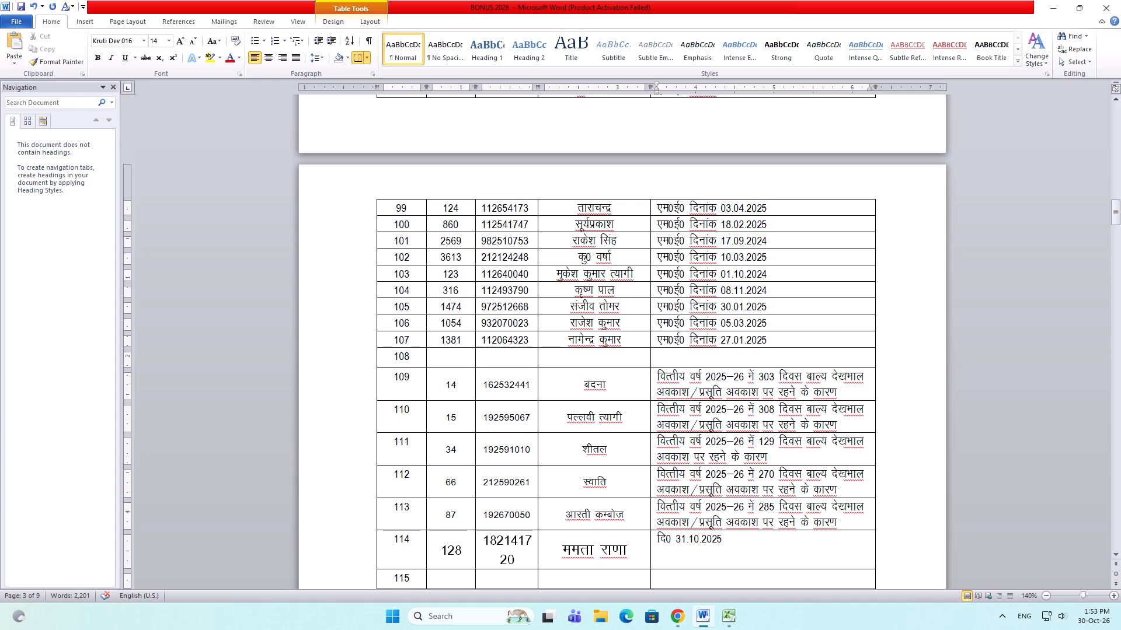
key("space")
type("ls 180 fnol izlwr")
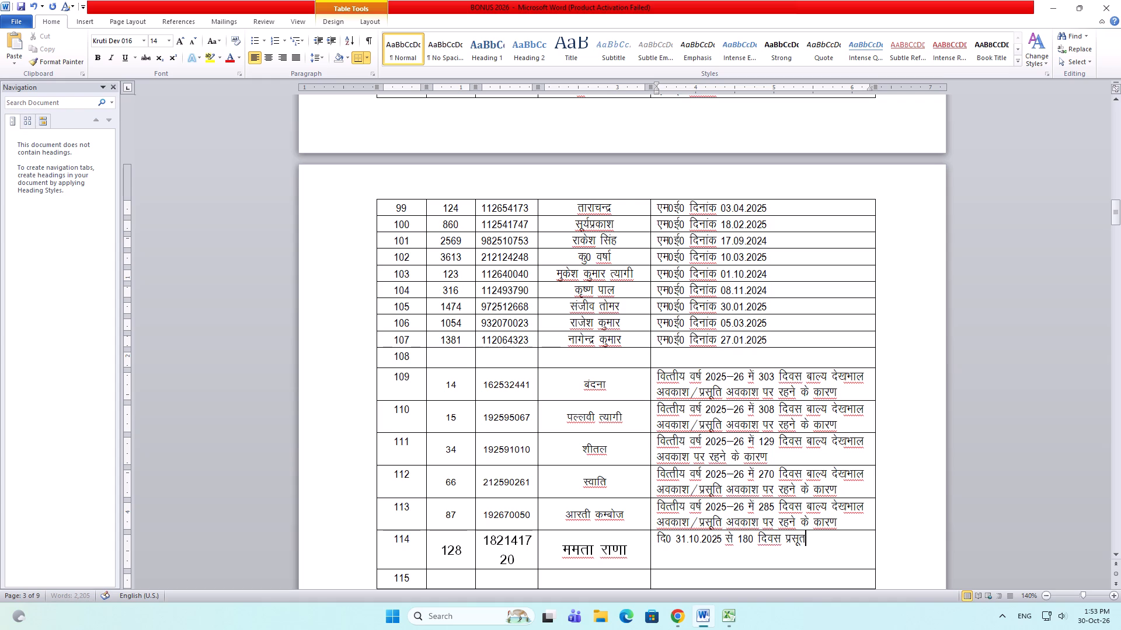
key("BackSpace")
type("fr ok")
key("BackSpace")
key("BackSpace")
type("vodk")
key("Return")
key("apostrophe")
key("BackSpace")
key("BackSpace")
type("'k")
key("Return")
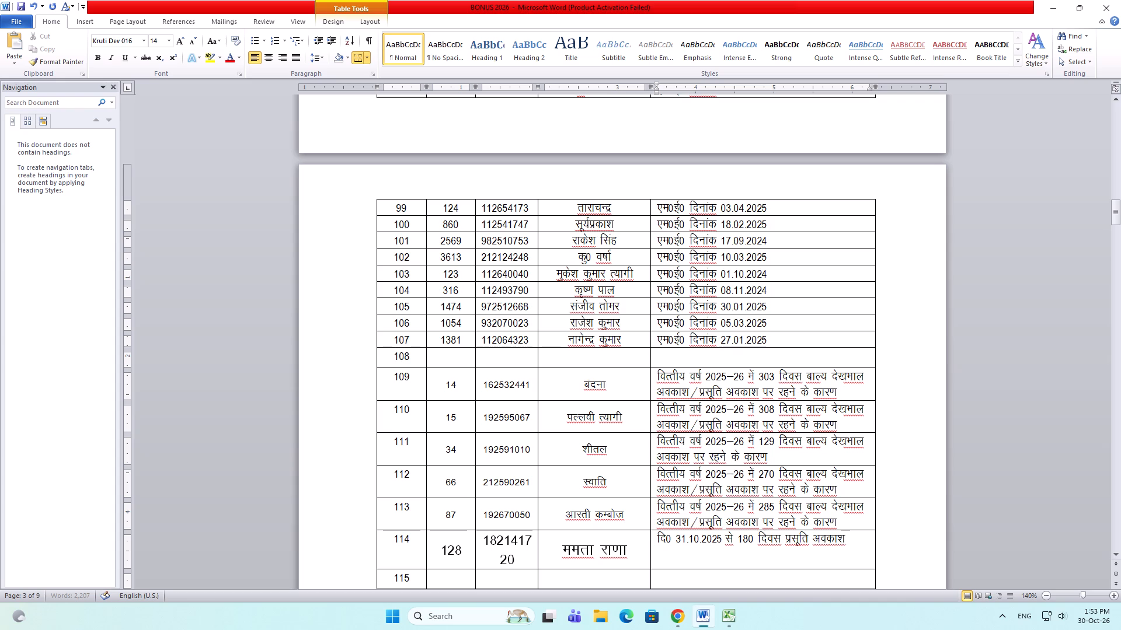
Reduce the font size of row 114's pasted number and name cells to 12 and save the document.
left_click_drag(629, 549, 443, 541)
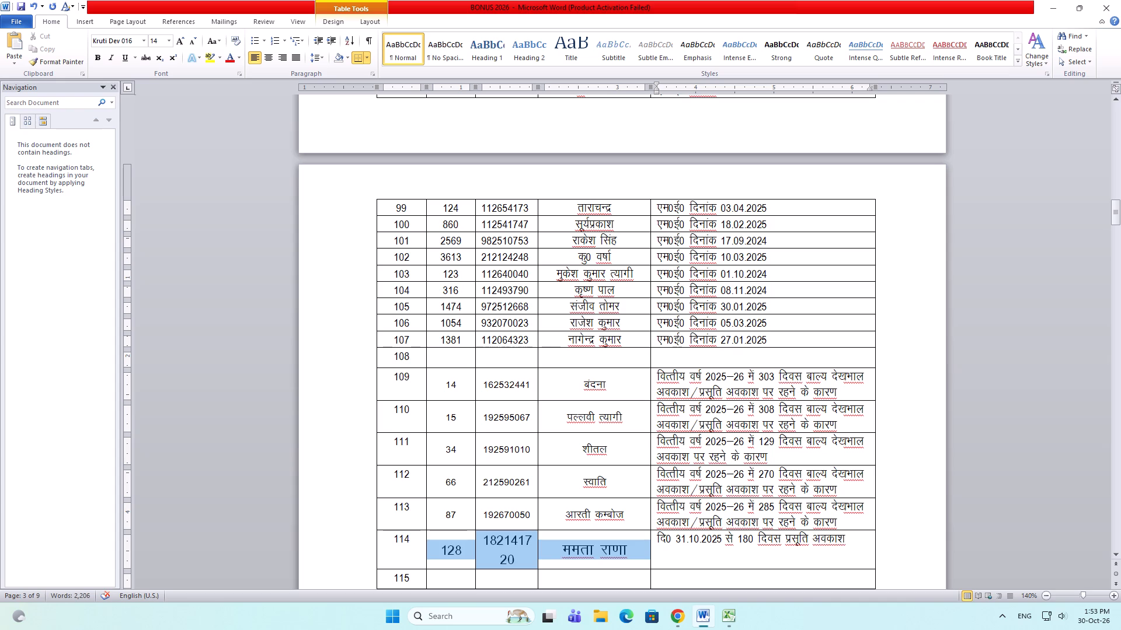
left_click_drag(443, 541, 448, 541)
double_click(194, 41)
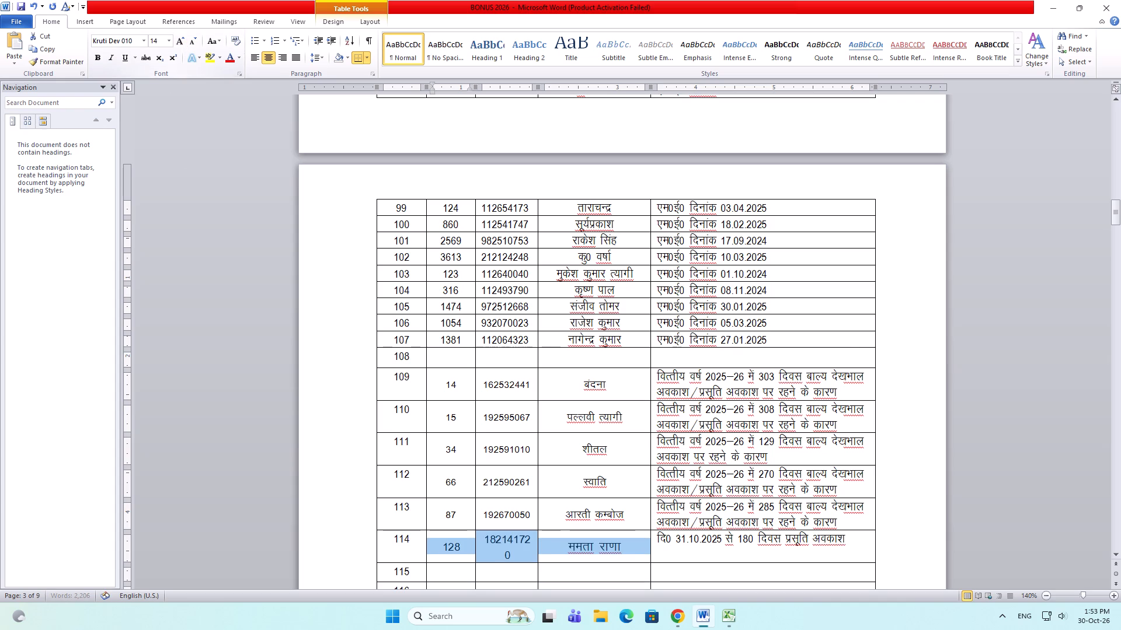
left_click(193, 41)
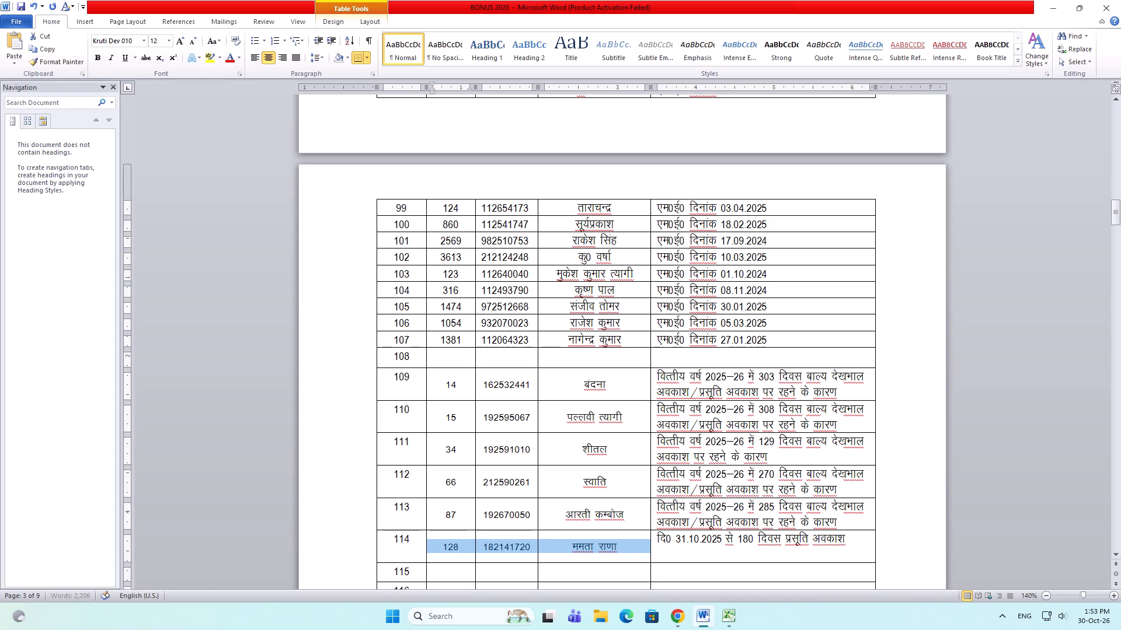
left_click(513, 561)
left_click(510, 575)
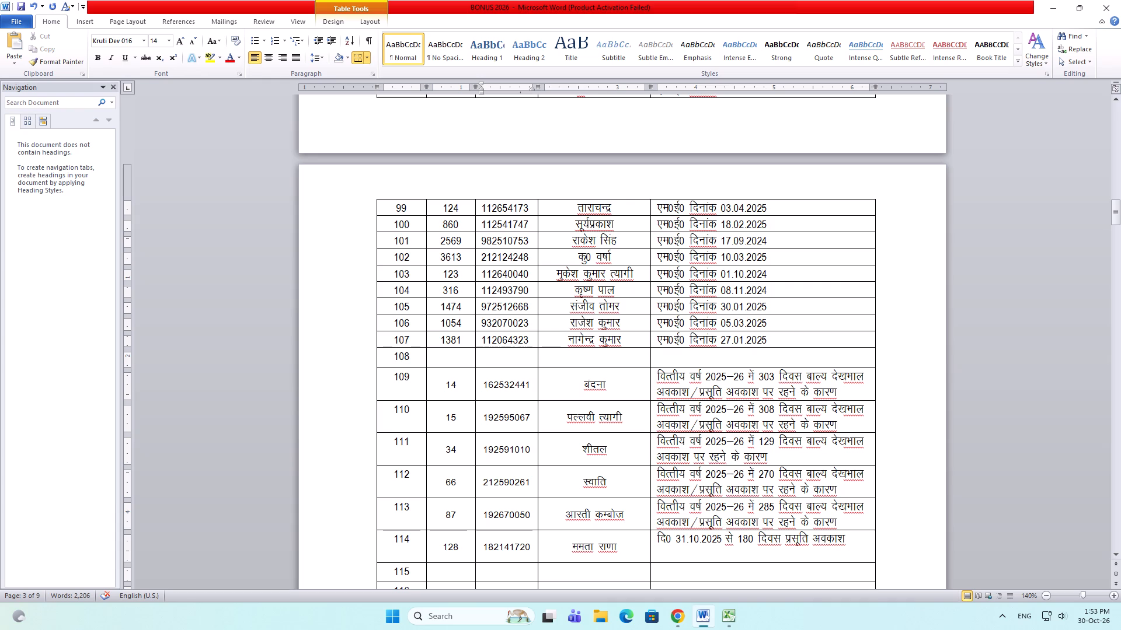
key("ctrl+s")
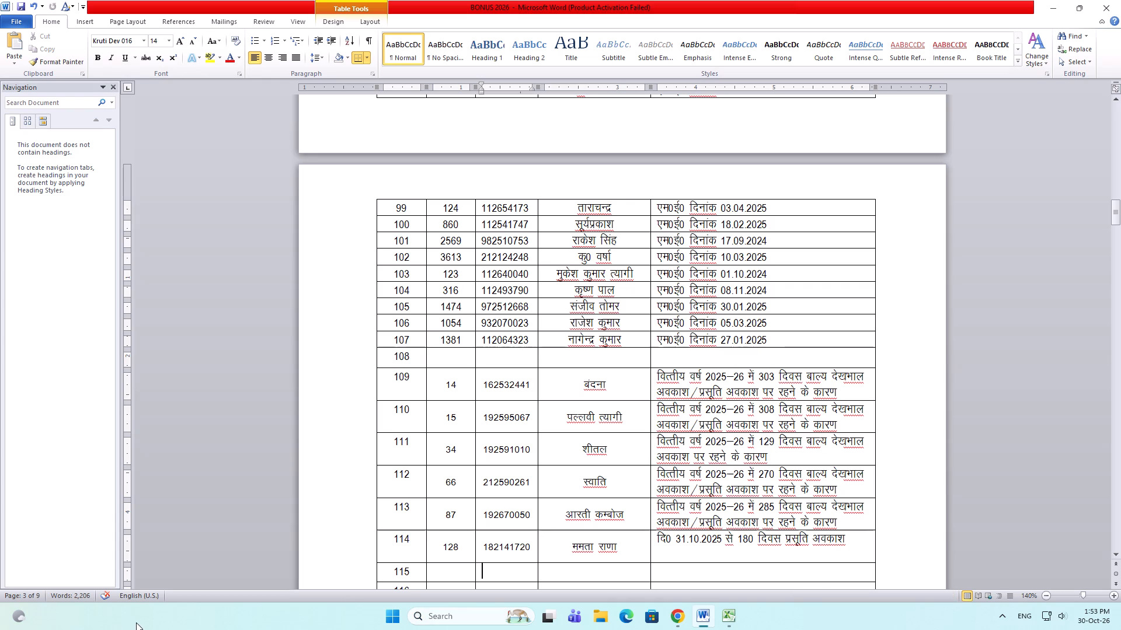
Switch back to the BONUS CCL ML workbook, highlight row 28 in yellow, and save the workbook.
key("alt+Tab")
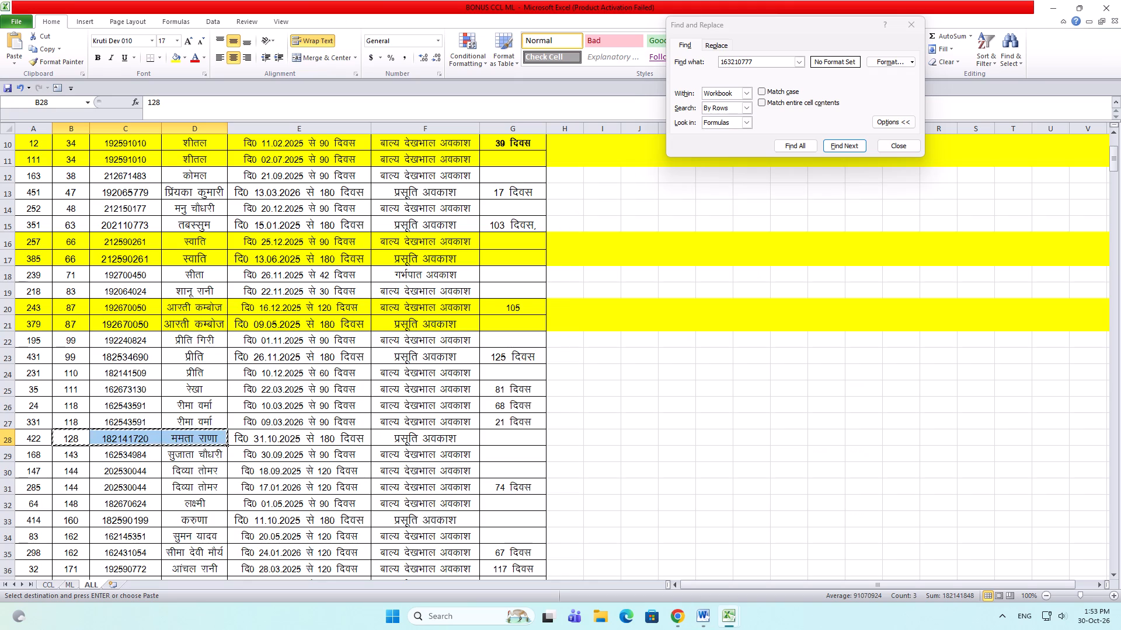
left_click(5, 436)
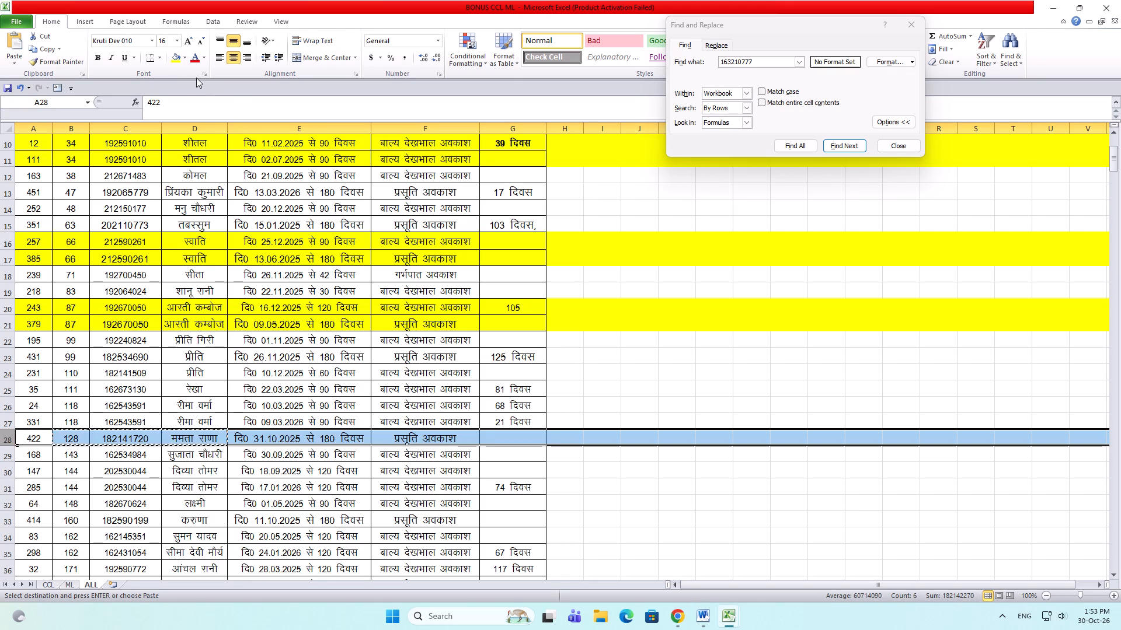
left_click(176, 59)
left_click(270, 439)
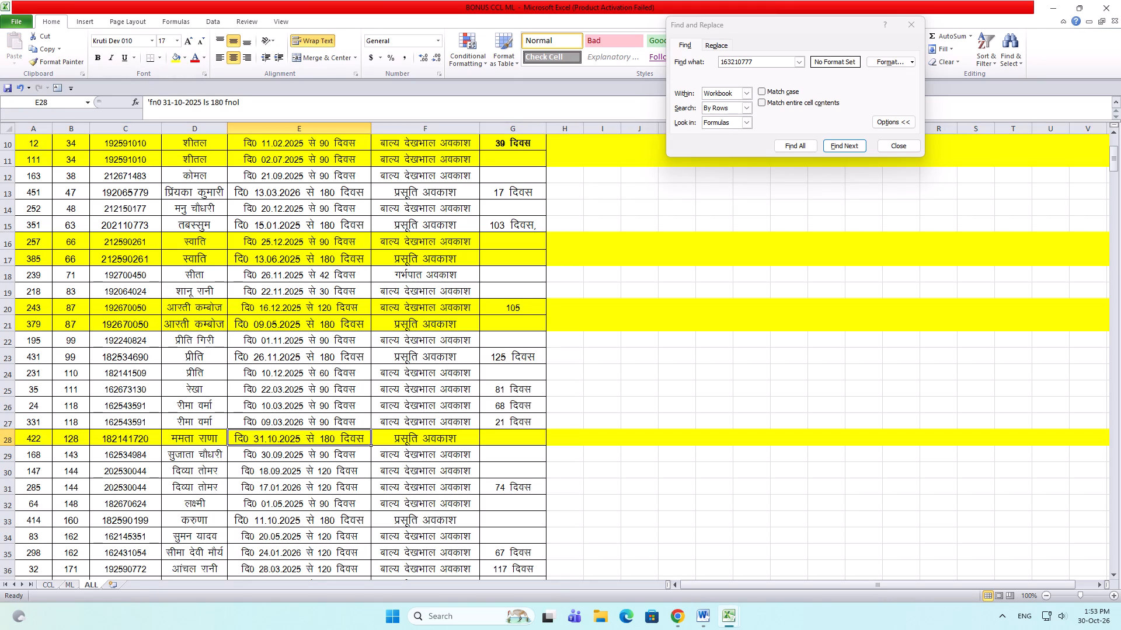
key("ctrl+s")
After checking rows 29 to 31, copy row 30's two numbers and name into row 115 of BONUS 2026 at font size 12.
left_click(0, 455)
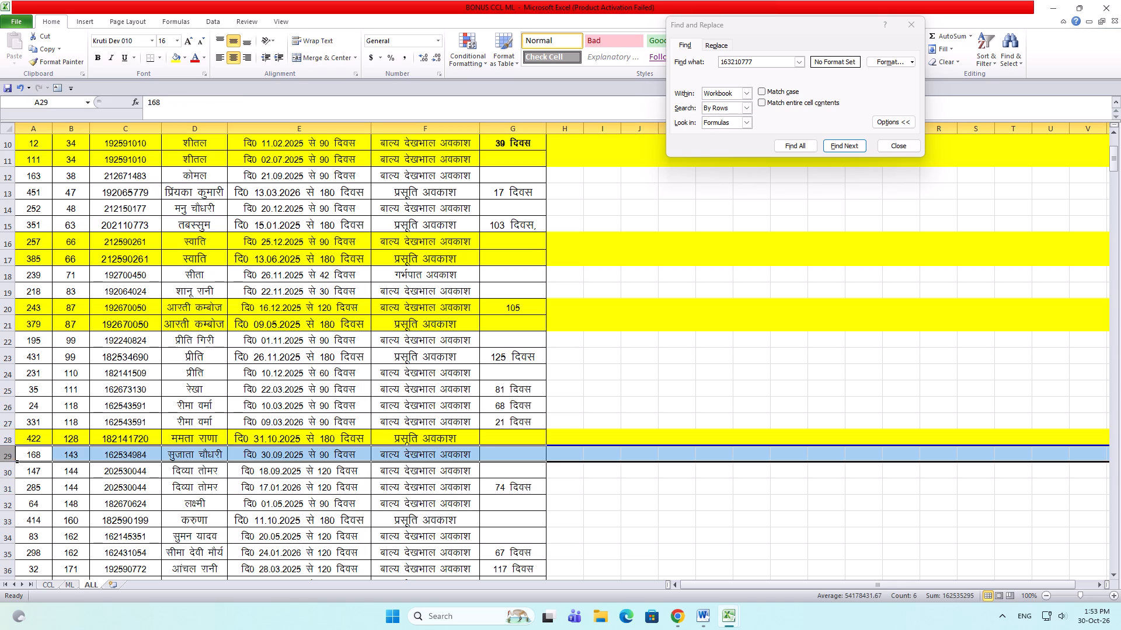
left_click_drag(4, 471, 4, 482)
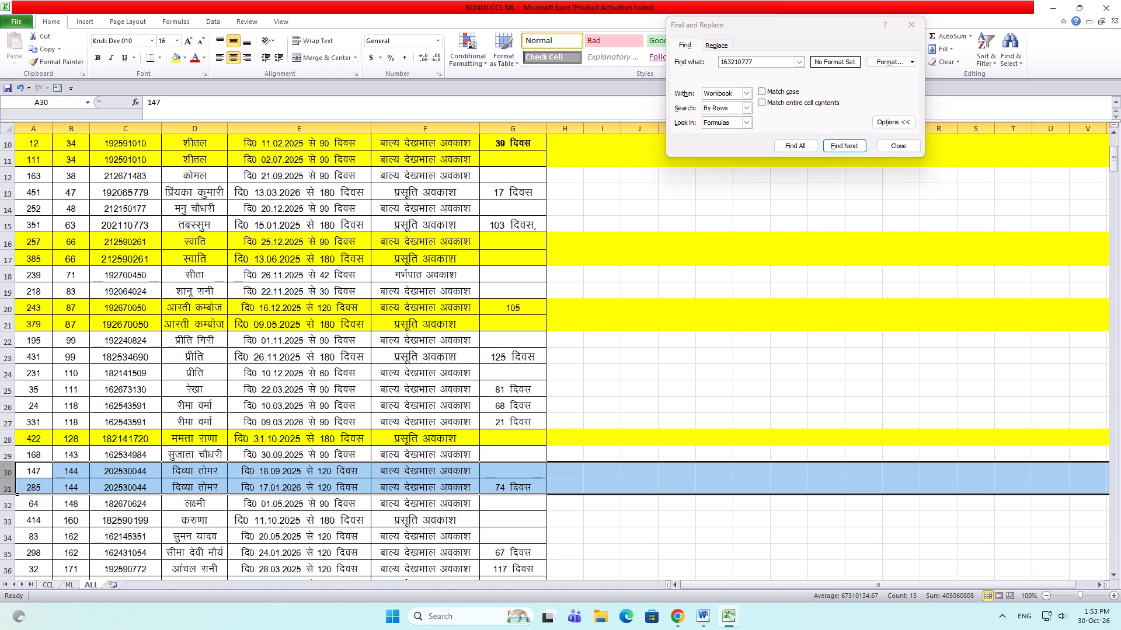
left_click_drag(67, 468, 175, 468)
key("ctrl+c")
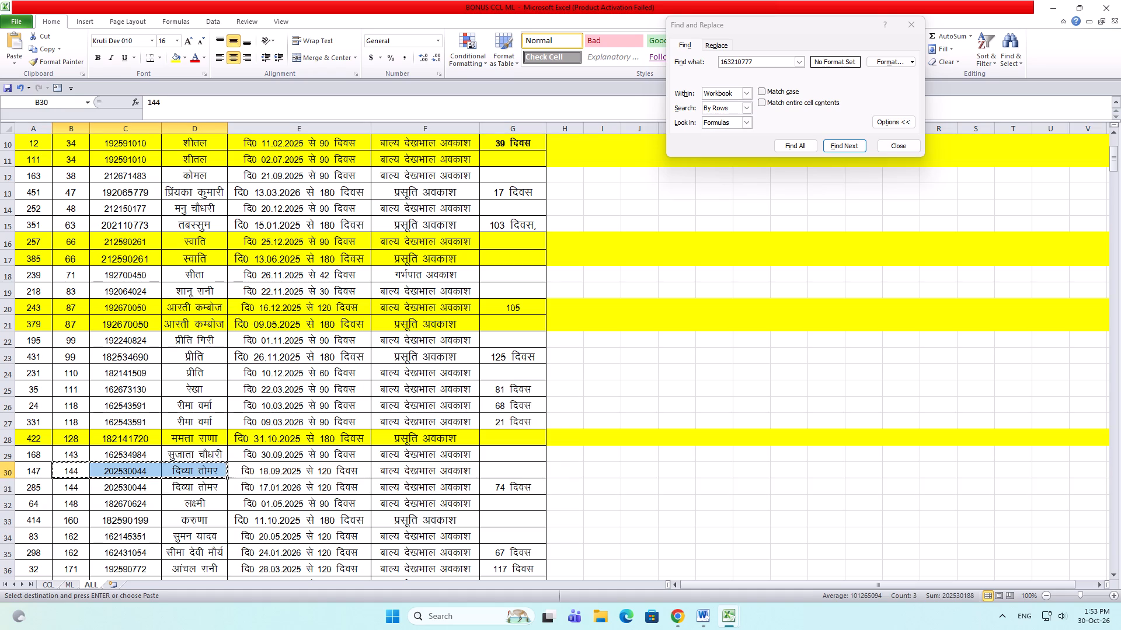
key("ctrl+c")
key("alt+Tab")
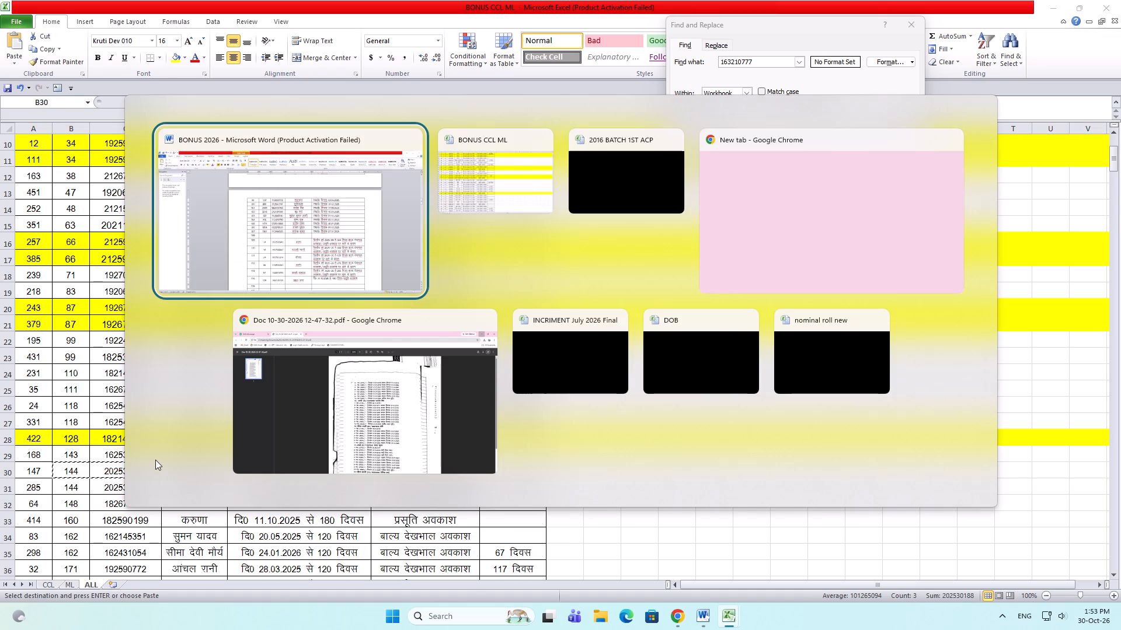
left_click_drag(453, 568, 551, 575)
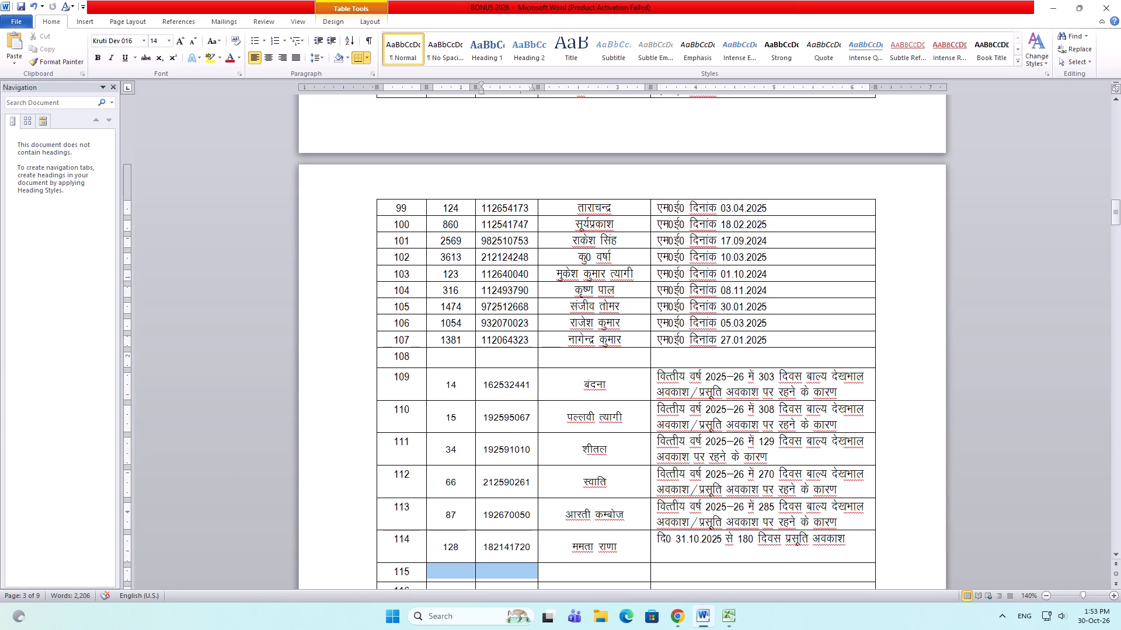
left_click_drag(551, 575, 561, 571)
key("ctrl+v")
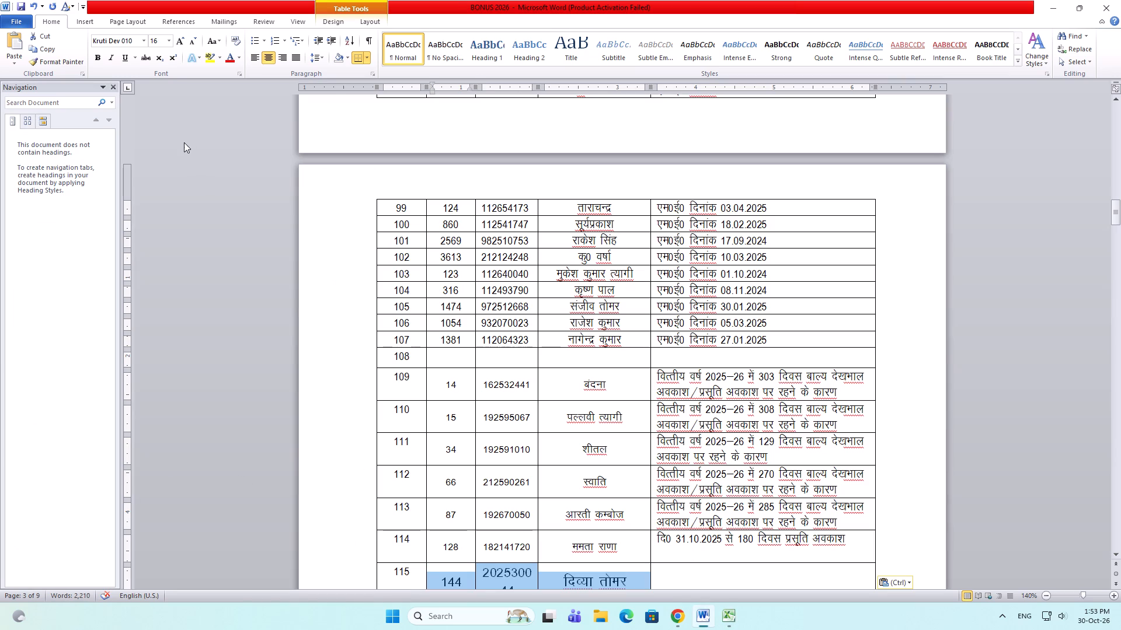
double_click(194, 40)
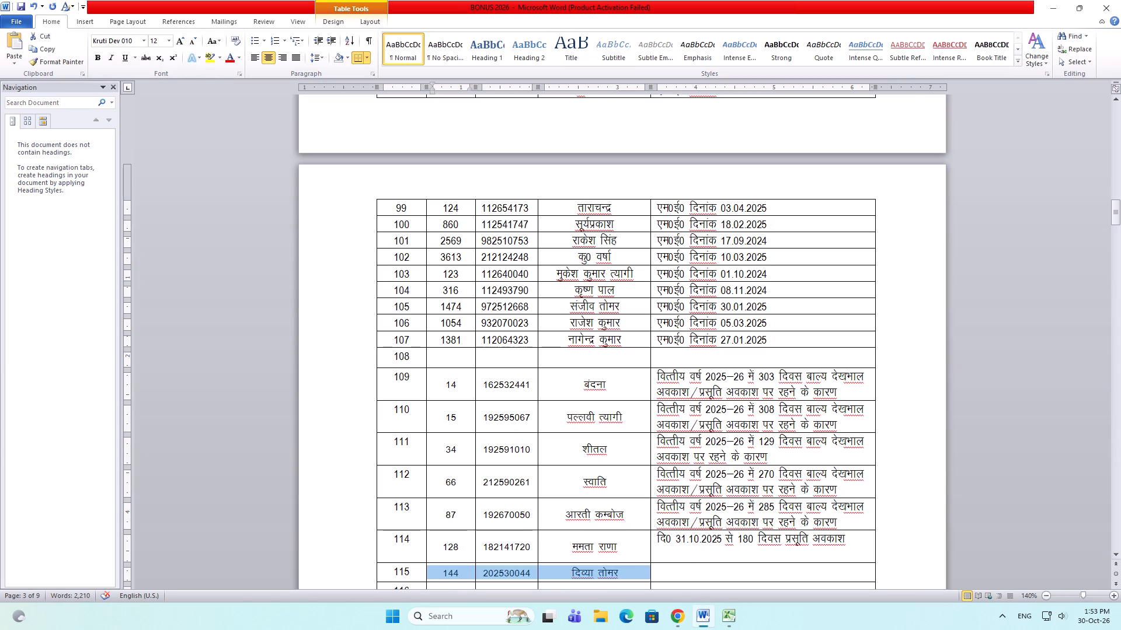
Fill row 115's reason cell with row 113's reason text and change its leave days to 194.
left_click_drag(834, 522, 663, 498)
key("ctrl+c")
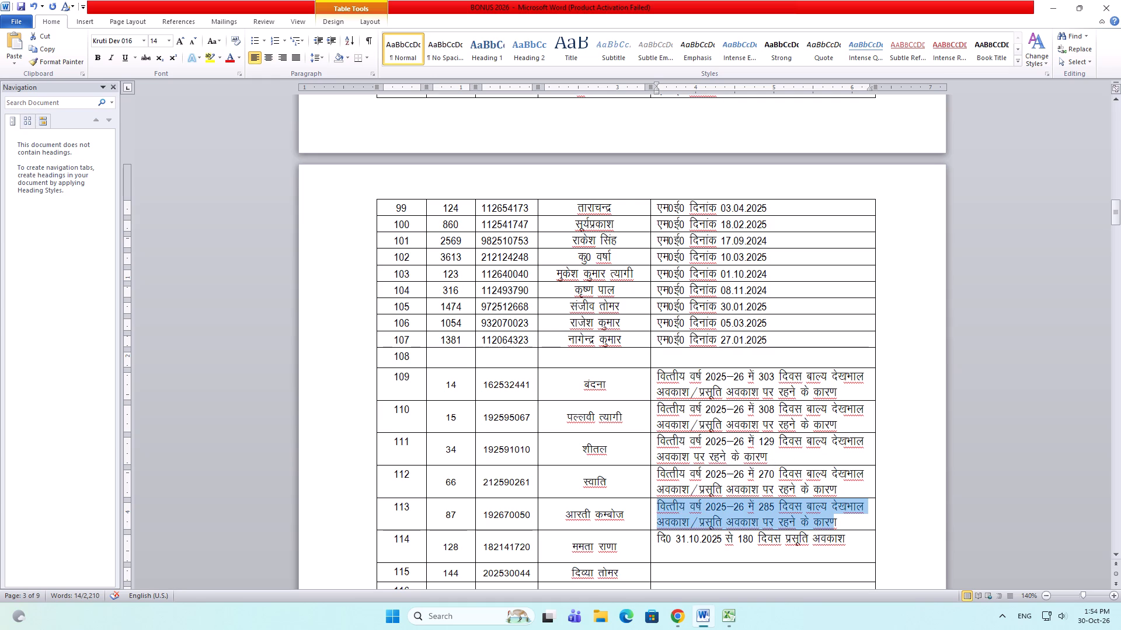
scroll(667, 486, "down", 3)
left_click(669, 456)
key("ctrl+v")
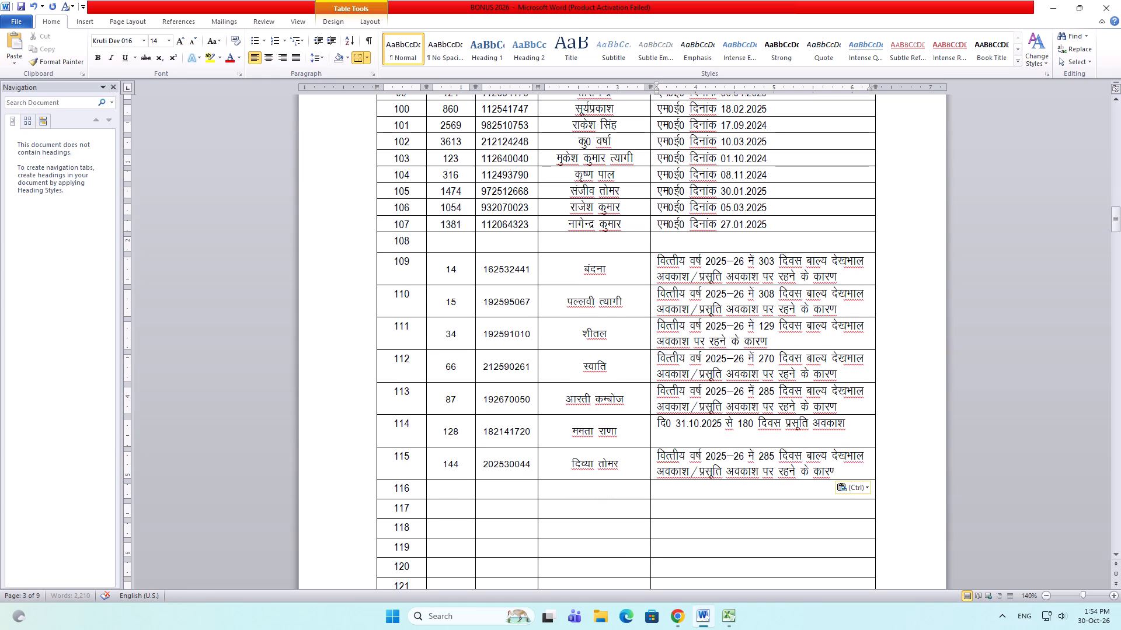
left_click_drag(759, 456, 772, 457)
left_click_drag(772, 457, 773, 457)
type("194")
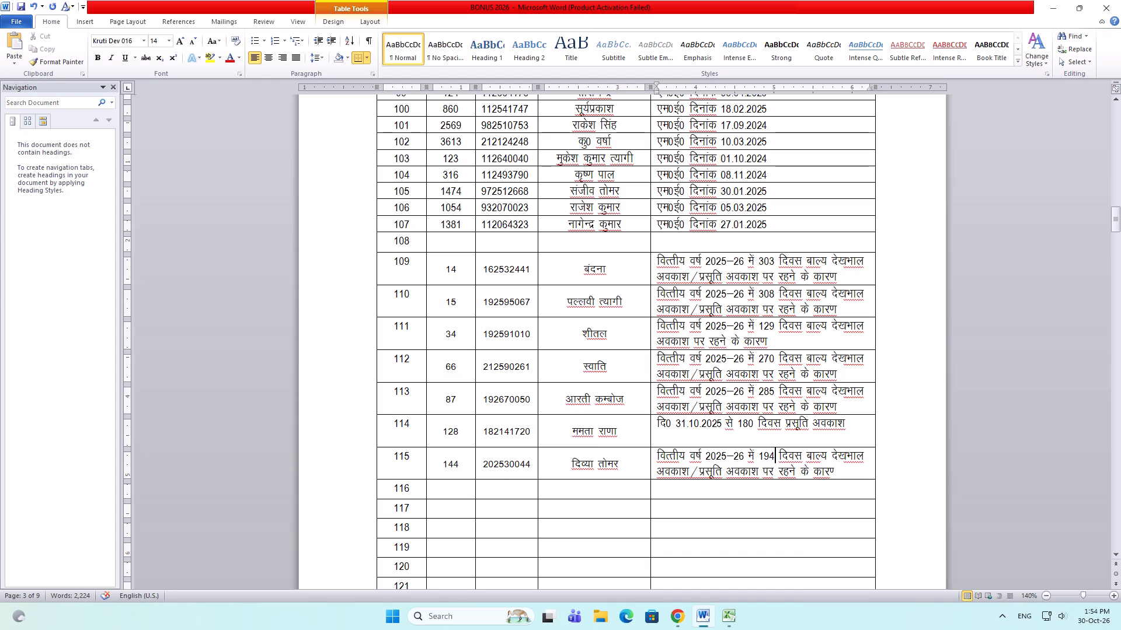
Remove the maternity-leave wording after the slash from row 115's reason, complete its last word as कारण, and save the document.
left_click(691, 468)
key("Delete")
key("Delete")
key("Delete")
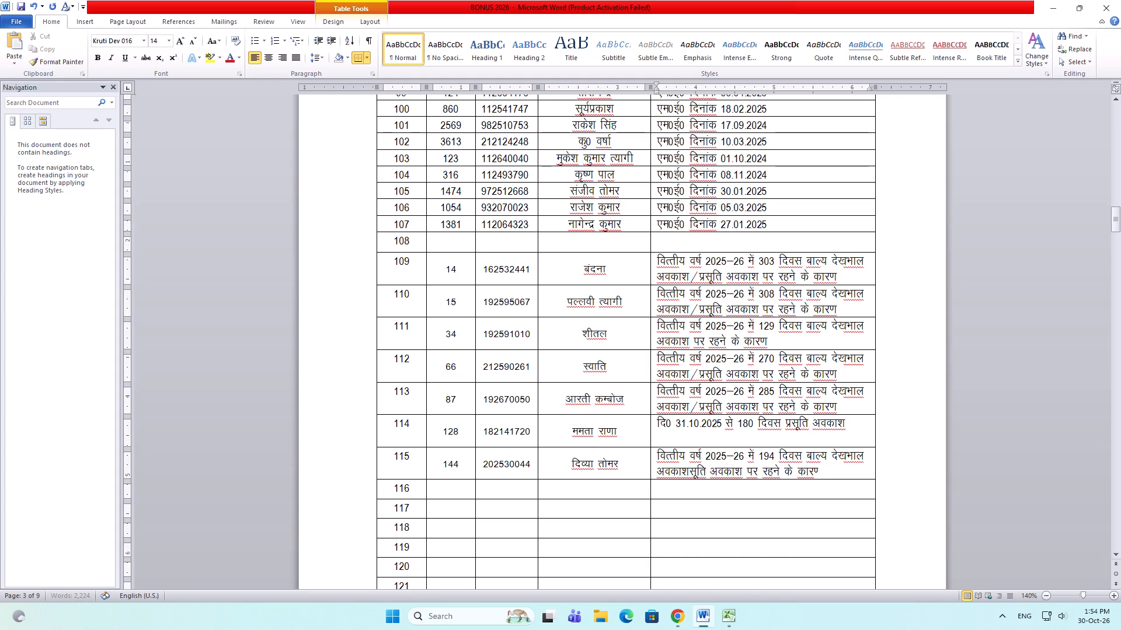
key("Delete")
key("Delete")
key("Delete")
key("Delete")
key("Delete")
key("Delete")
key("Delete")
key("Delete")
key("Delete")
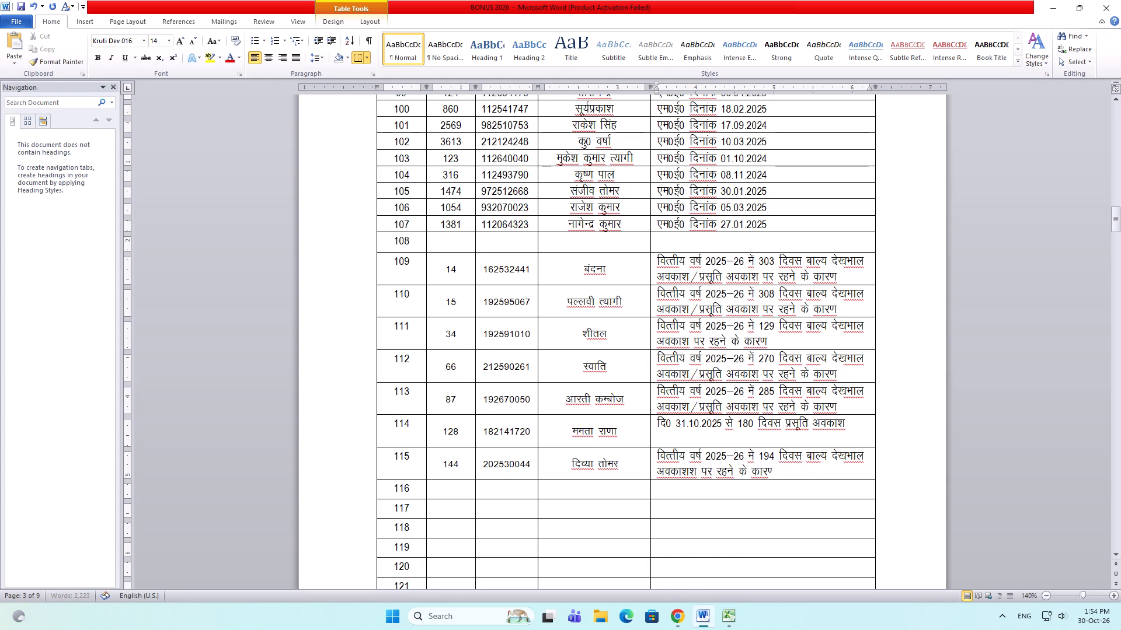
key("Delete")
key("Delete")
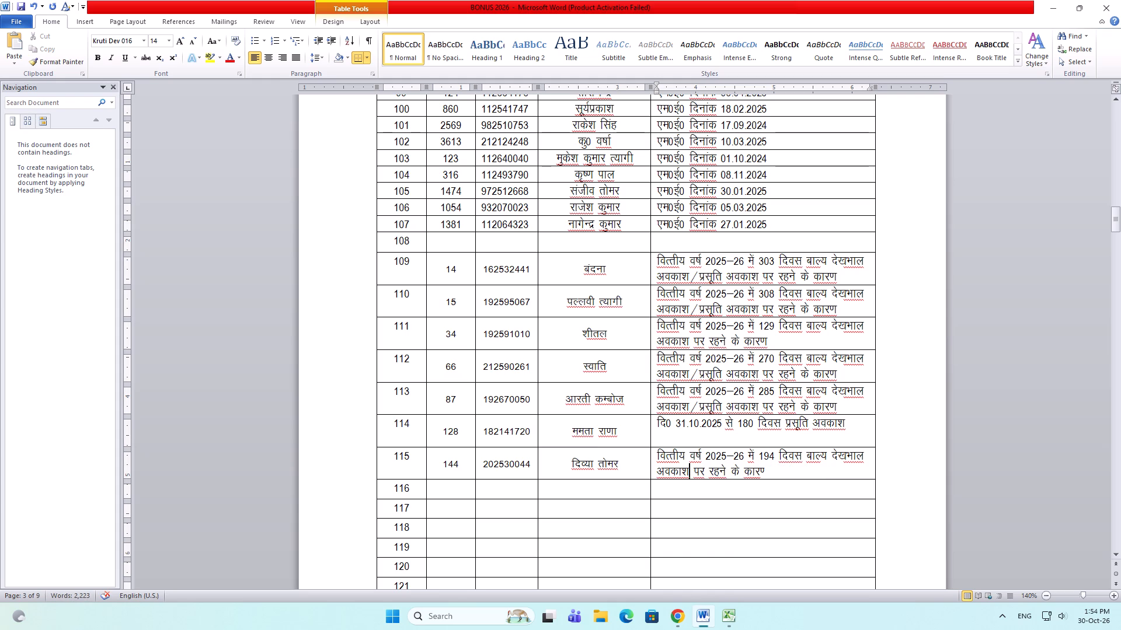
left_click(764, 474)
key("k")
left_click(745, 490)
key("ctrl+s")
key("ctrl+s")
key("ctrl+s")
Switch to the BONUS CCL ML workbook, highlight rows 30 and 31 in yellow, and save the workbook.
key("alt+Tab")
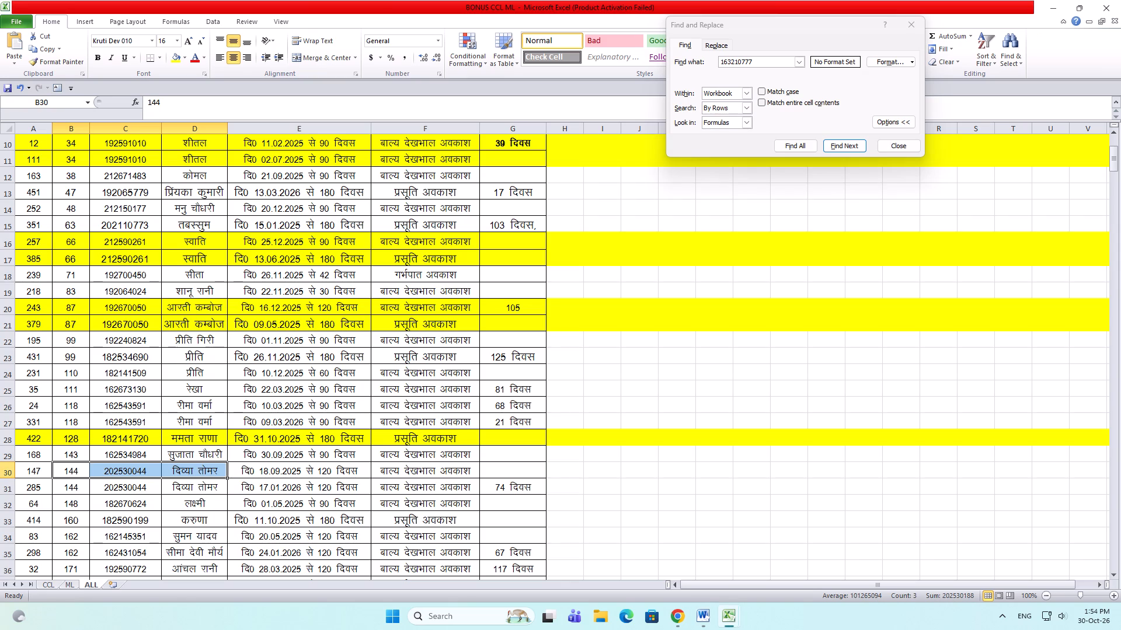
left_click_drag(3, 470, 0, 485)
left_click(174, 60)
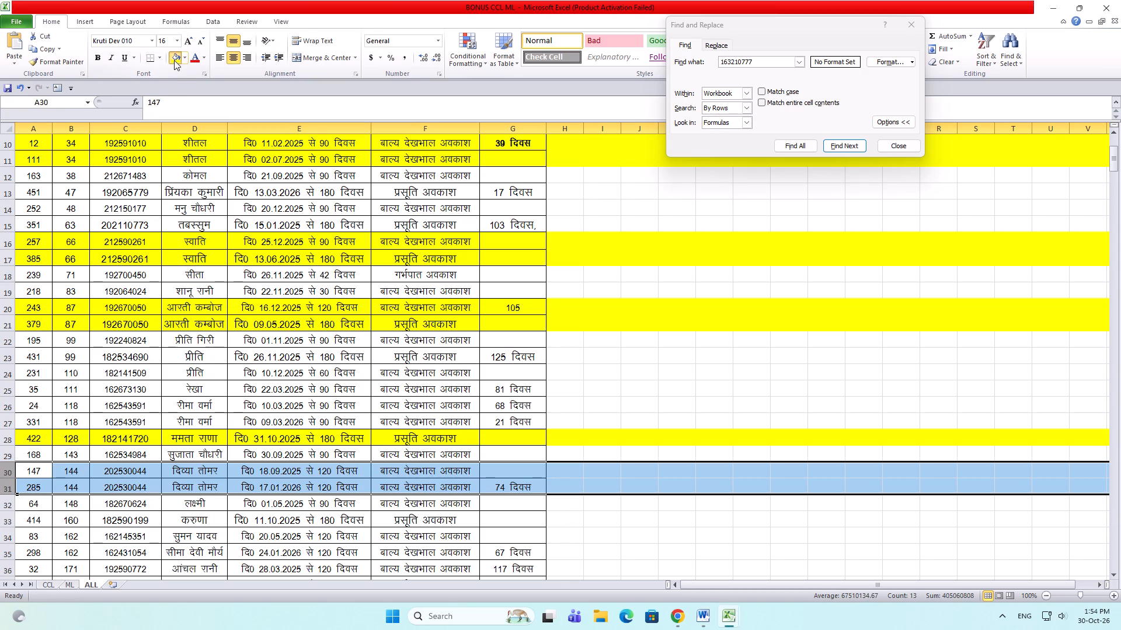
left_click(211, 517)
key("ctrl+s")
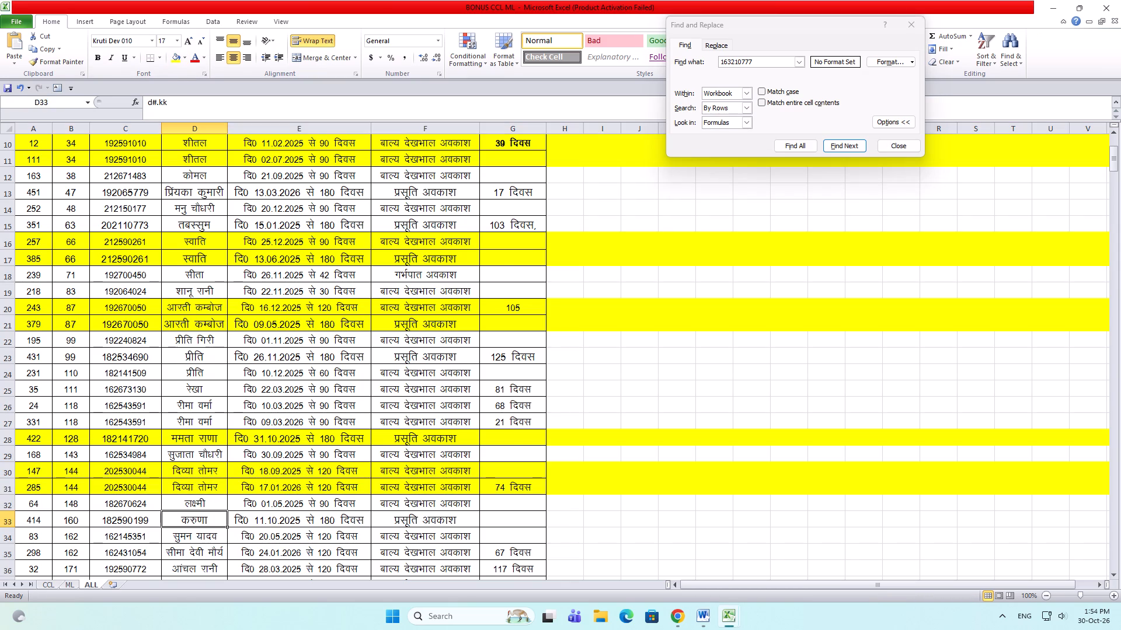
After checking row 32, copy row 33's two numbers and name into row 116 of BONUS 2026 at font size 12.
scroll(193, 491, "down", 3)
left_click(2, 355)
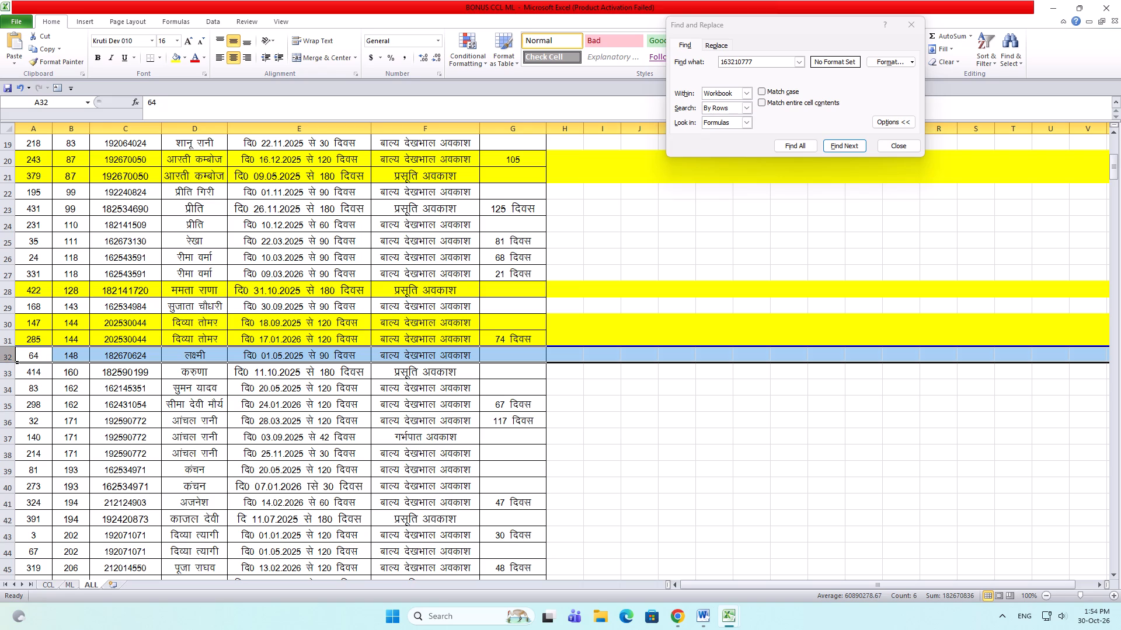
left_click(8, 371)
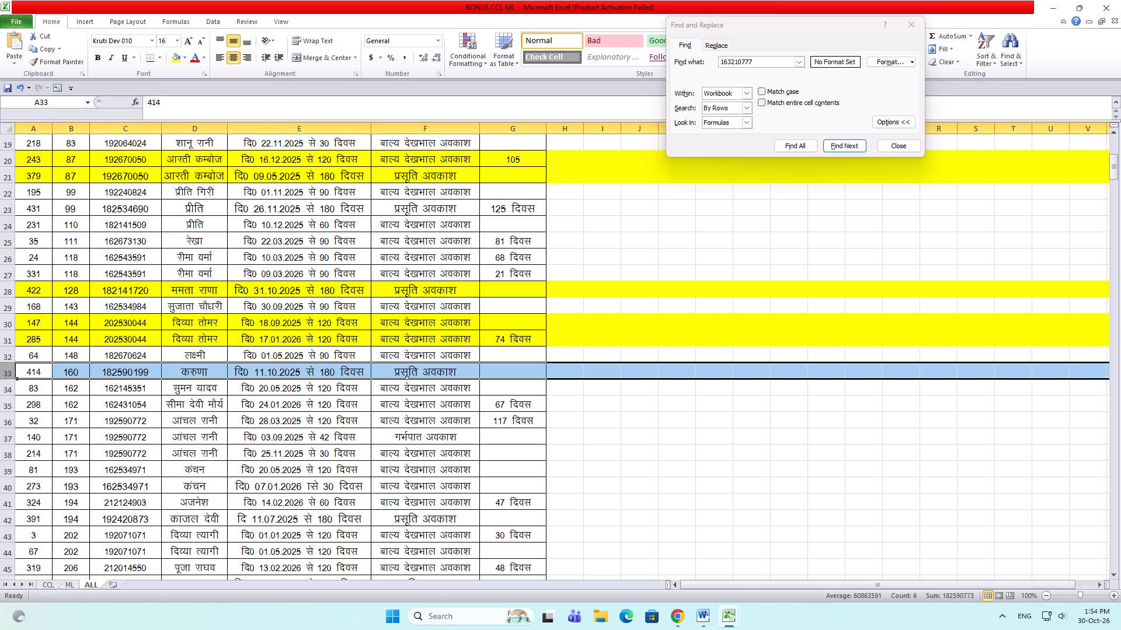
left_click_drag(74, 373, 222, 379)
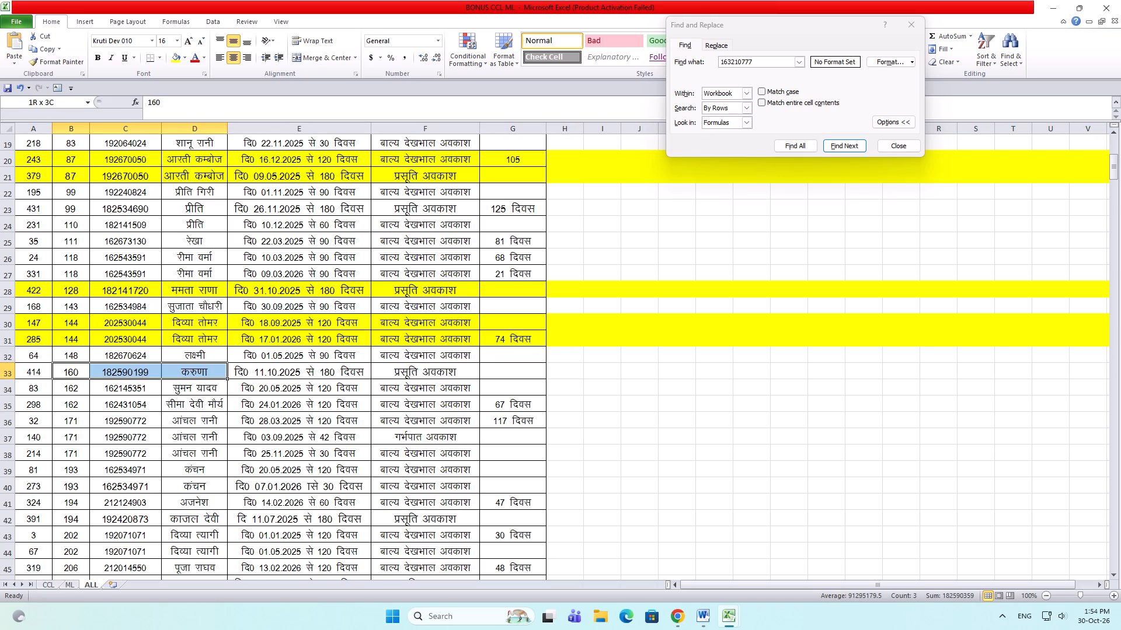
left_click_drag(222, 379, 211, 374)
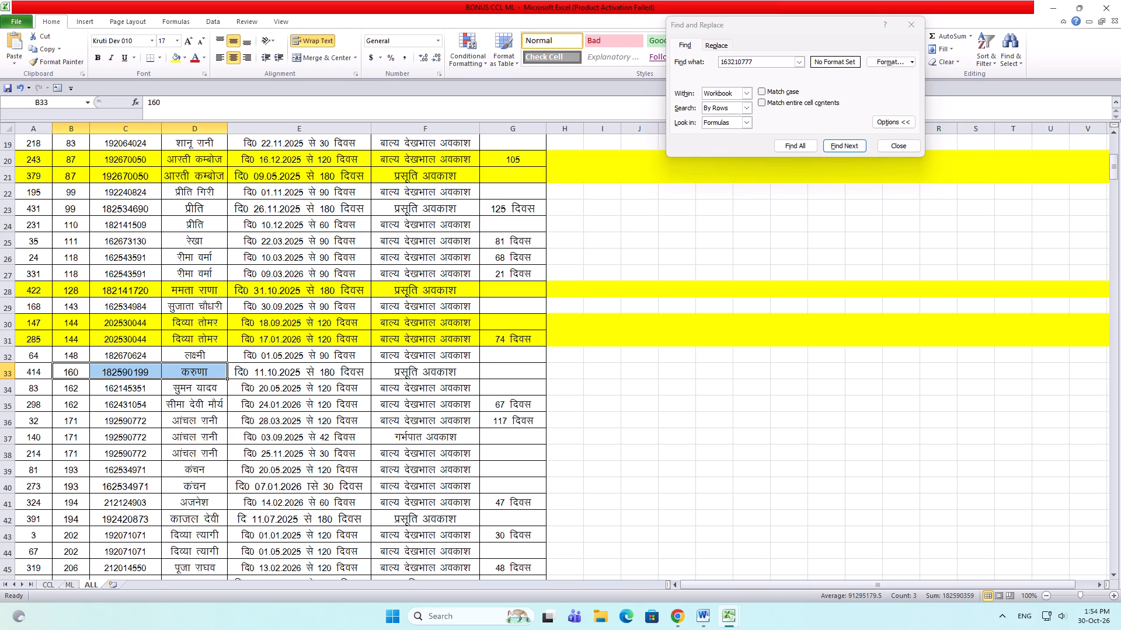
key("ctrl+c")
key("ctrl+c")
key("alt+Tab")
key("alt+Tab")
key("alt+Tab")
key("alt+Tab")
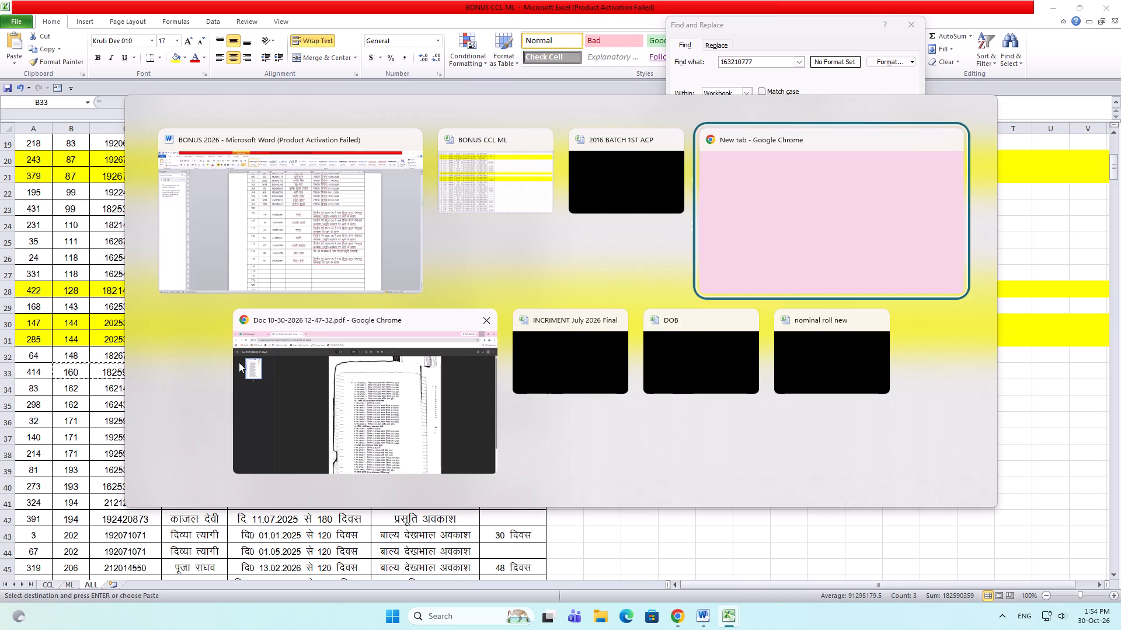
key("alt+Tab")
key("alt+Tab")
key("alt+Tab")
left_click(270, 221, "alt")
left_click_drag(435, 490, 555, 486)
key("ctrl+v")
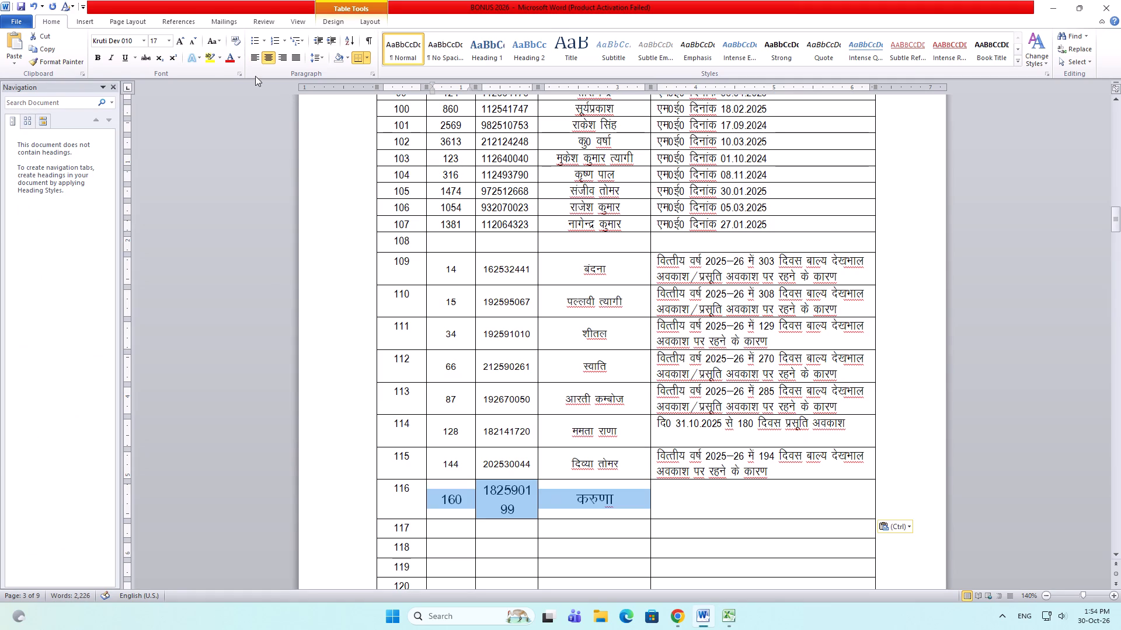
double_click(194, 44)
left_click(194, 44)
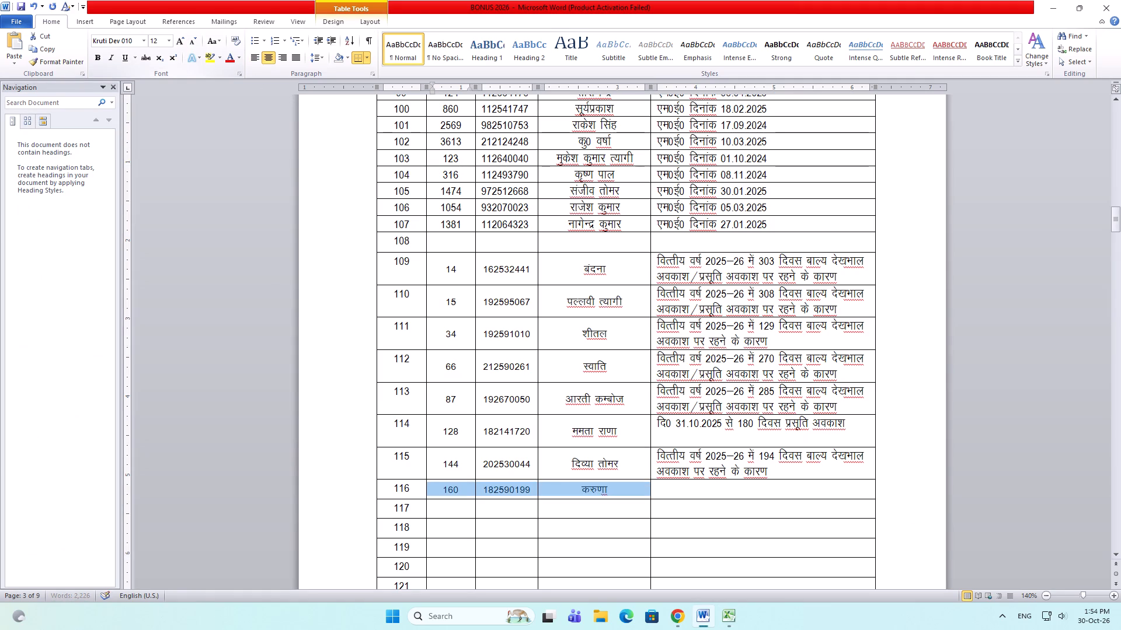
Copy row 114's reason text into row 116, change its date to 11.10.2025, and save the document.
left_click_drag(666, 421, 832, 419)
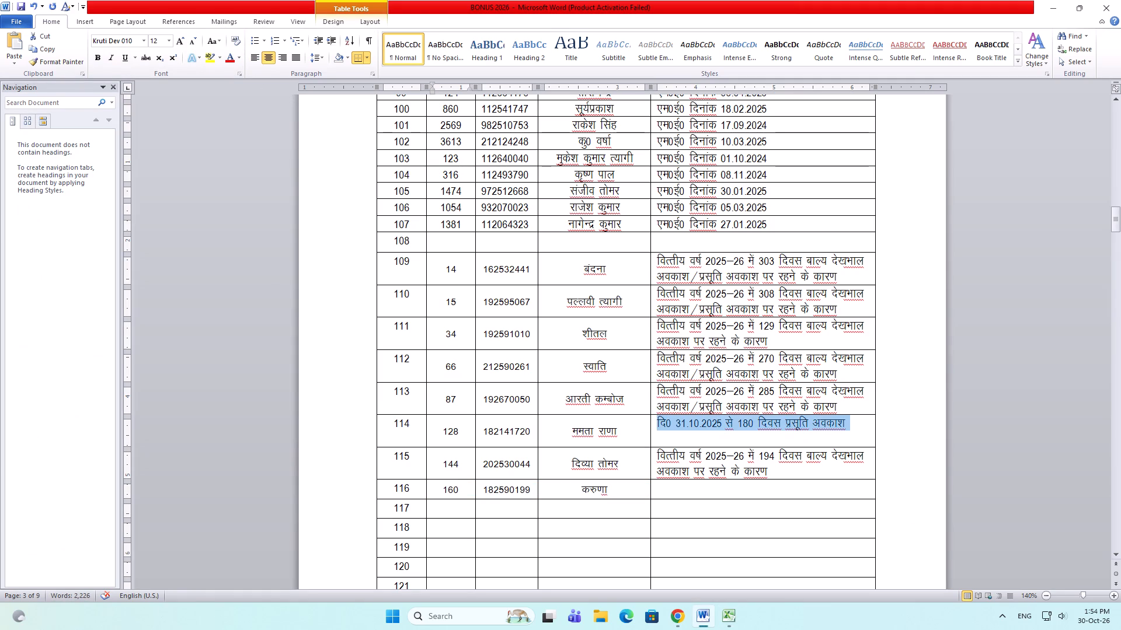
left_click_drag(832, 419, 833, 419)
key("ctrl+c")
left_click(738, 487)
key("ctrl+v")
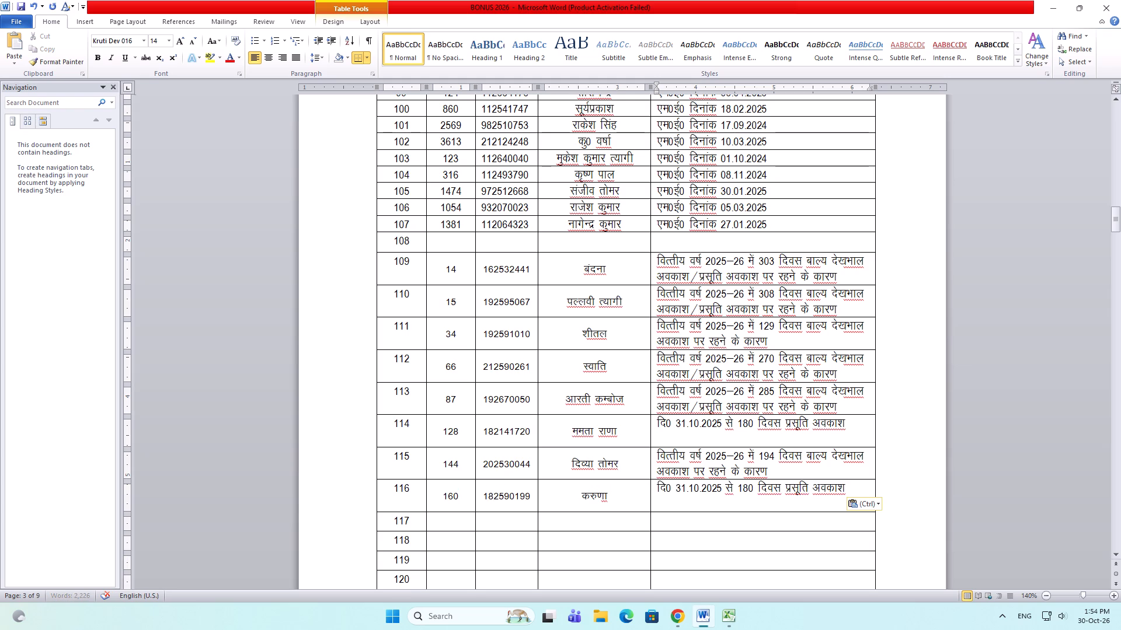
left_click_drag(675, 488, 697, 491)
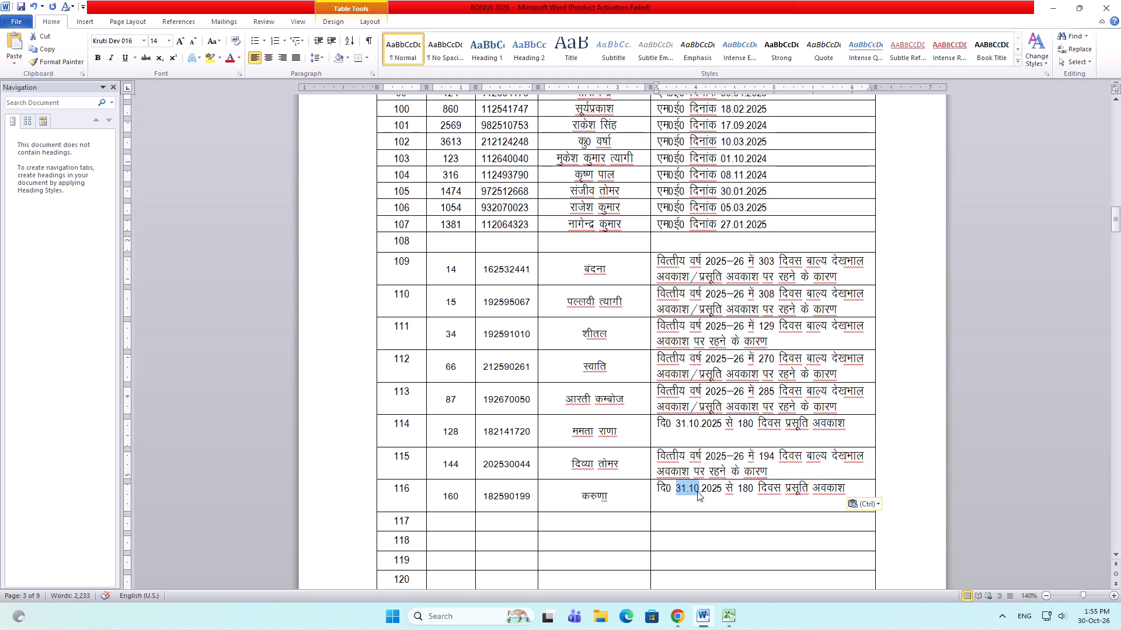
left_click(676, 487)
key("Delete")
key("Delete")
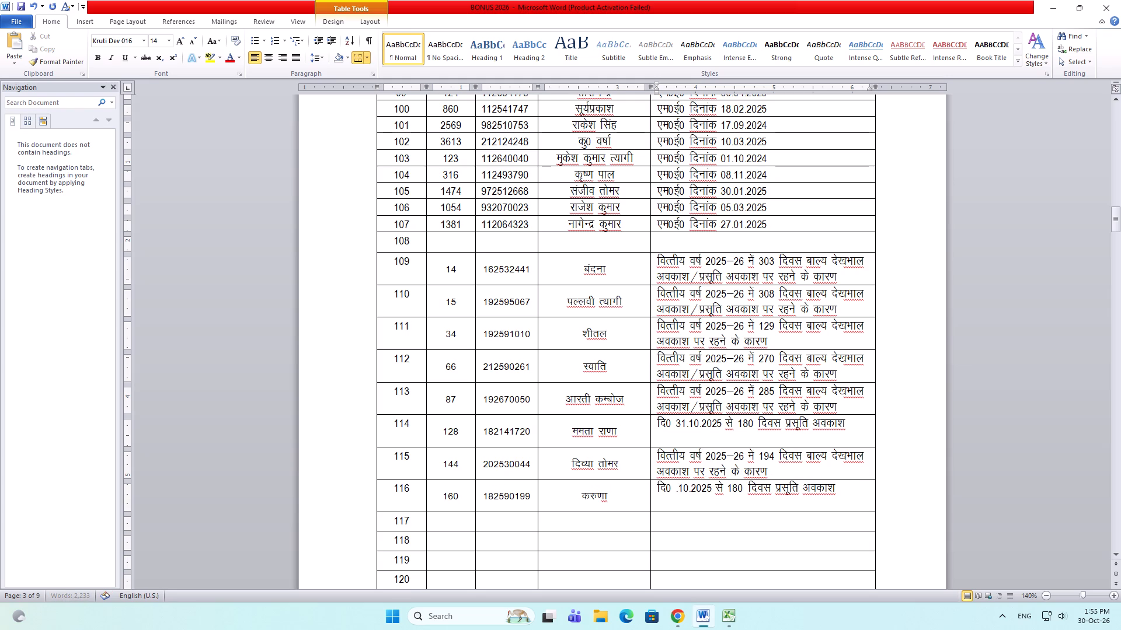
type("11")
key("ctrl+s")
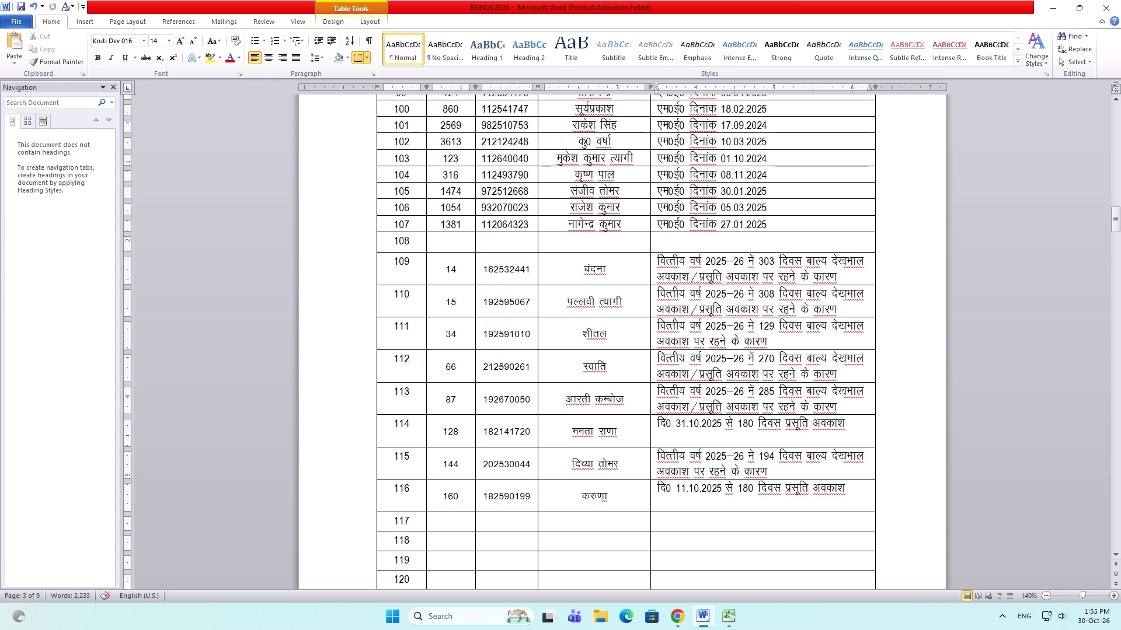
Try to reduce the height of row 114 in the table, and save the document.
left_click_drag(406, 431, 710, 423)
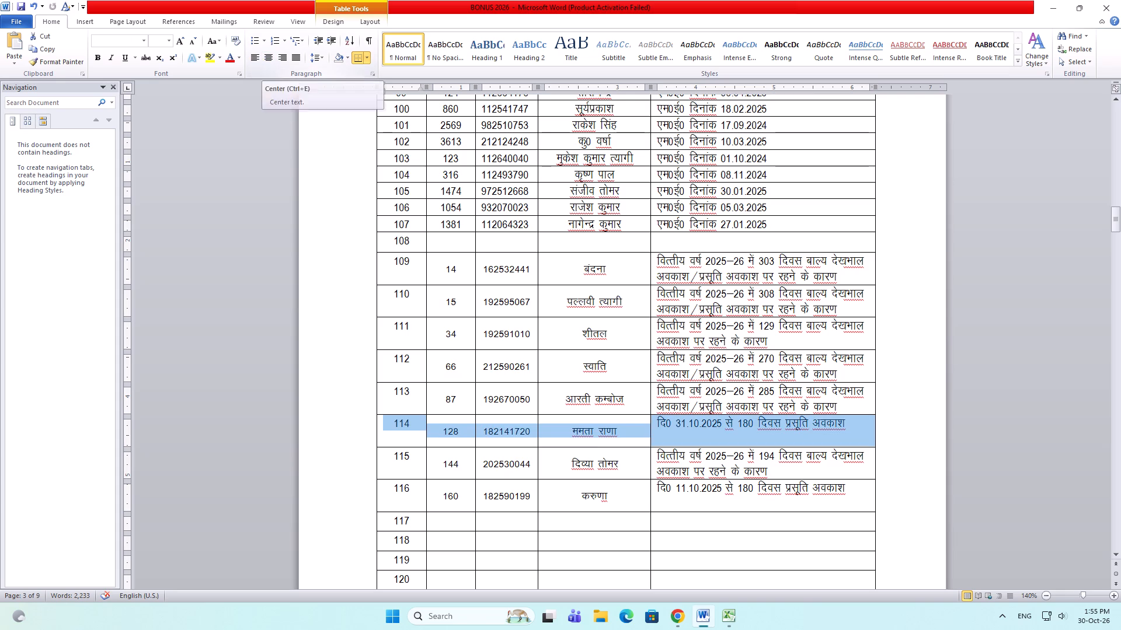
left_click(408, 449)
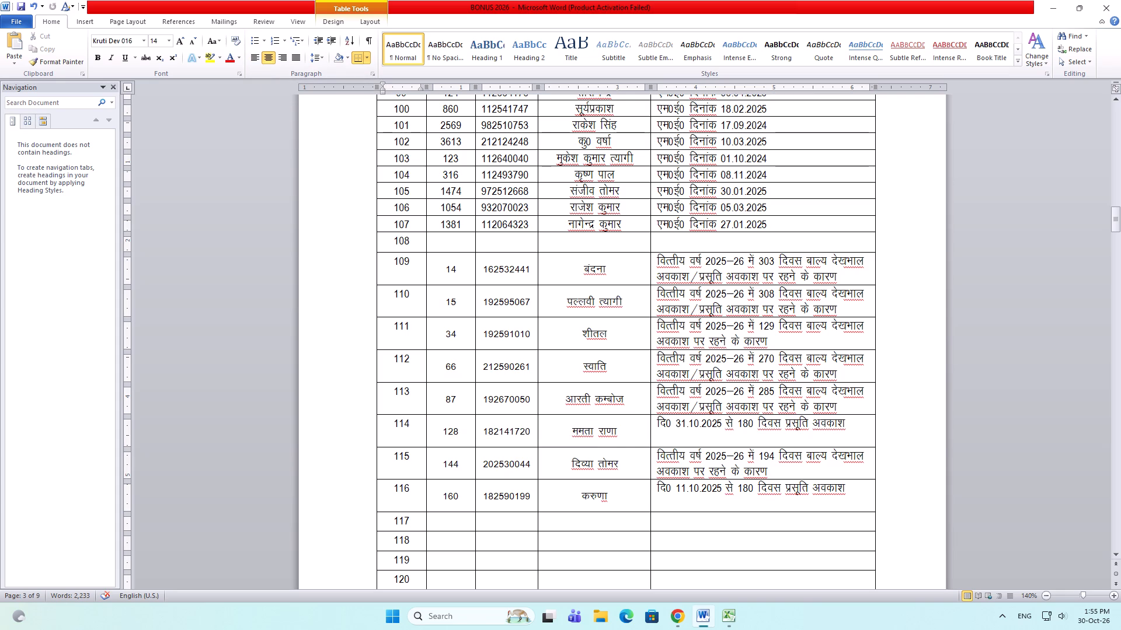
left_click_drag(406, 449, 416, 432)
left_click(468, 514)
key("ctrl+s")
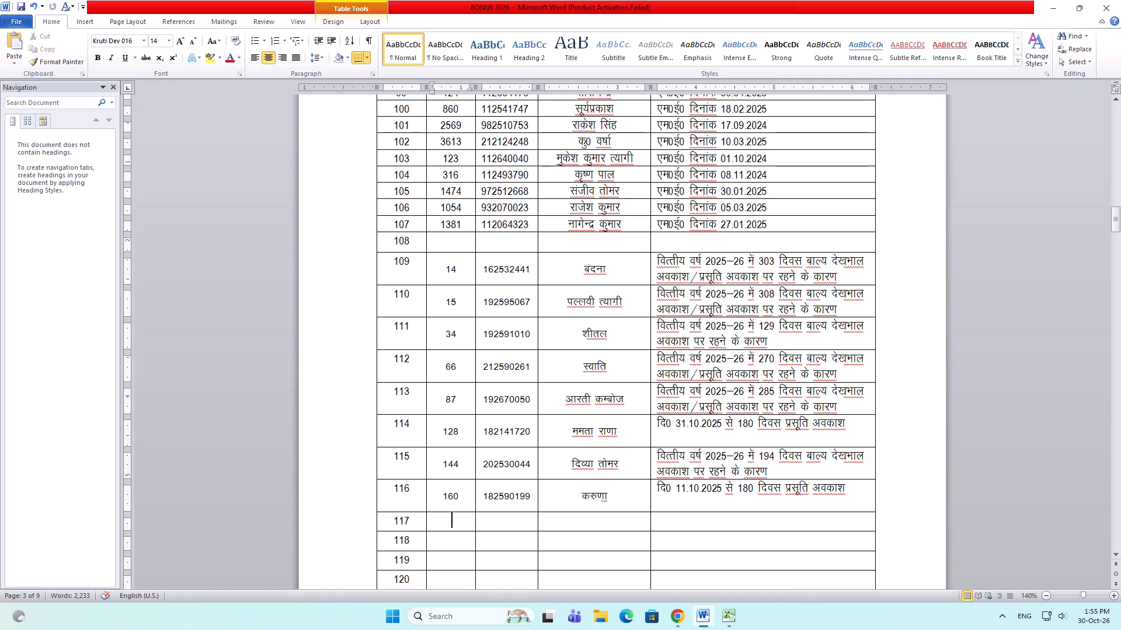
Switch back to the BONUS CCL ML workbook, highlight row 33 in yellow, and save the workbook.
key("alt+Tab")
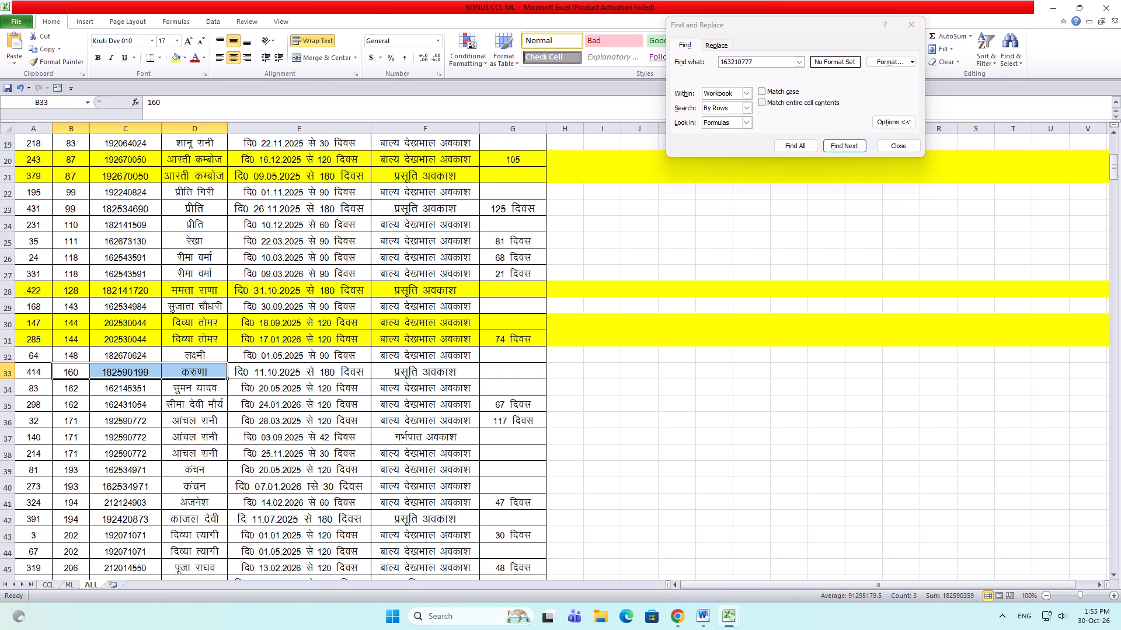
left_click(2, 373)
left_click(170, 56)
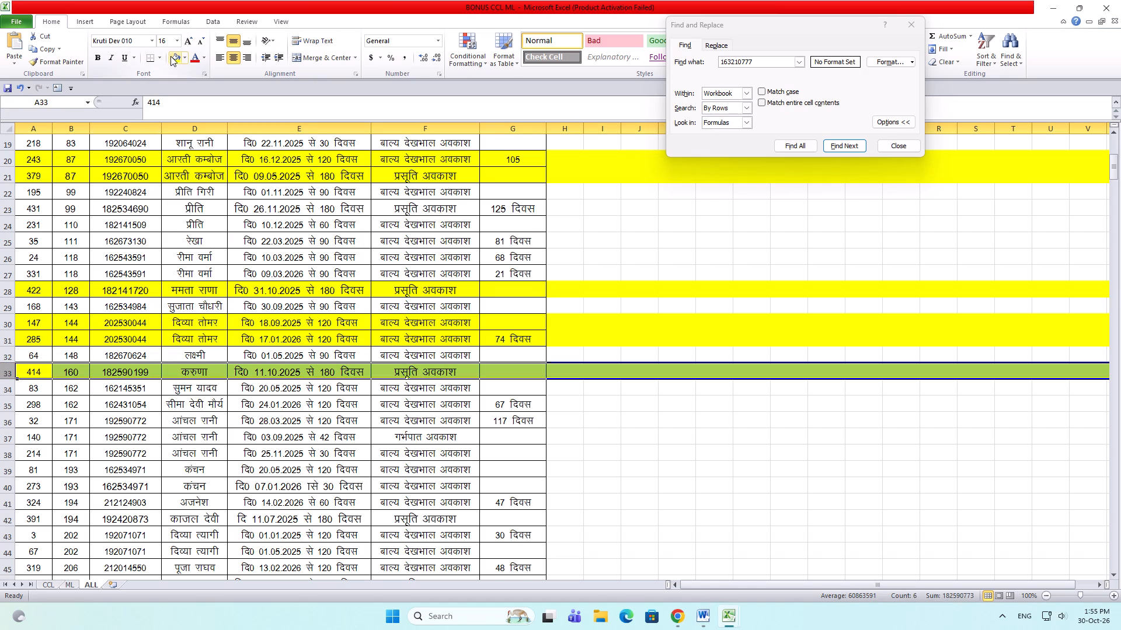
left_click(162, 381)
key("ctrl+s")
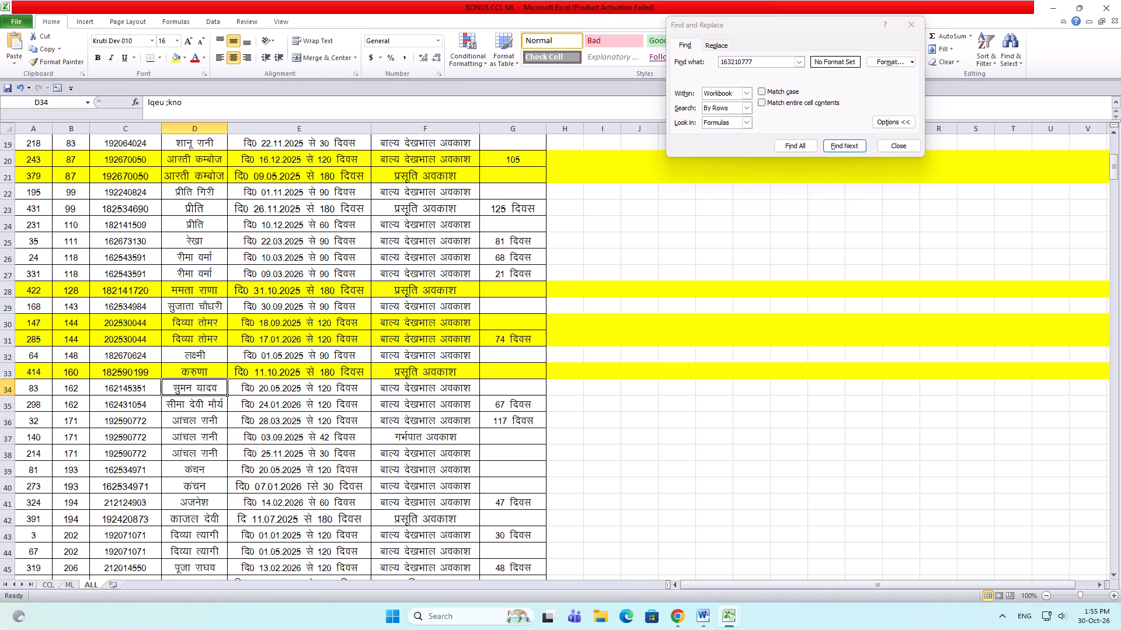
After checking rows 34 to 38, copy row 36's two numbers and name into row 117 of BONUS 2026 at font size 12.
left_click(8, 389)
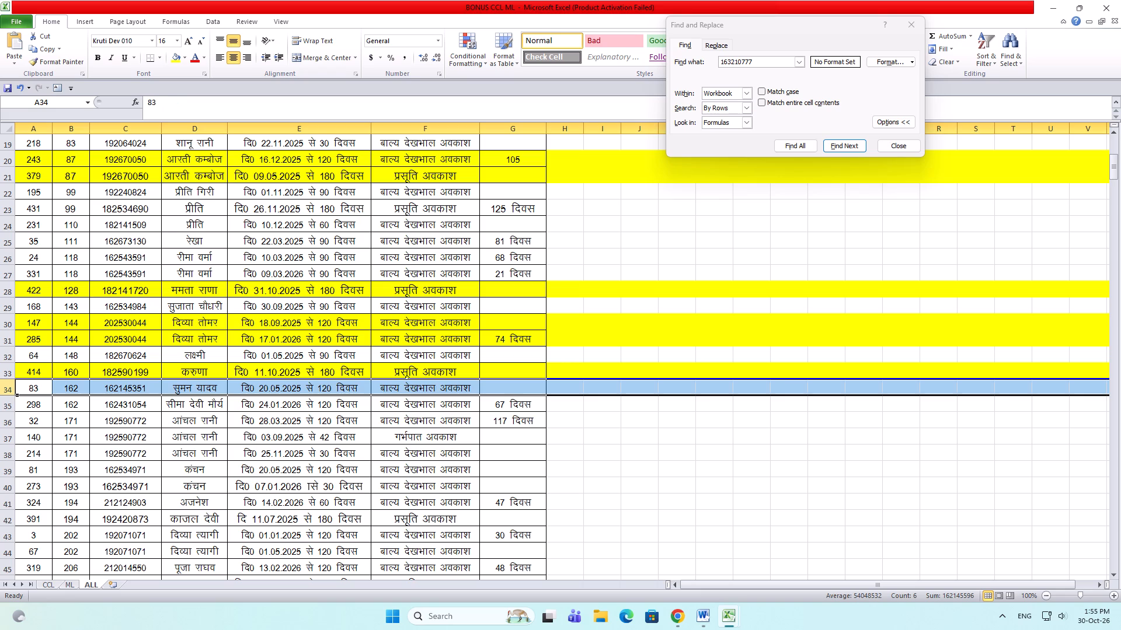
left_click(6, 407)
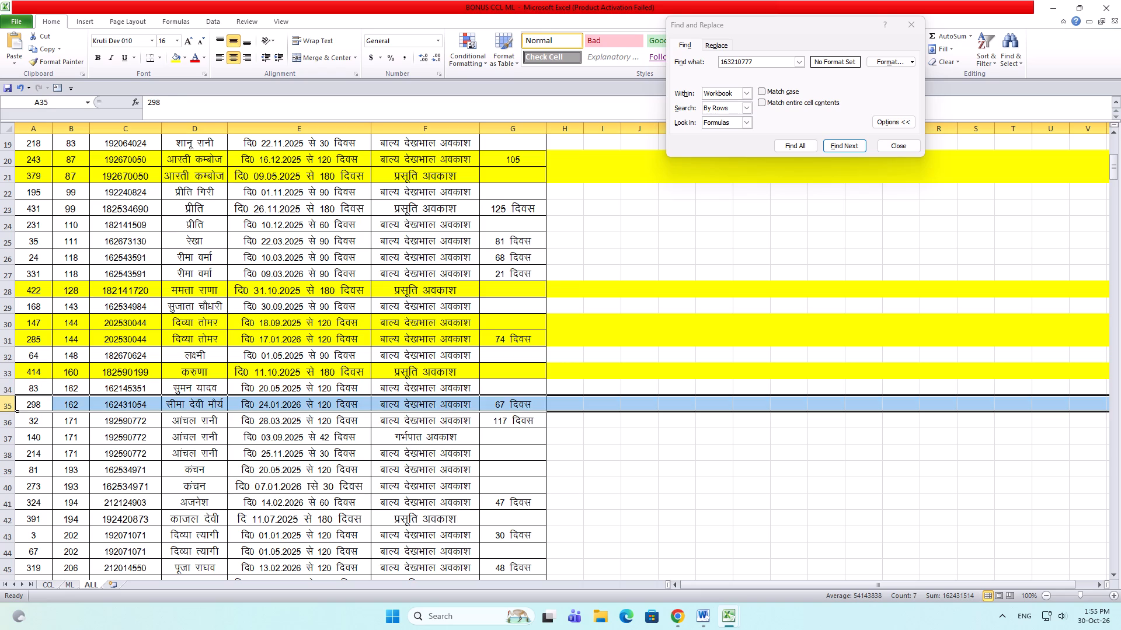
left_click(7, 422)
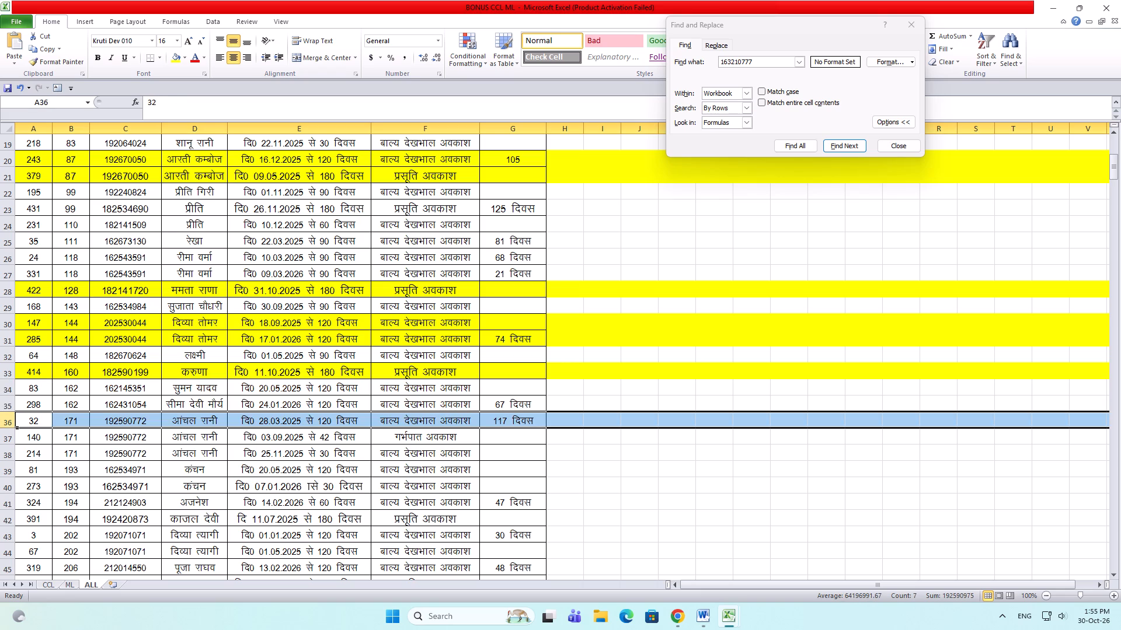
left_click_drag(7, 422, 8, 446)
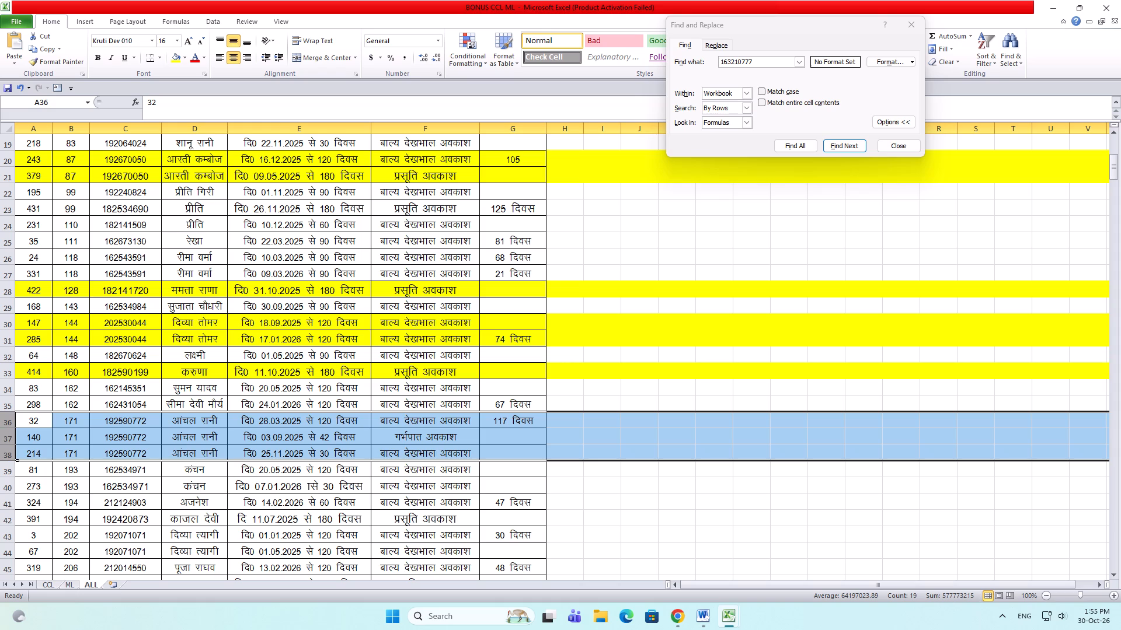
key("alt+Tab")
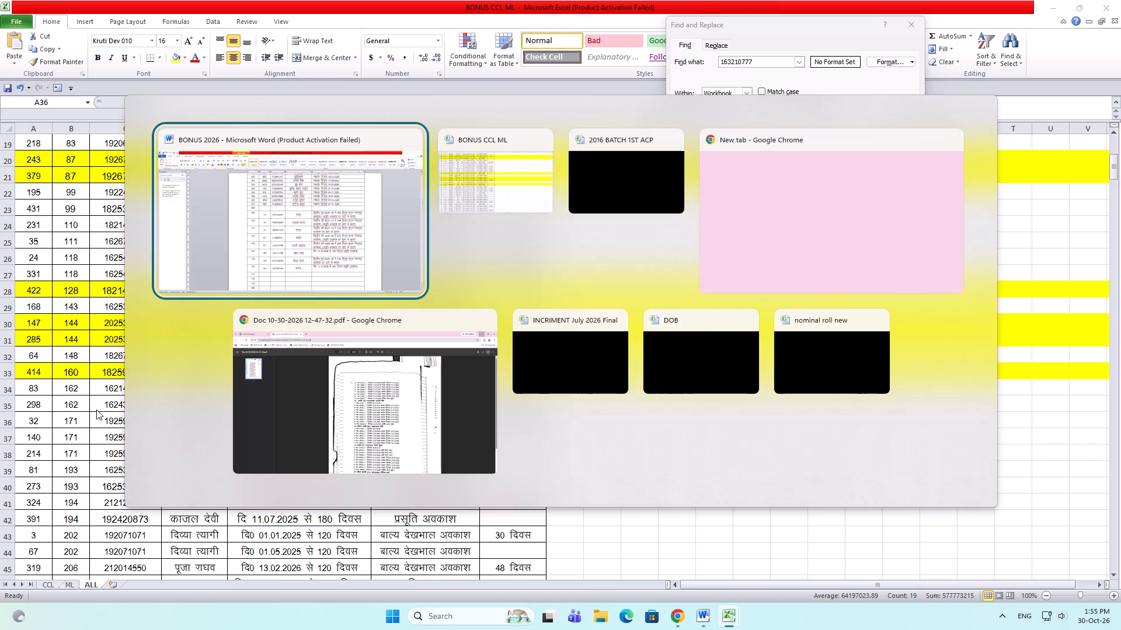
left_click(487, 171, "alt")
left_click(117, 423)
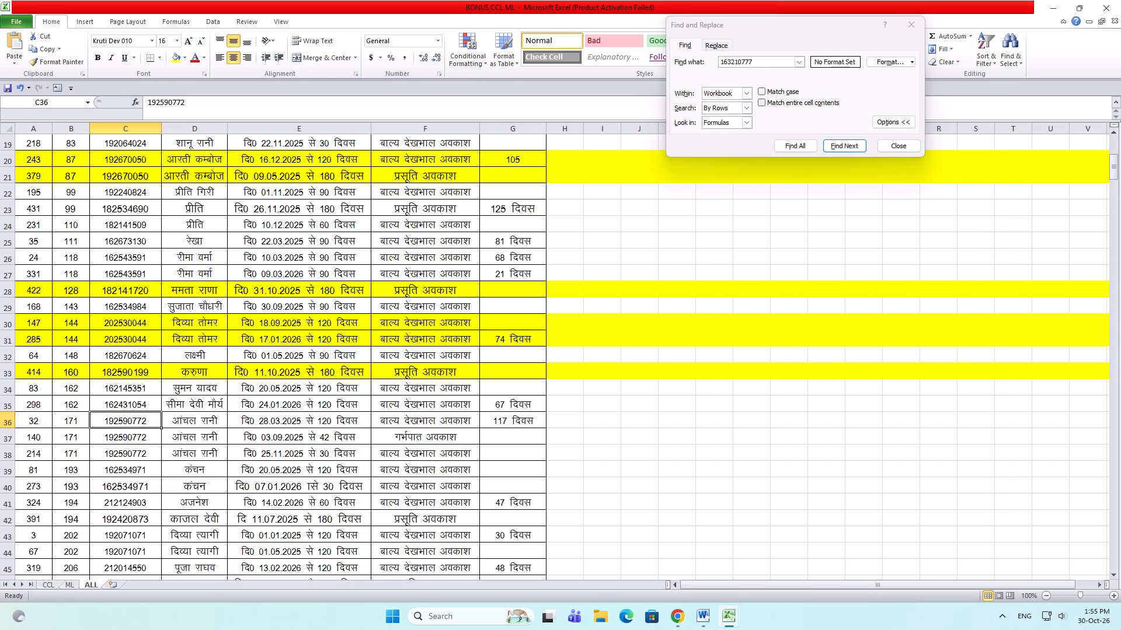
left_click_drag(71, 423, 197, 425)
key("ctrl+c")
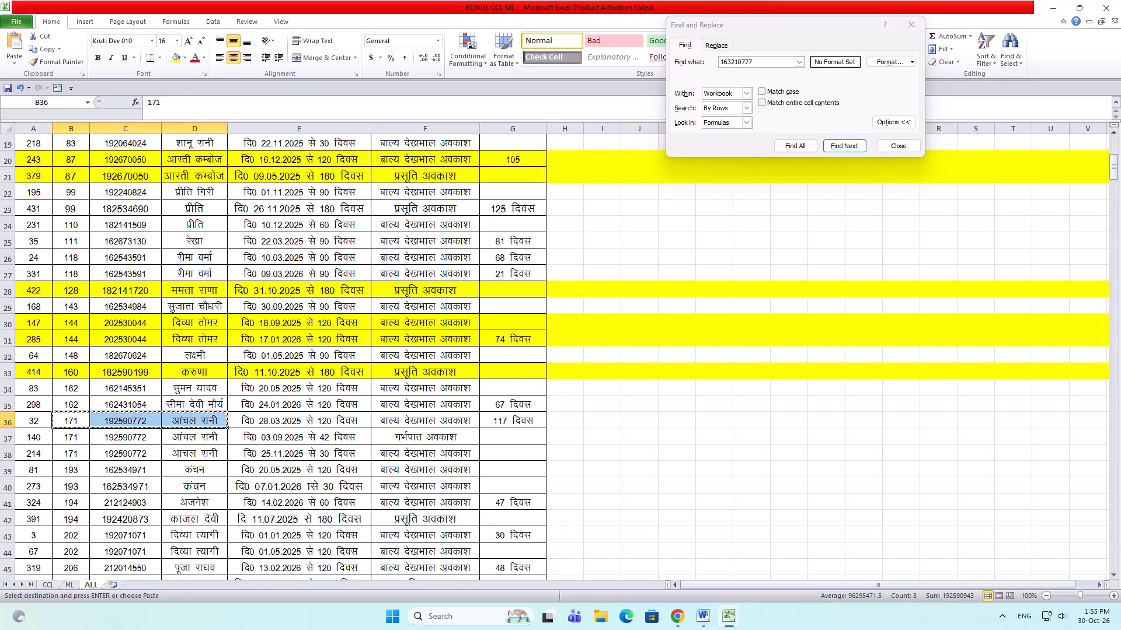
key("ctrl+c")
key("alt+Tab")
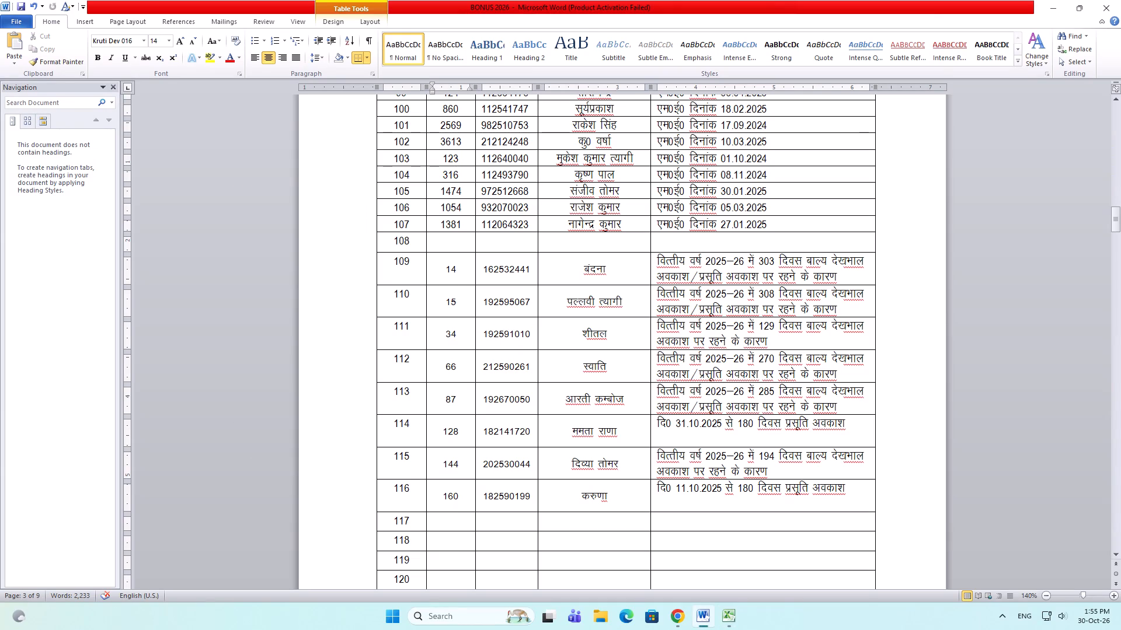
left_click_drag(444, 522, 575, 520)
key("ctrl+v")
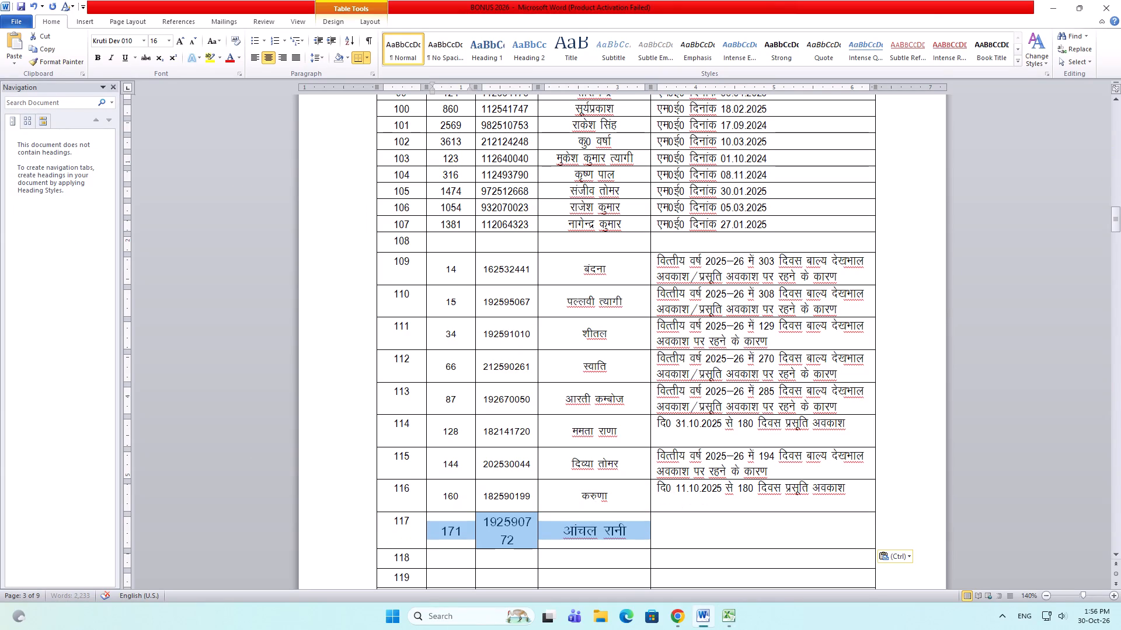
triple_click(190, 41)
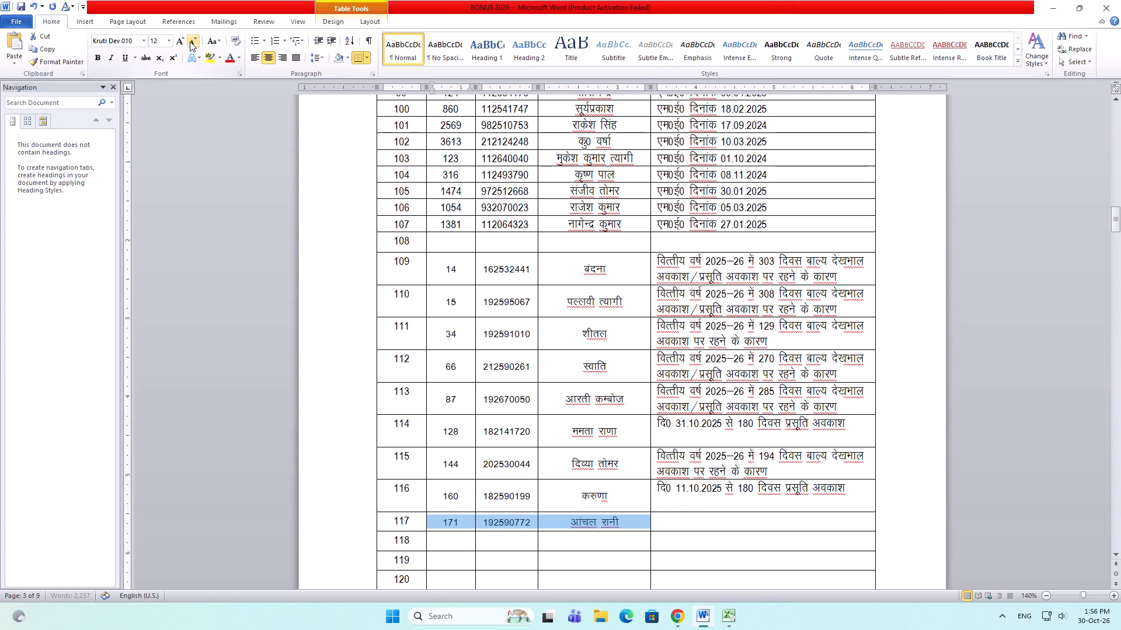
left_click(182, 41)
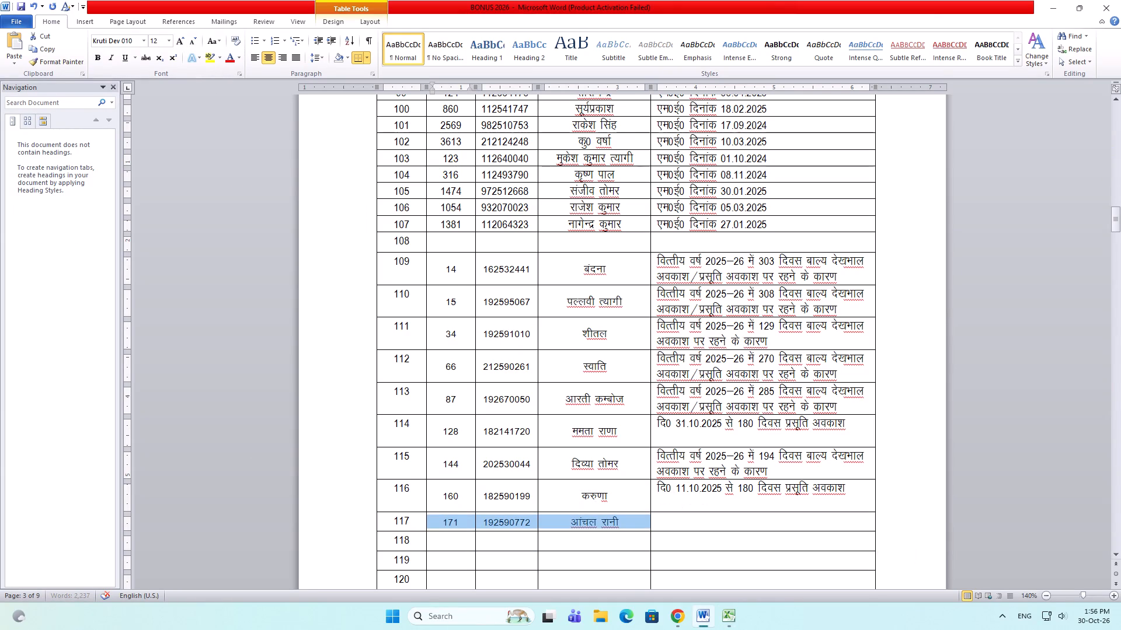
Copy row 115's reason text into row 117, change its leave days to 147, and save the document.
left_click_drag(775, 470, 655, 454)
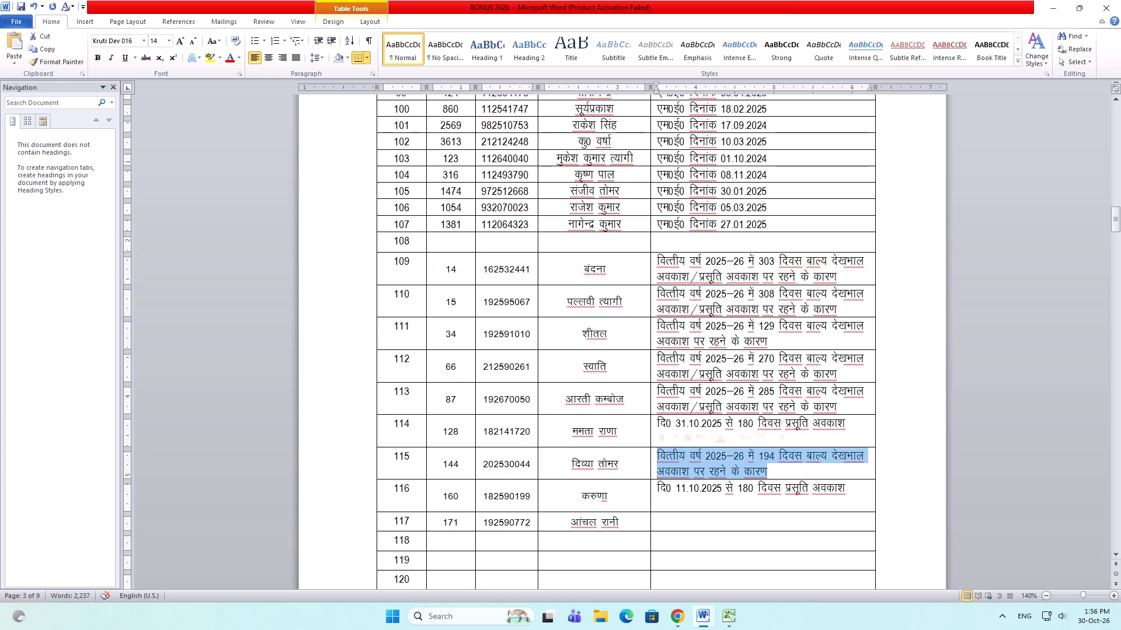
key("ctrl+c")
left_click(687, 522)
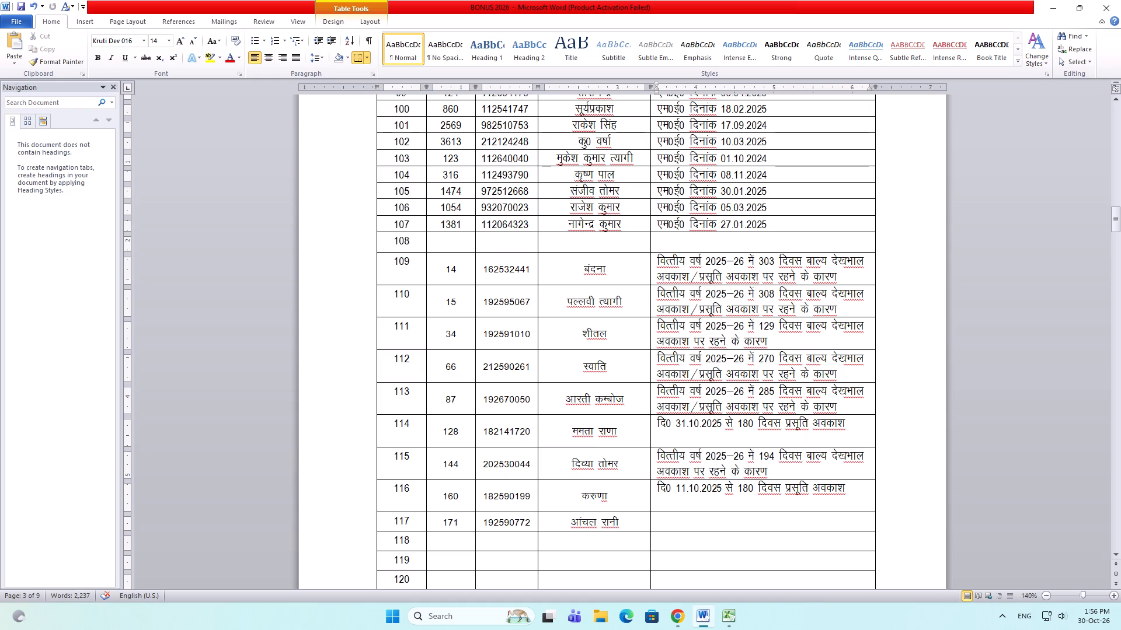
key("ctrl+v")
left_click_drag(761, 519, 774, 521)
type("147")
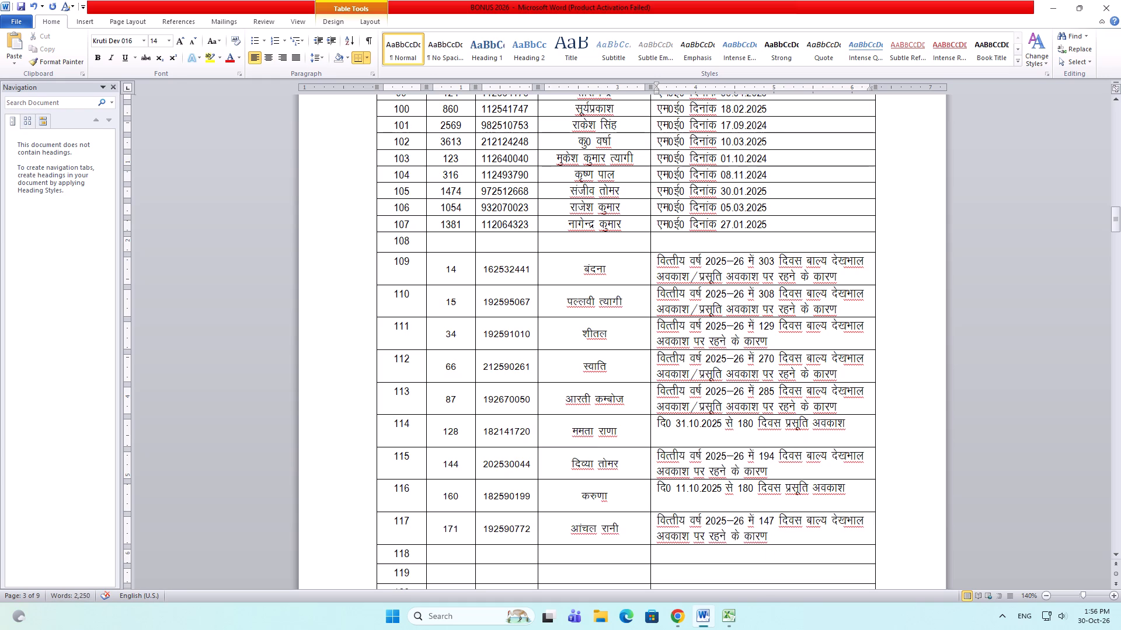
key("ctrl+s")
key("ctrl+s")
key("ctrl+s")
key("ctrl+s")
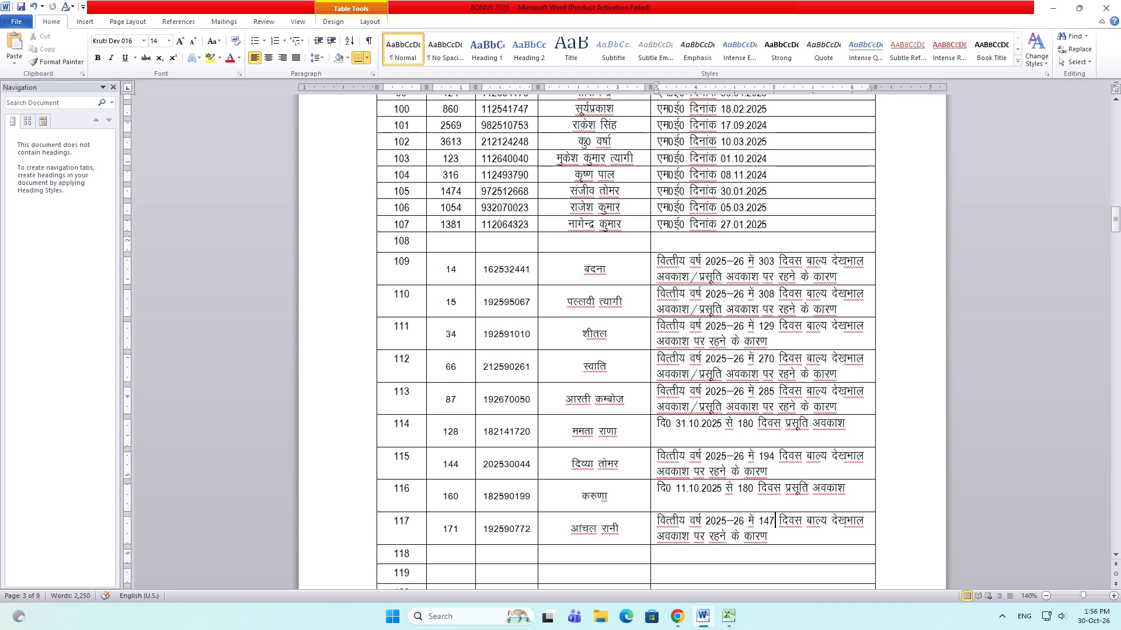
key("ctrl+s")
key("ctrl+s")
Switch back to the BONUS CCL ML workbook, highlight rows 36 to 38 in yellow, and save the workbook.
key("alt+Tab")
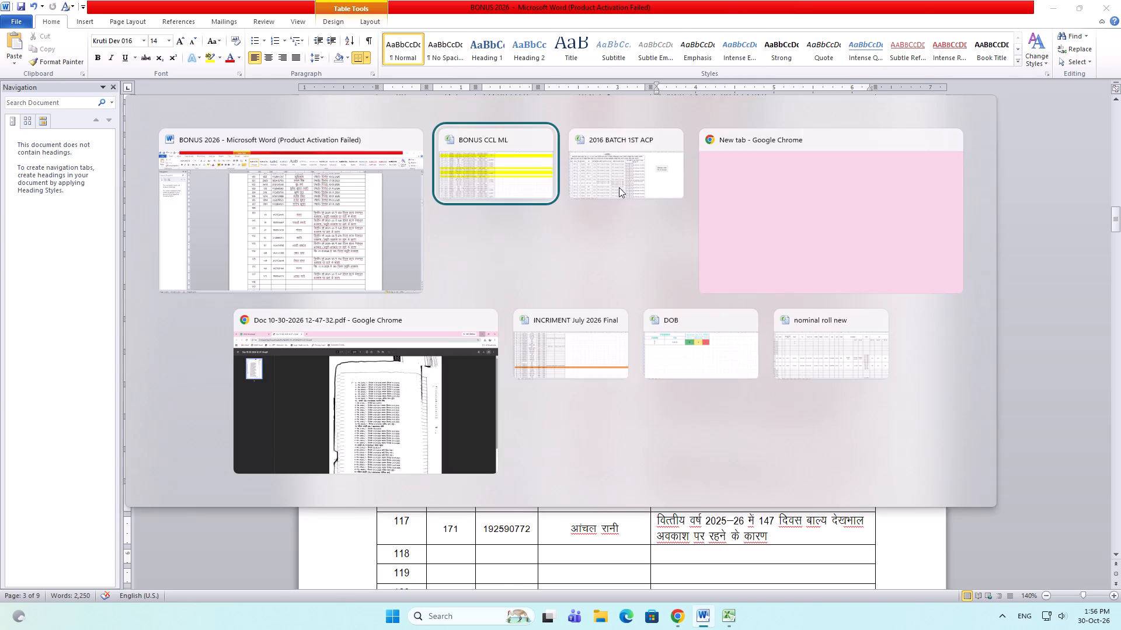
left_click_drag(0, 420, 2, 449)
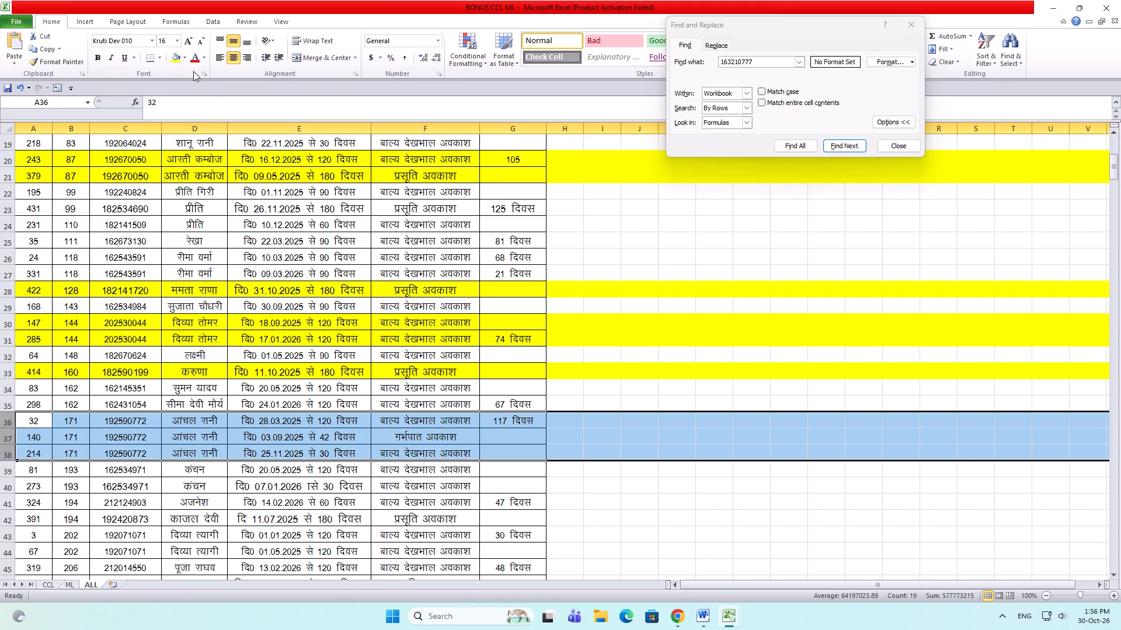
left_click(176, 57)
left_click(168, 443)
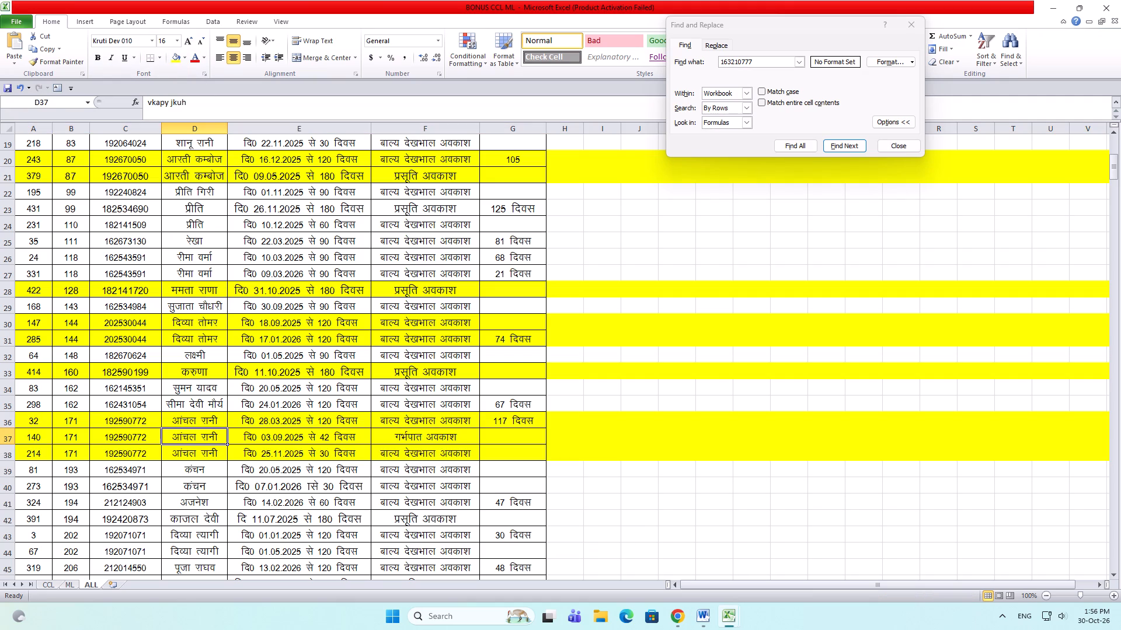
triple_click(9, 83)
triple_click(6, 82)
After checking rows 39 and 40, copy row 39's two numbers and name into row 118 of BONUS 2026 at font size 12.
left_click_drag(6, 474, 4, 484)
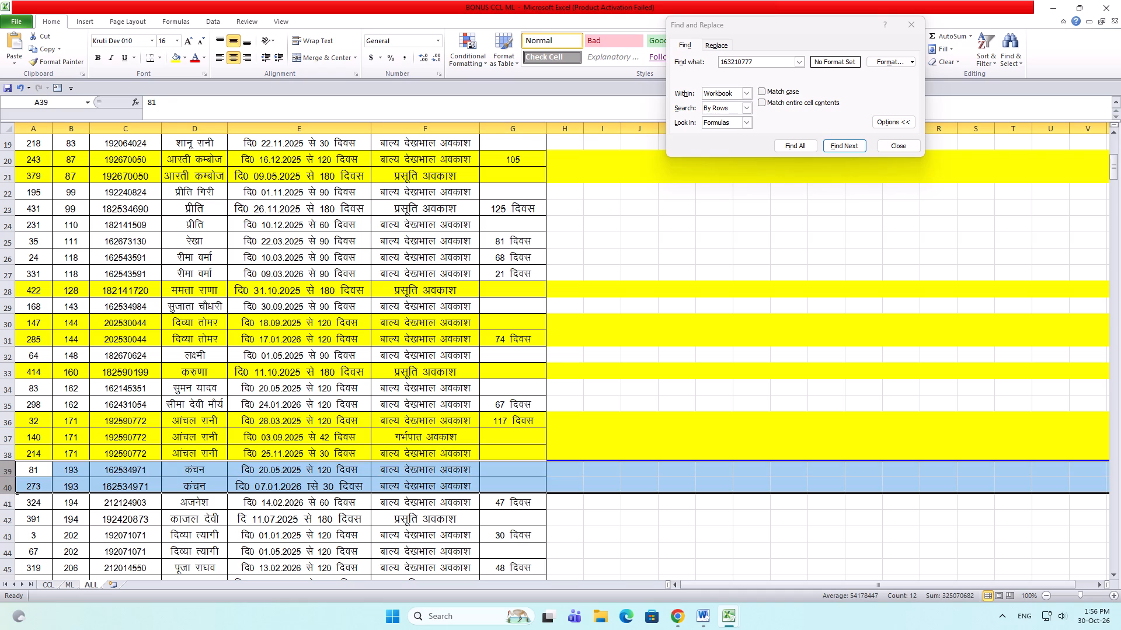
left_click_drag(68, 471, 134, 468)
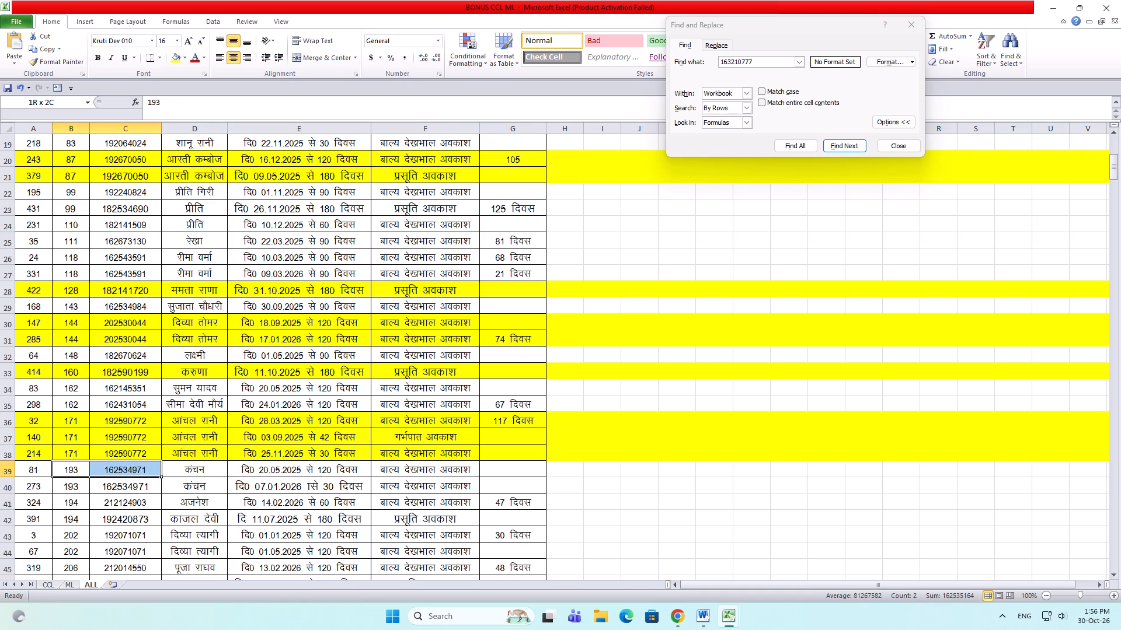
left_click_drag(134, 468, 174, 472)
key("ctrl+c")
key("ctrl+c")
key("alt+Tab")
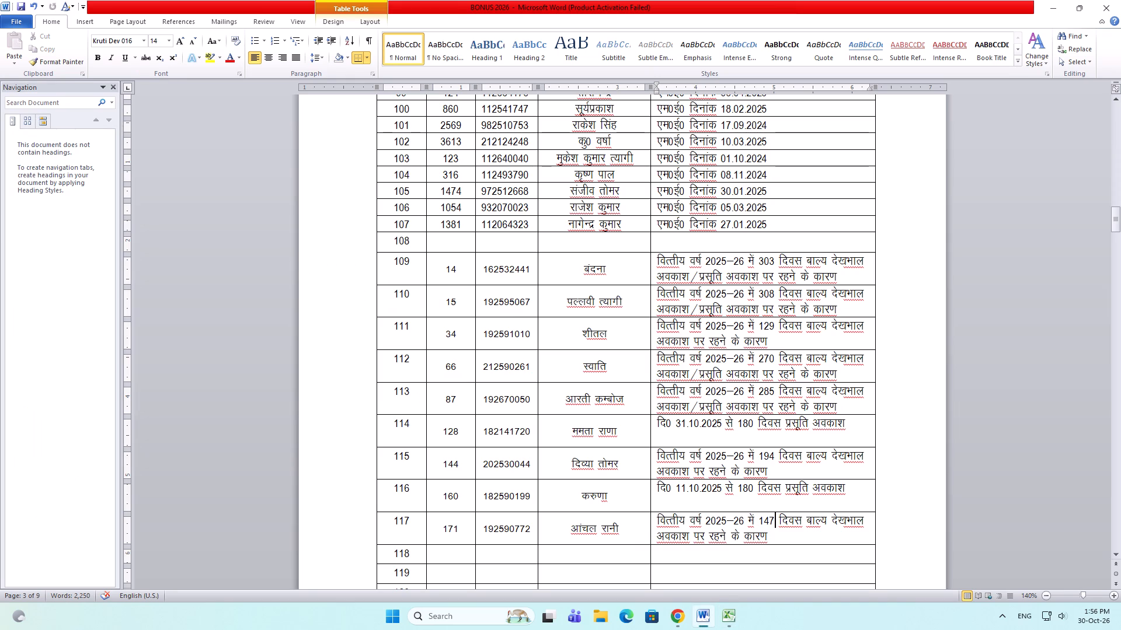
left_click_drag(445, 555, 580, 556)
key("ctrl+v")
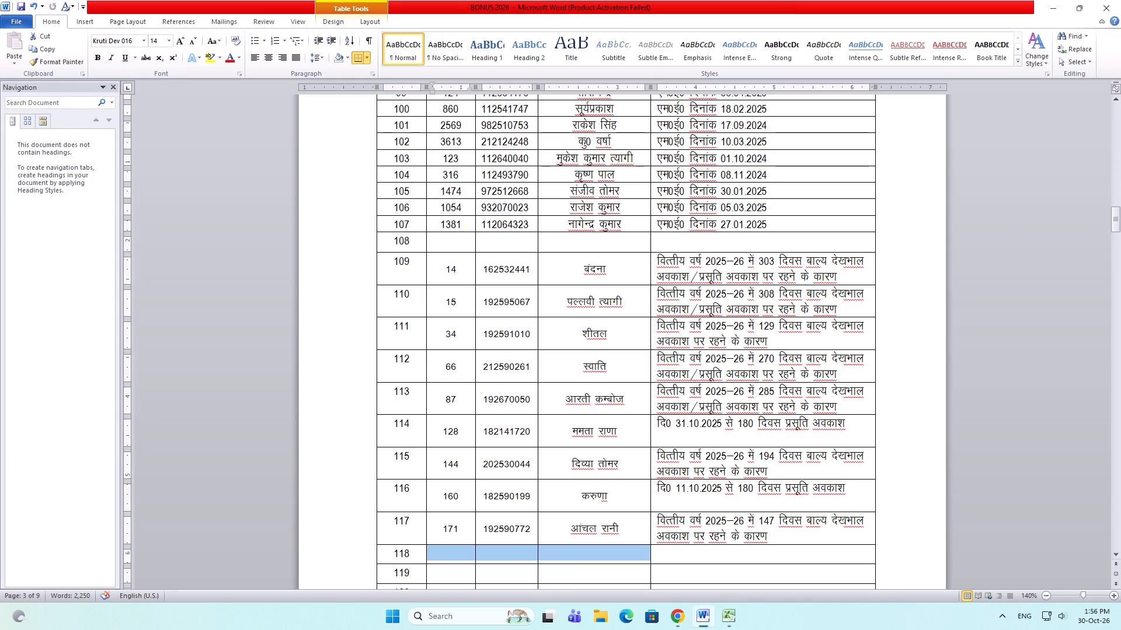
key("alt+Tab")
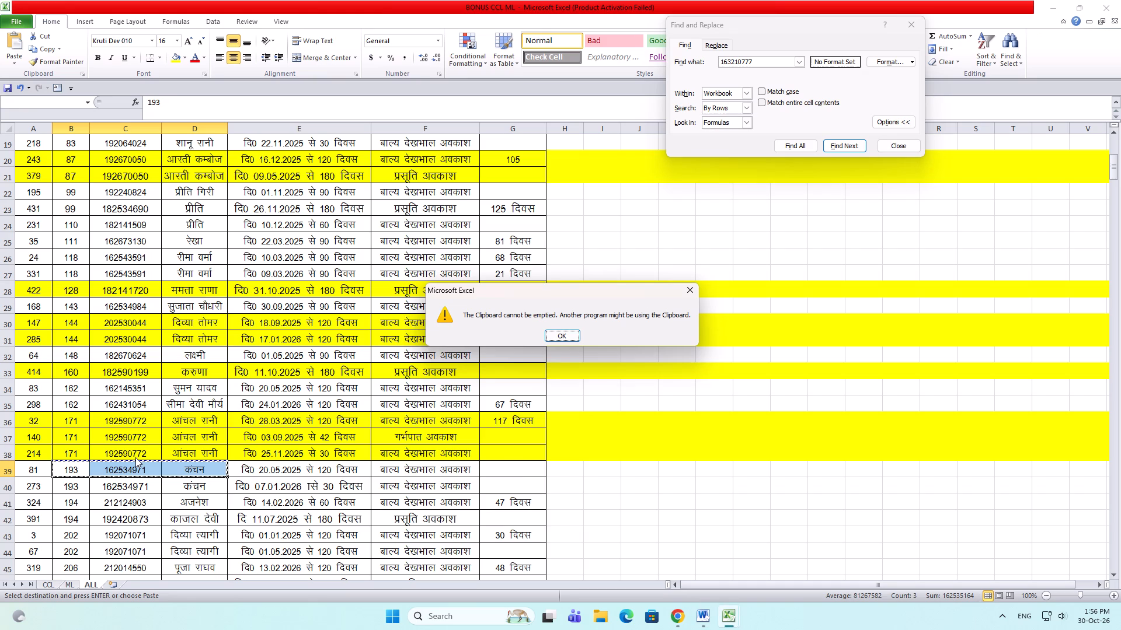
key("ctrl+c")
key("ctrl+c")
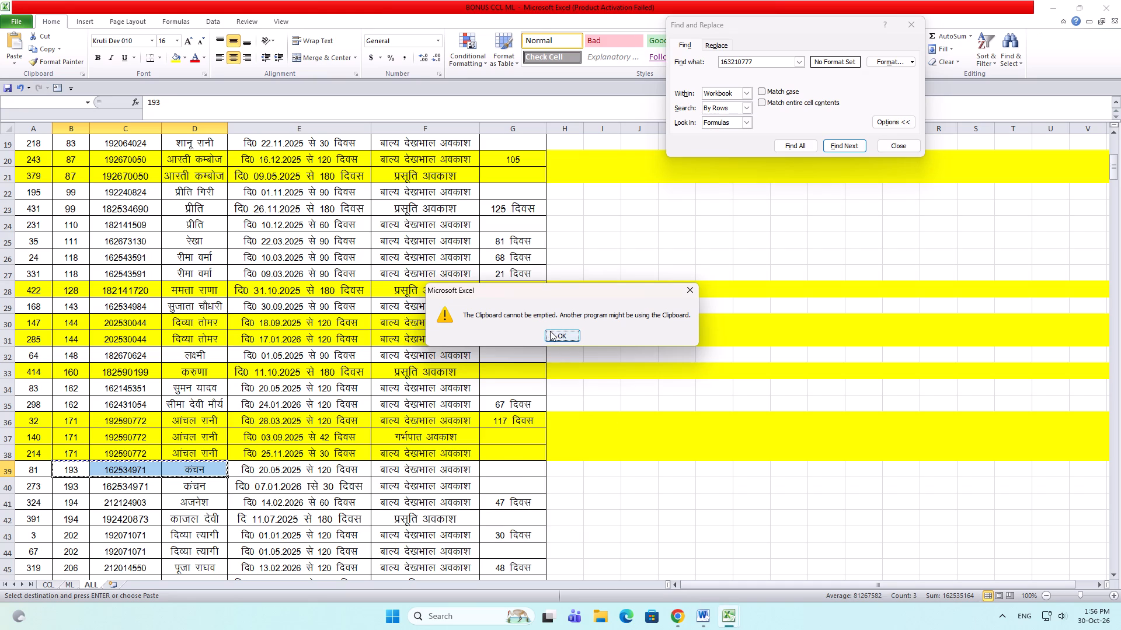
left_click(553, 332)
key("ctrl+c")
key("alt+Tab")
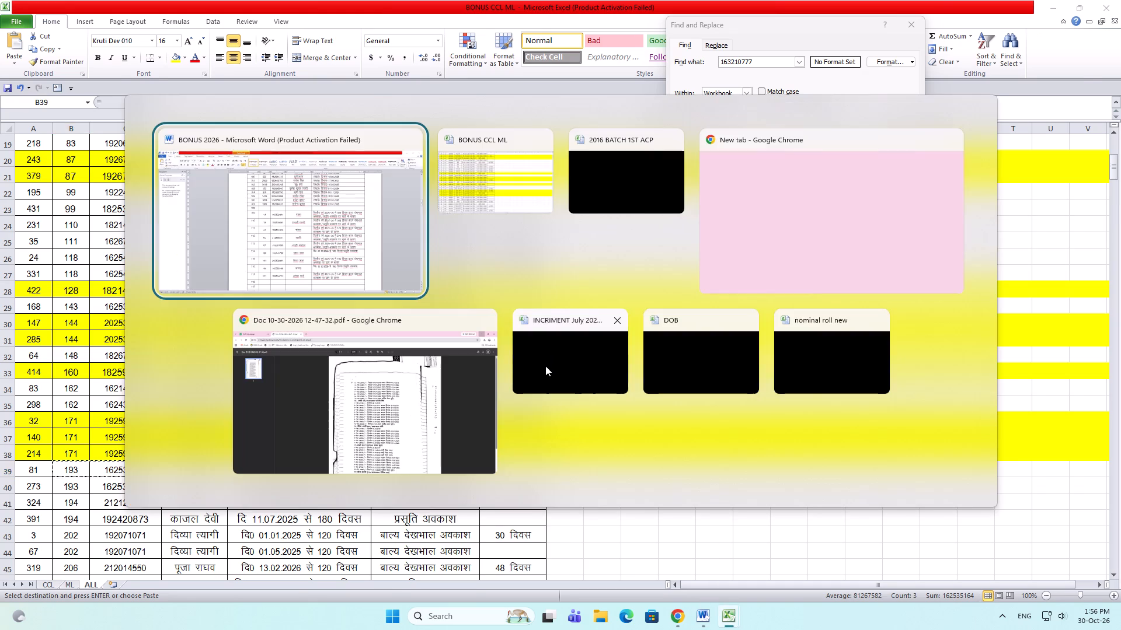
key("ctrl+v")
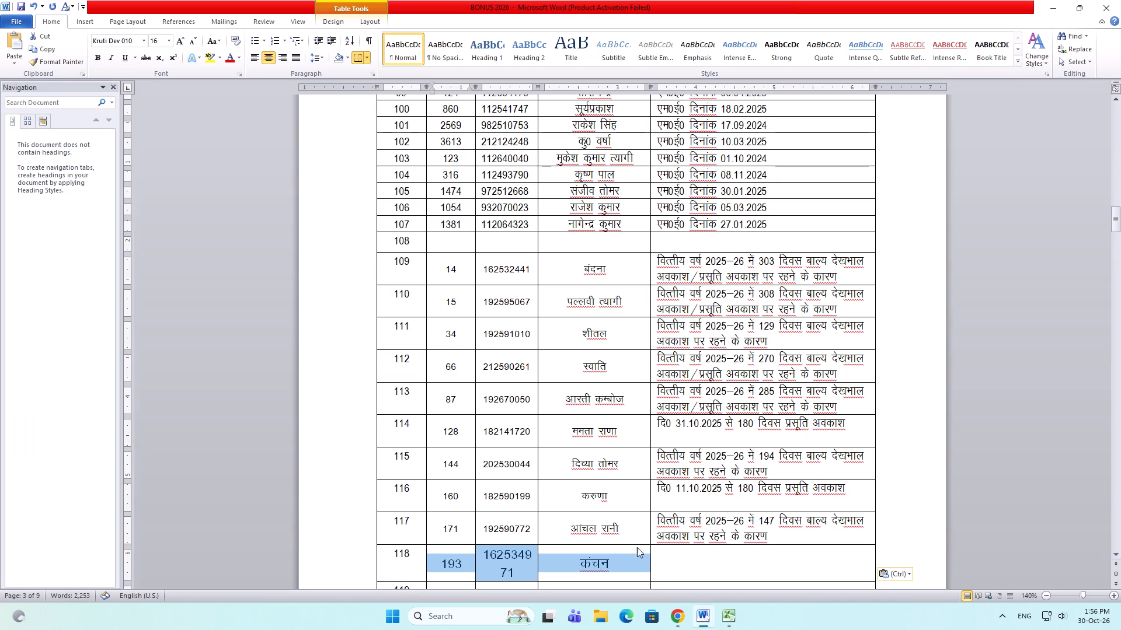
double_click(192, 38)
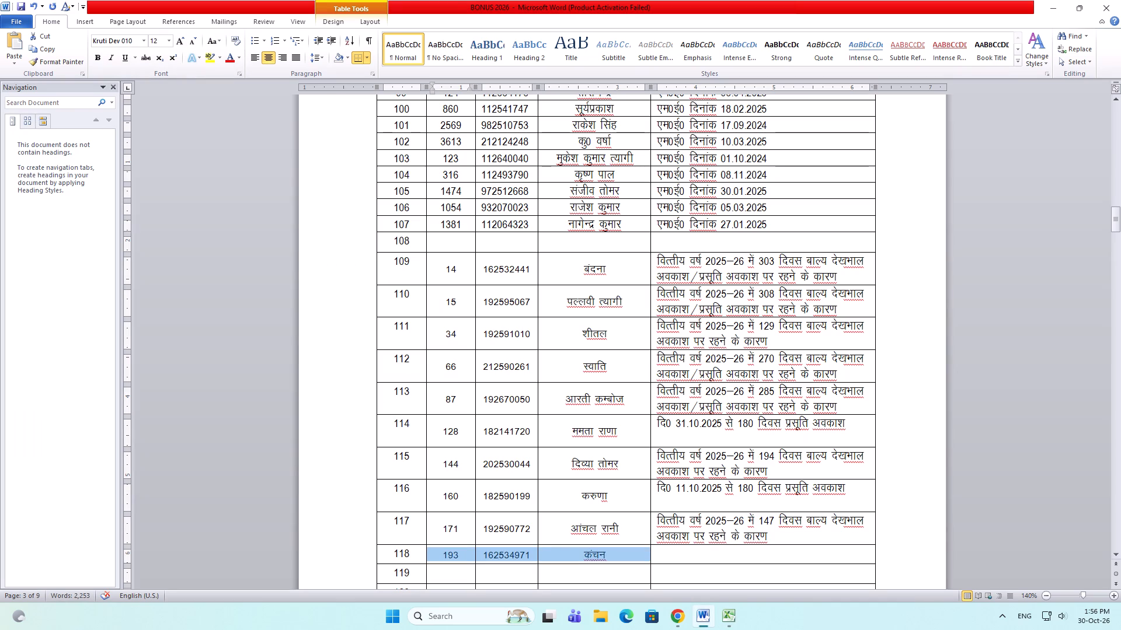
Recheck the leave records for row 118's employee, copy row 117's reason text into row 118, and change its leave days to 150.
key("alt+Tab")
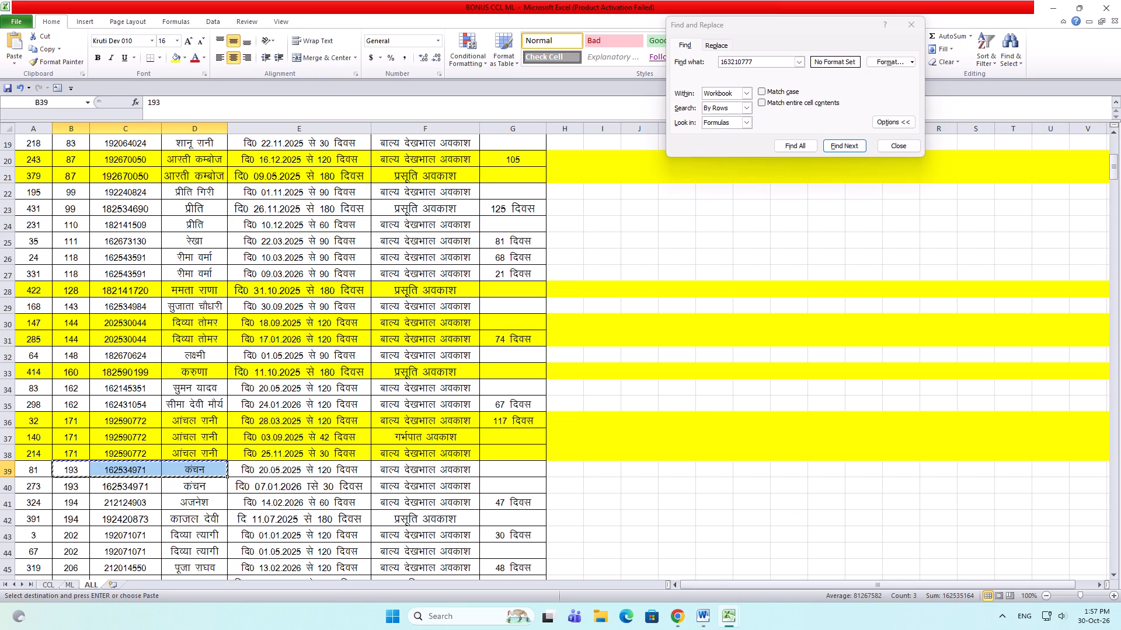
key("alt+Tab")
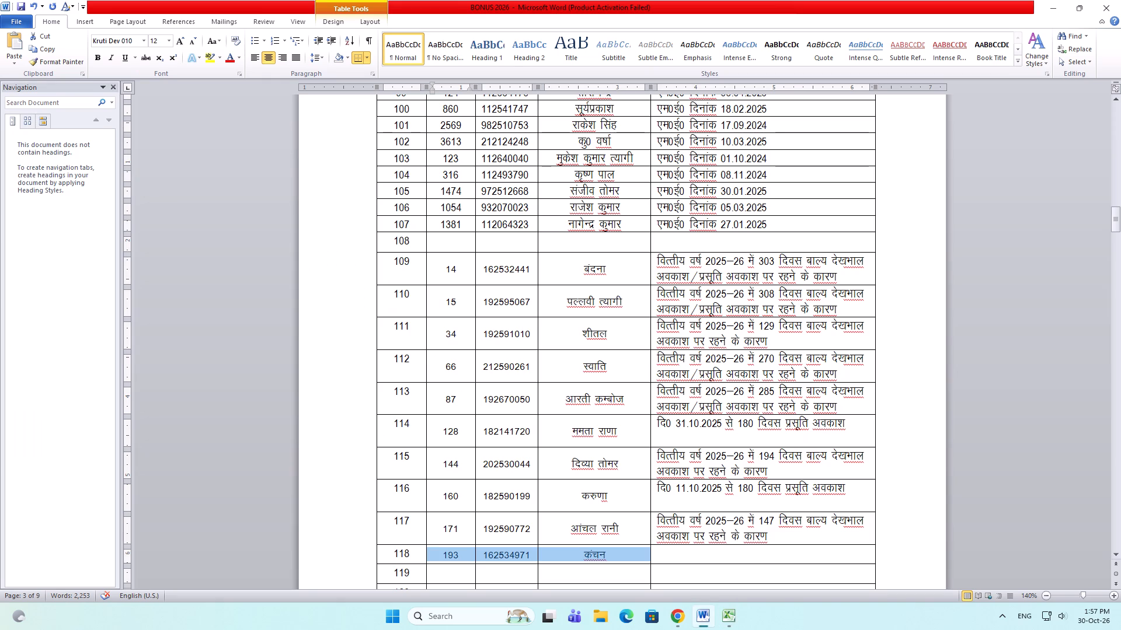
left_click_drag(776, 534, 664, 519)
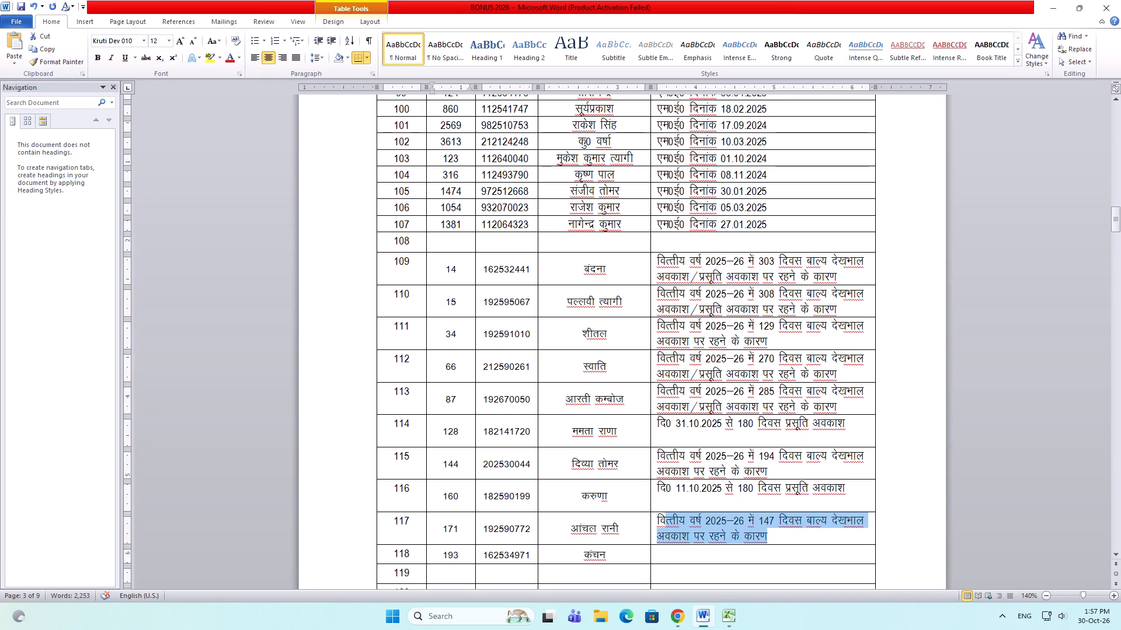
left_click_drag(664, 519, 665, 519)
key("ctrl+c")
left_click(678, 552)
key("ctrl+v")
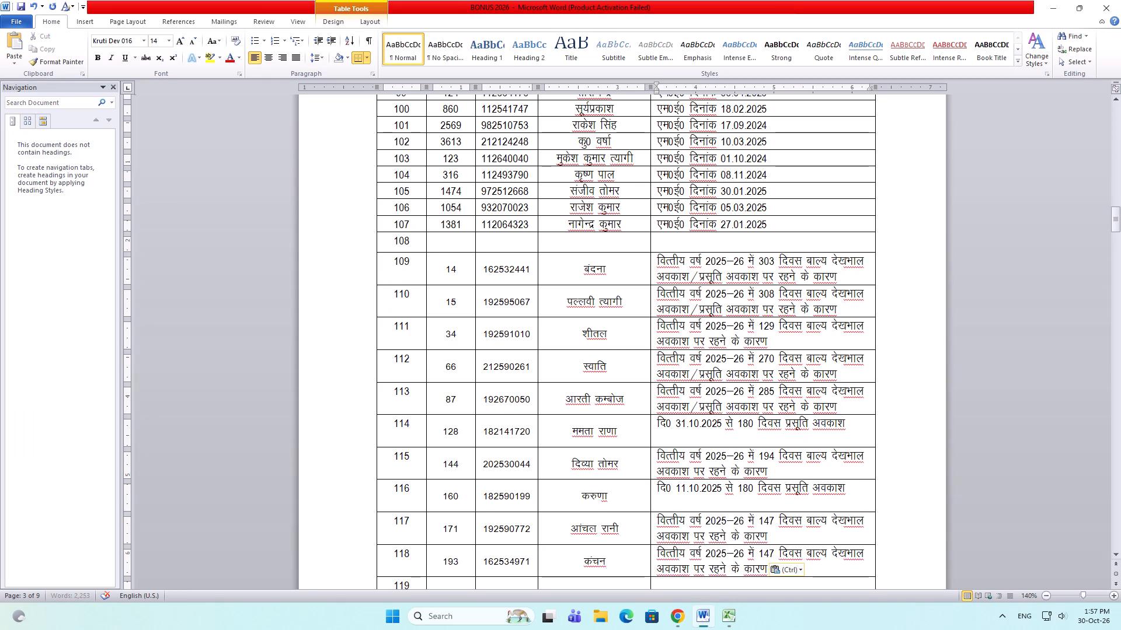
scroll(692, 533, "down", 2)
left_click(761, 477)
key("Delete")
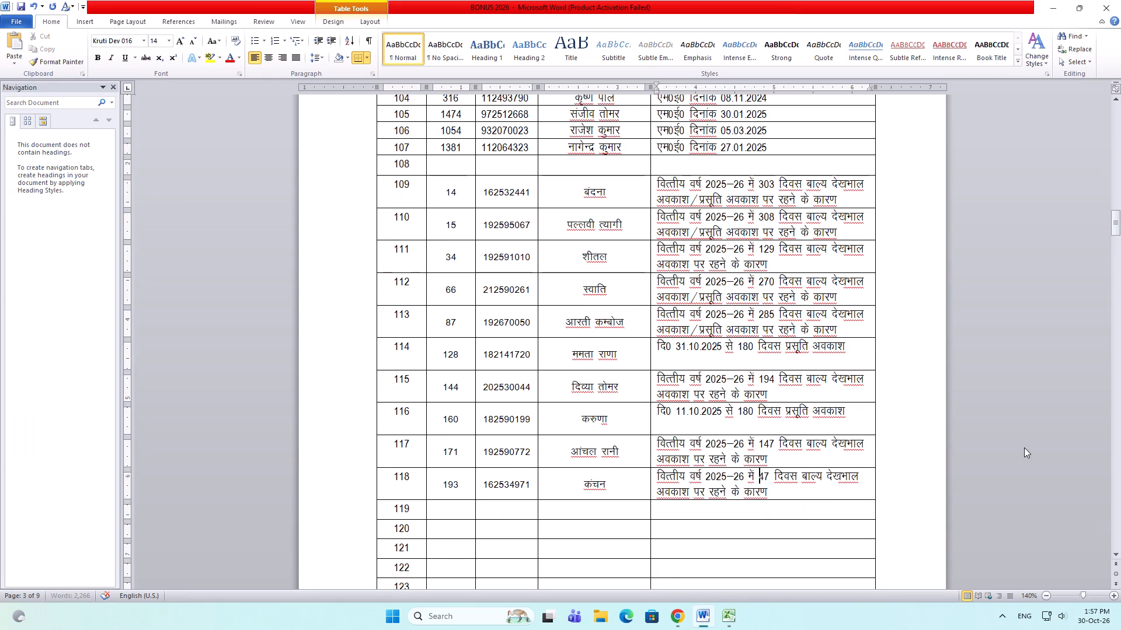
key("Delete")
key("Delete")
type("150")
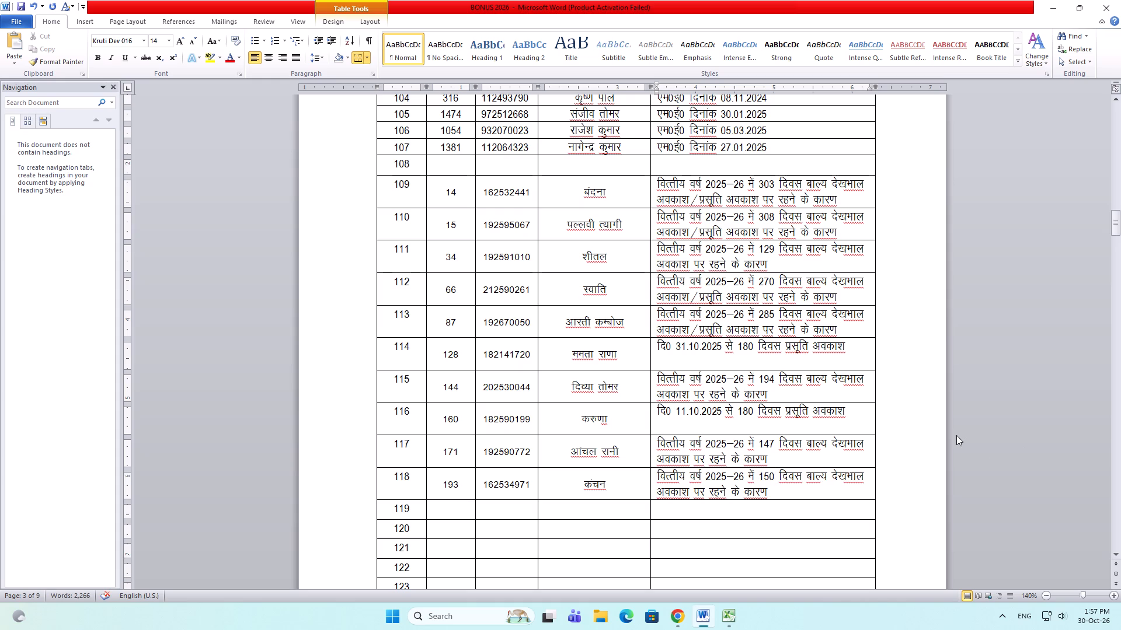
Save the BONUS 2026 document.
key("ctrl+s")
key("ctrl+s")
Switch to the BONUS CCL ML workbook, highlight rows 39 and 40 in yellow, and save the workbook.
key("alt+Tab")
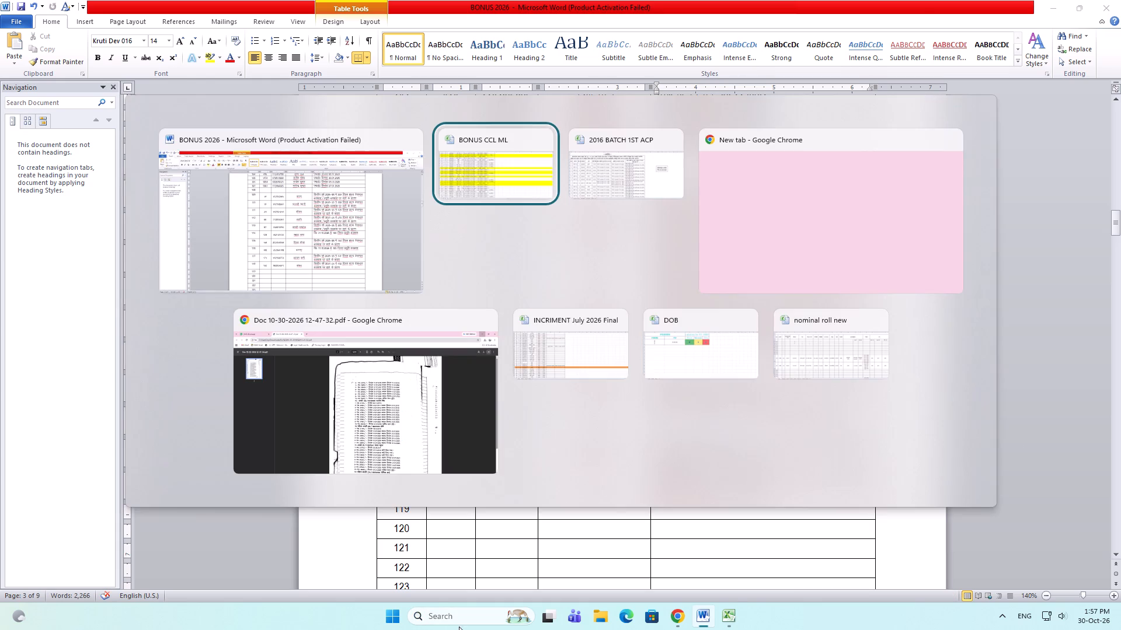
left_click_drag(9, 466, 5, 490)
left_click(173, 58)
left_click(162, 532)
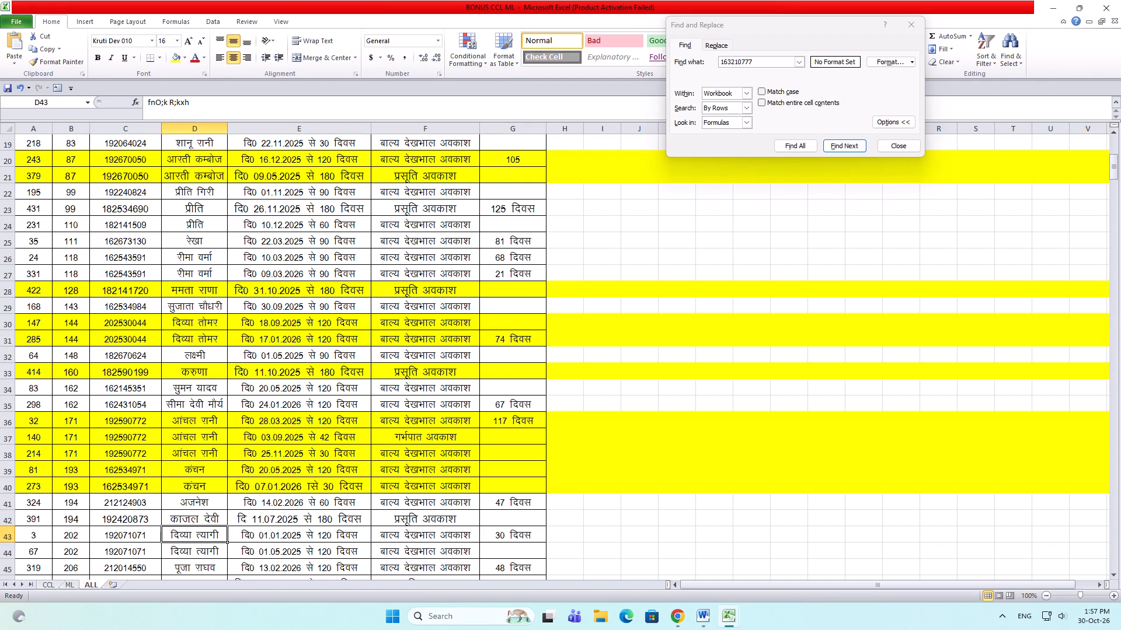
key("ctrl+s")
key("ctrl+s")
Copy row 42's two numbers and name from BONUS CCL ML into row 119 of BONUS 2026 at font size 12.
left_click(3, 517)
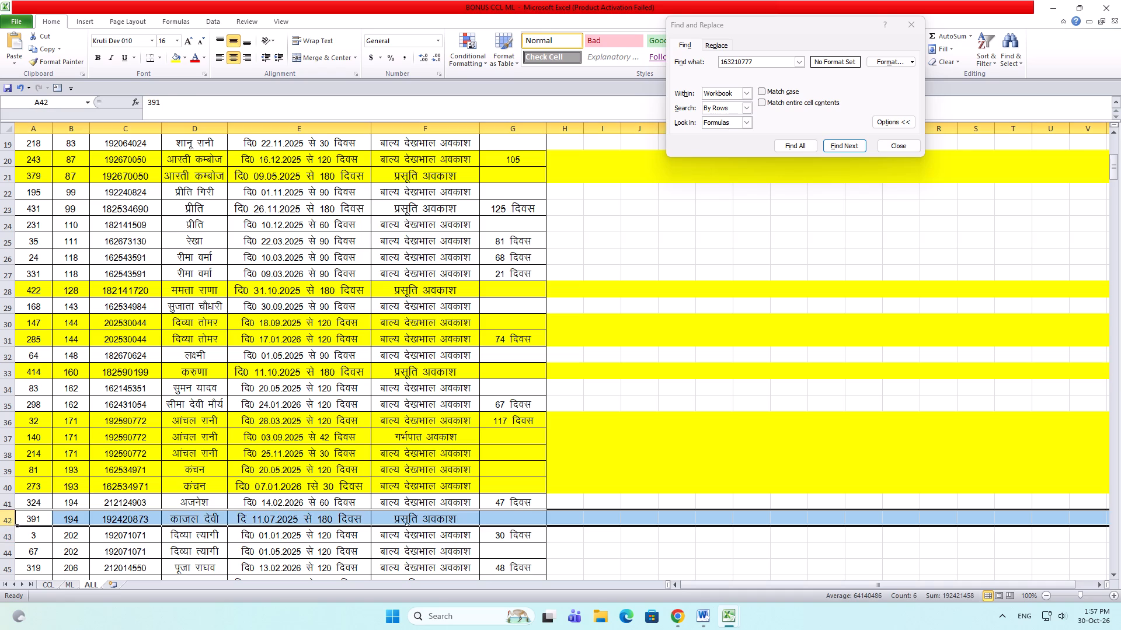
left_click(74, 519)
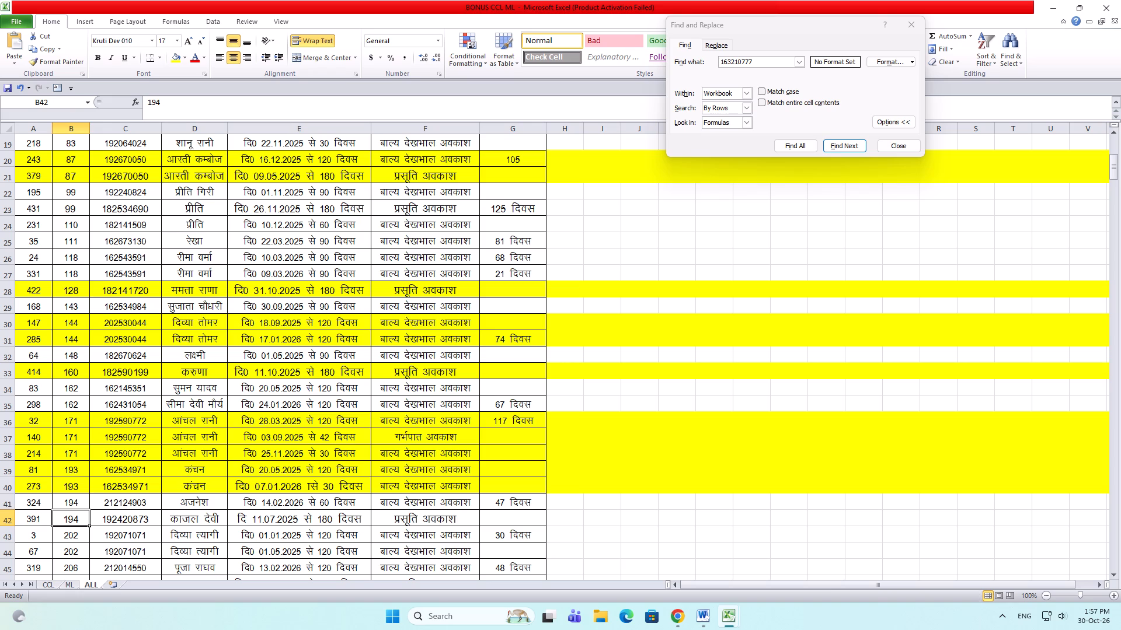
left_click_drag(72, 517, 183, 517)
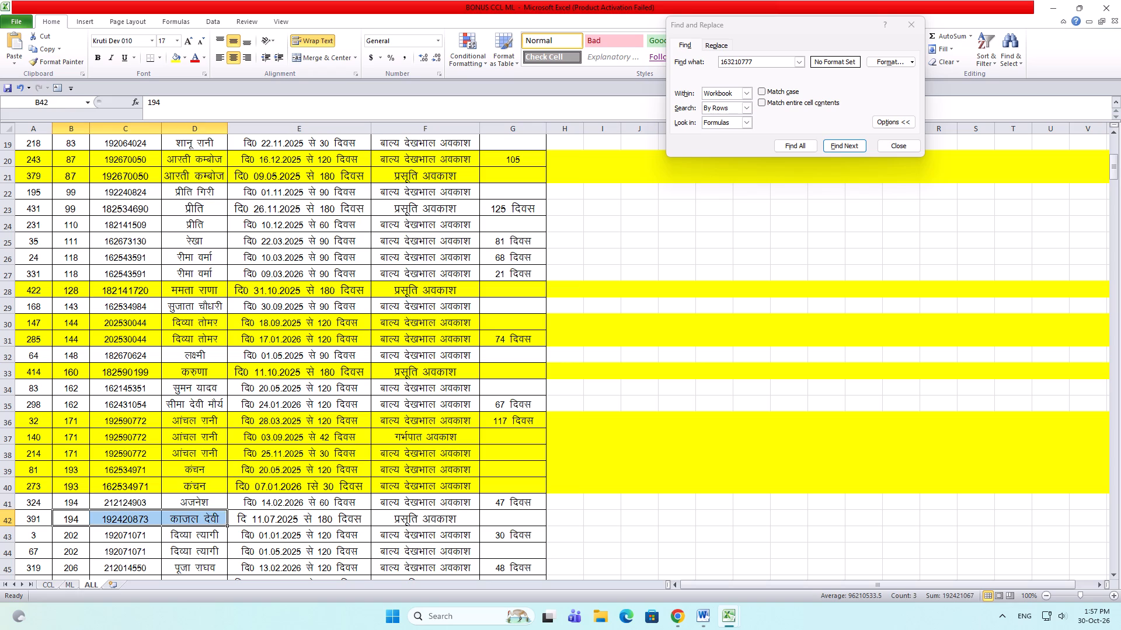
key("ctrl+c")
key("ctrl+c")
key("ctrl+c")
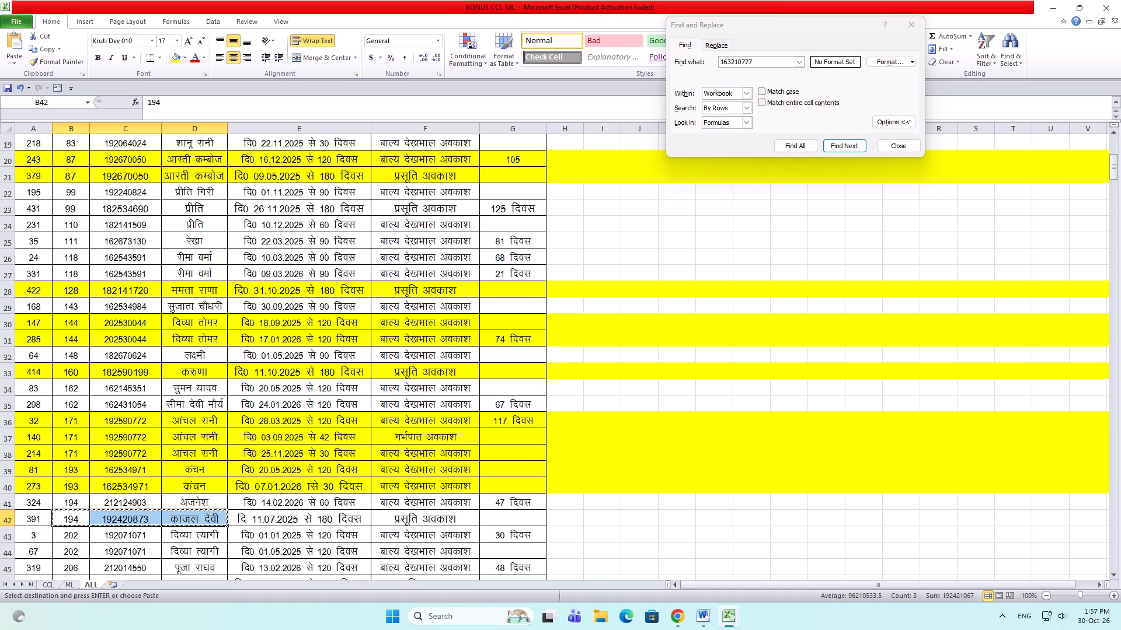
key("ctrl+c")
key("ctrl+c")
key("ctrl+c")
key("ctrl+c")
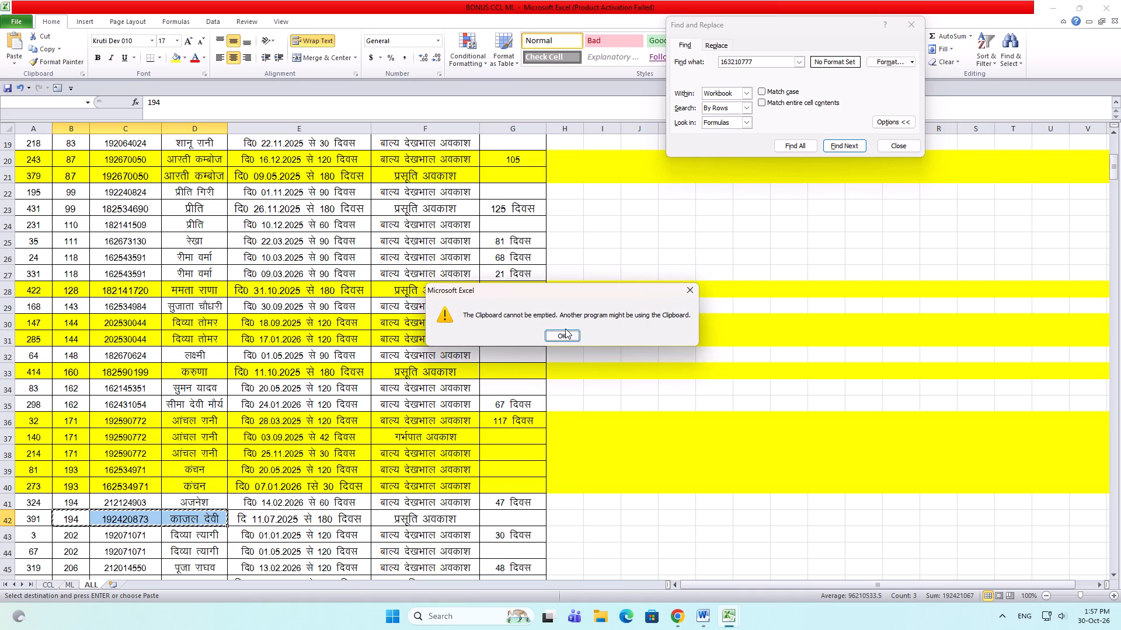
left_click(565, 334)
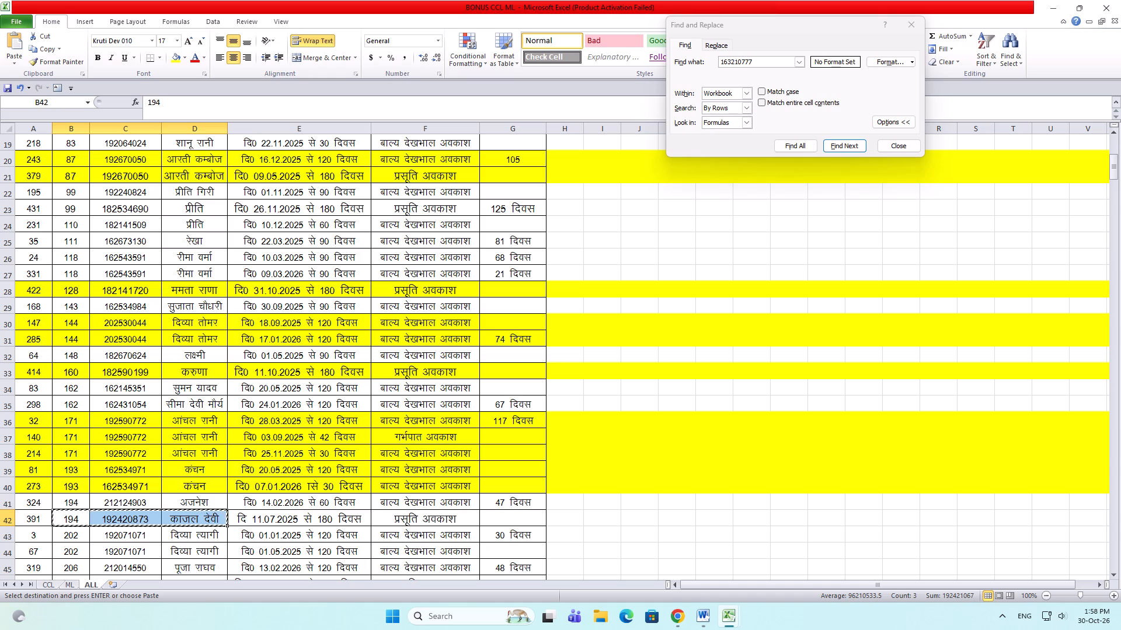
key("ctrl+c")
key("alt+Tab")
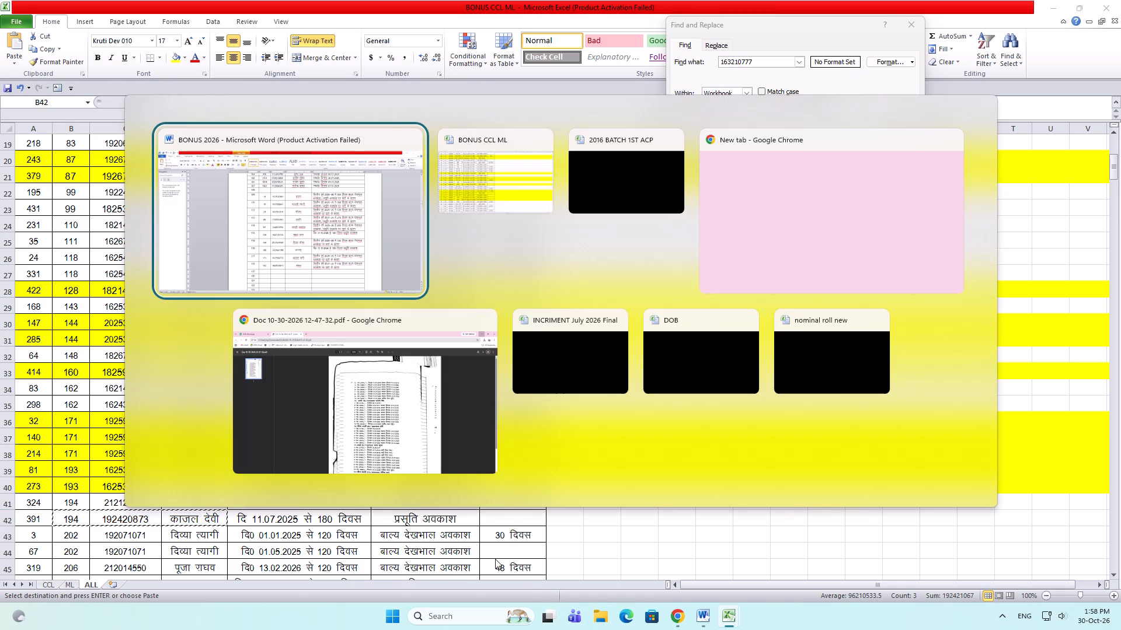
left_click_drag(445, 506, 589, 505)
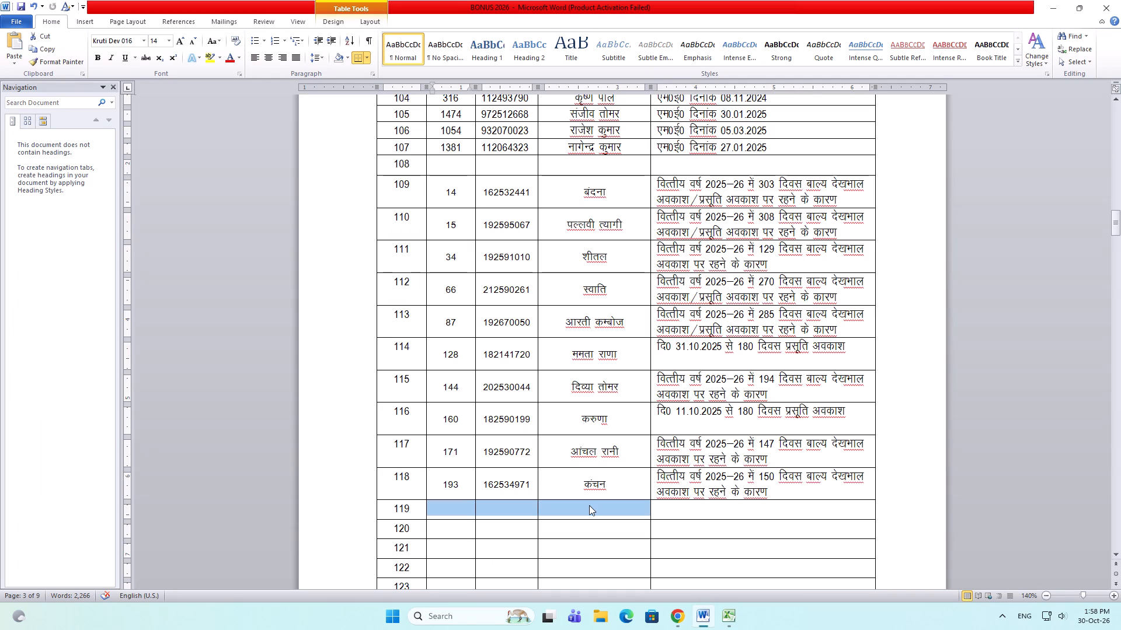
key("ctrl+v")
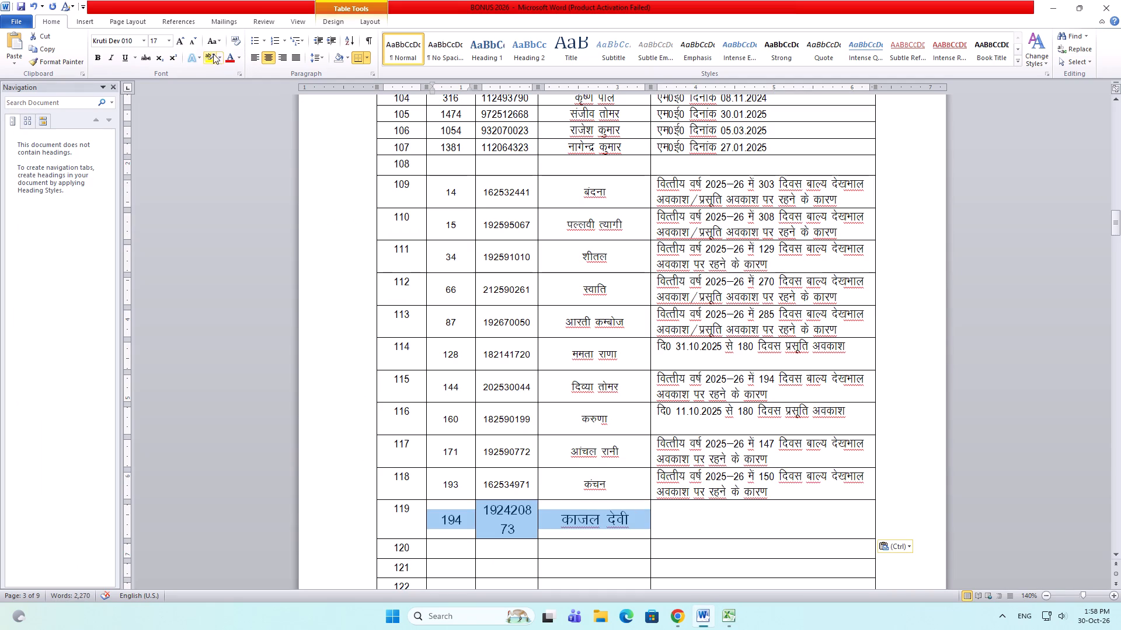
double_click(192, 39)
left_click(193, 43)
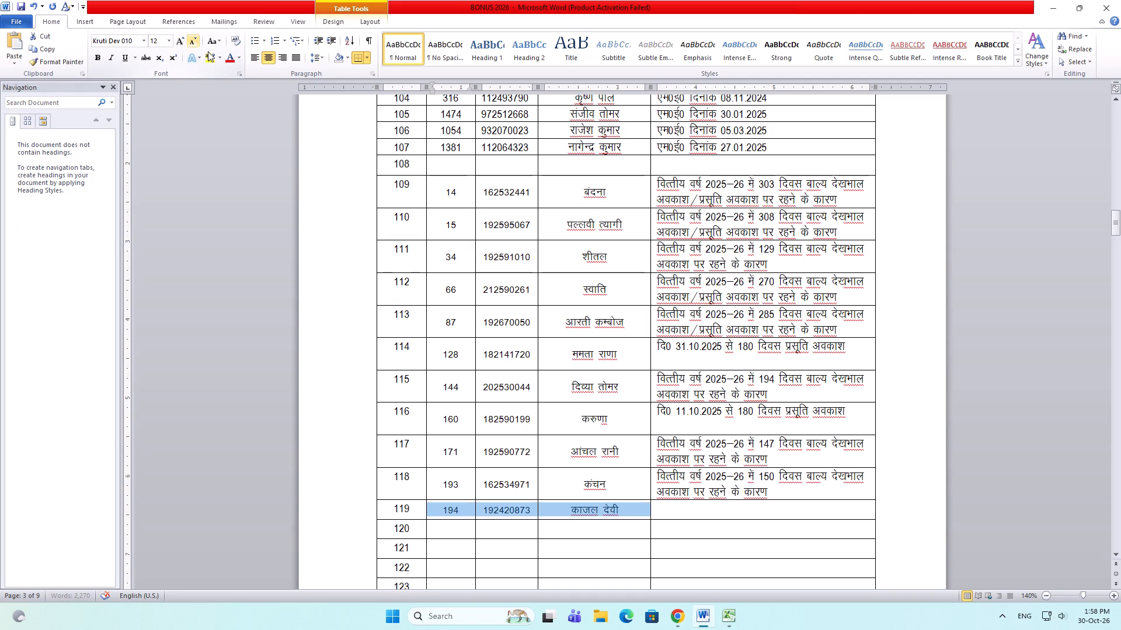
Copy row 116's maternity leave text into row 119, change its month to 07, and save the document.
left_click_drag(850, 412, 657, 407)
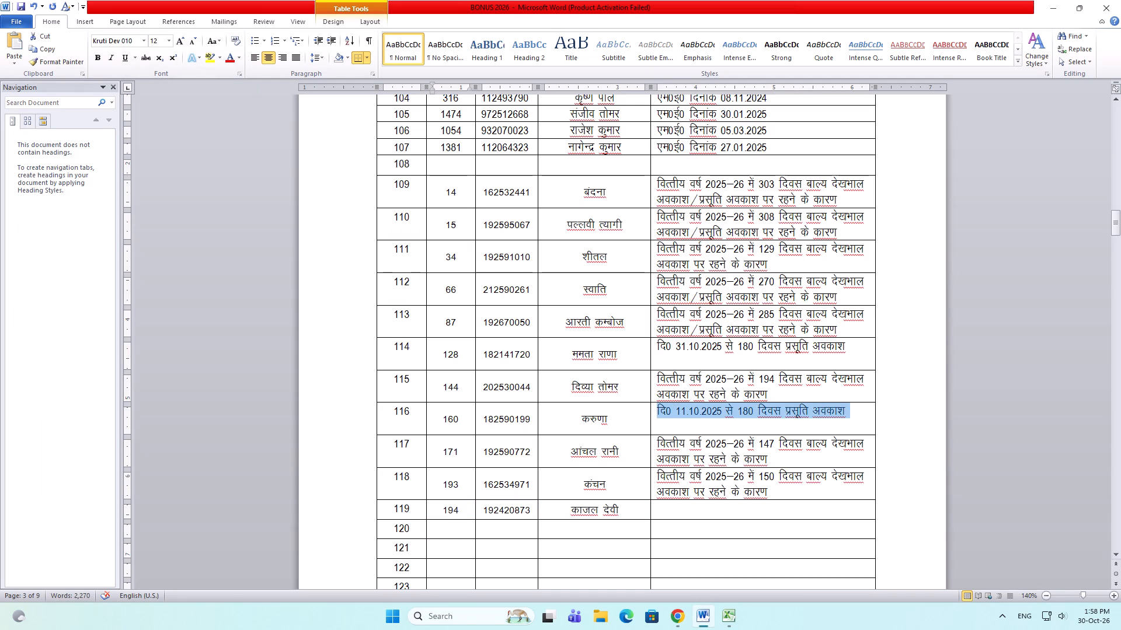
left_click_drag(657, 407, 656, 407)
key("ctrl+c")
left_click(696, 515)
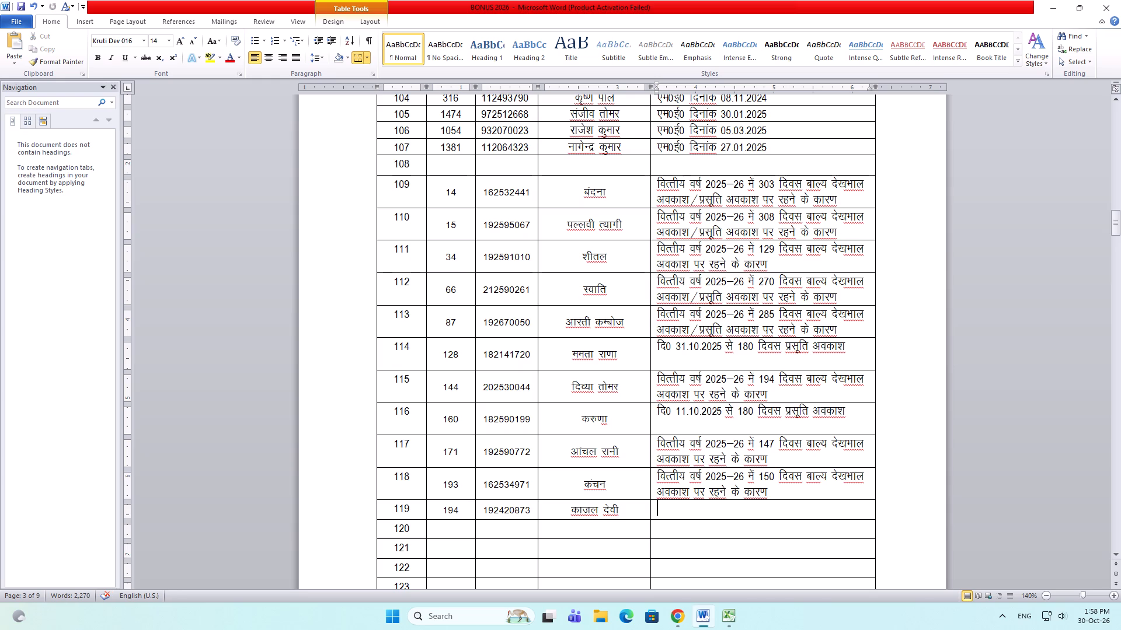
key("ctrl+v")
left_click(688, 508)
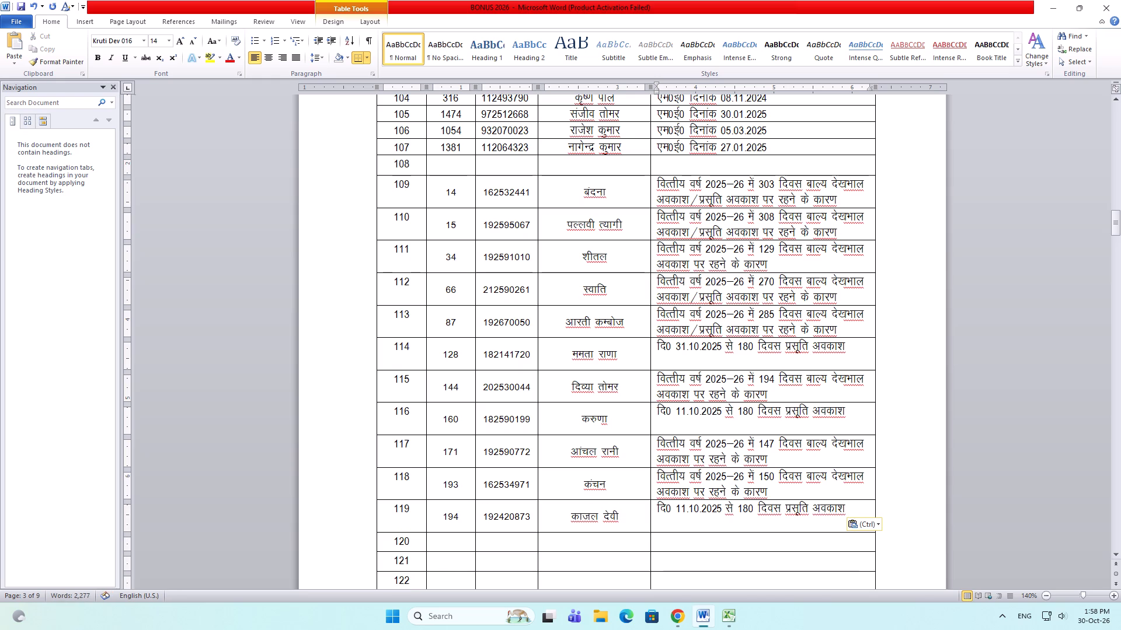
key("Delete")
key("Delete")
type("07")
left_click(674, 541)
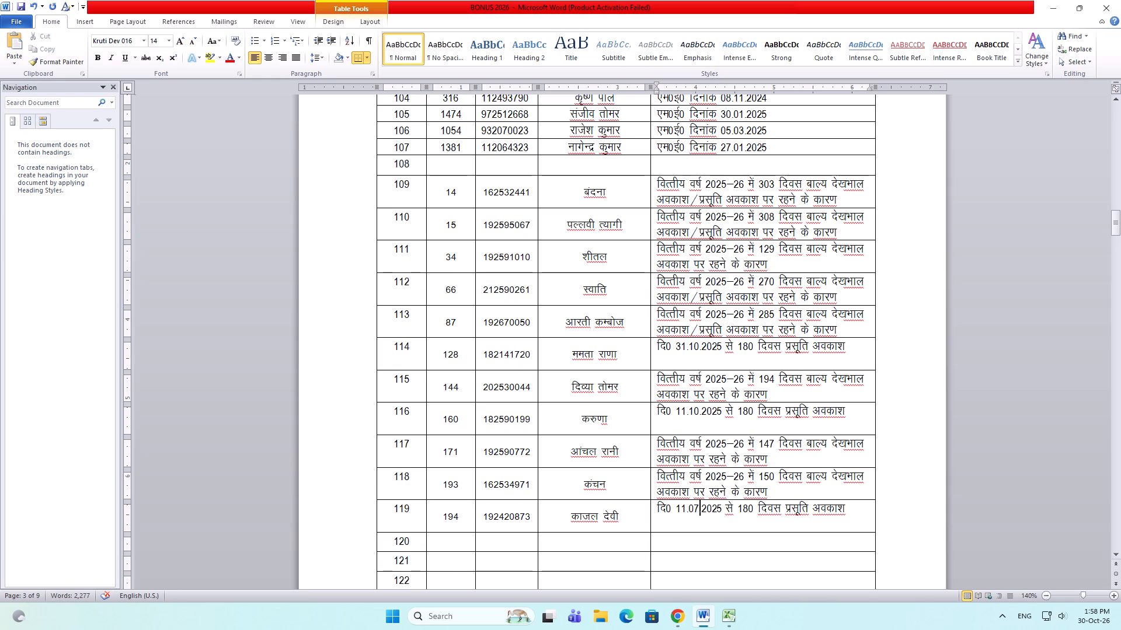
key("ctrl+s")
key("ctrl+s")
key("ctrl+s")
key("ctrl+s")
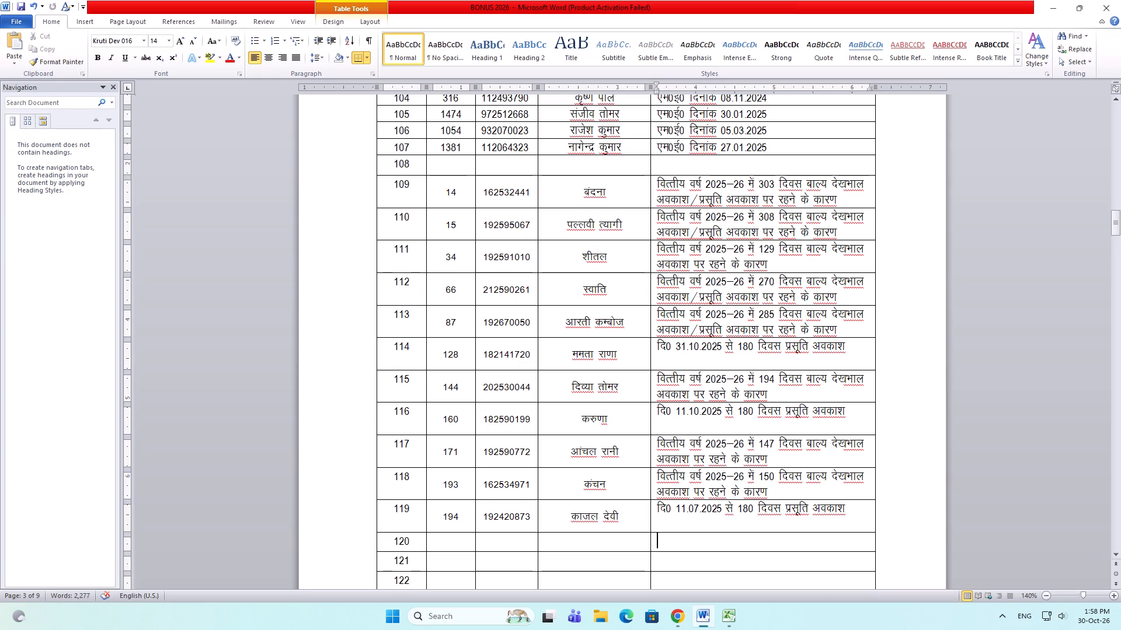
left_click(688, 540)
Switch back to the BONUS CCL ML workbook, highlight row 42 in yellow, and save the workbook.
key("alt+Tab")
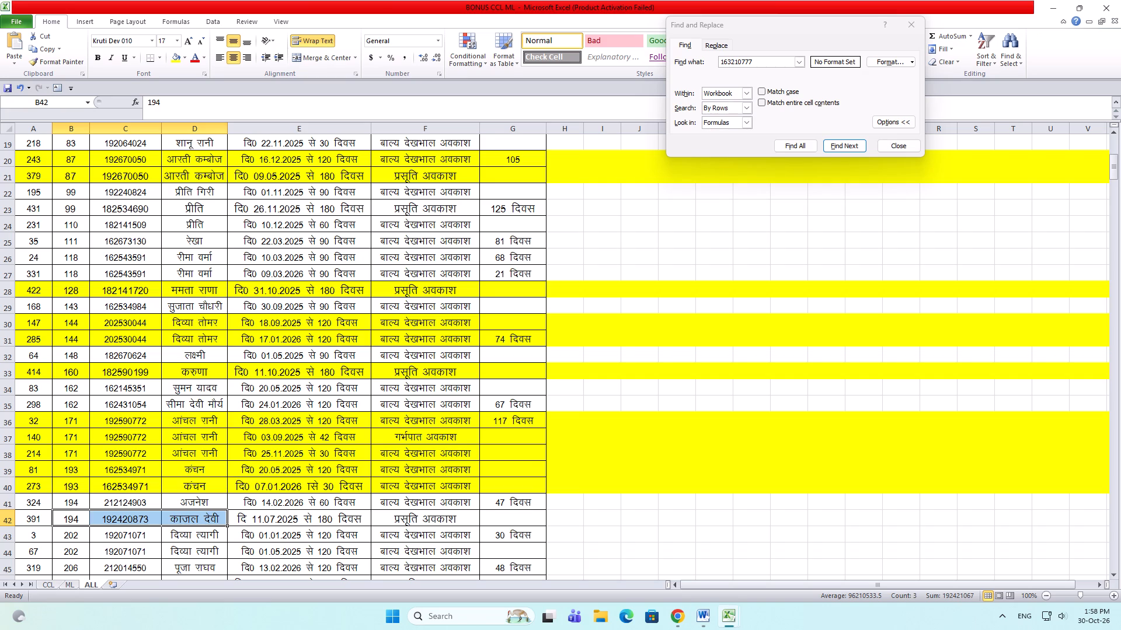
left_click(8, 519)
left_click(173, 61)
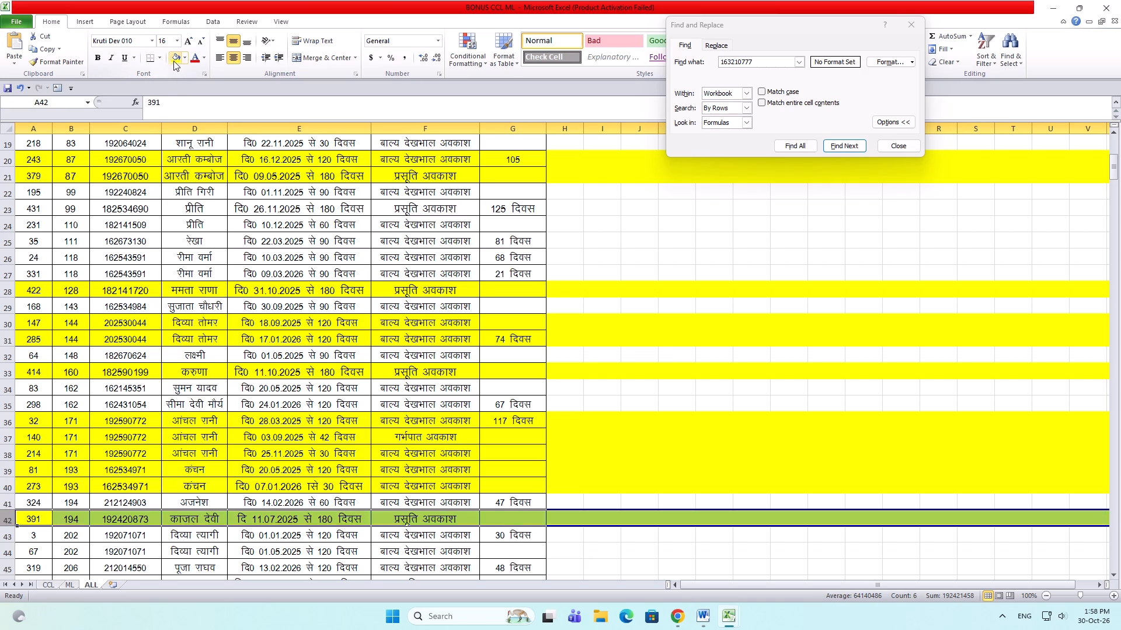
left_click(278, 517)
key("ctrl+s")
key("ctrl+s")
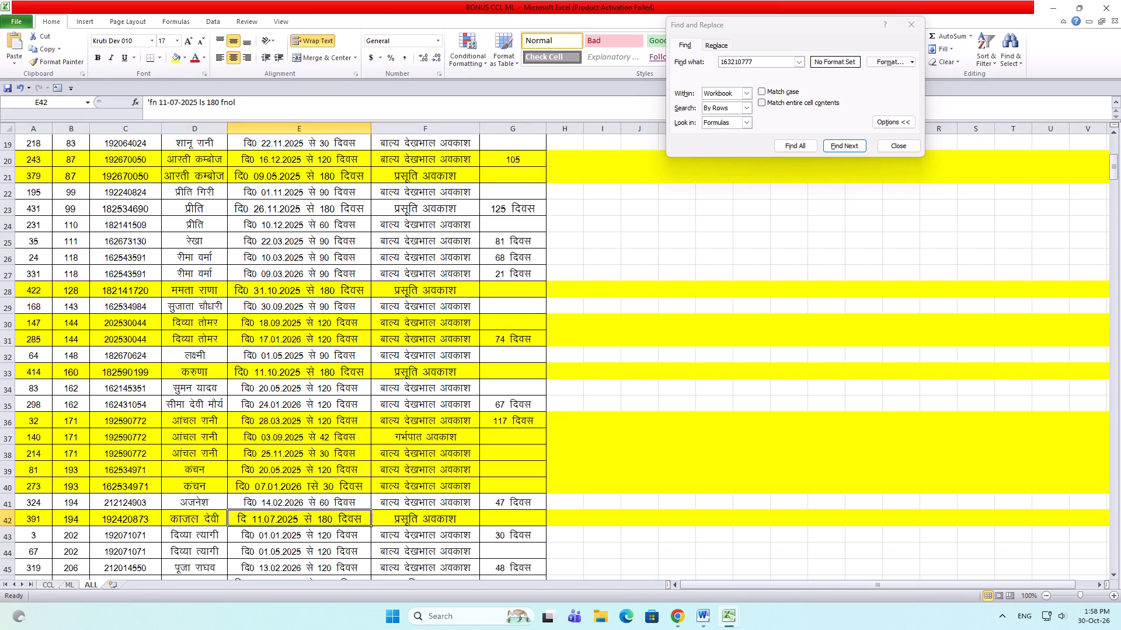
key("ctrl+s")
key("ctrl+s")
key("ctrl+s")
Copy row 43's two numbers and name from BONUS CCL ML into row 120 of BONUS 2026 at font size 12.
left_click_drag(1, 535, 1, 548)
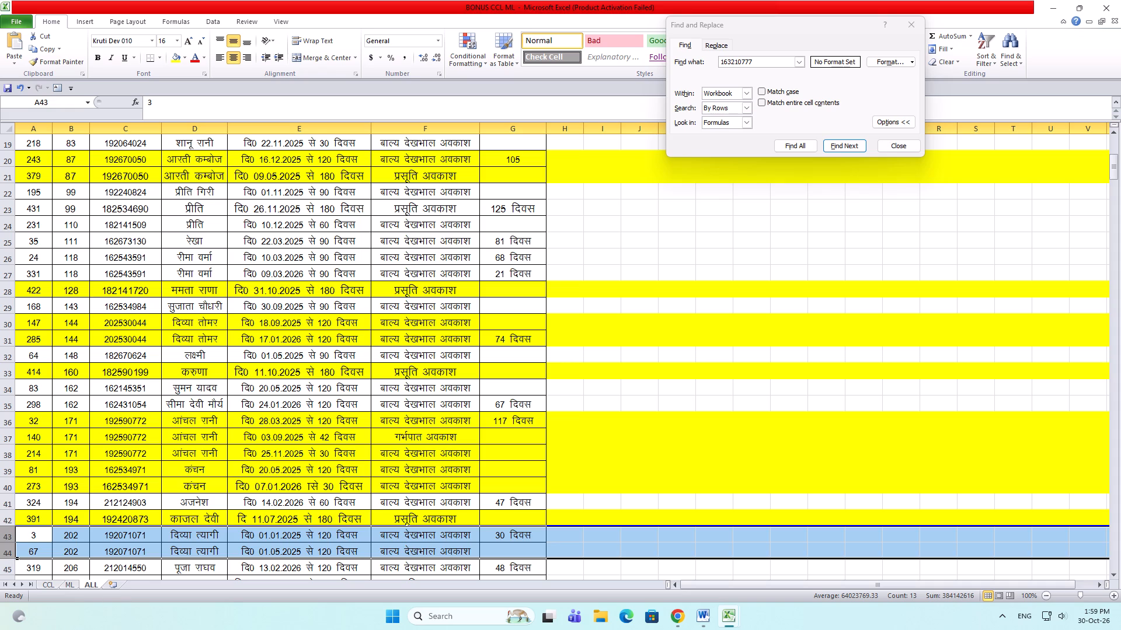
left_click_drag(64, 537, 180, 541)
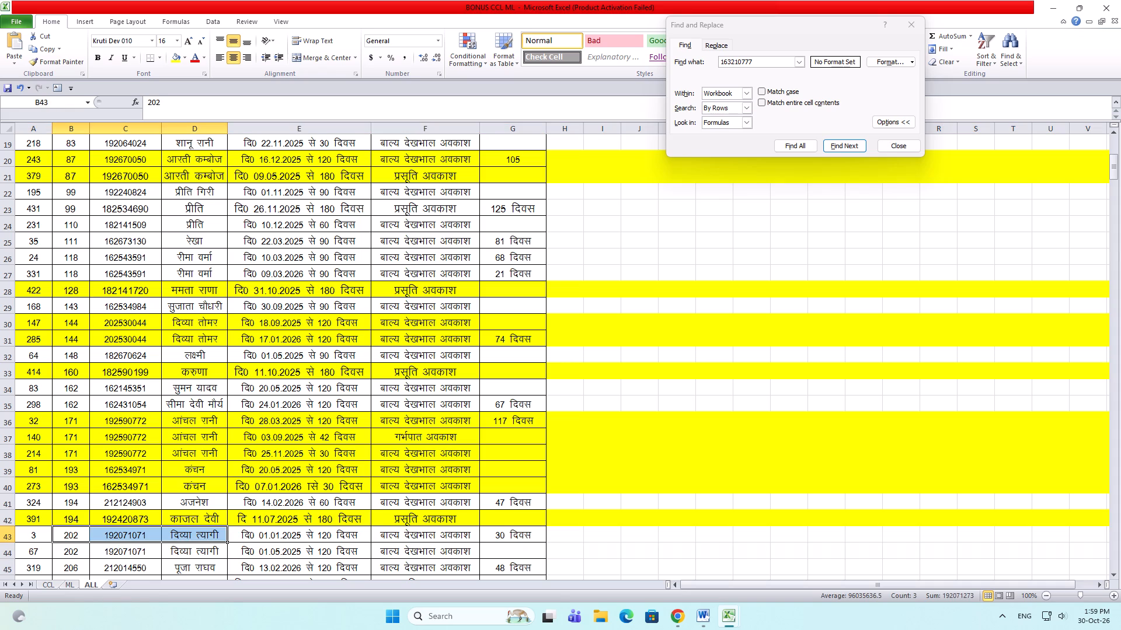
key("ctrl+c")
key("ctrl+c")
key("ctrl+c")
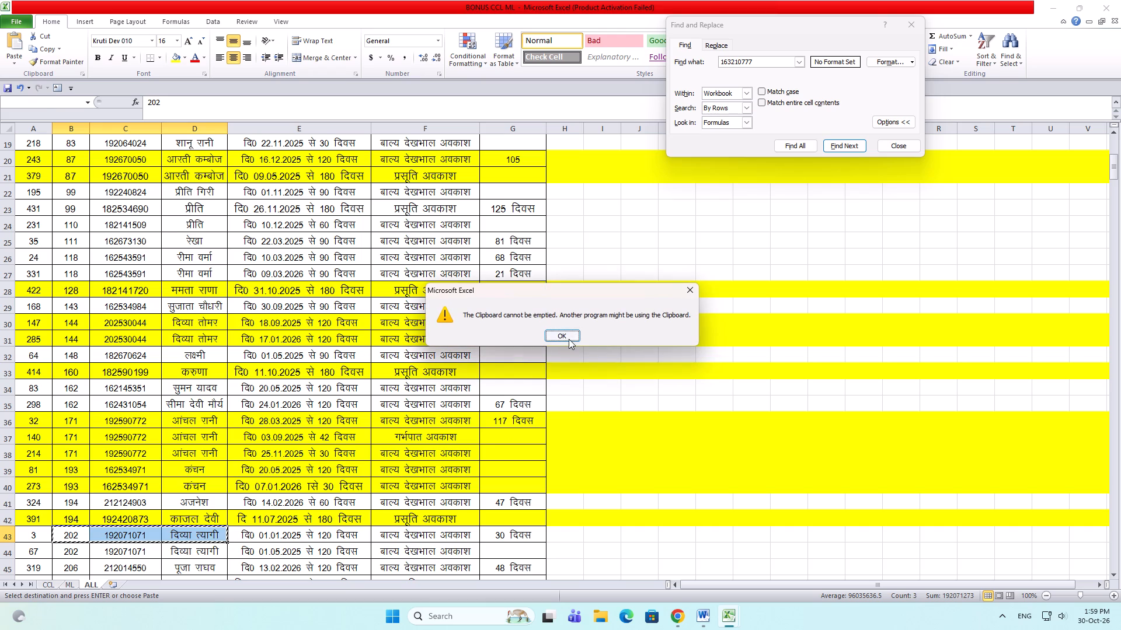
left_click(568, 339)
key("ctrl+c")
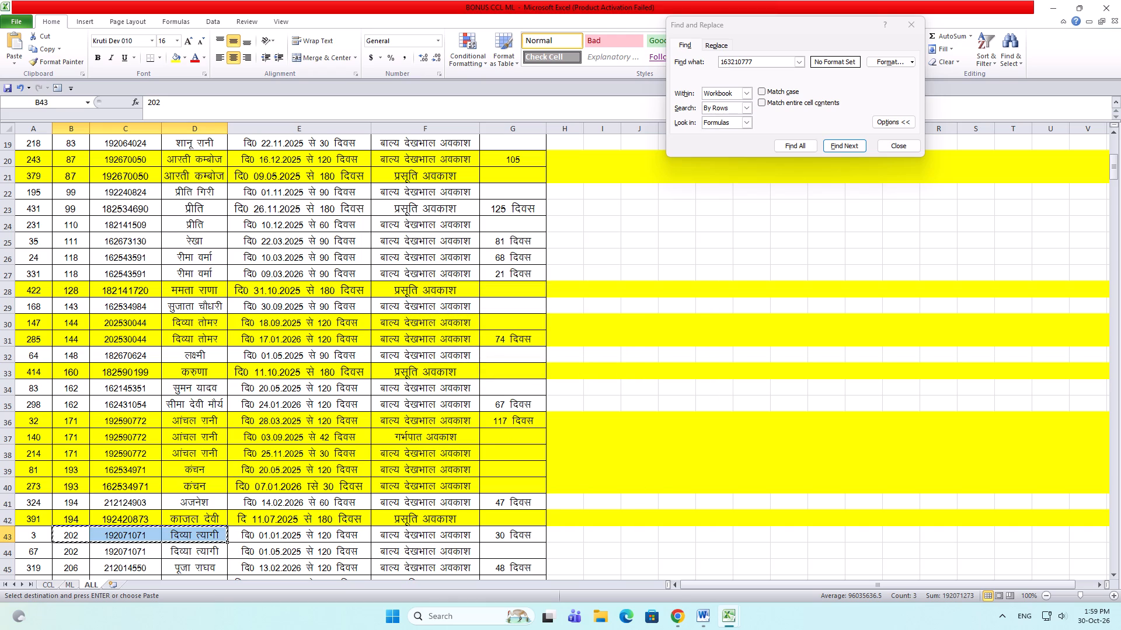
key("alt+Tab")
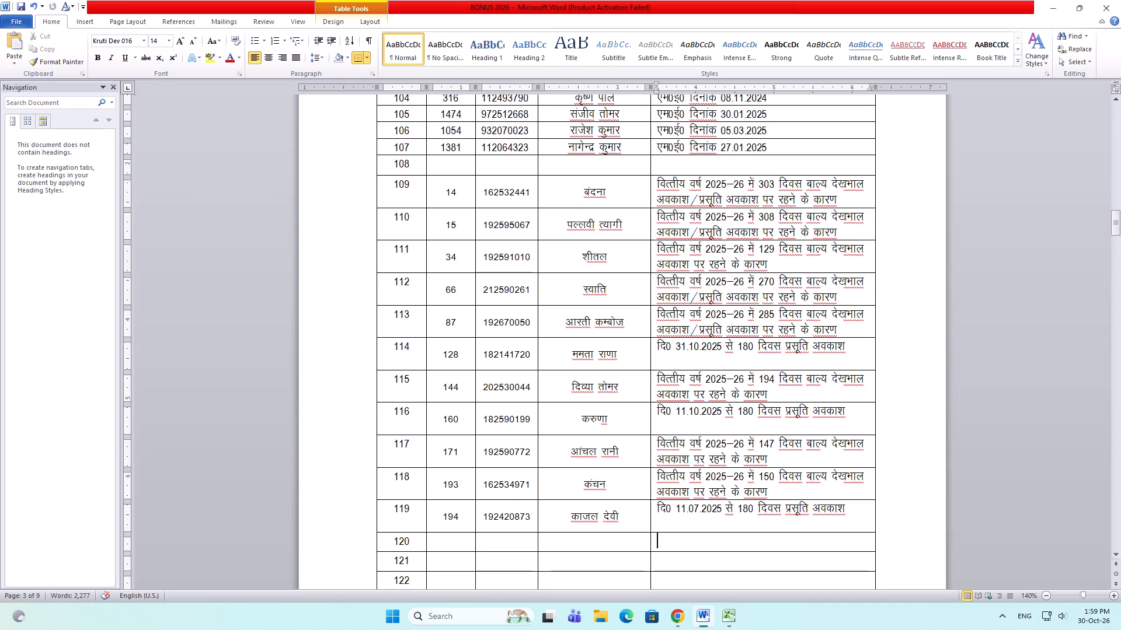
left_click_drag(445, 545, 562, 548)
key("ctrl+v")
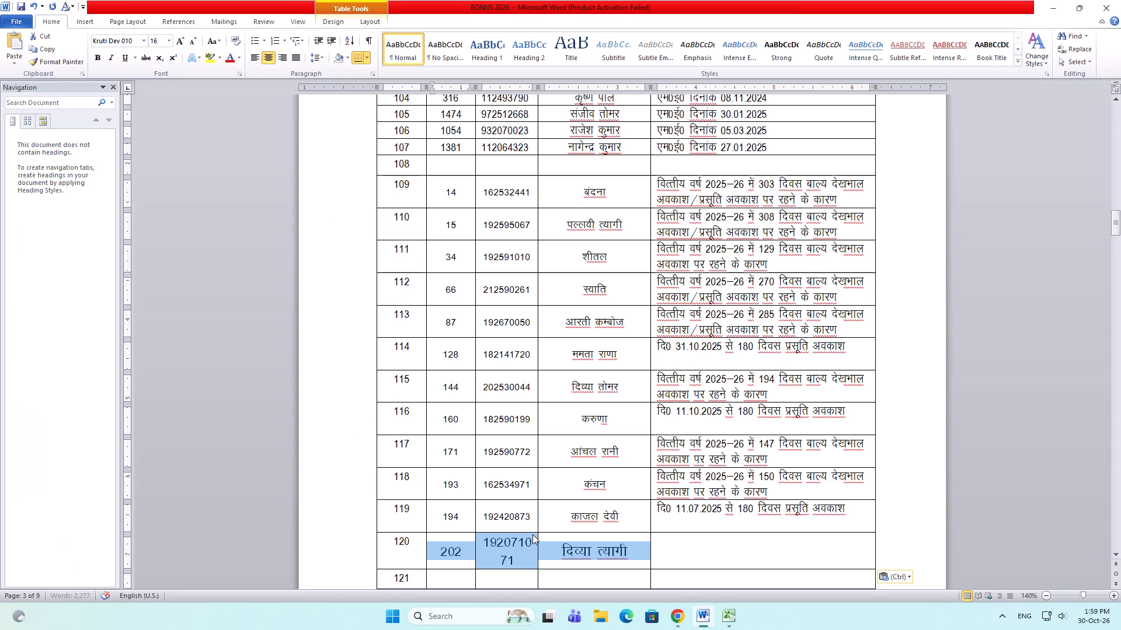
double_click(191, 41)
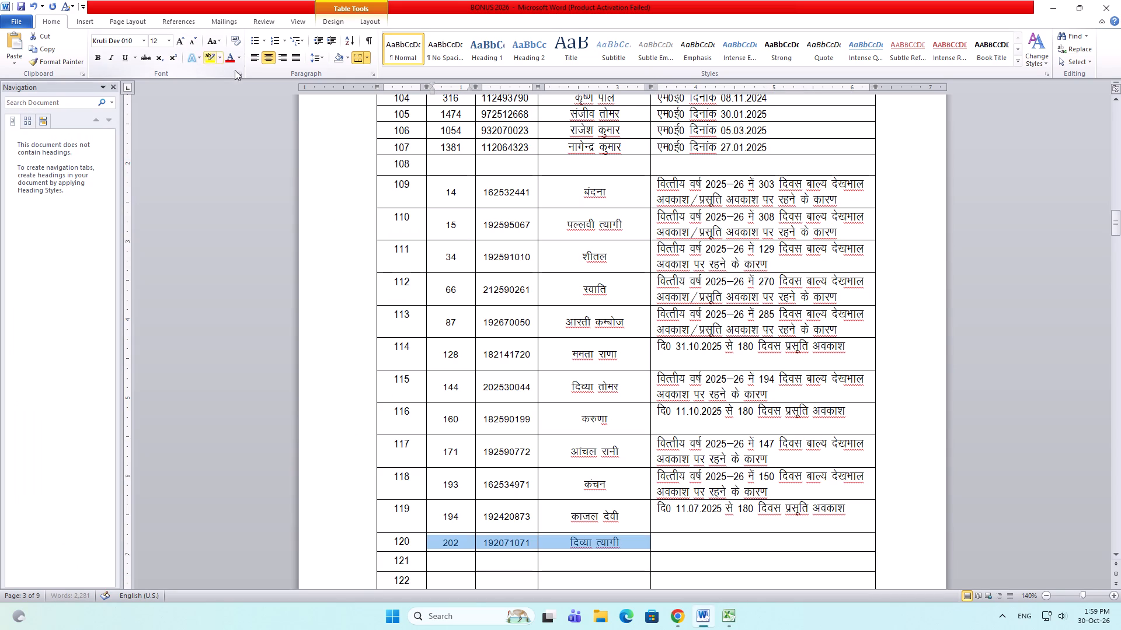
Copy row 115's child care leave text into row 120, change its day count to 150, and save the document.
left_click_drag(786, 394, 657, 379)
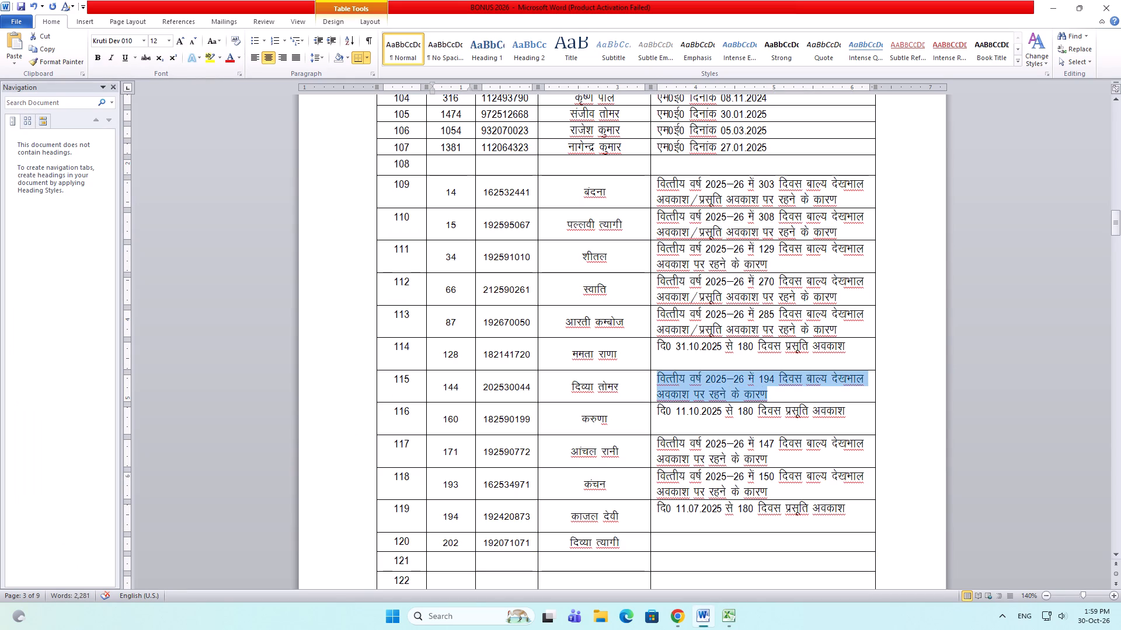
left_click_drag(657, 379, 657, 378)
key("ctrl+c")
left_click(673, 549)
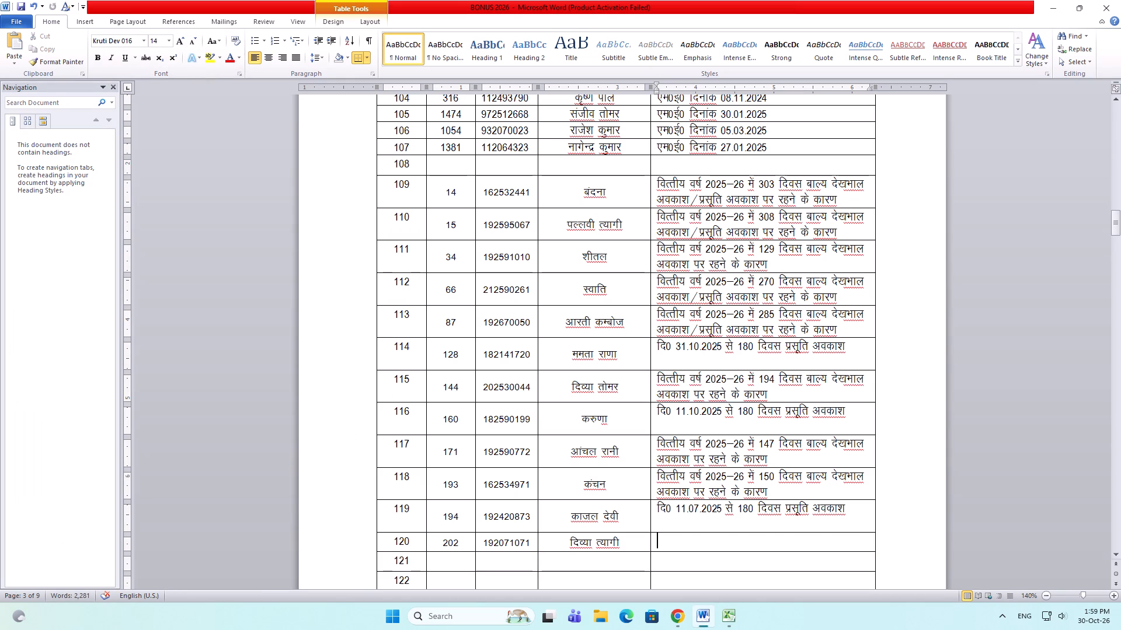
key("ctrl+v")
left_click(763, 540)
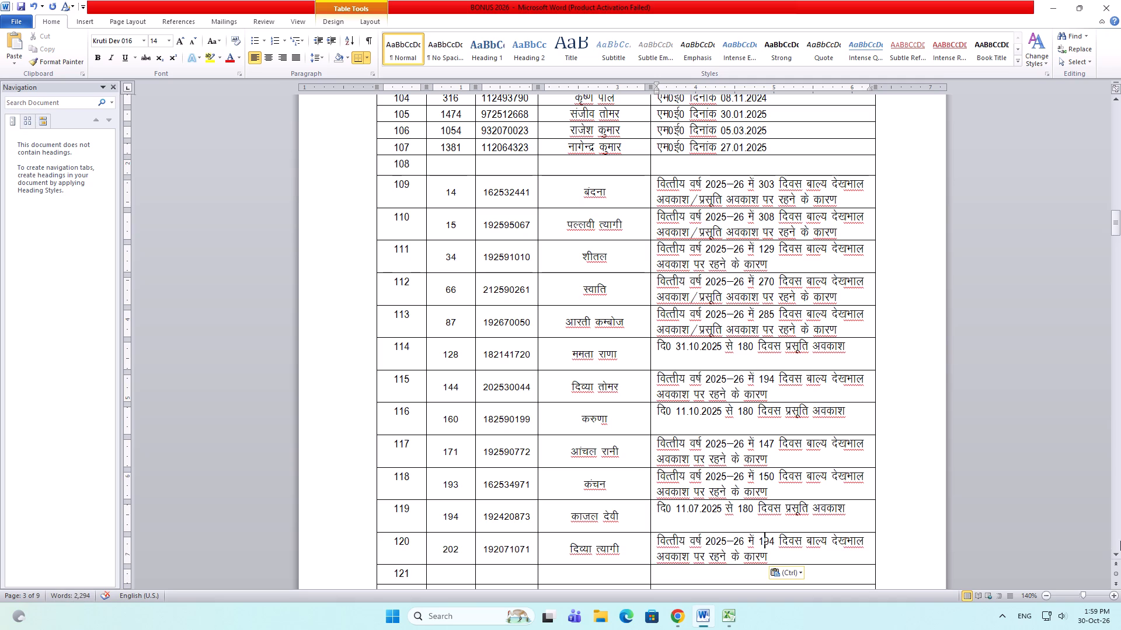
key("Delete")
key("Delete")
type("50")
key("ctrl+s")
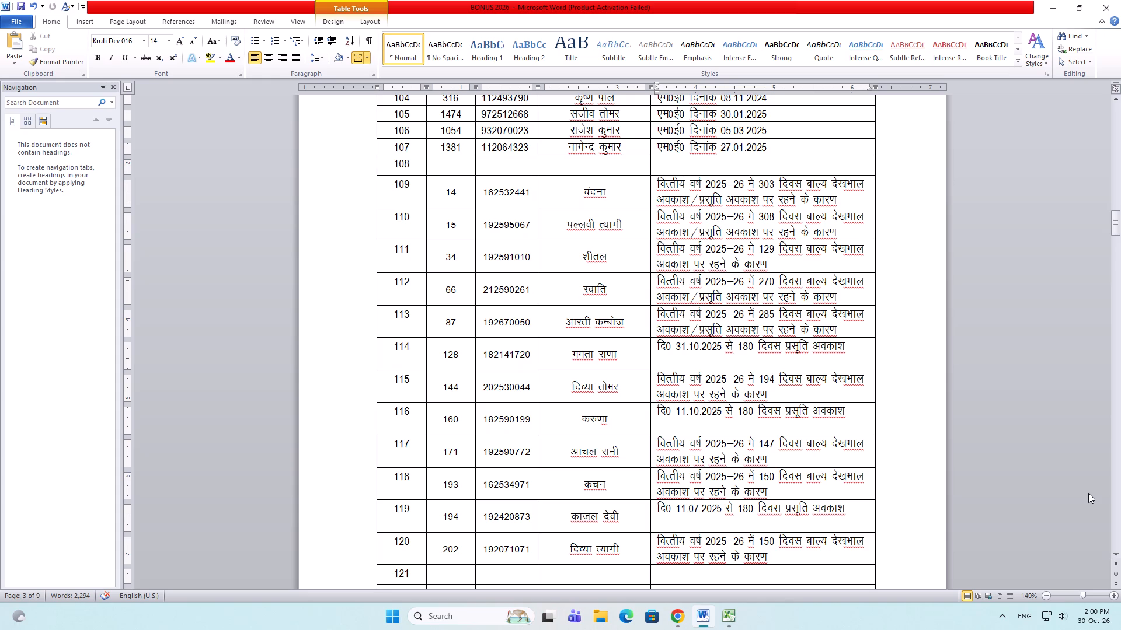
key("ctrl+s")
Switch back to the BONUS CCL ML workbook, highlight rows 43 and 44 in yellow, and save the workbook.
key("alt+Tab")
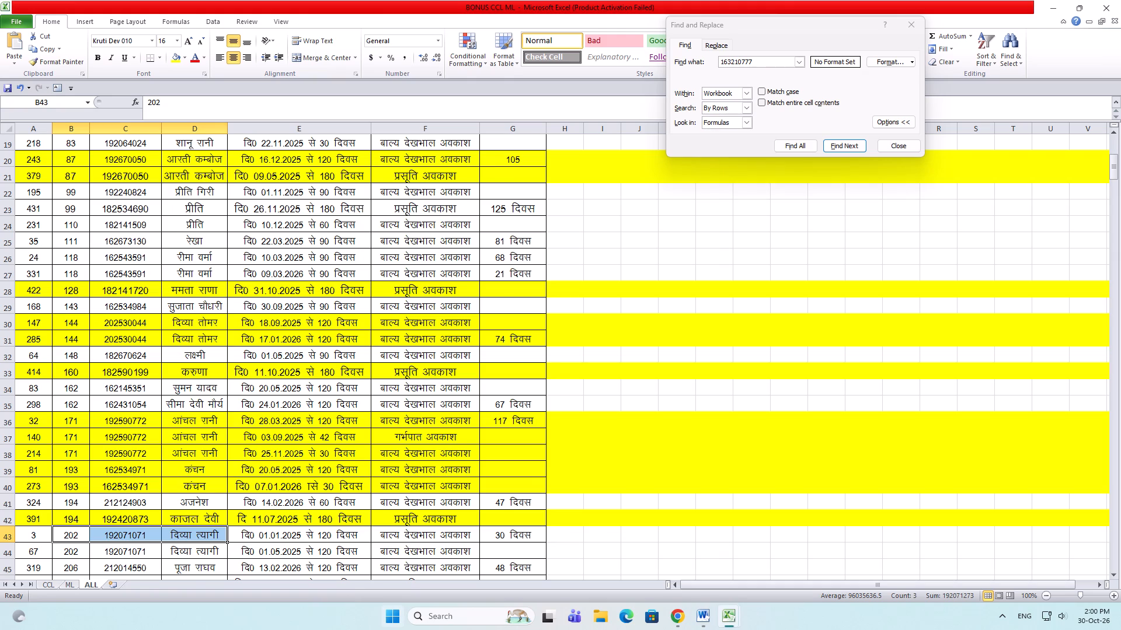
scroll(75, 484, "down", 2)
left_click_drag(9, 436, 6, 449)
left_click(173, 55)
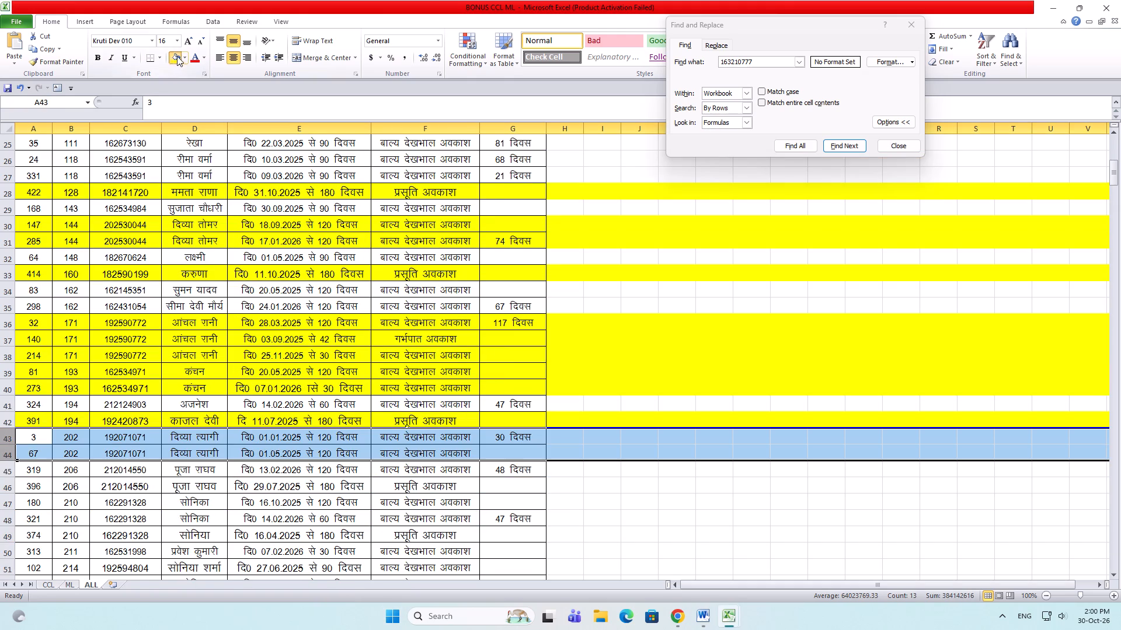
left_click(117, 452)
key("ctrl+s")
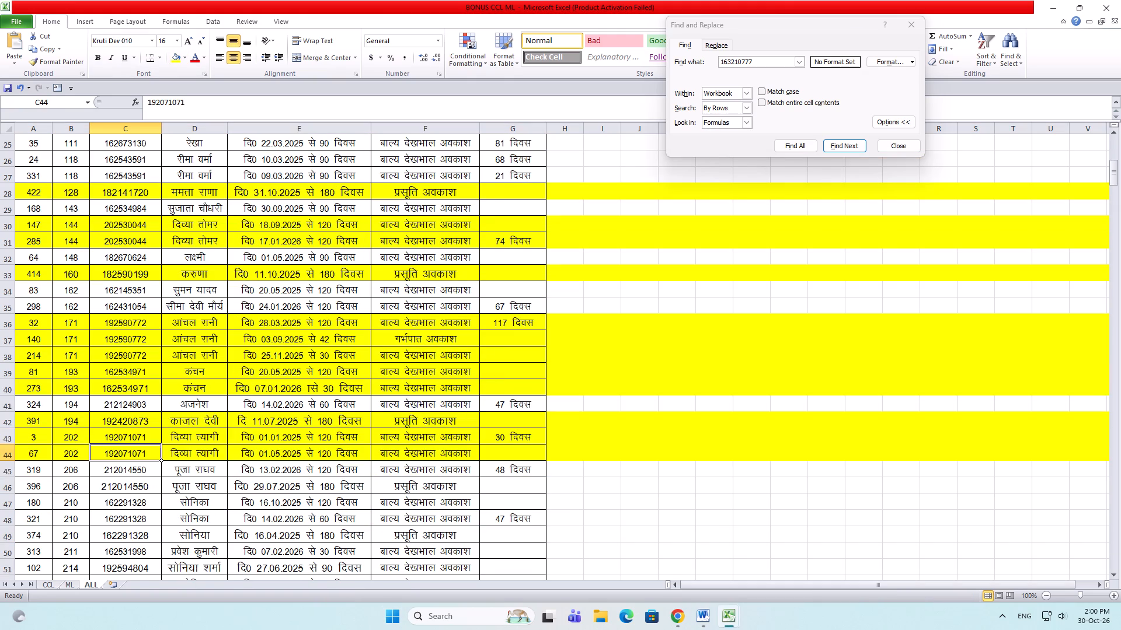
Copy row 45's two numbers and name from BONUS CCL ML into row 121 of BONUS 2026 at font size 12.
left_click_drag(1, 469, 1, 480)
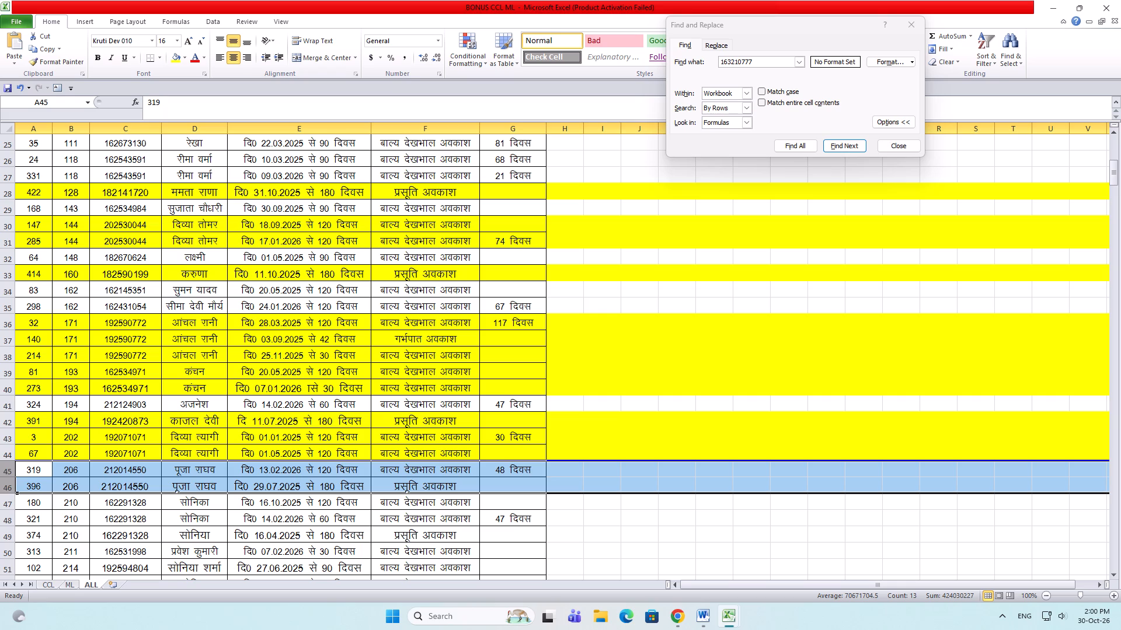
left_click_drag(65, 471, 180, 470)
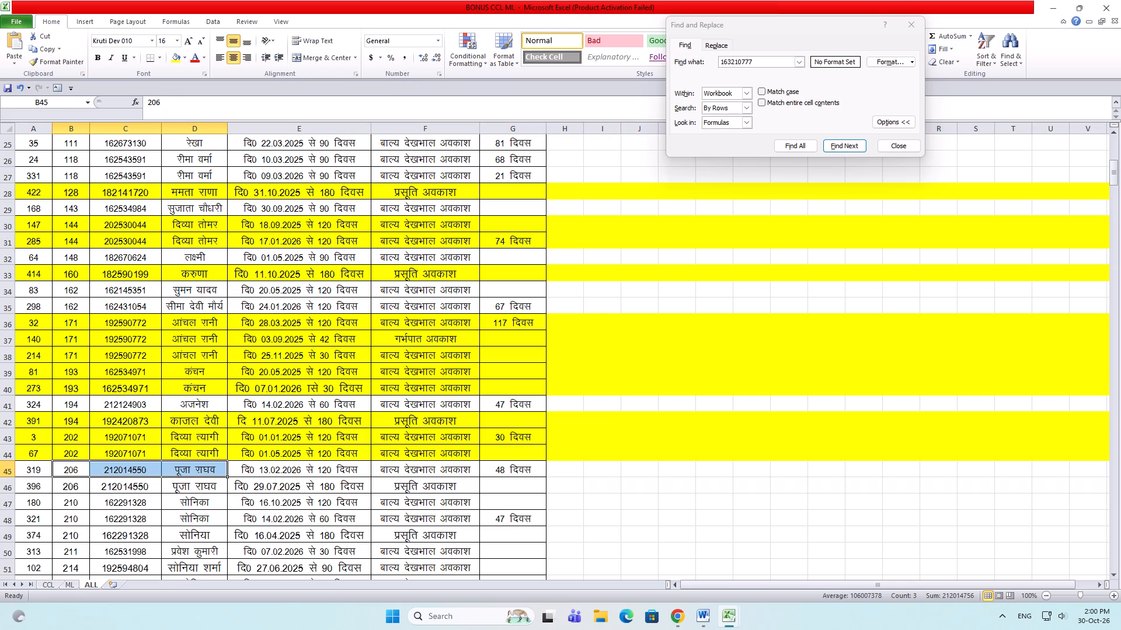
key("ctrl+c")
key("ctrl+c")
key("ctrl+c")
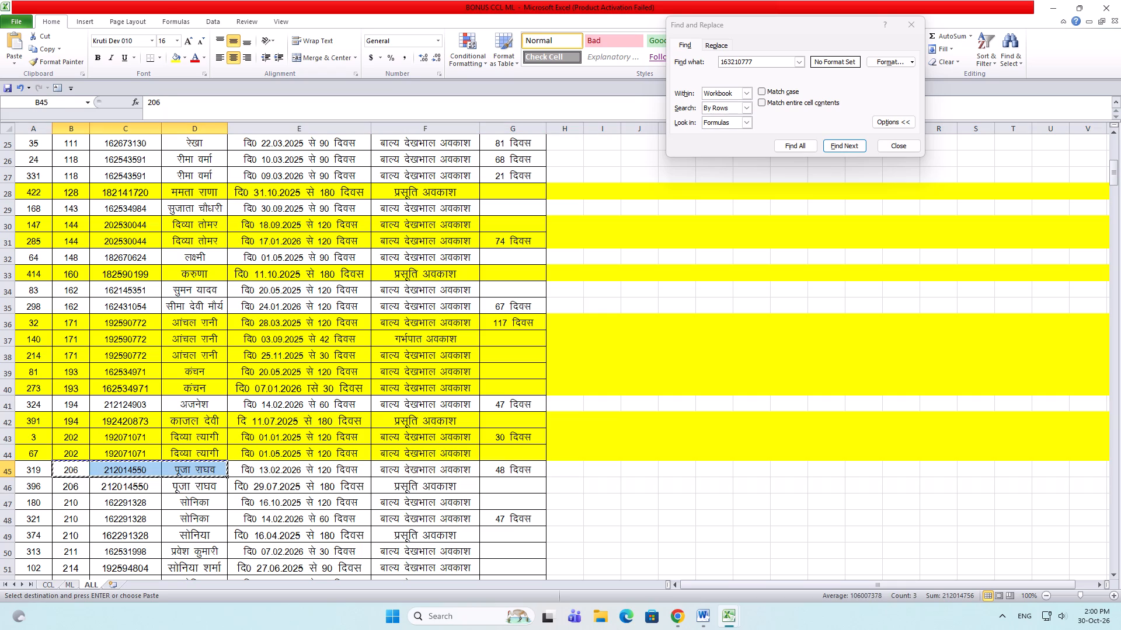
key("ctrl+c")
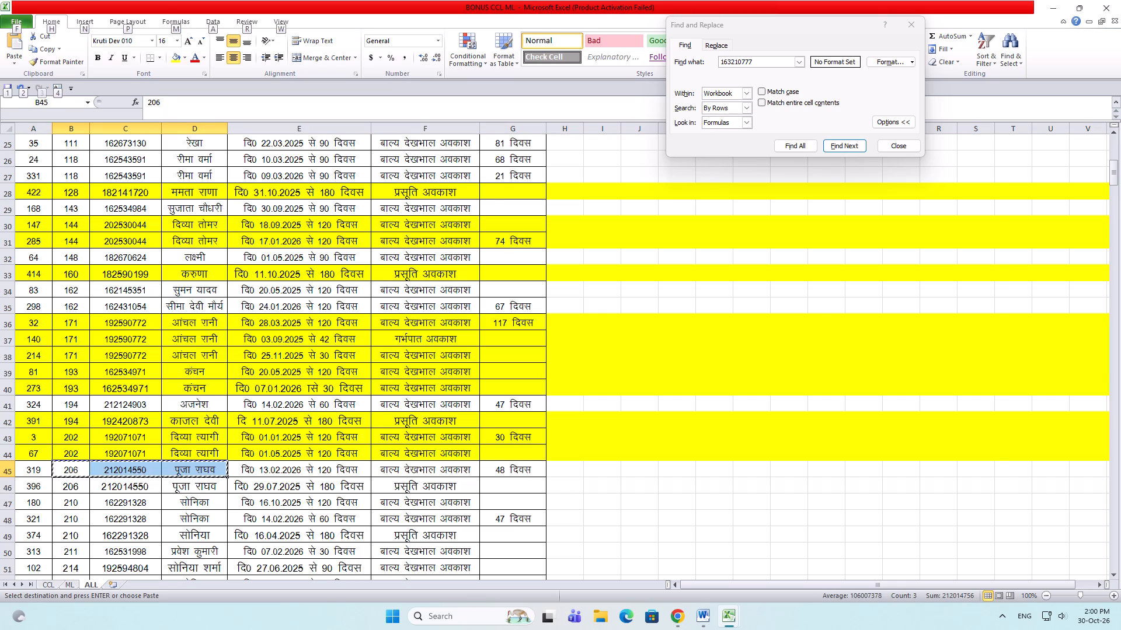
key("alt+Tab")
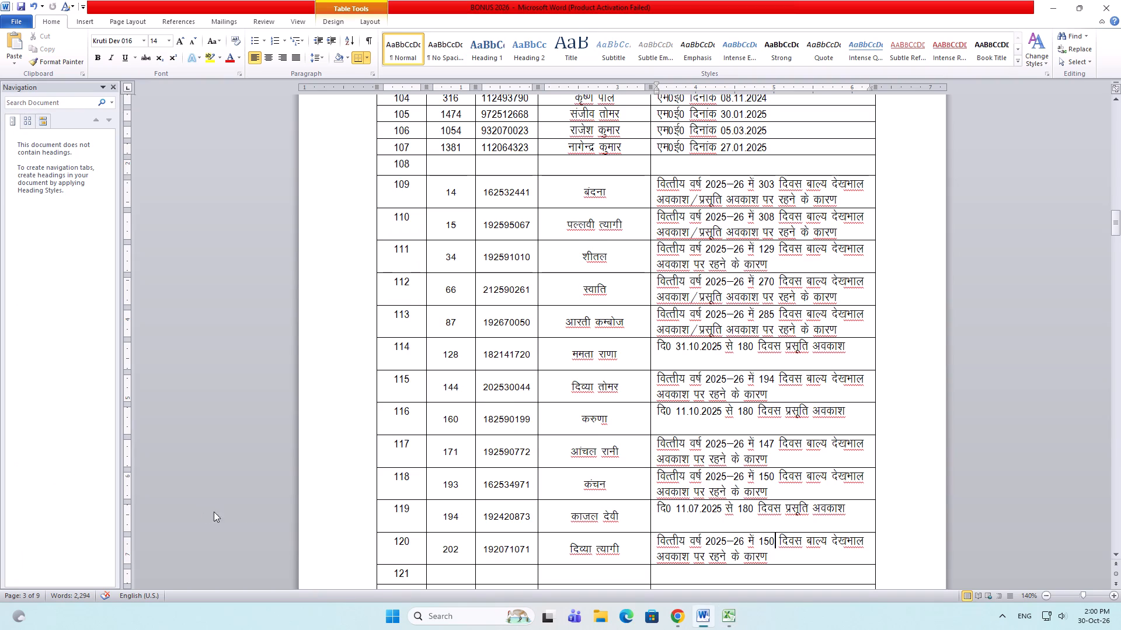
scroll(358, 475, "down", 3)
left_click_drag(455, 451, 569, 457)
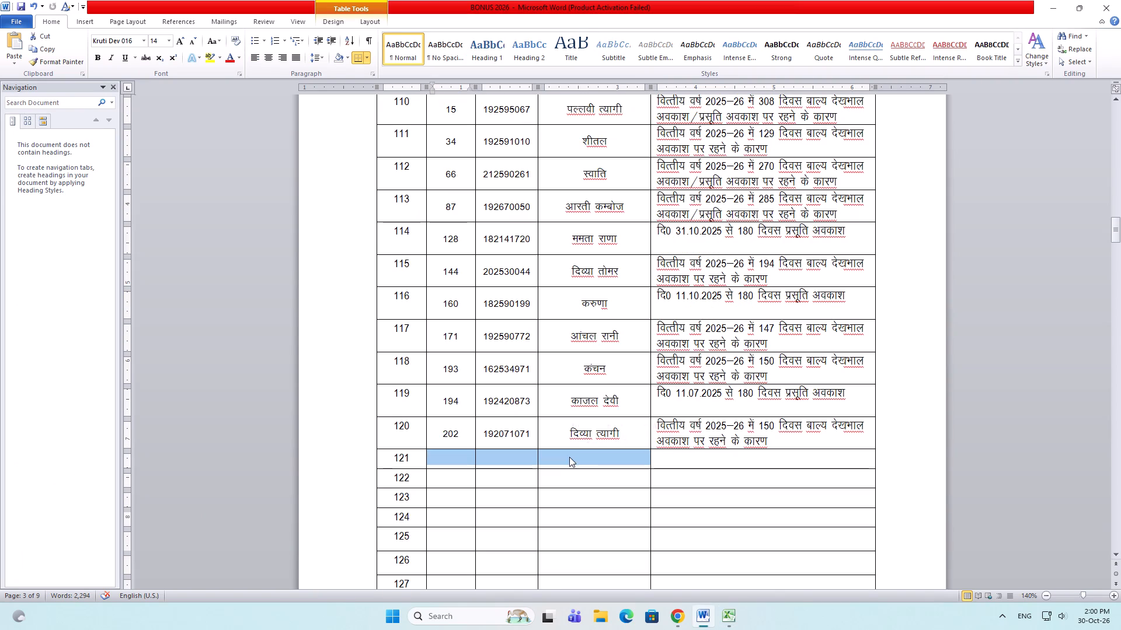
key("ctrl+v")
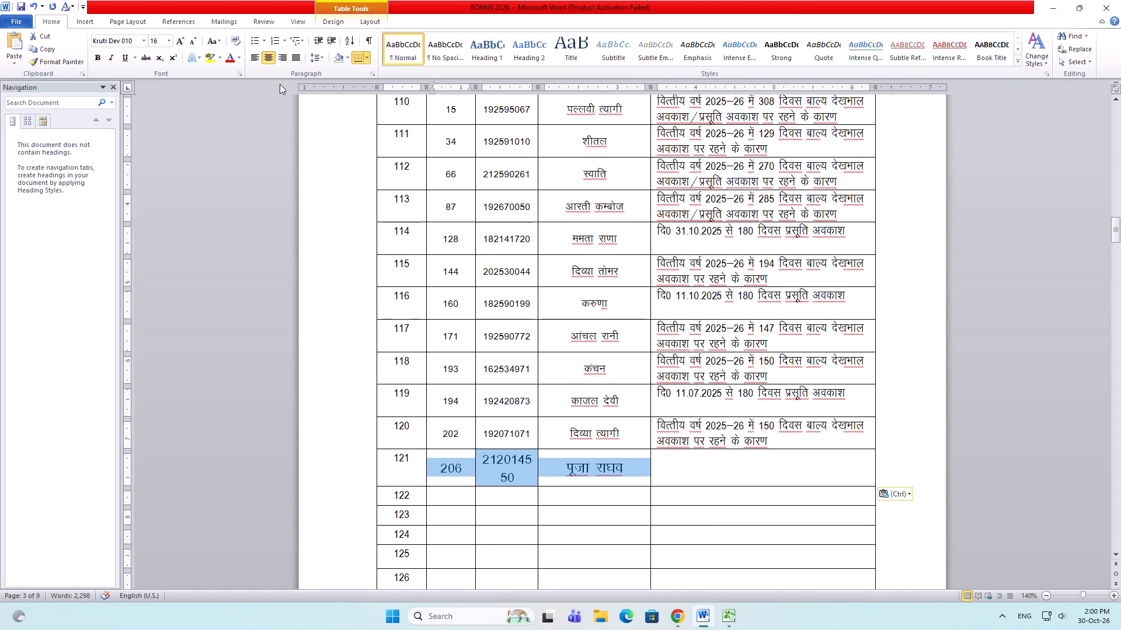
double_click(186, 44)
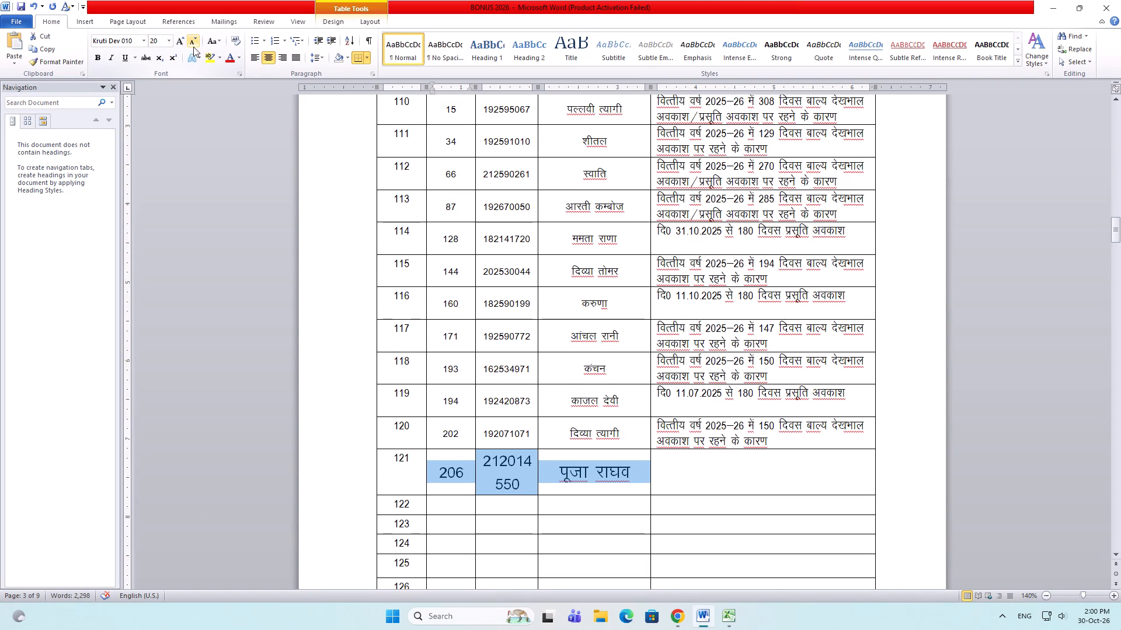
triple_click(193, 46)
left_click(193, 46)
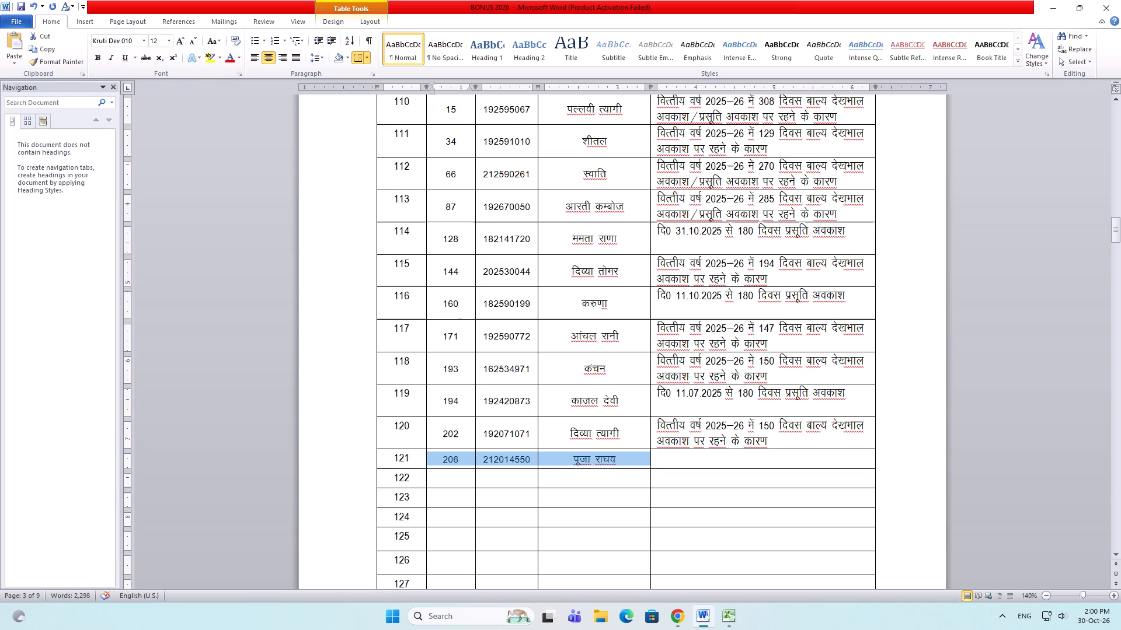
Copy row 113's combined child care/maternity leave text into row 121, change its day count to 228, and save the document.
left_click_drag(838, 216, 723, 230)
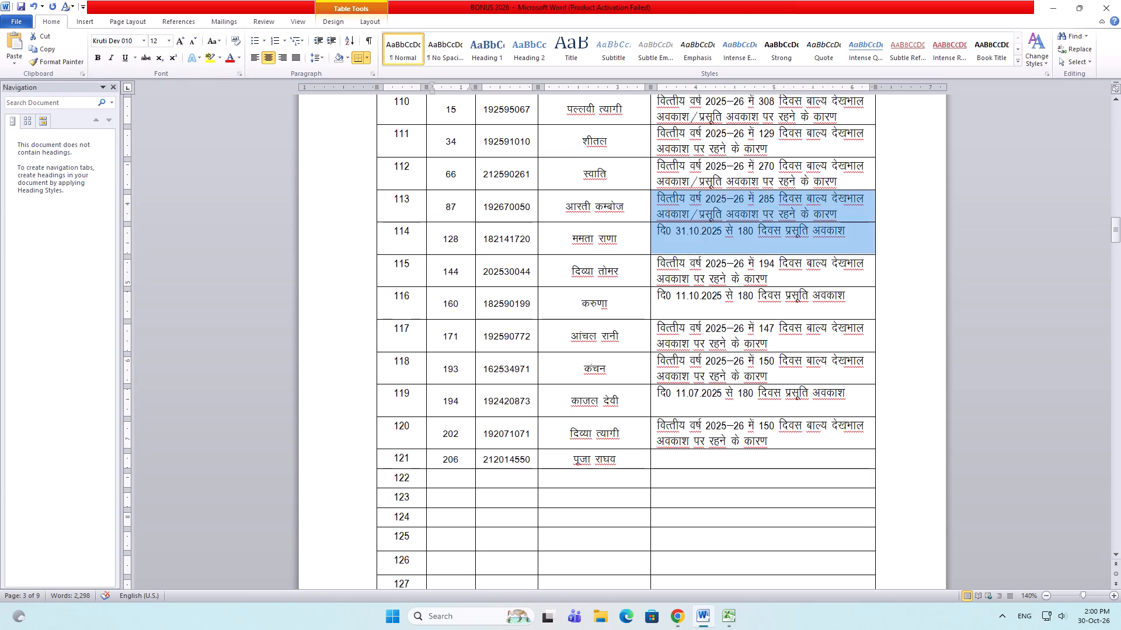
left_click_drag(723, 230, 662, 197)
key("ctrl+c")
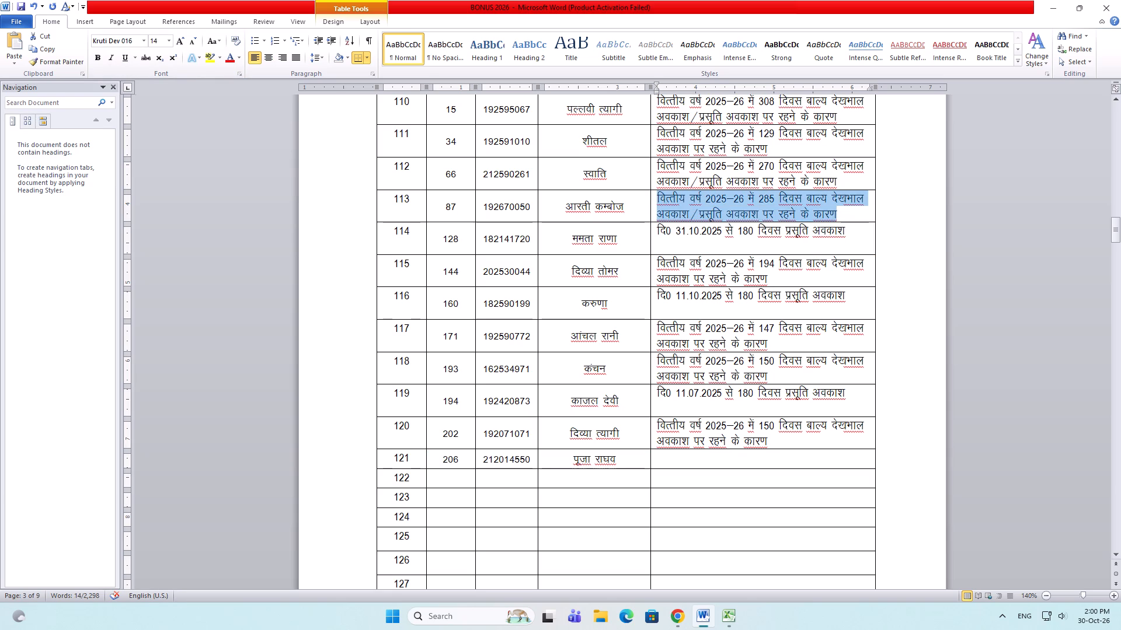
left_click(681, 457)
key("ctrl+v")
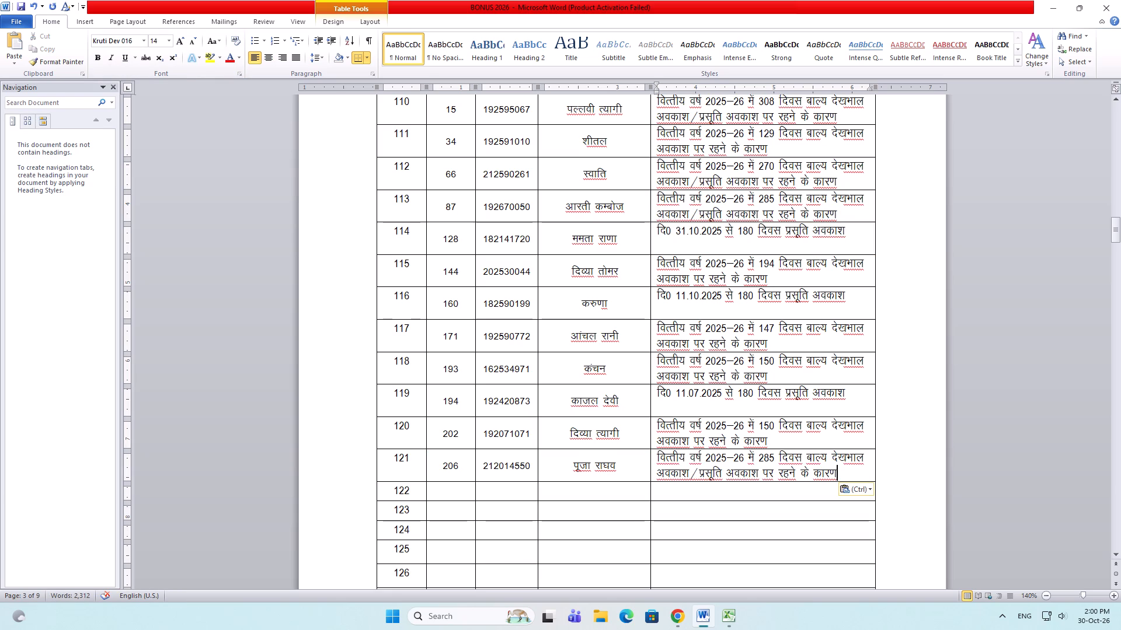
left_click(763, 456)
key("Delete")
key("Delete")
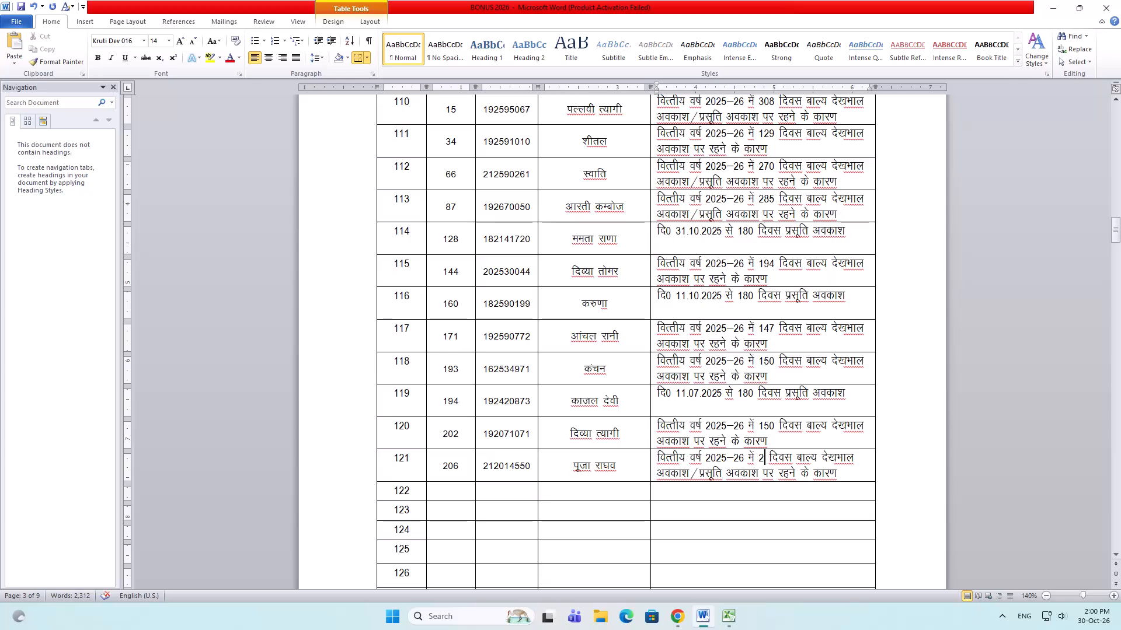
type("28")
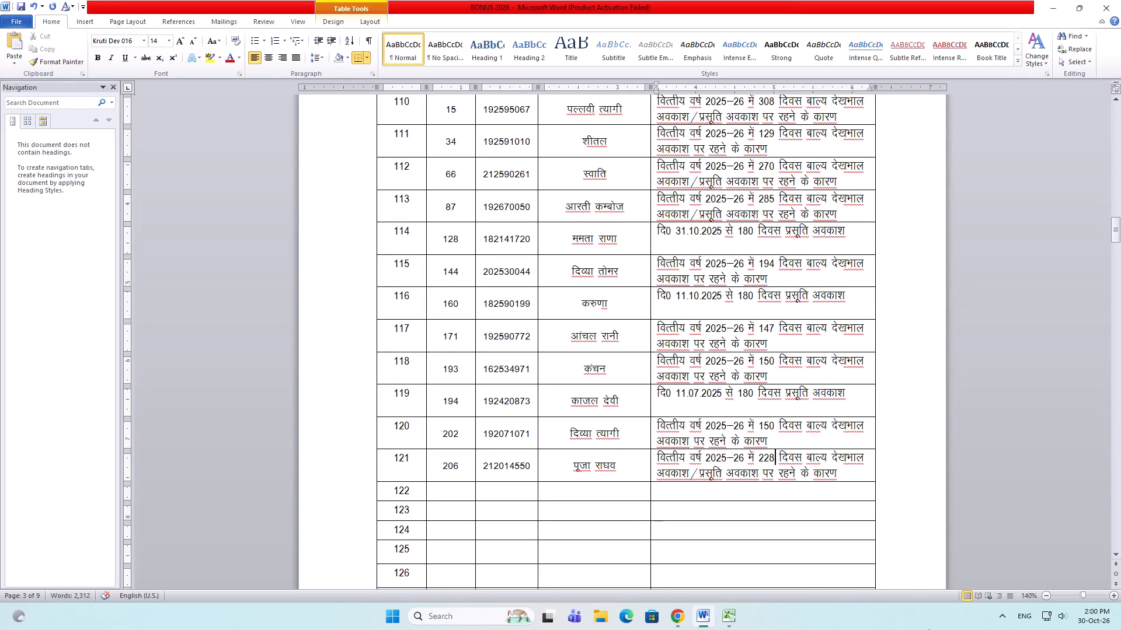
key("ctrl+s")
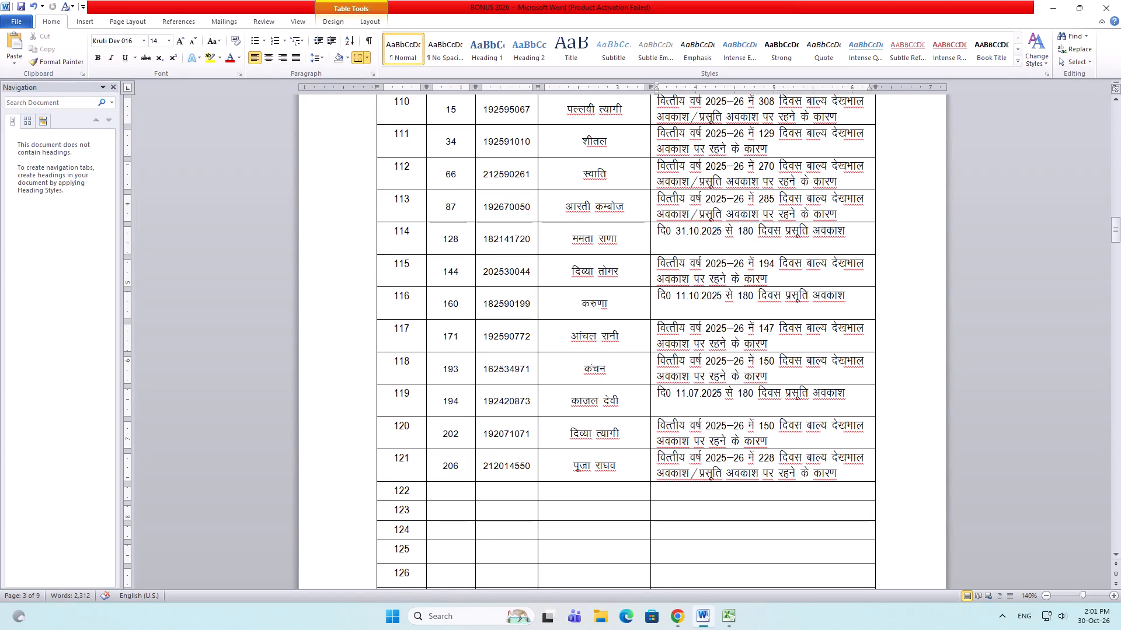
Switch back to the BONUS CCL ML workbook and highlight rows 45 and 46 in yellow.
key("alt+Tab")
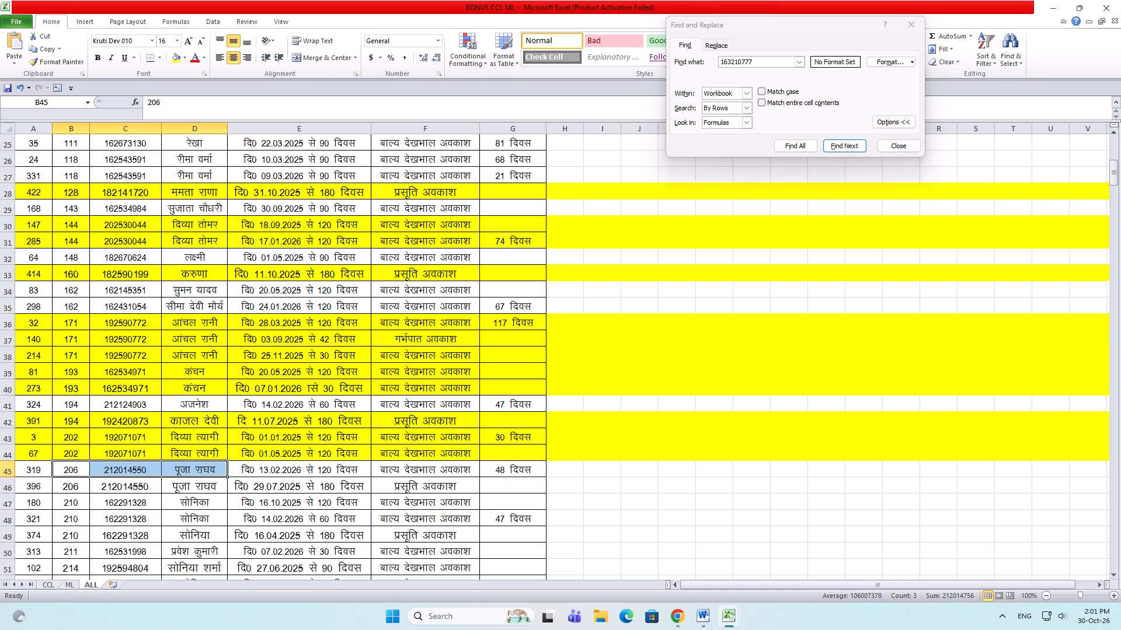
left_click_drag(9, 469, 4, 480)
left_click(176, 56)
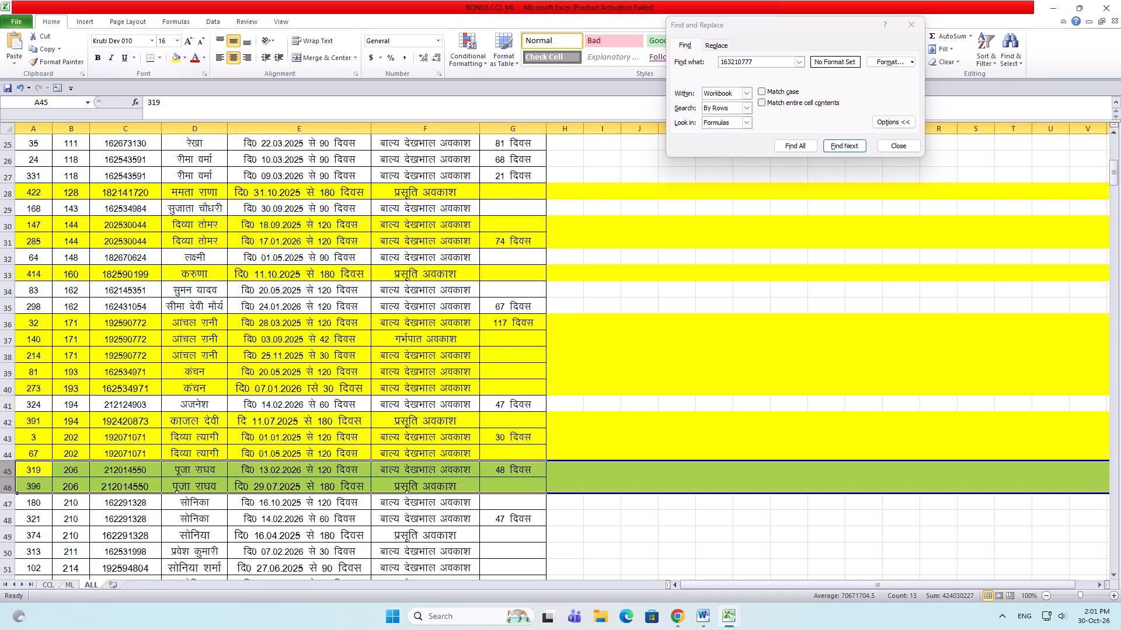
Copy row 47's two numbers and name from BONUS CCL ML into row 122 of BONUS 2026 at font size 12.
scroll(183, 346, "down", 2)
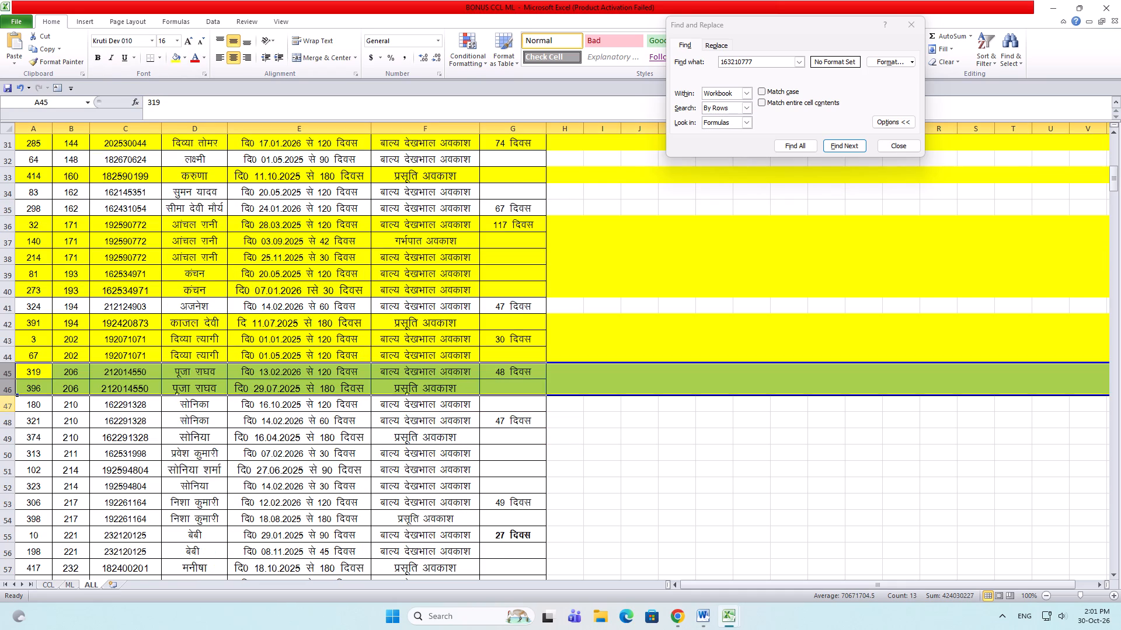
left_click_drag(8, 403, 8, 415)
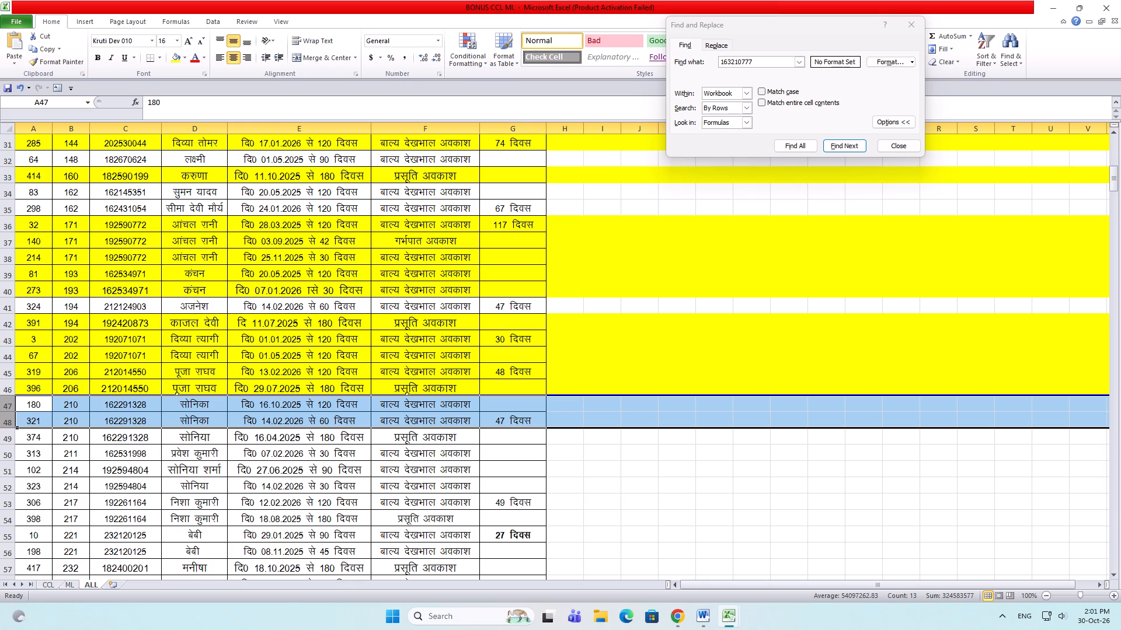
left_click_drag(75, 404, 174, 405)
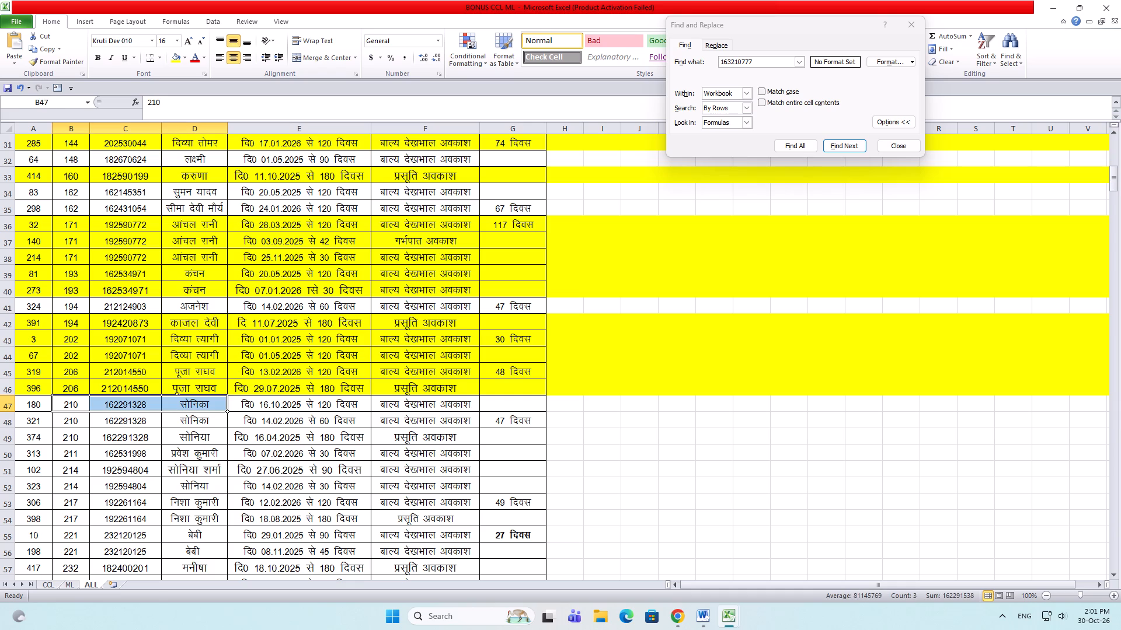
key("ctrl+c")
key("ctrl+c")
key("alt+Tab")
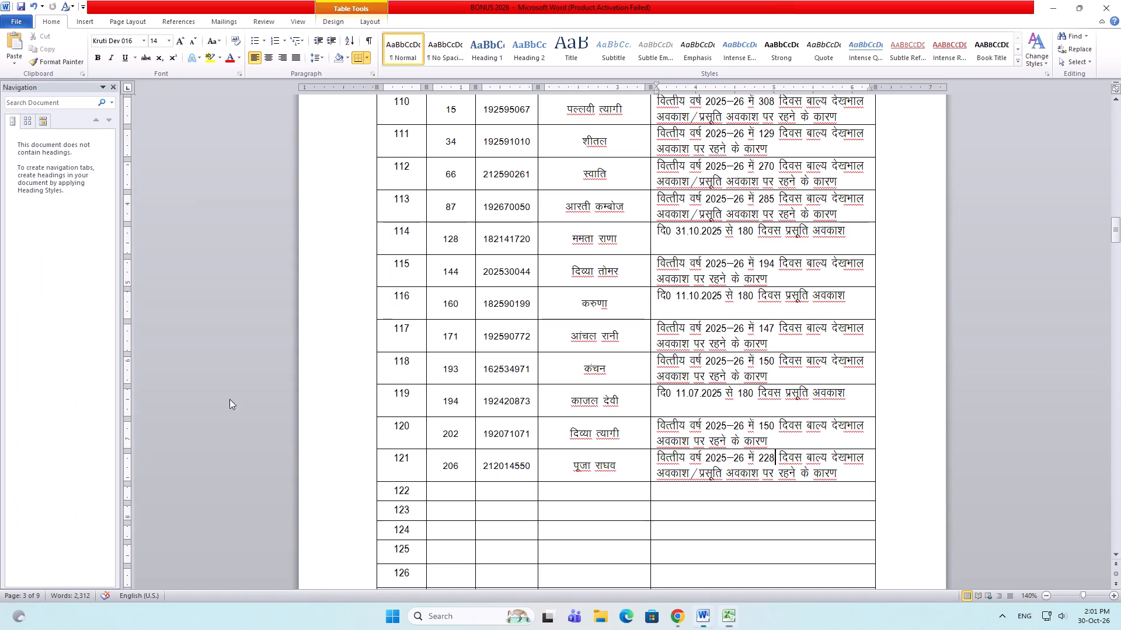
left_click(450, 492)
left_click_drag(446, 491, 554, 495)
key("ctrl+v")
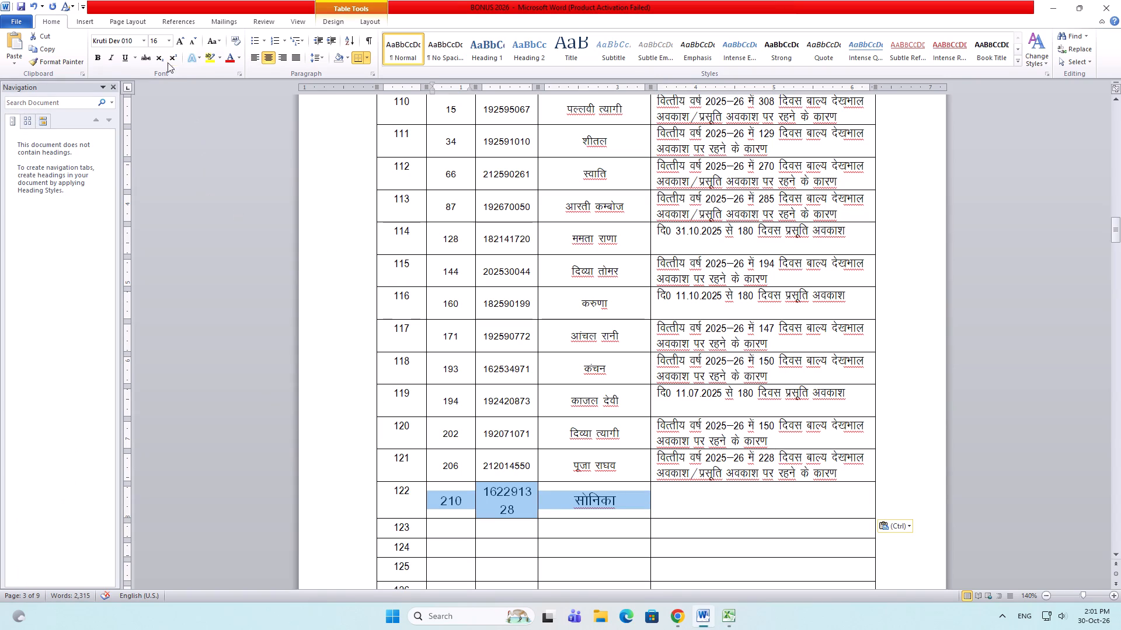
double_click(195, 38)
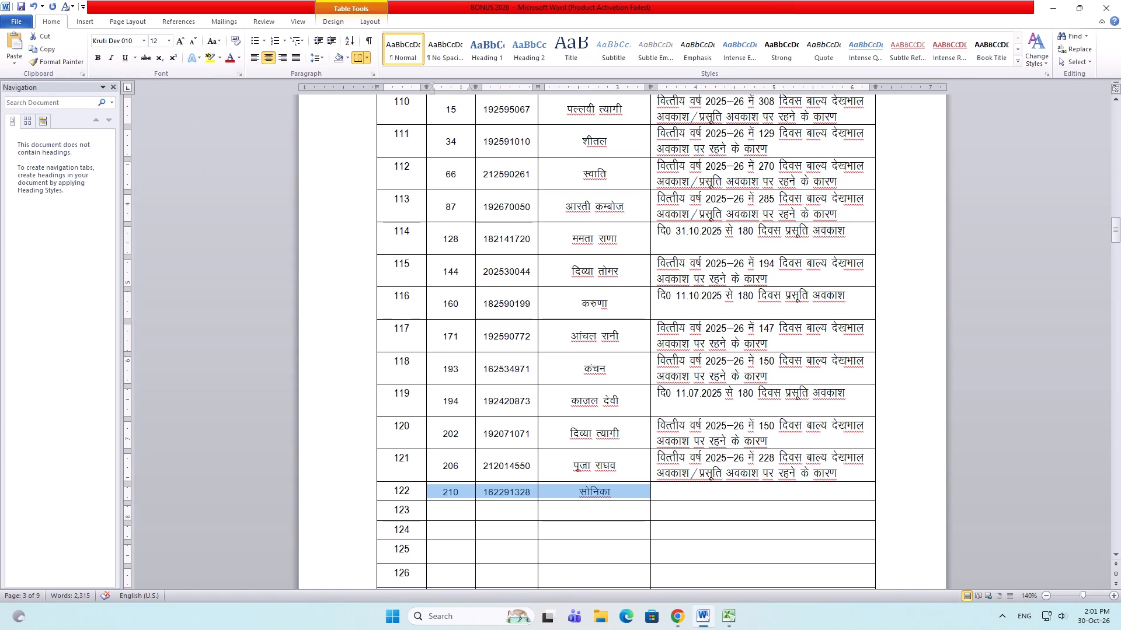
Copy row 120's child care leave text into row 122, change its day count to 167, and save the document.
left_click_drag(775, 439, 664, 420)
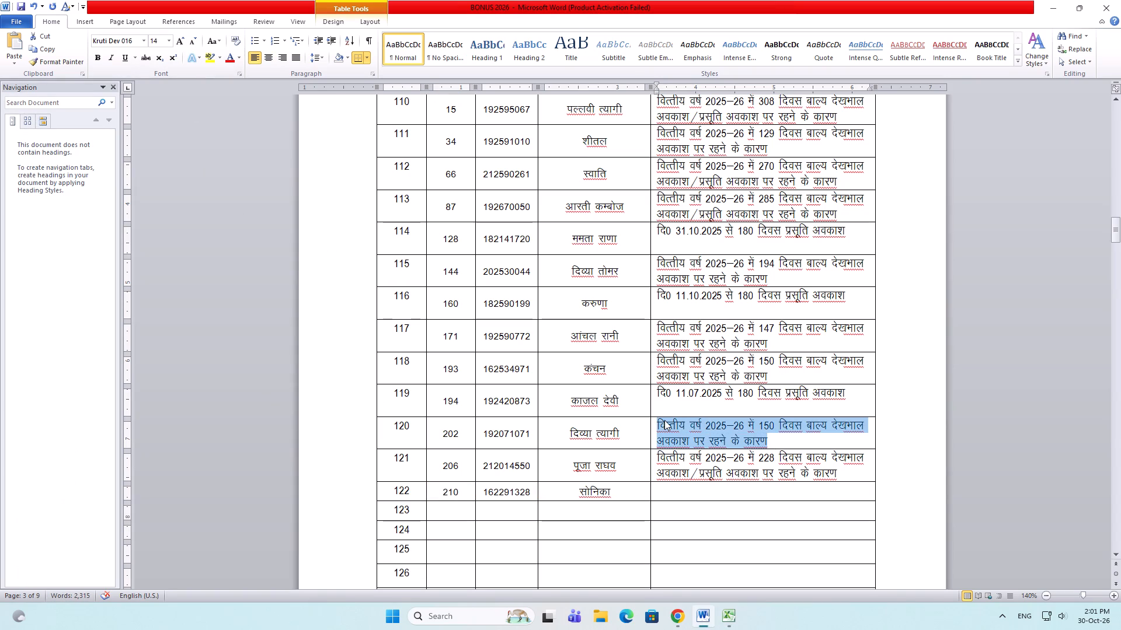
key("ctrl+c")
left_click(669, 491)
key("ctrl+v")
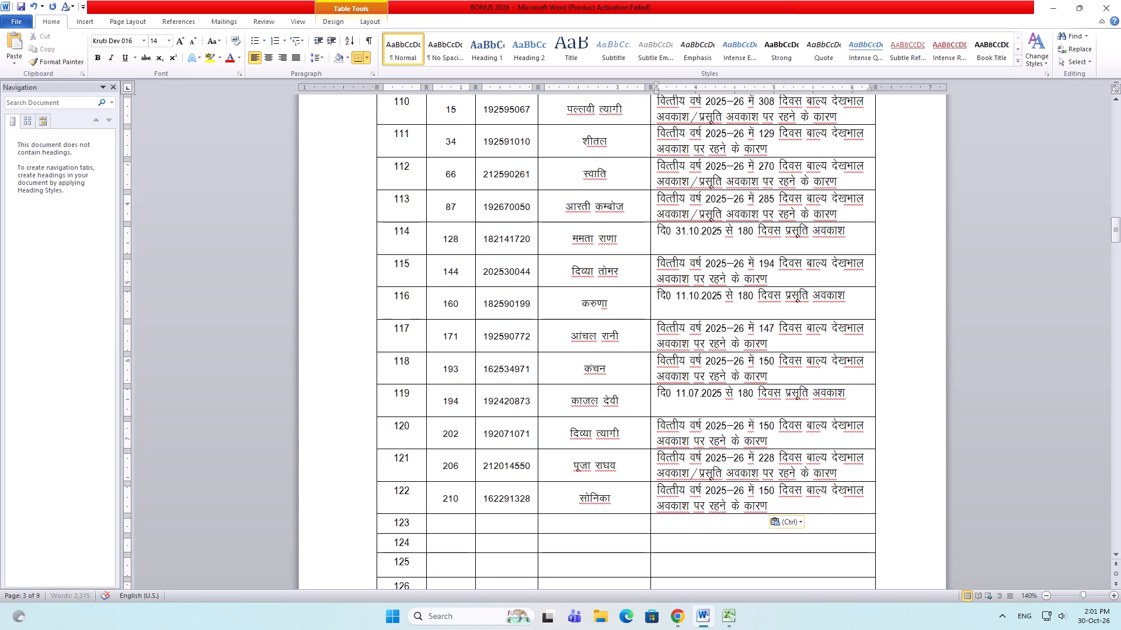
left_click(764, 489)
key("Delete")
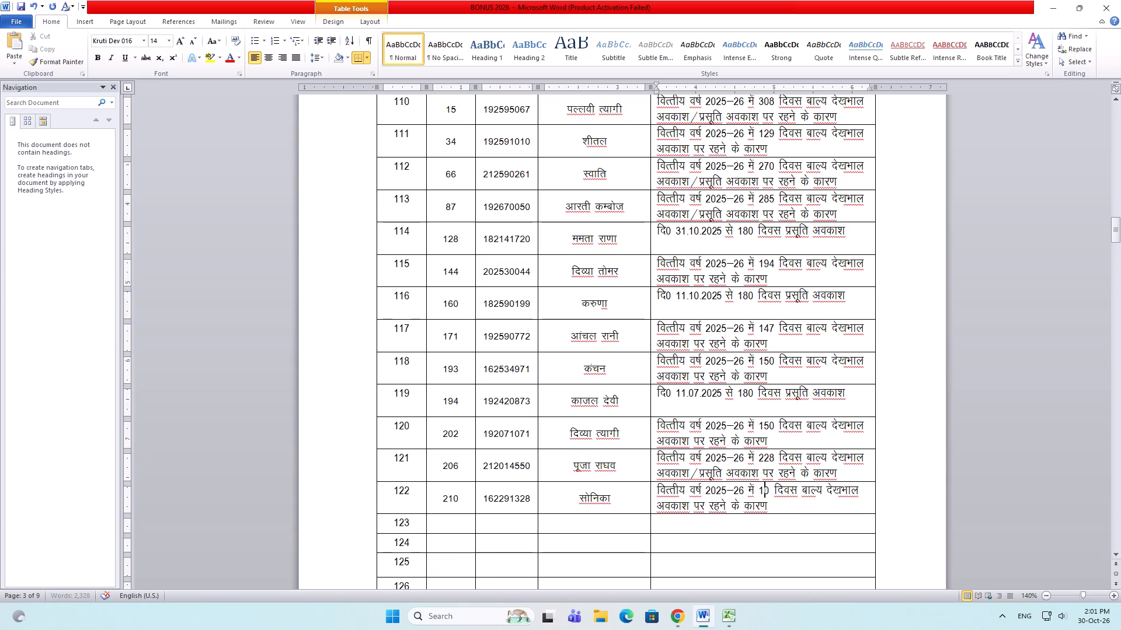
key("Delete")
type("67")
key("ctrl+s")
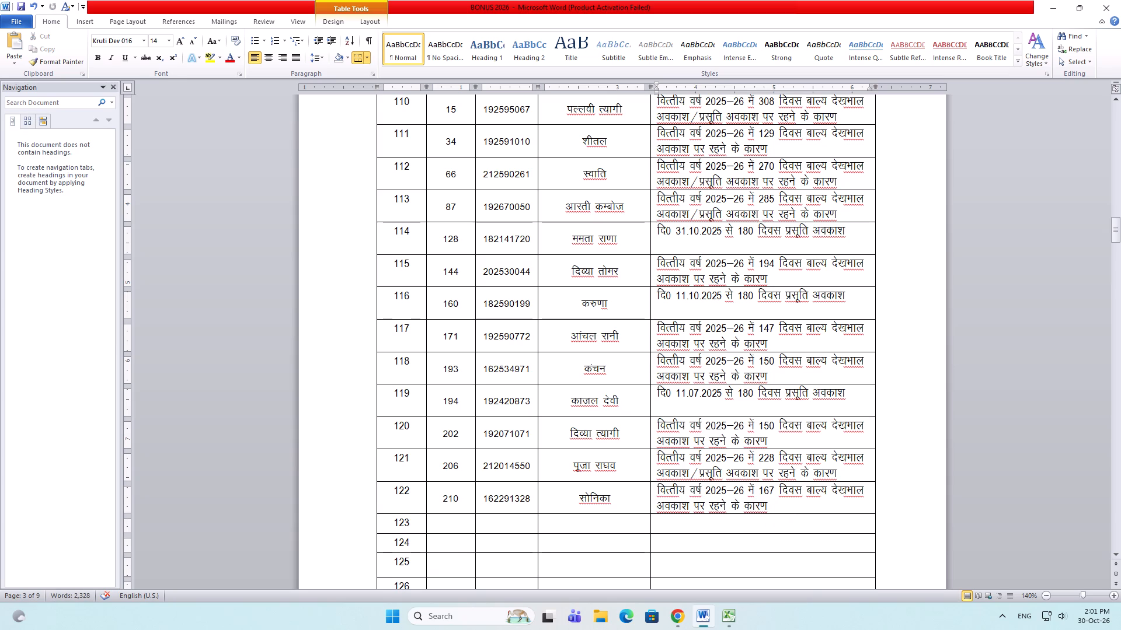
Save the BONUS 2026 document.
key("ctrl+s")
triple_click(20, 5)
triple_click(20, 5)
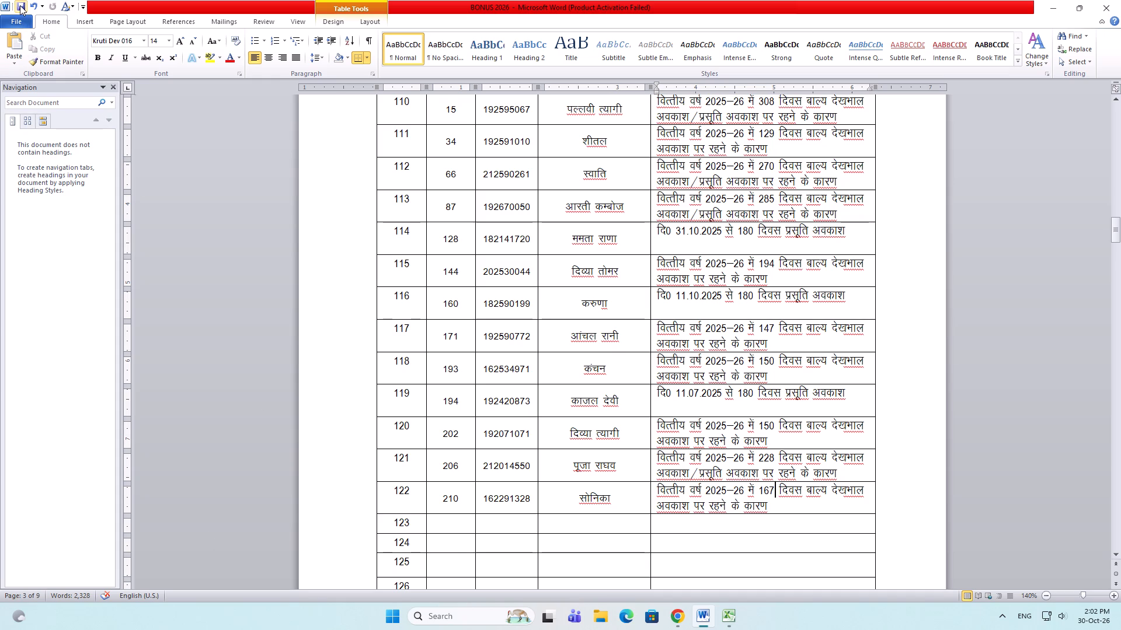
left_click(20, 5)
triple_click(20, 5)
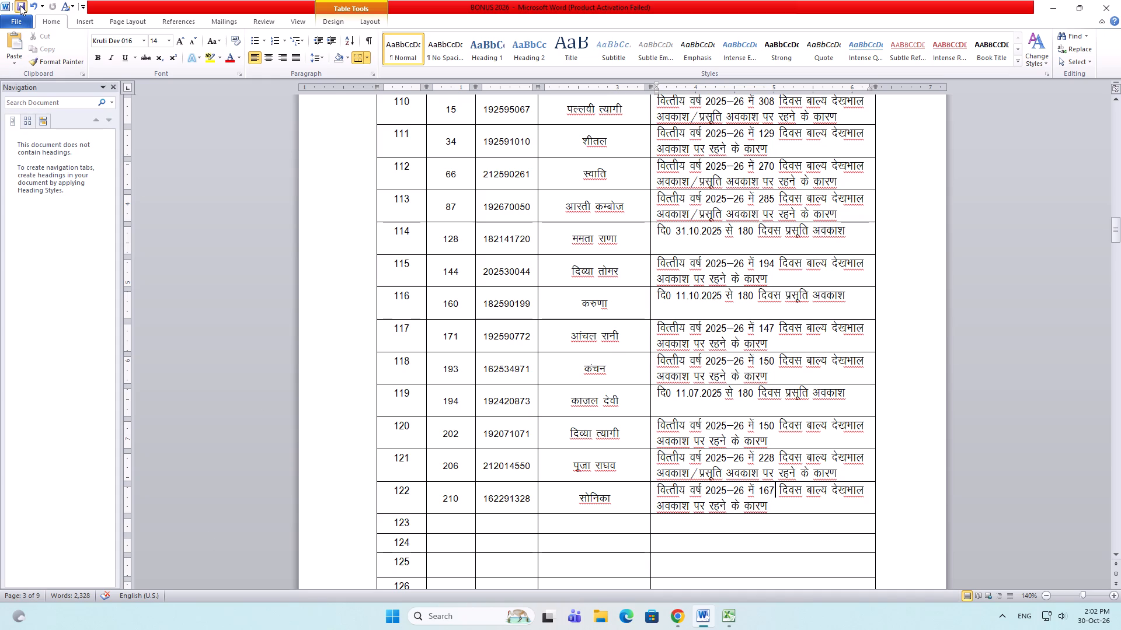
triple_click(20, 5)
triple_click(20, 5)
triple_click(20, 5)
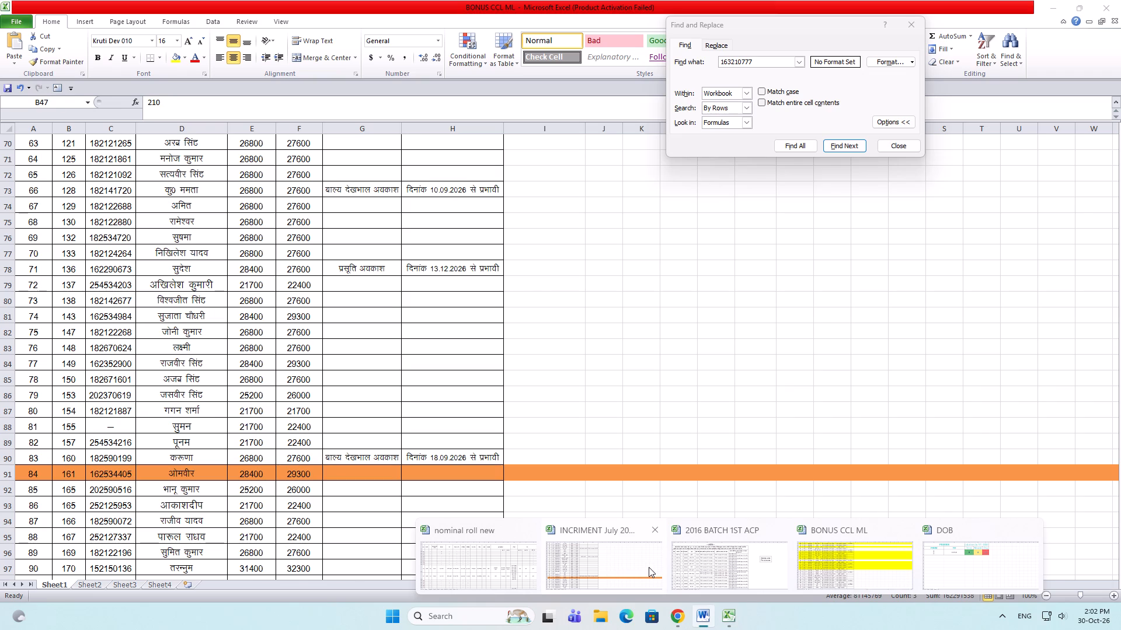
Switch to the nominal roll new workbook, search it for the constable's PNO, and select the matching row.
left_click(516, 565)
left_click(694, 316)
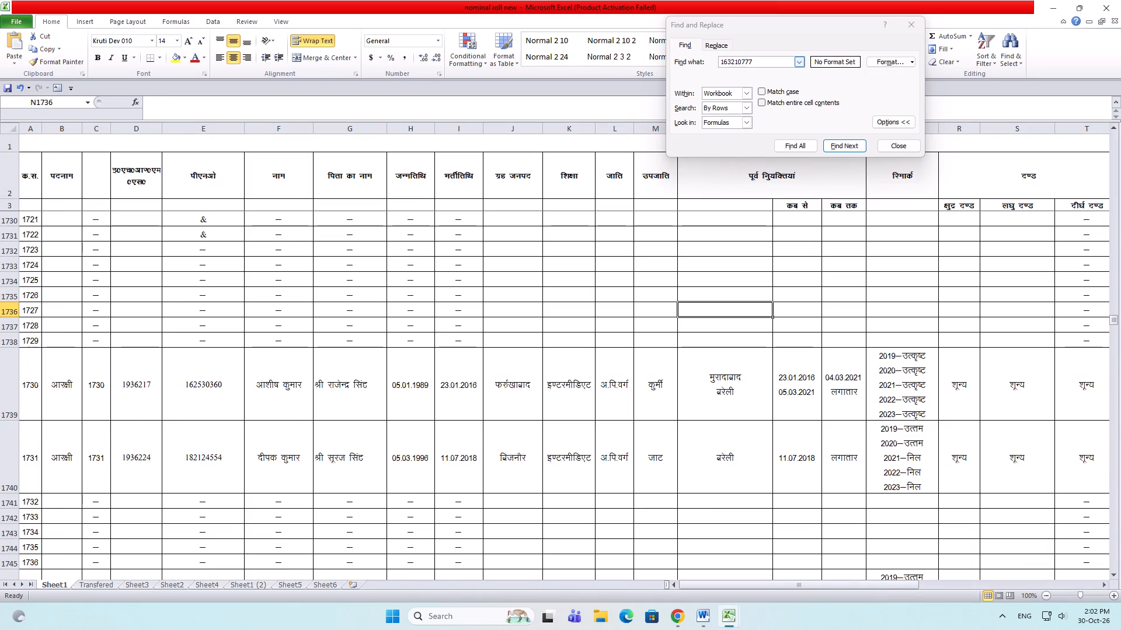
double_click(737, 62)
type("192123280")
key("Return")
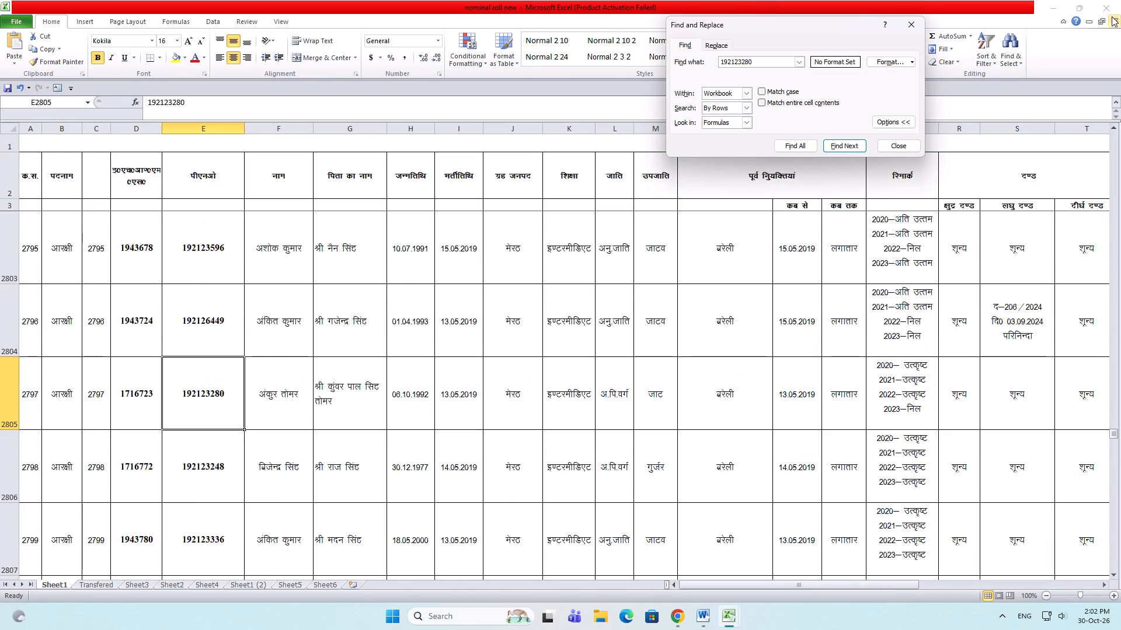
left_click(0, 403)
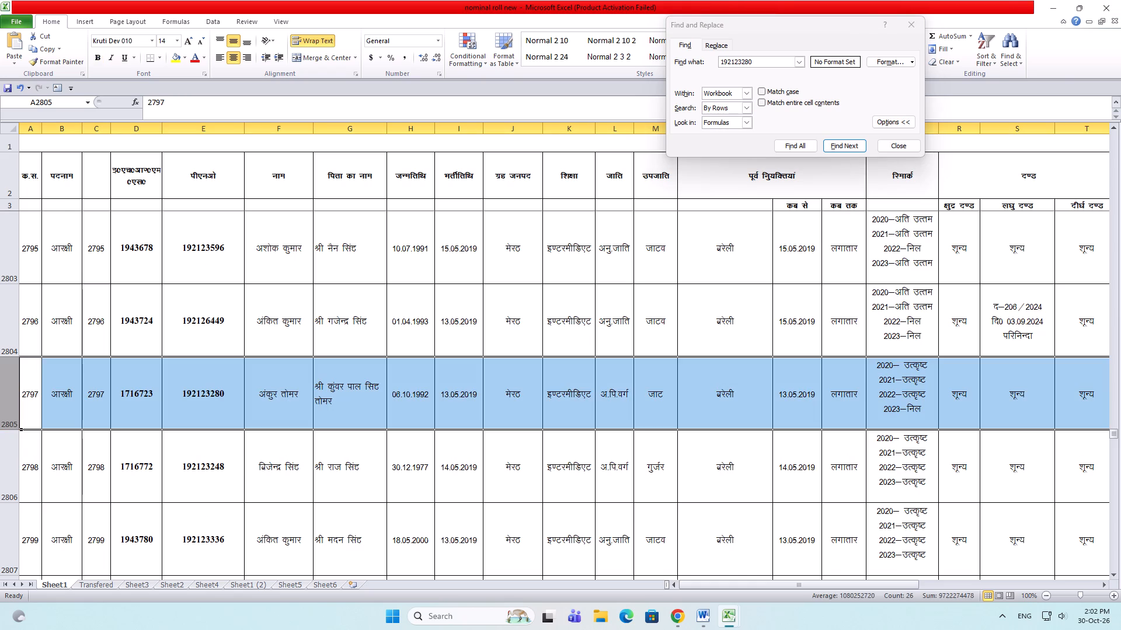
Go to the desktop and open the particular permissoin PHQ document from the All CRK work folder.
left_click(1045, 3)
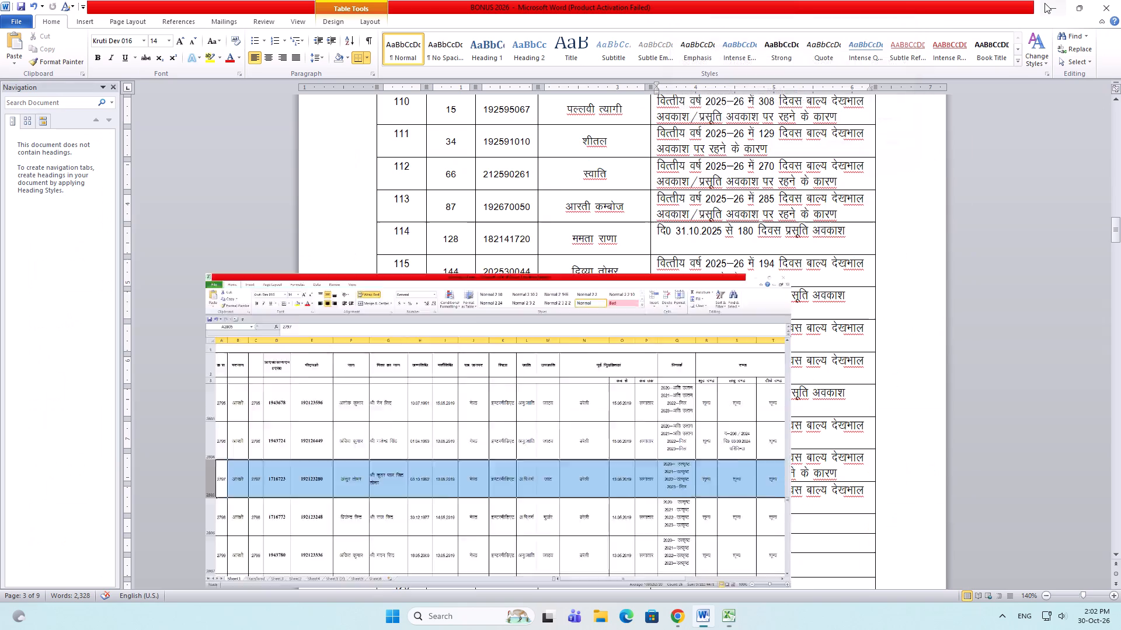
left_click(1045, 3)
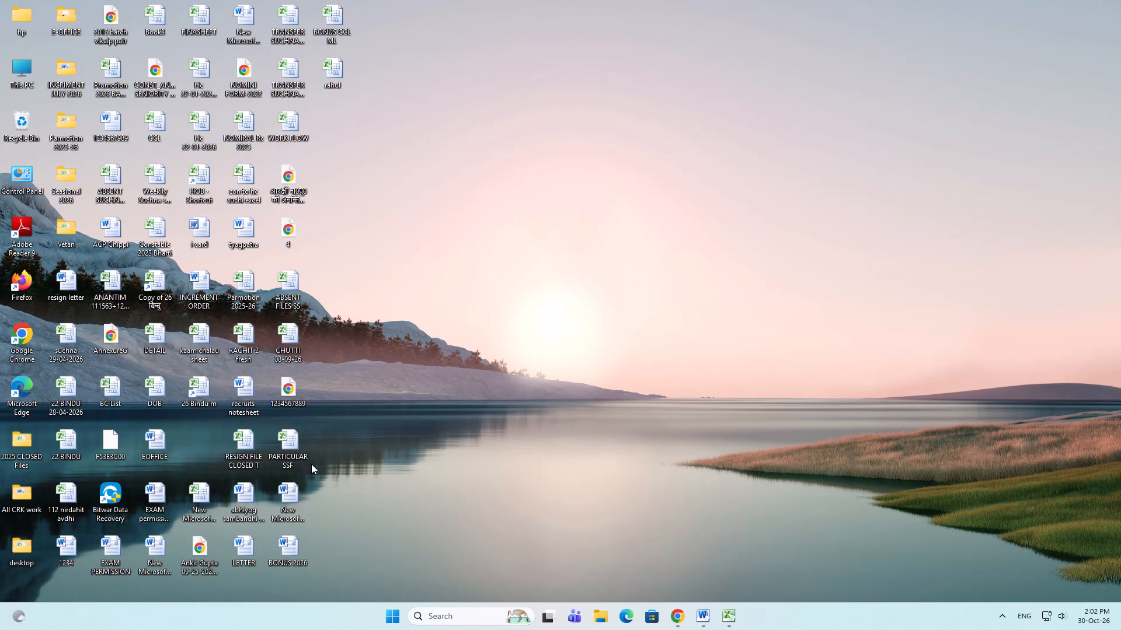
double_click(31, 508)
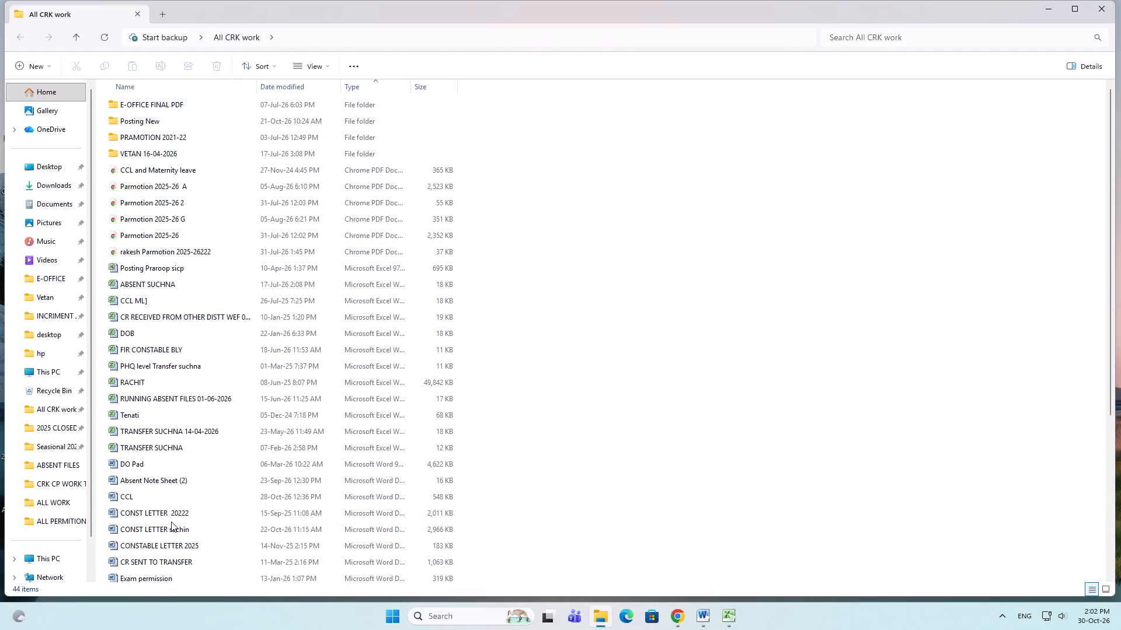
scroll(177, 487, "down", 2)
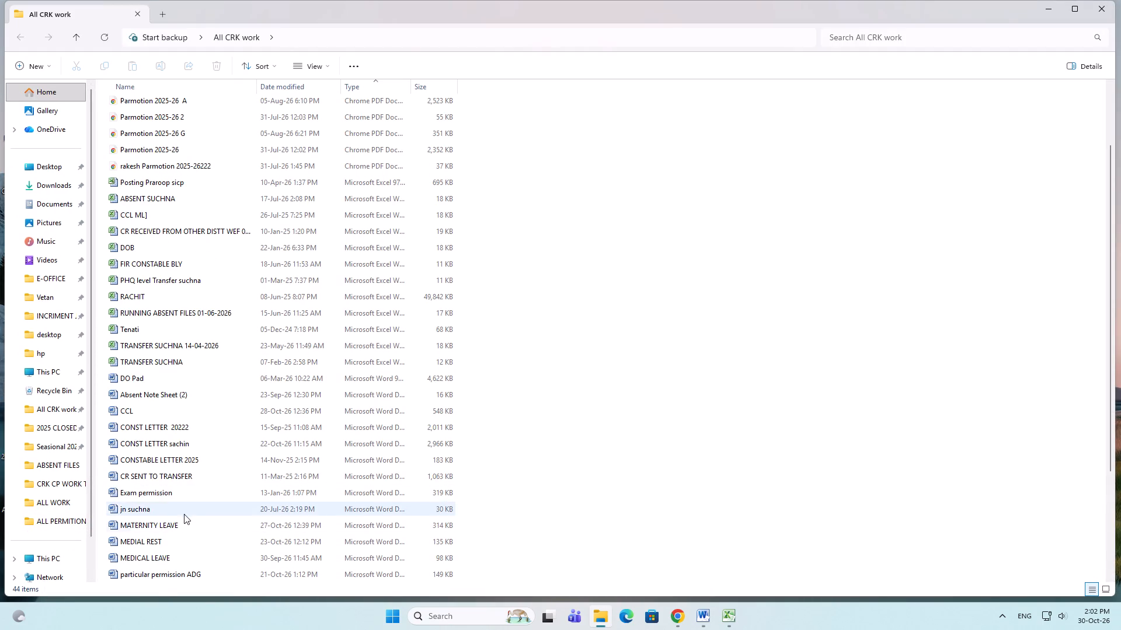
scroll(189, 534, "down", 1)
double_click(184, 537)
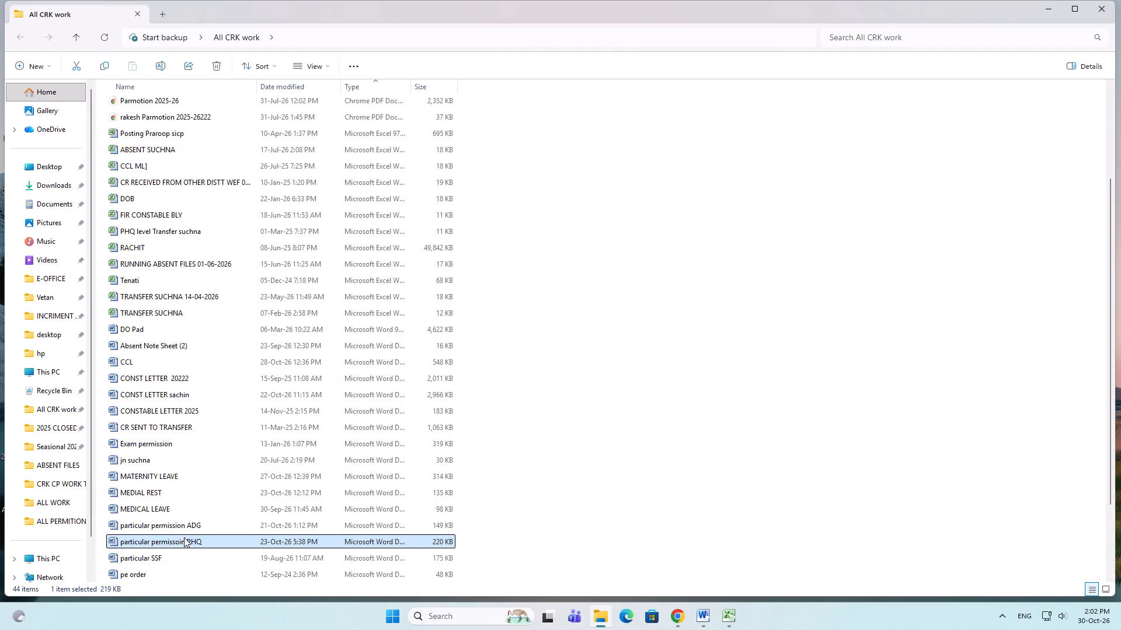
Search the permission document for the same constable's PNO, review each match, and close the document and its folder.
key("ctrl+f")
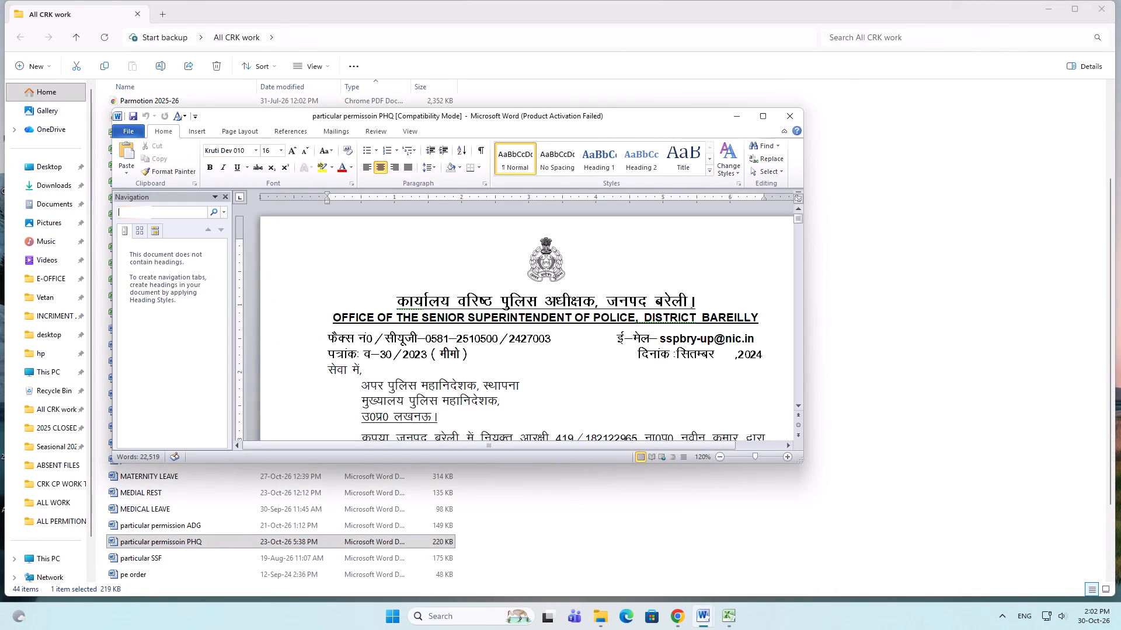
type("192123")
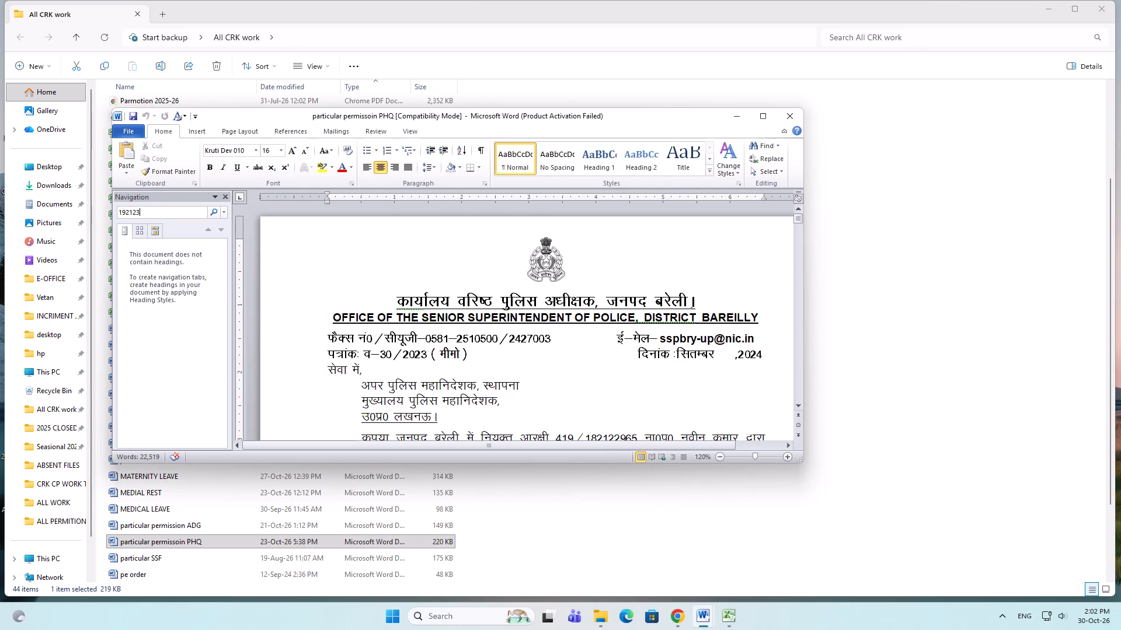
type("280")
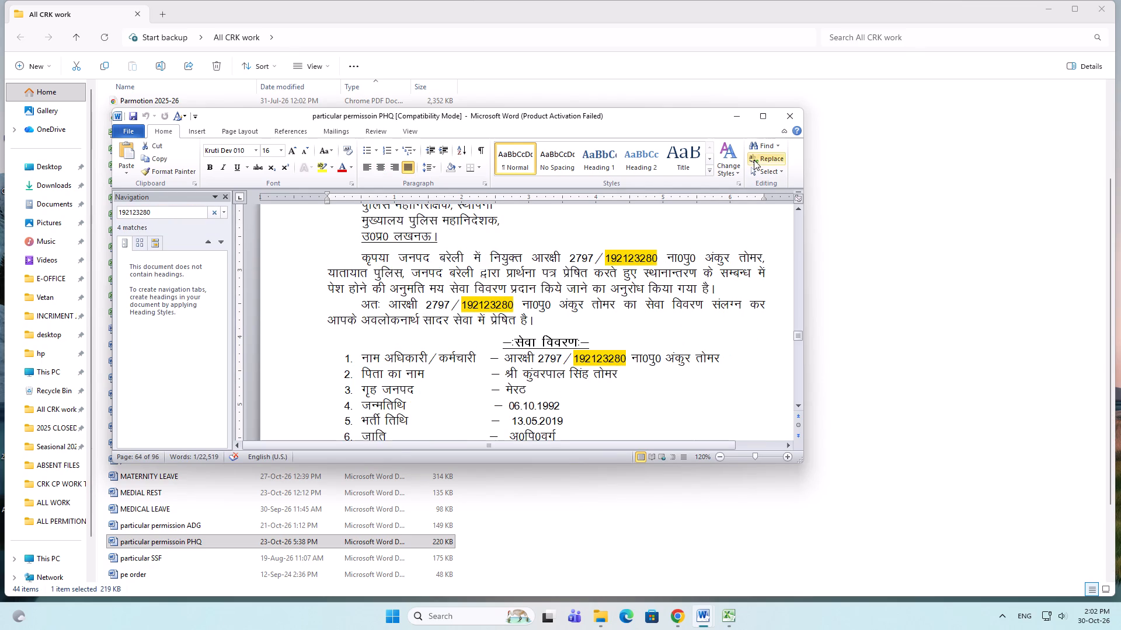
left_click(763, 114)
scroll(700, 198, "up", 3)
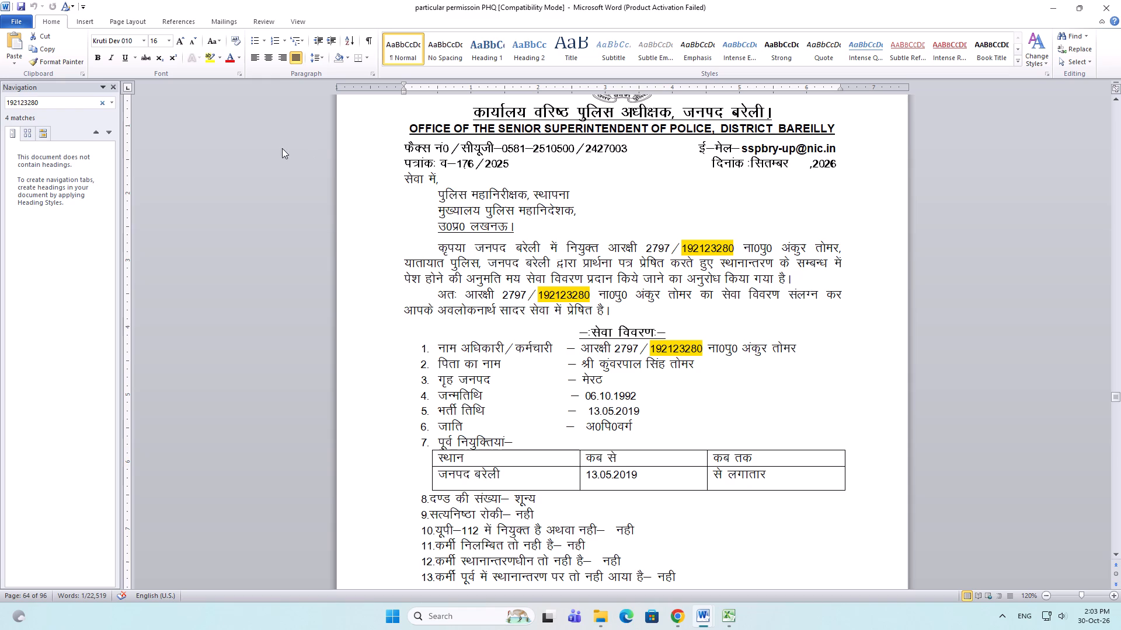
left_click(111, 132)
left_click(111, 132)
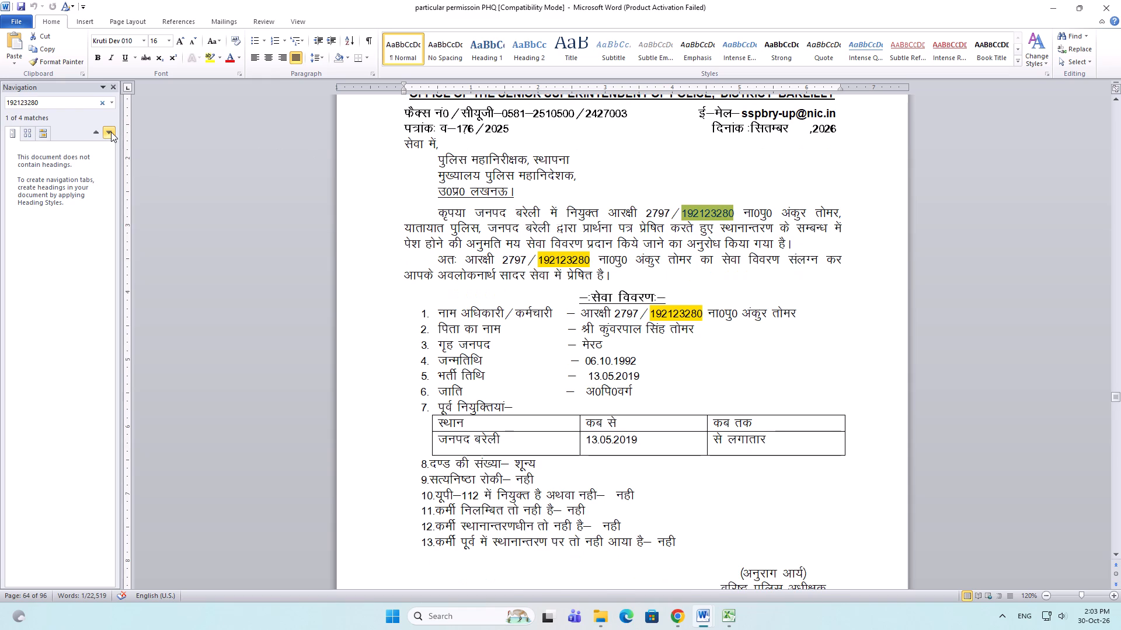
scroll(318, 177, "up", 4)
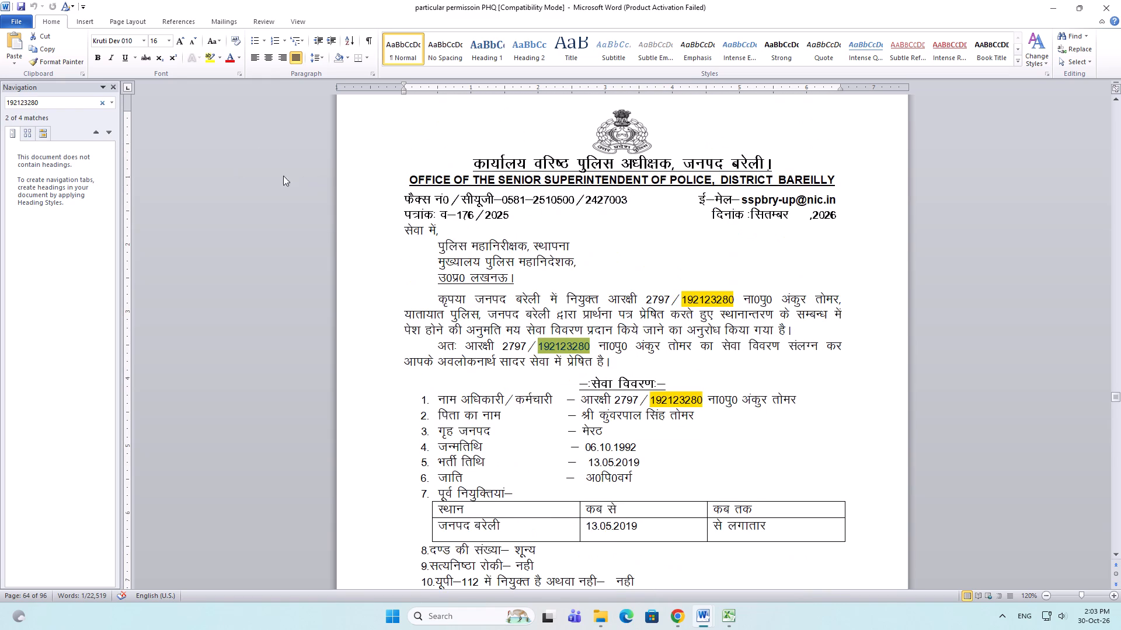
left_click(106, 134)
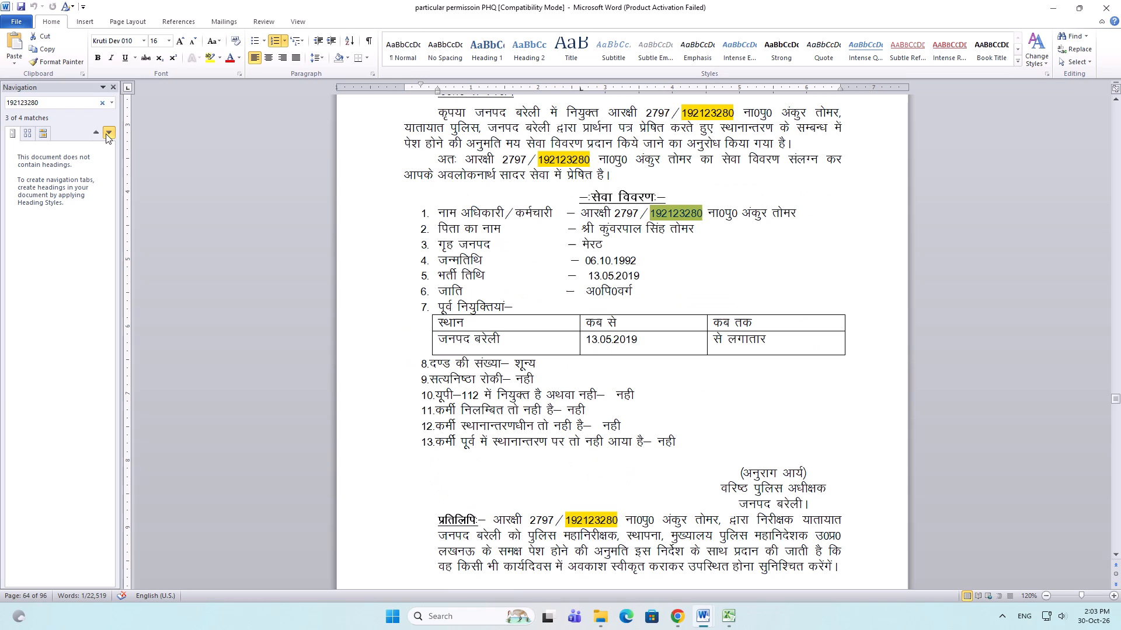
left_click(106, 134)
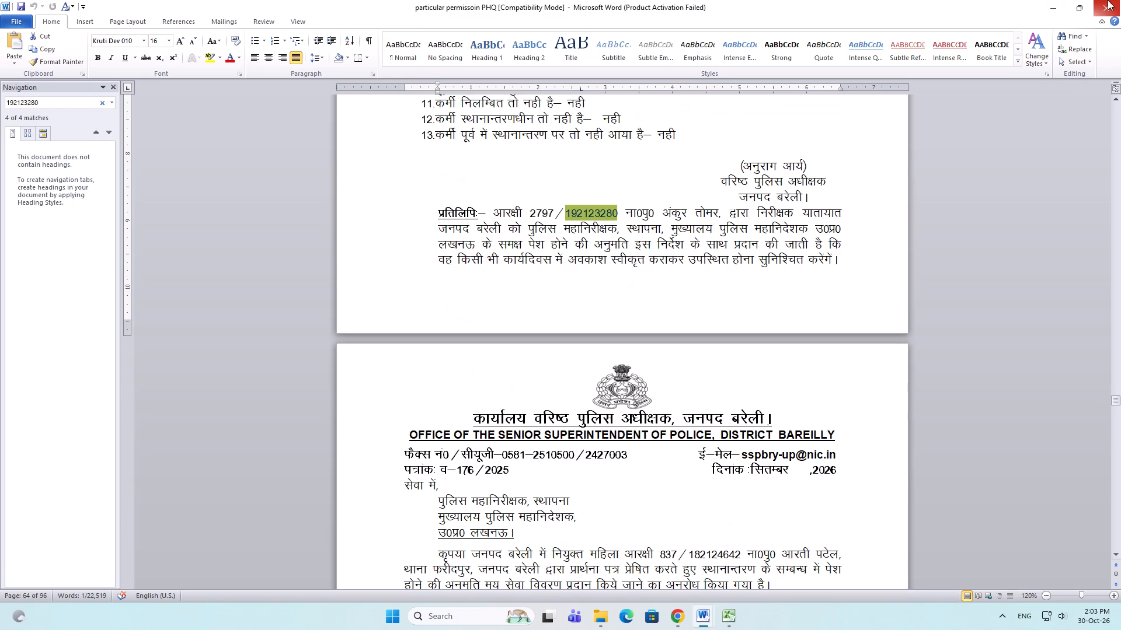
left_click(1108, 0)
left_click(1103, 1)
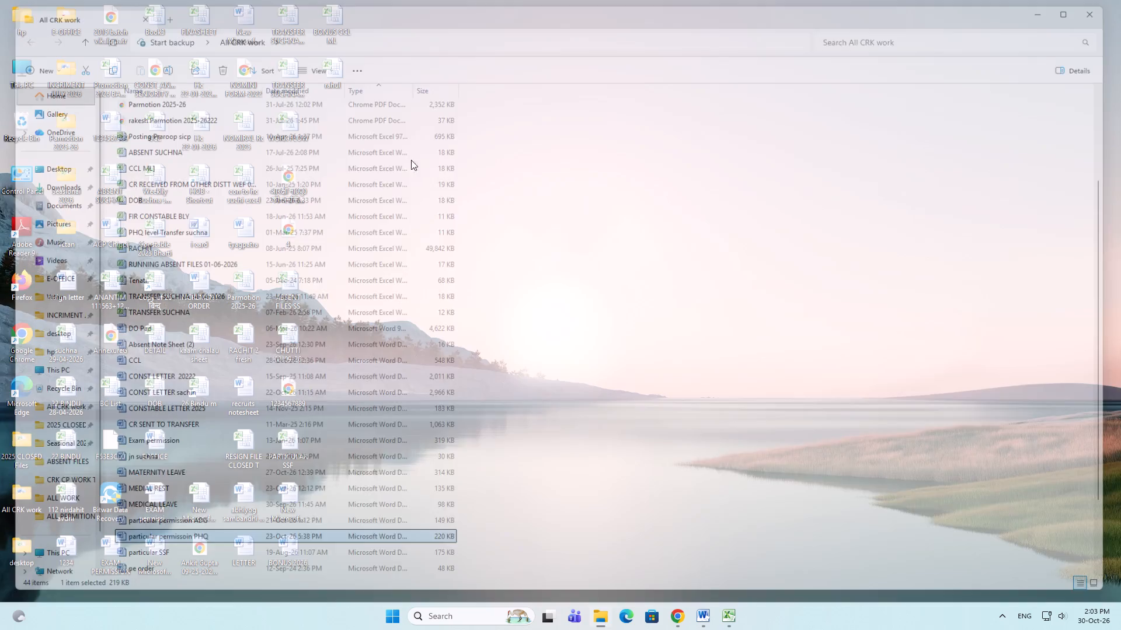
Open the SEASIONAL TRANSFER 2026 workbook from the Seasional 2026 desktop folder.
left_click(358, 140)
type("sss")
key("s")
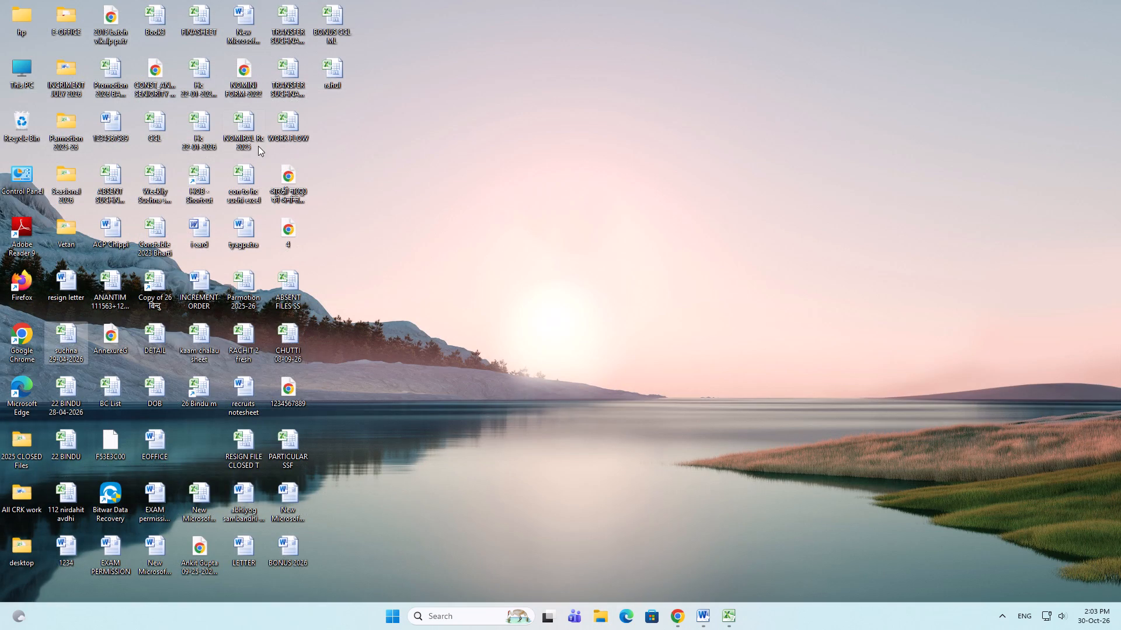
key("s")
left_click(44, 183)
double_click(55, 187)
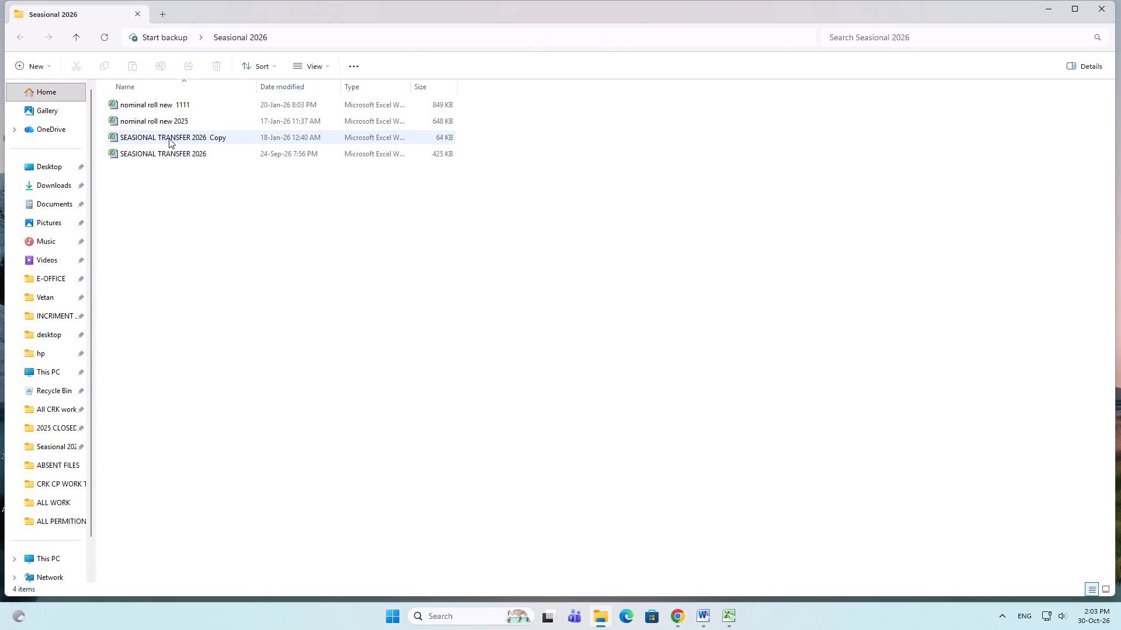
double_click(179, 149)
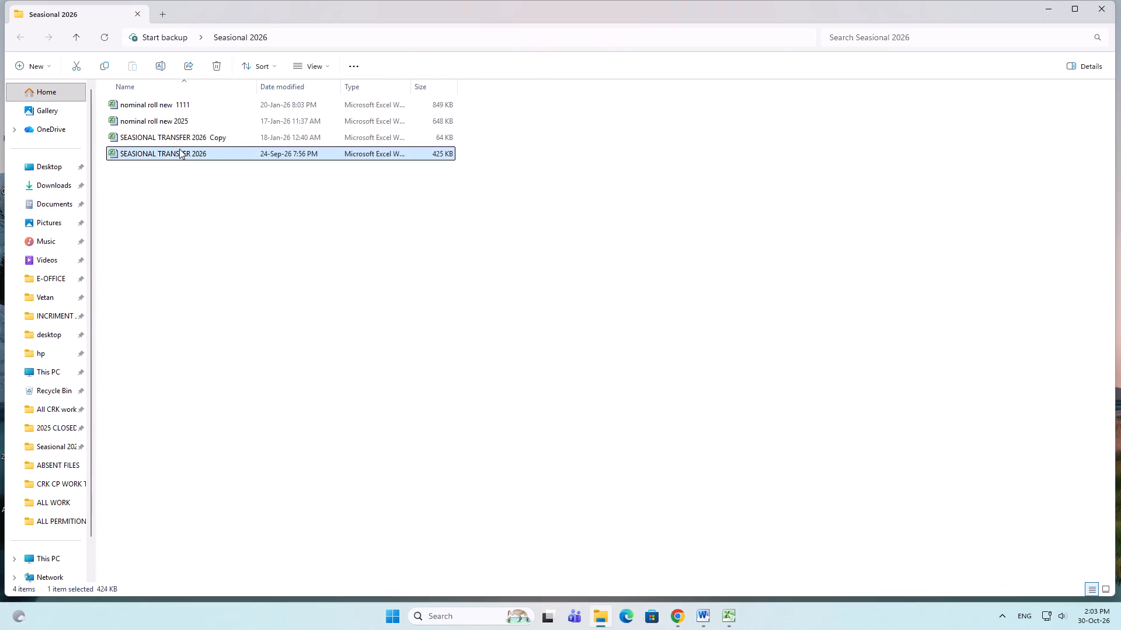
Search the seasonal transfer workbook for the constable's PNO and examine the matching record on the ANUKAMPA HQ sheet.
left_click(430, 231)
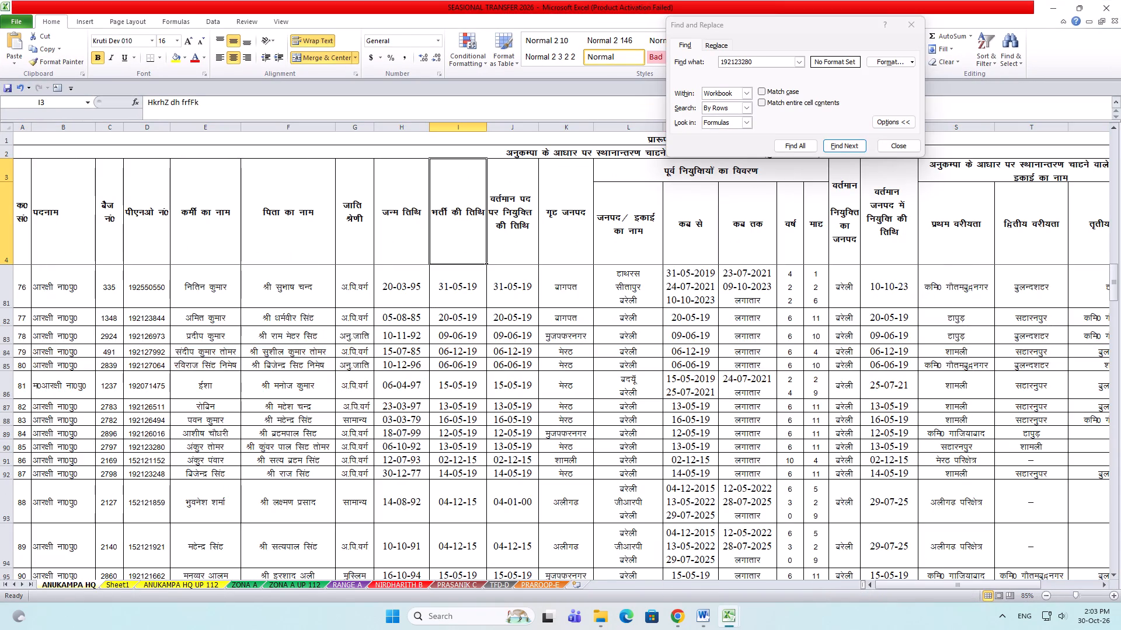
left_click(839, 145)
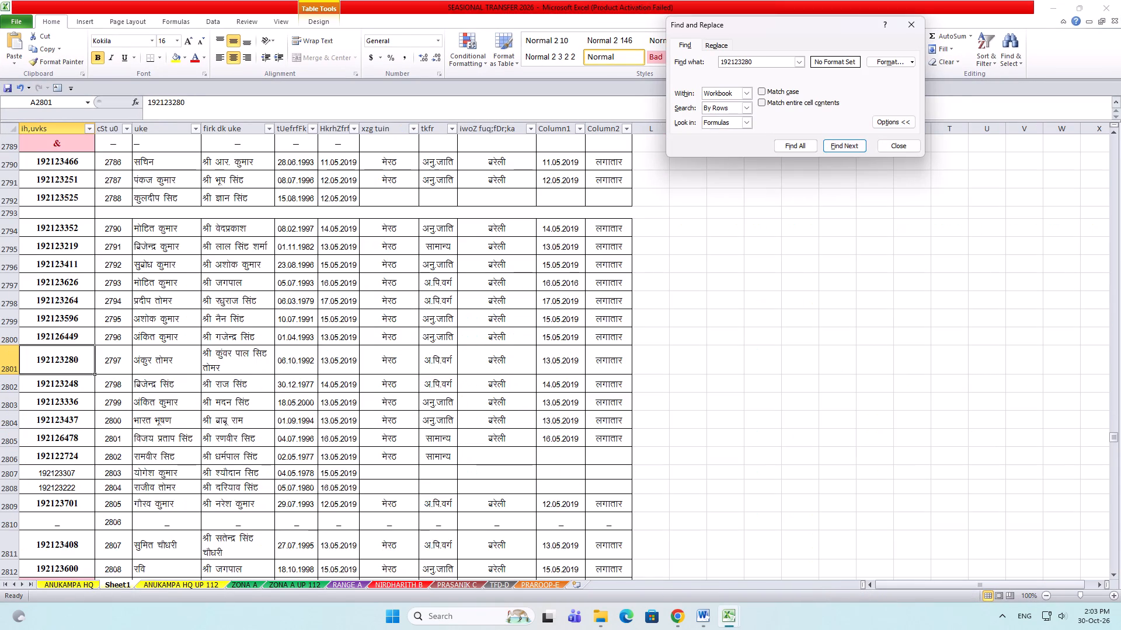
left_click(845, 140)
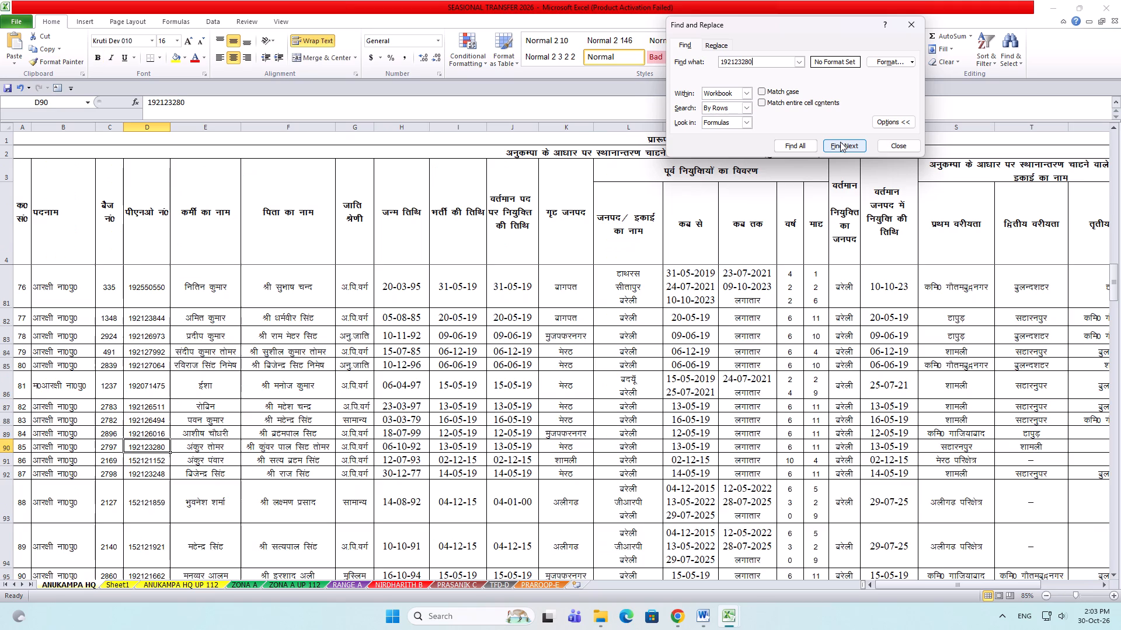
left_click(0, 439)
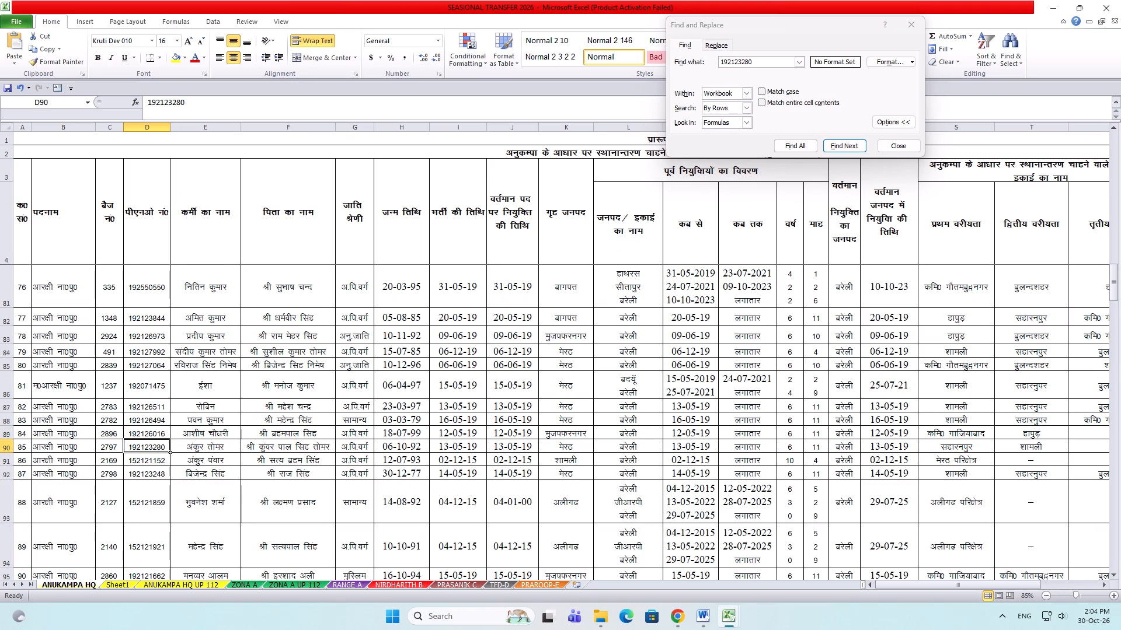
left_click_drag(837, 25, 849, 27)
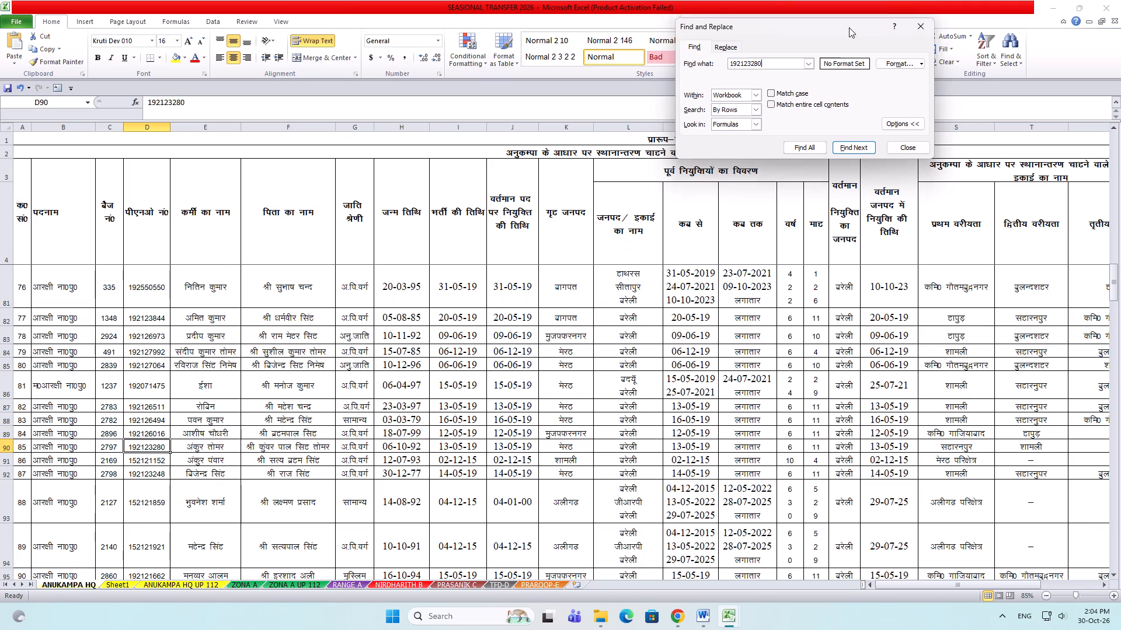
left_click_drag(849, 27, 887, 6)
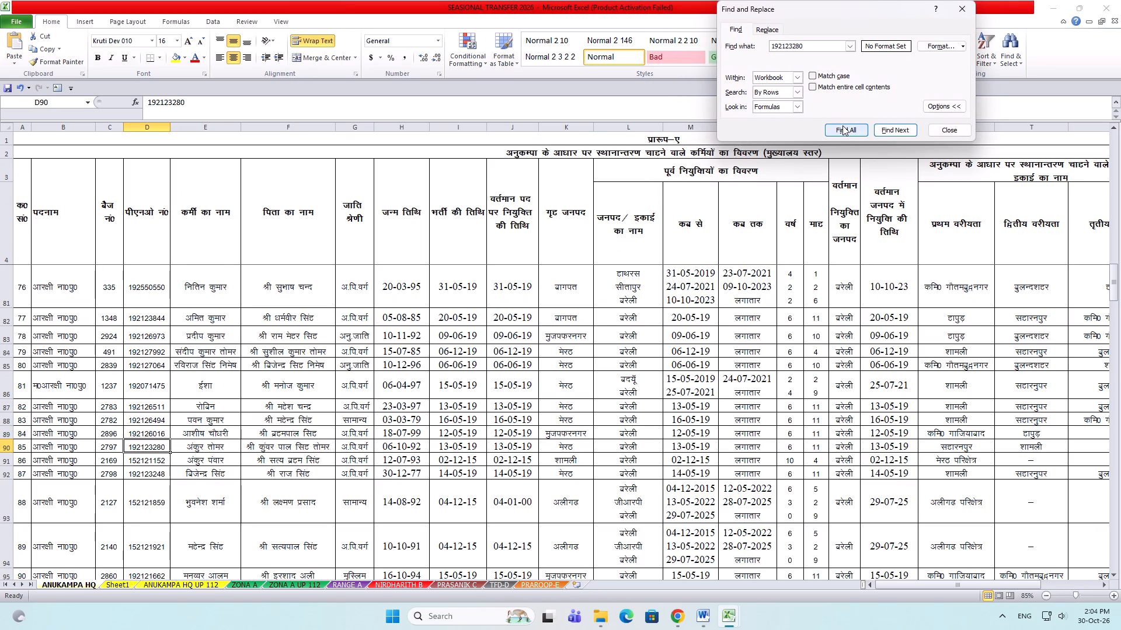
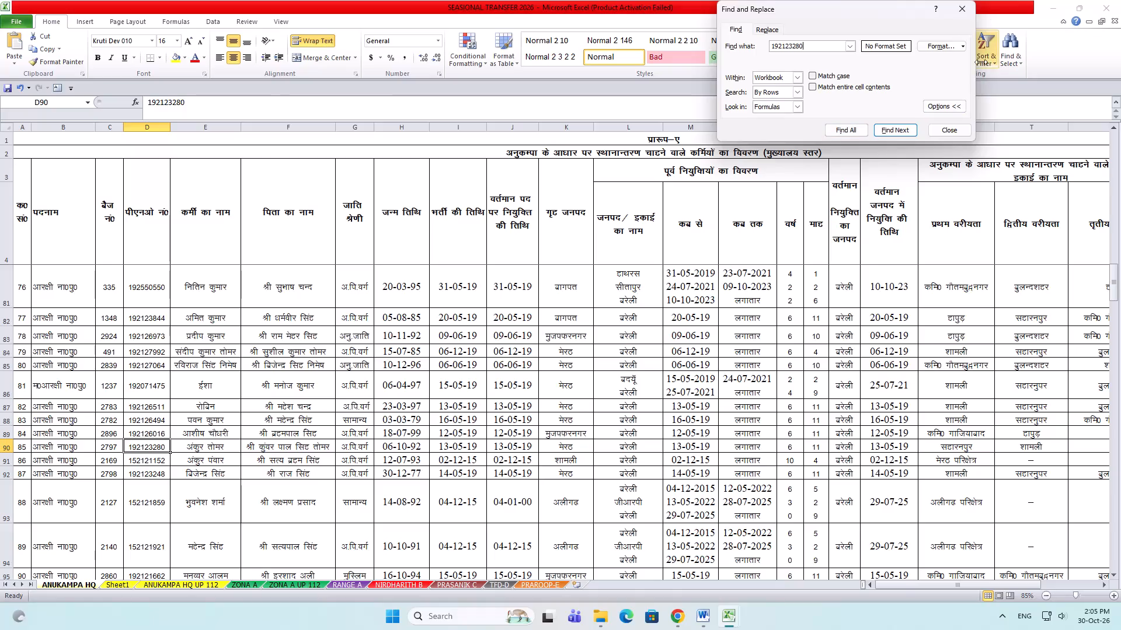
Repeat the PNO search in SEASIONAL TRANSFER 2026, close that workbook without saving, and close the nominal roll new workbook.
left_click(887, 128)
left_click(887, 128)
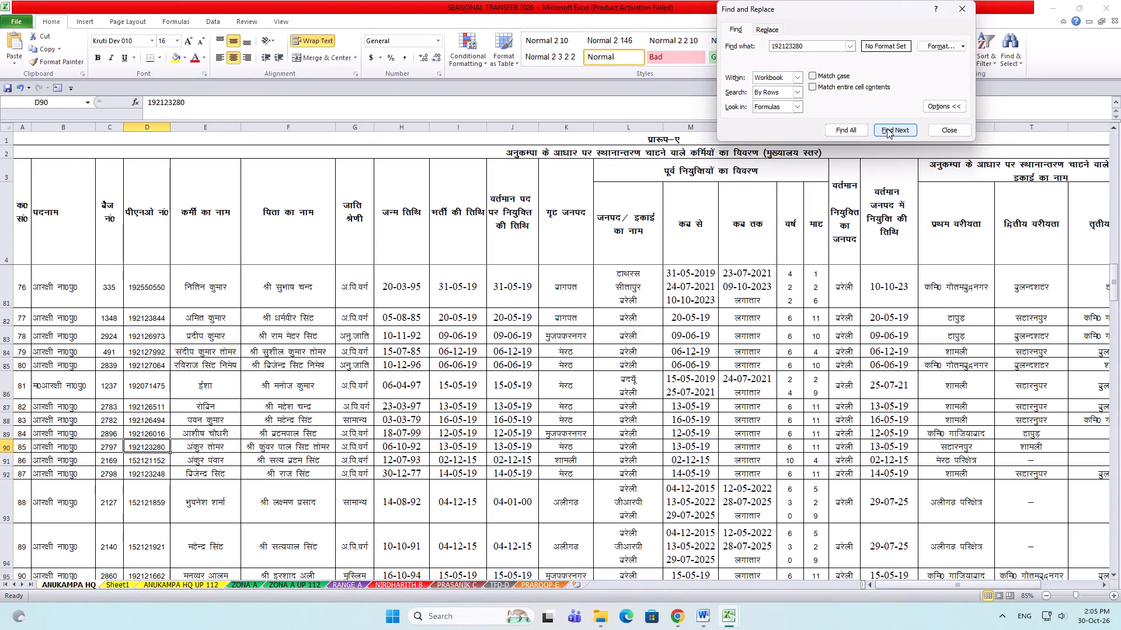
left_click(956, 9)
left_click(1114, 0)
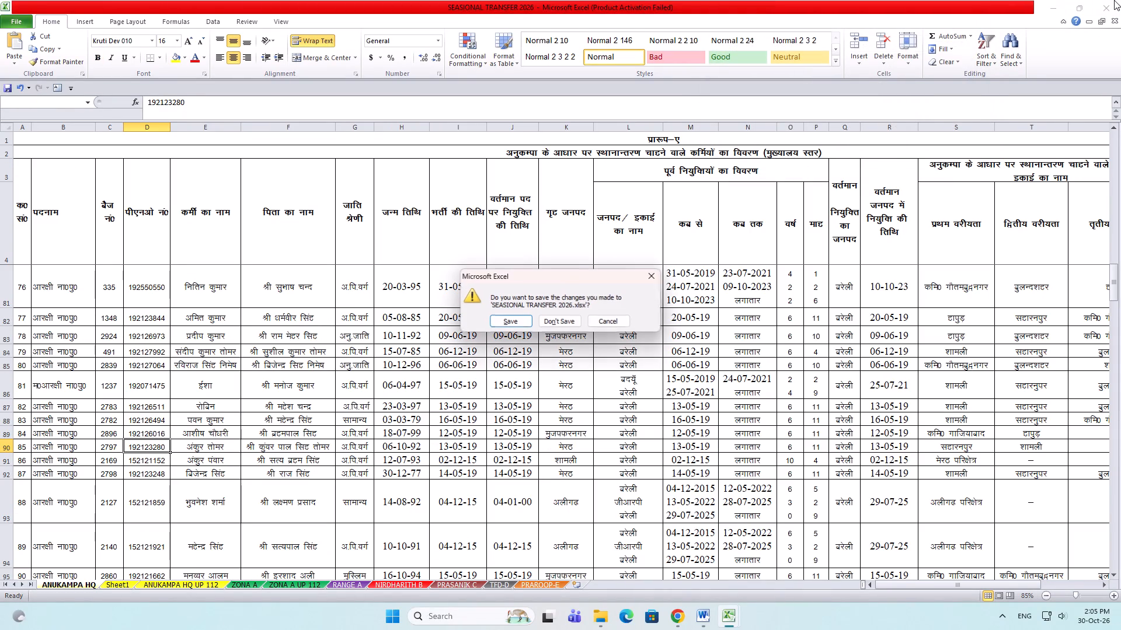
left_click(549, 326)
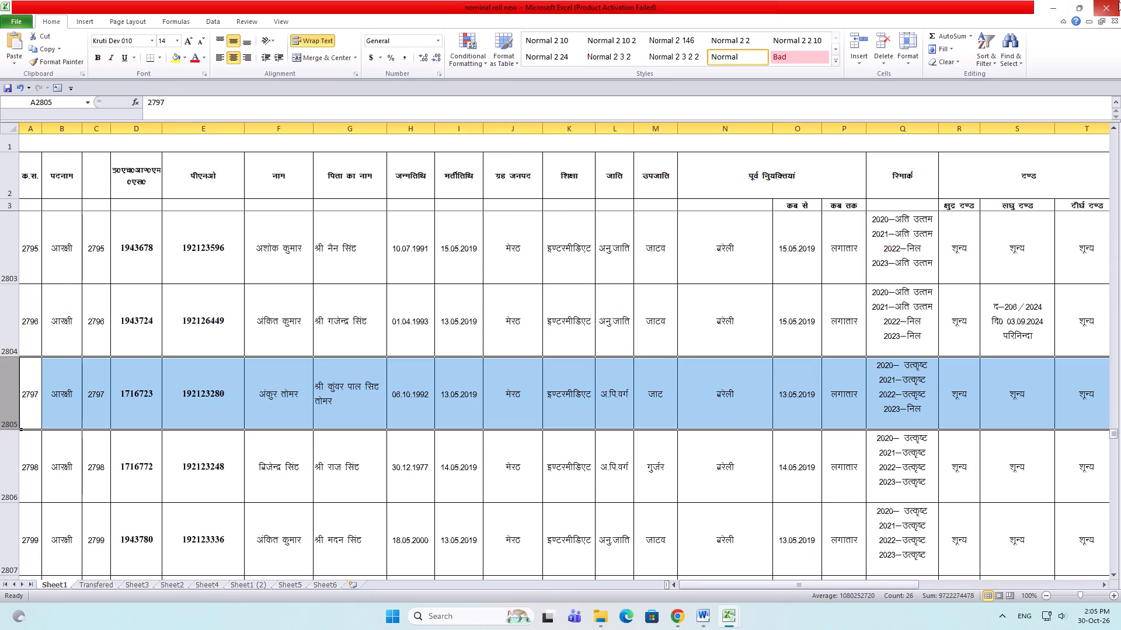
left_click(1103, 6)
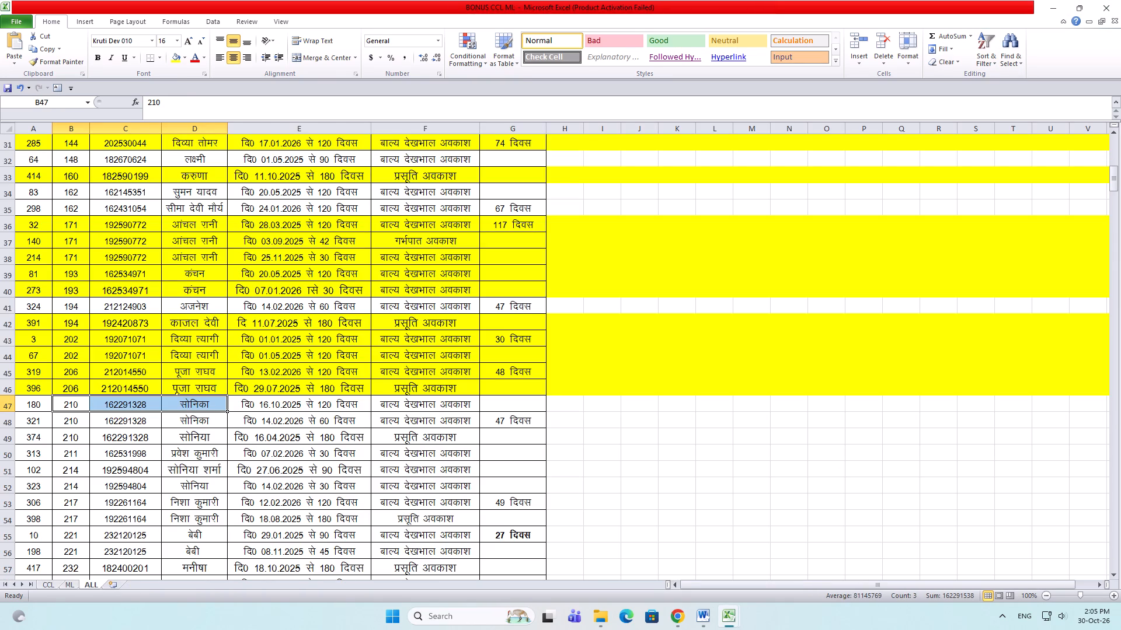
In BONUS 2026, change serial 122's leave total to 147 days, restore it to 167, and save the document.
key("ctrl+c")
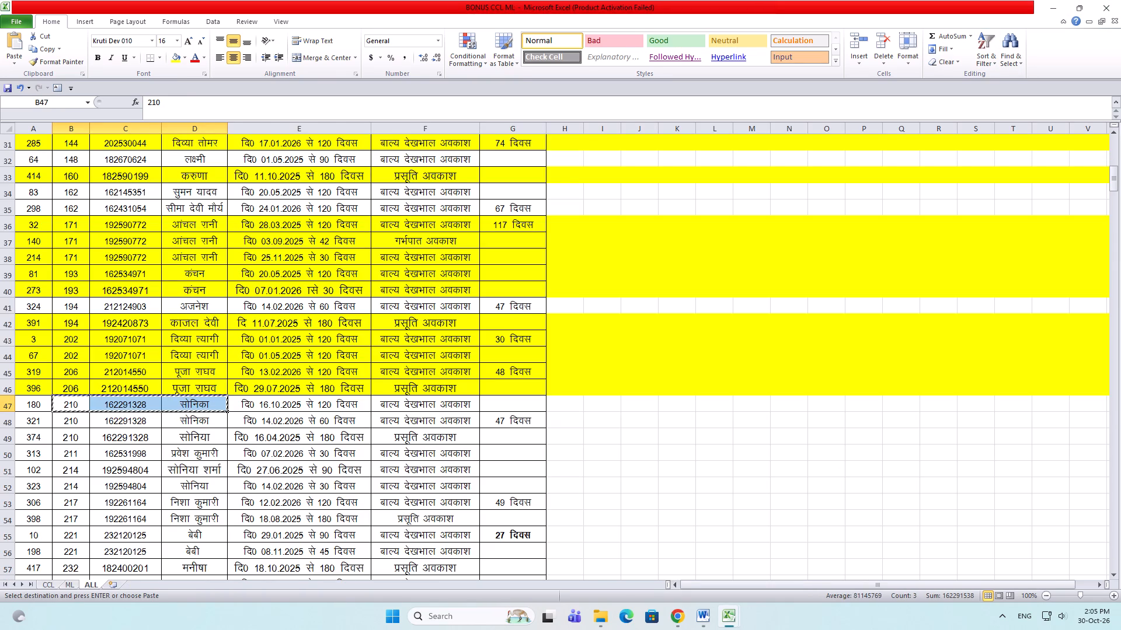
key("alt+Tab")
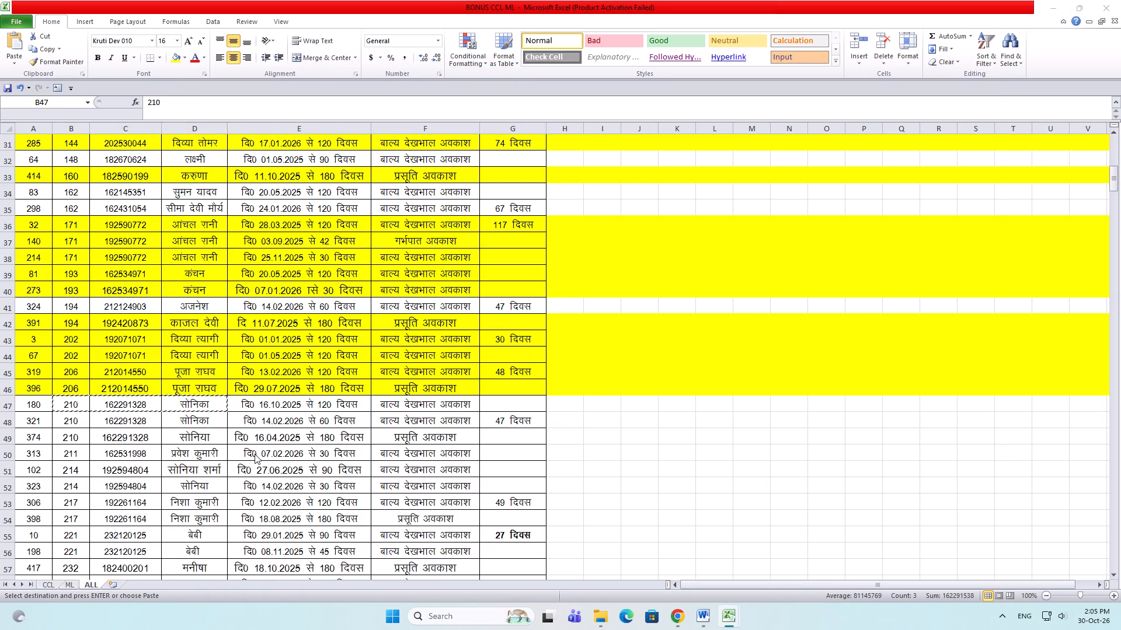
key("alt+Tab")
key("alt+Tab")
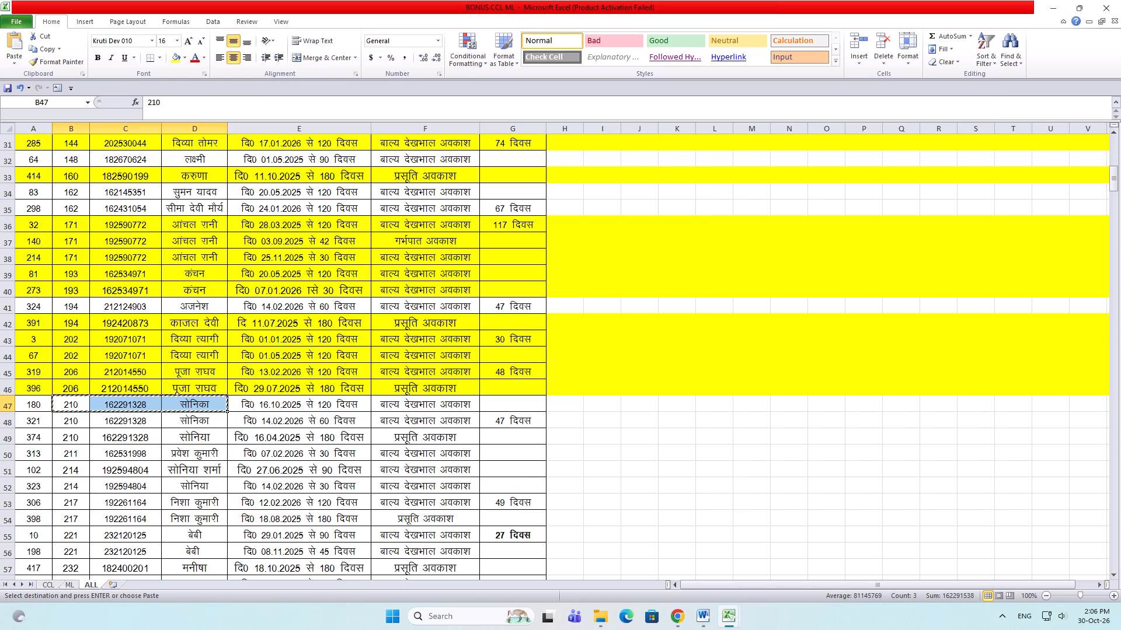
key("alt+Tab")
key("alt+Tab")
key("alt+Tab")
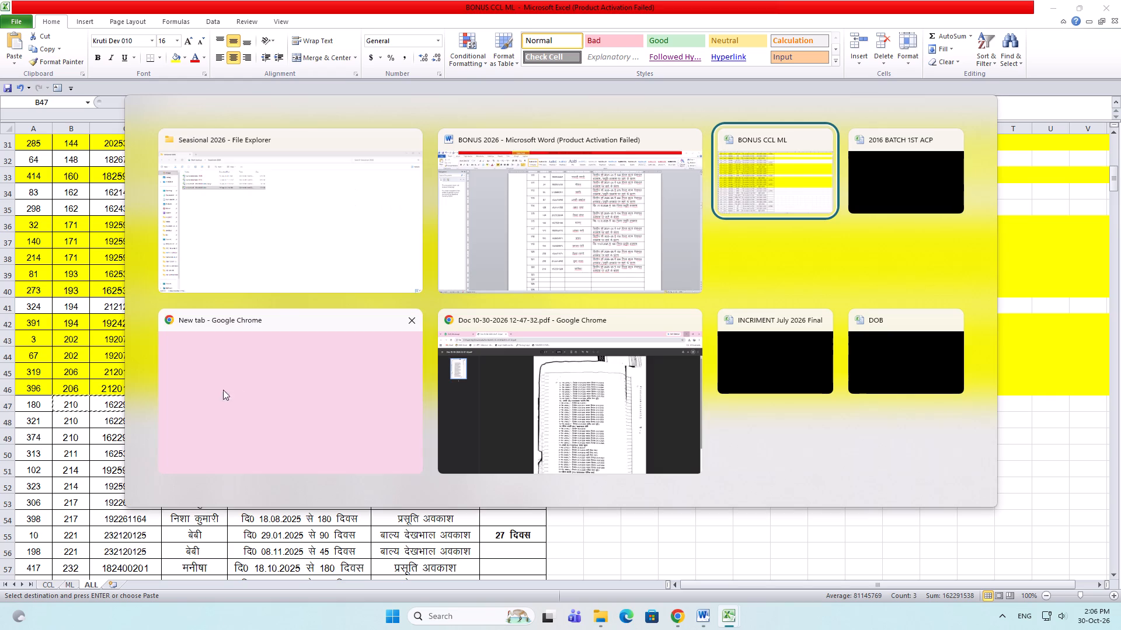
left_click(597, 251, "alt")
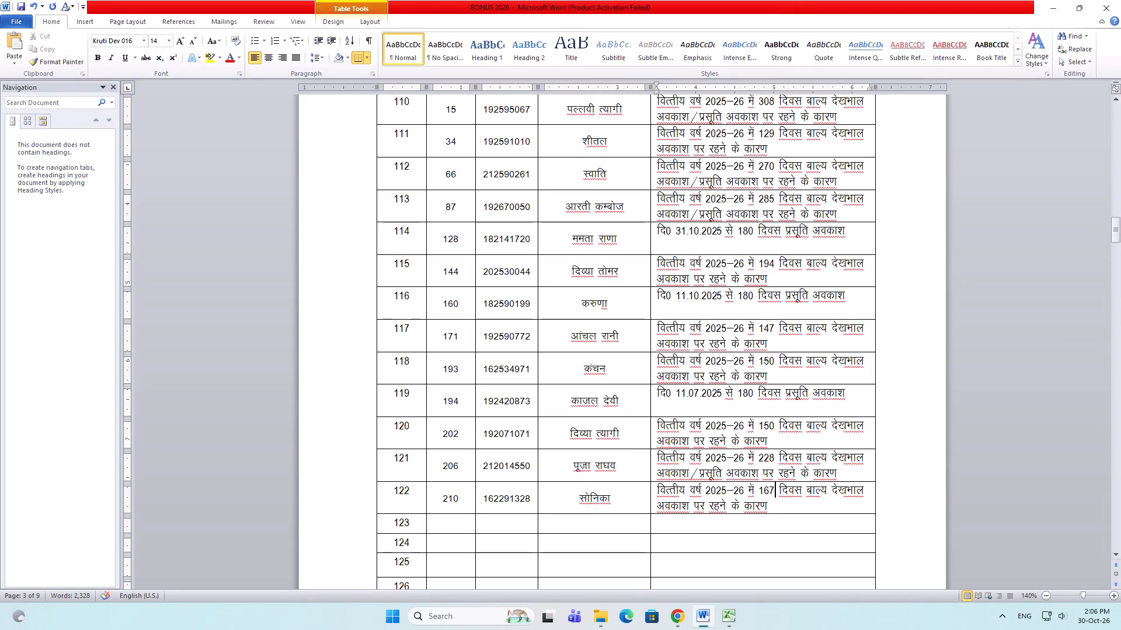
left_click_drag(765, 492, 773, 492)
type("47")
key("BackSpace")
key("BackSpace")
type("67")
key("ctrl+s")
Close the Seasional 2026 folder window.
key("alt+Tab")
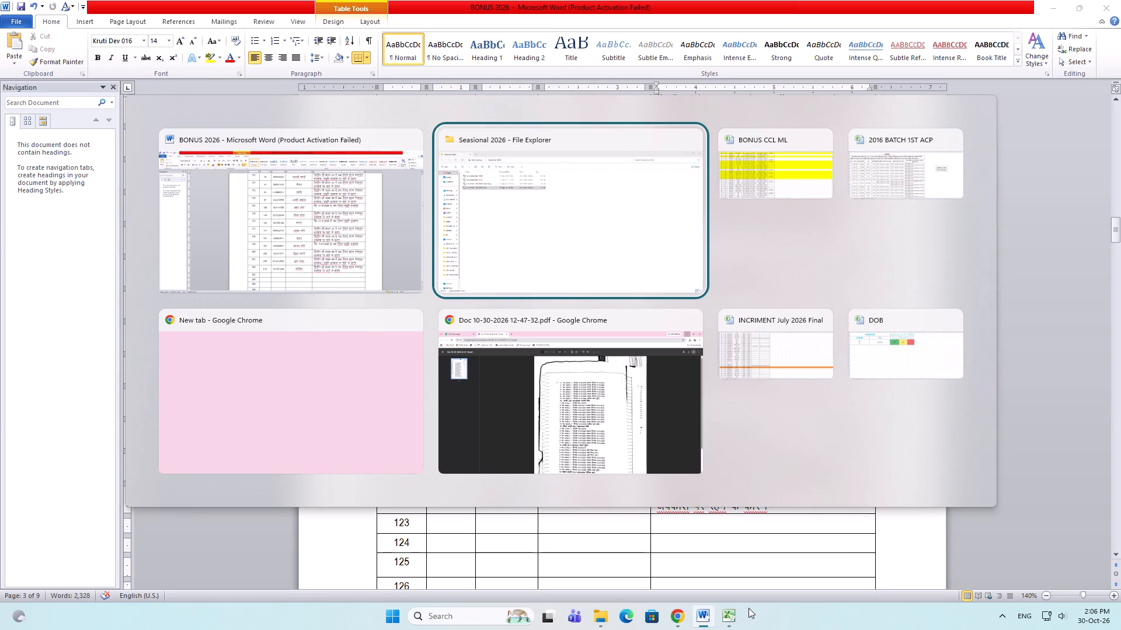
left_click(1102, 10)
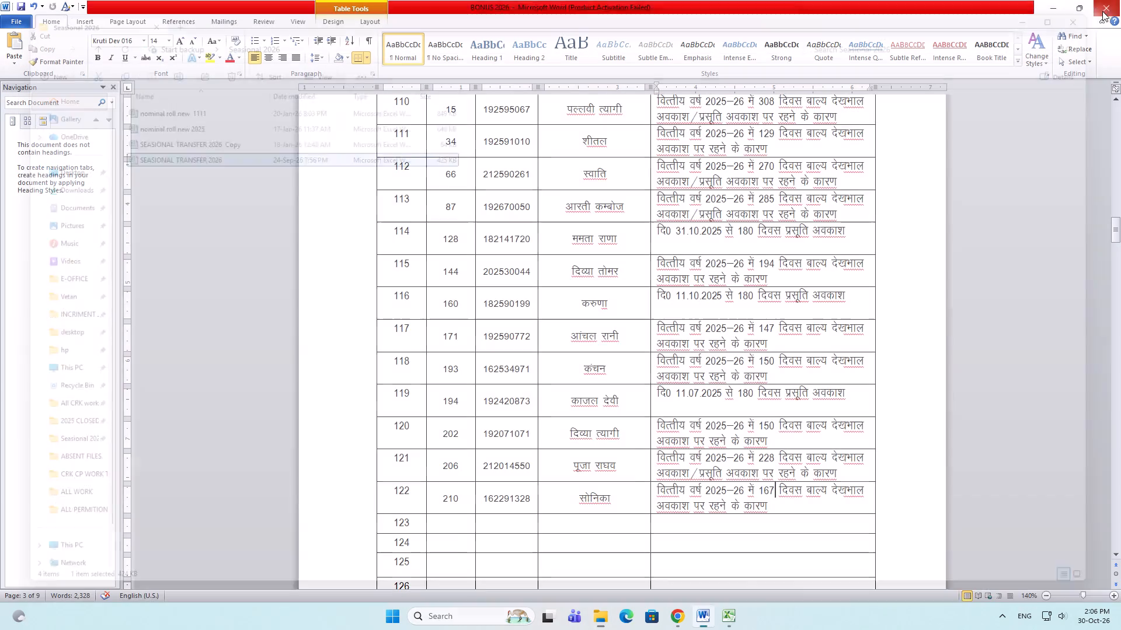
Fill rows 47 and 48 of the ALL sheet in BONUS CCL ML with yellow and save the workbook.
key("alt+Tab")
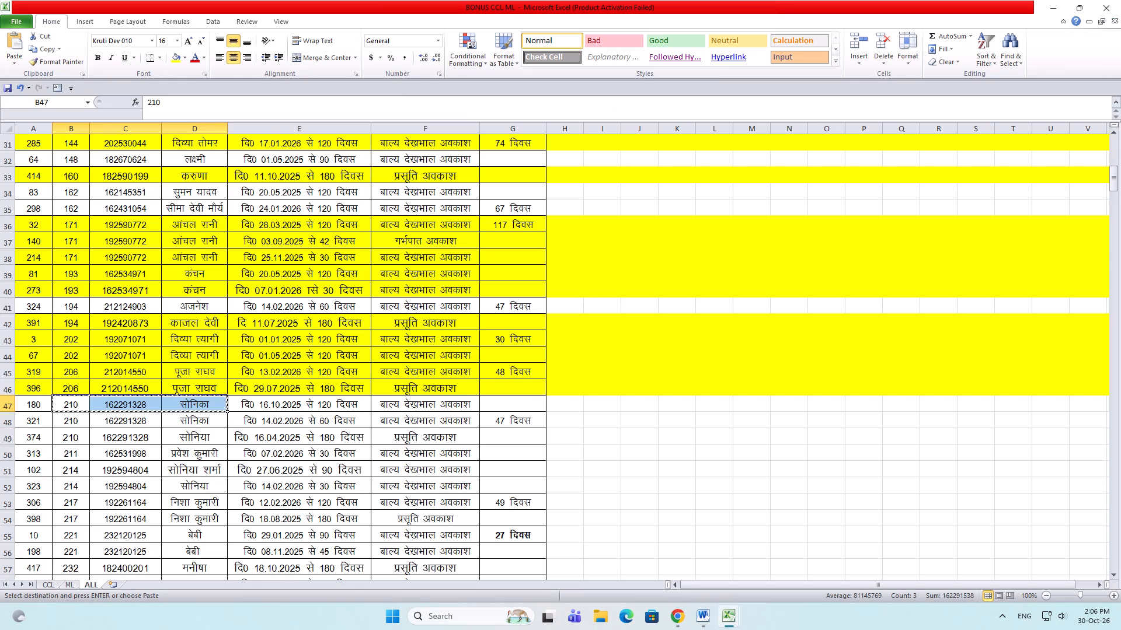
left_click_drag(0, 407, 0, 412)
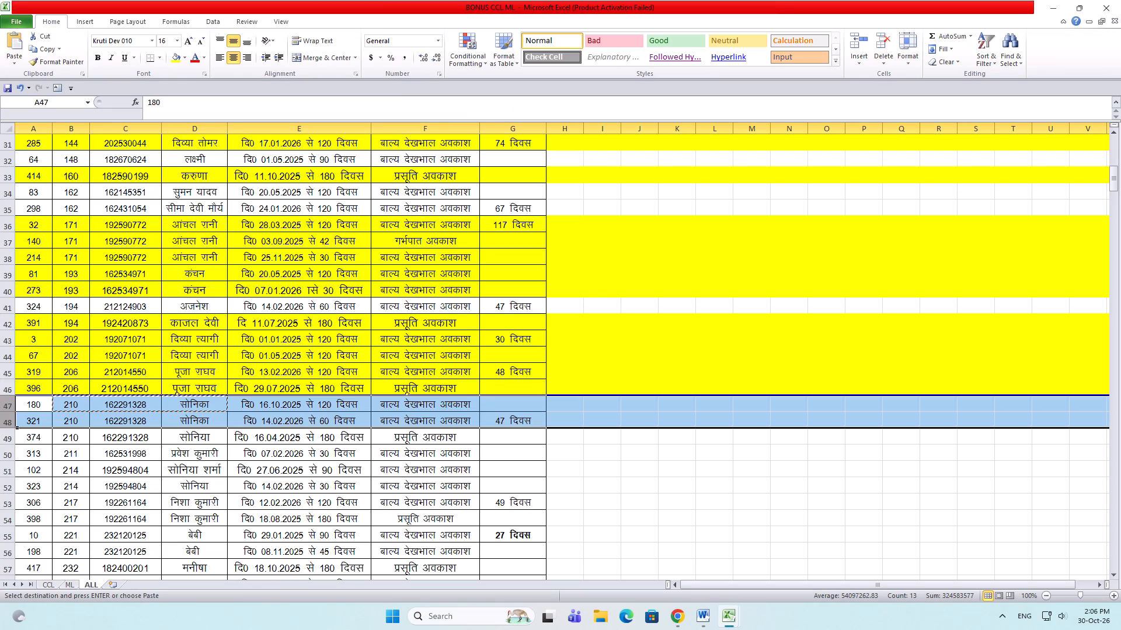
left_click(174, 59)
left_click(270, 394)
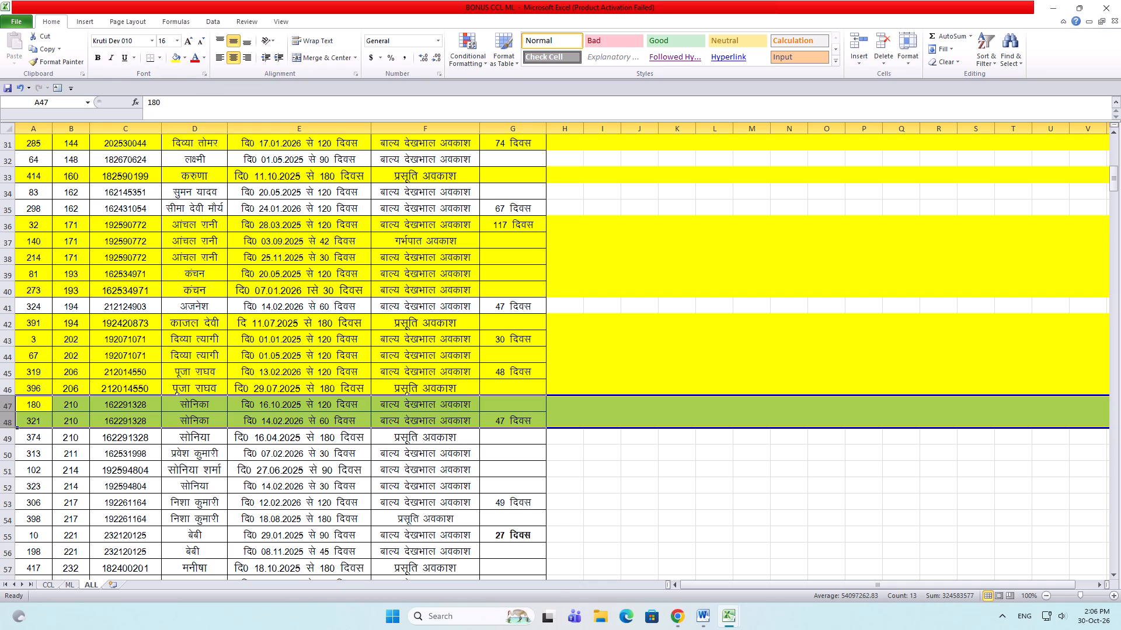
left_click(286, 391)
key("ctrl+s")
key("ctrl+s")
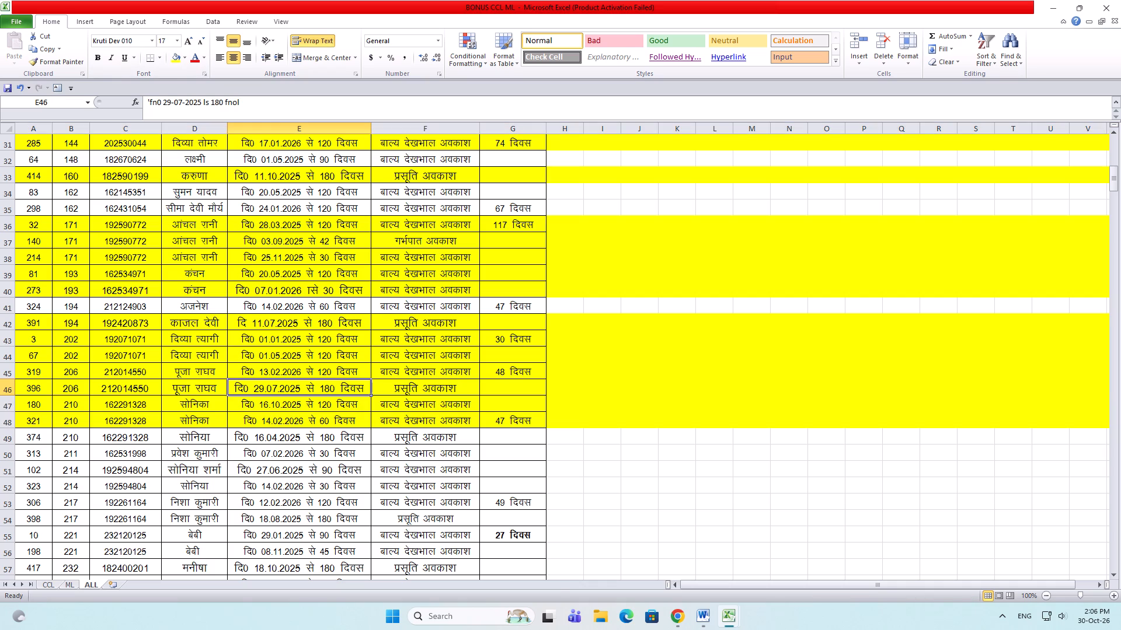
Copy row 49's badge number, PNO and name into serial 123 of BONUS 2026 and reduce the text to 12 pt.
left_click(7, 436)
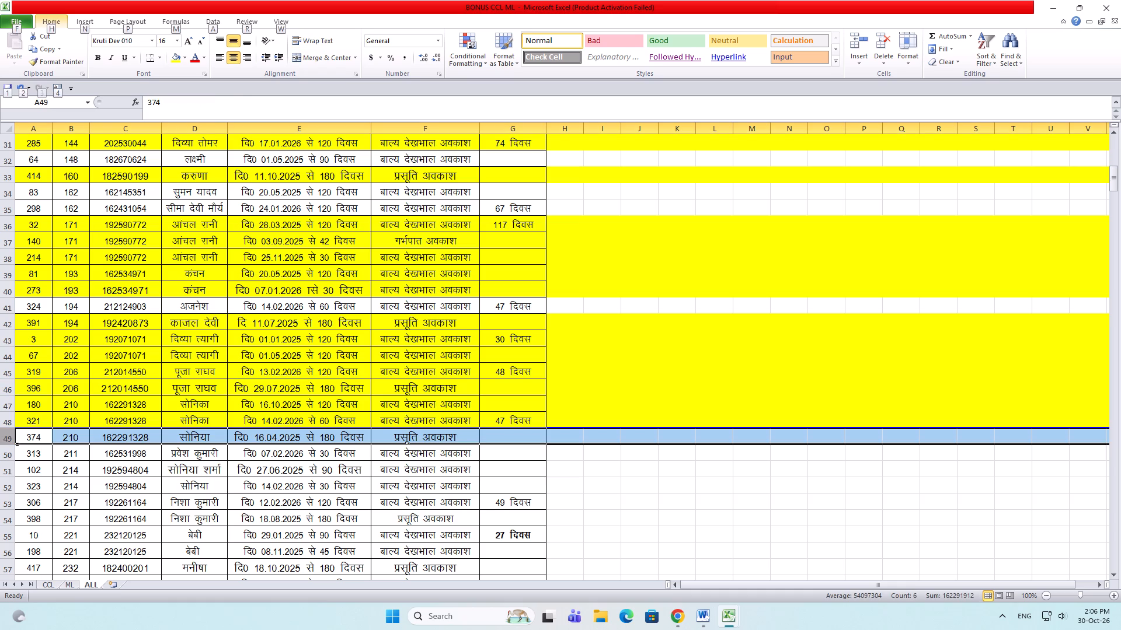
left_click_drag(75, 439, 176, 440)
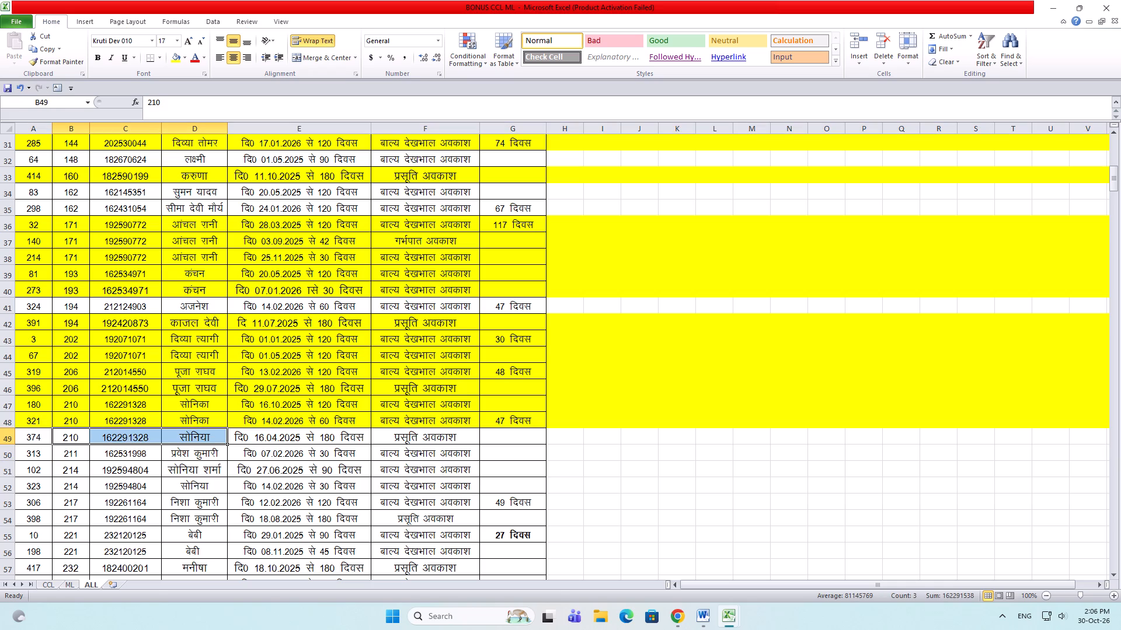
key("ctrl+c")
key("ctrl+c")
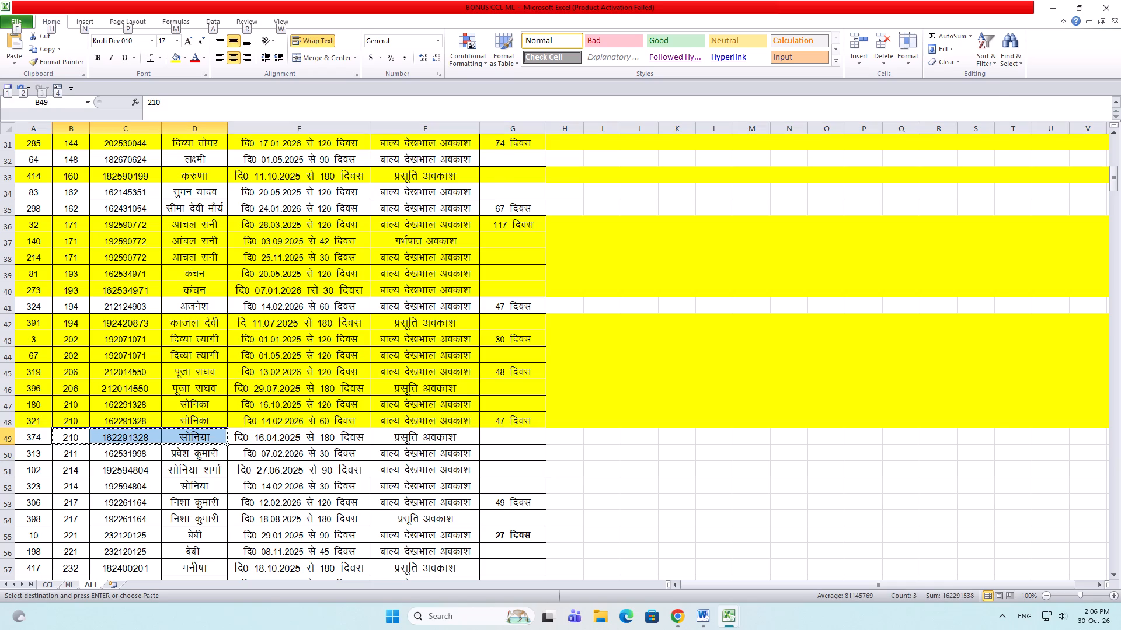
key("alt+Tab")
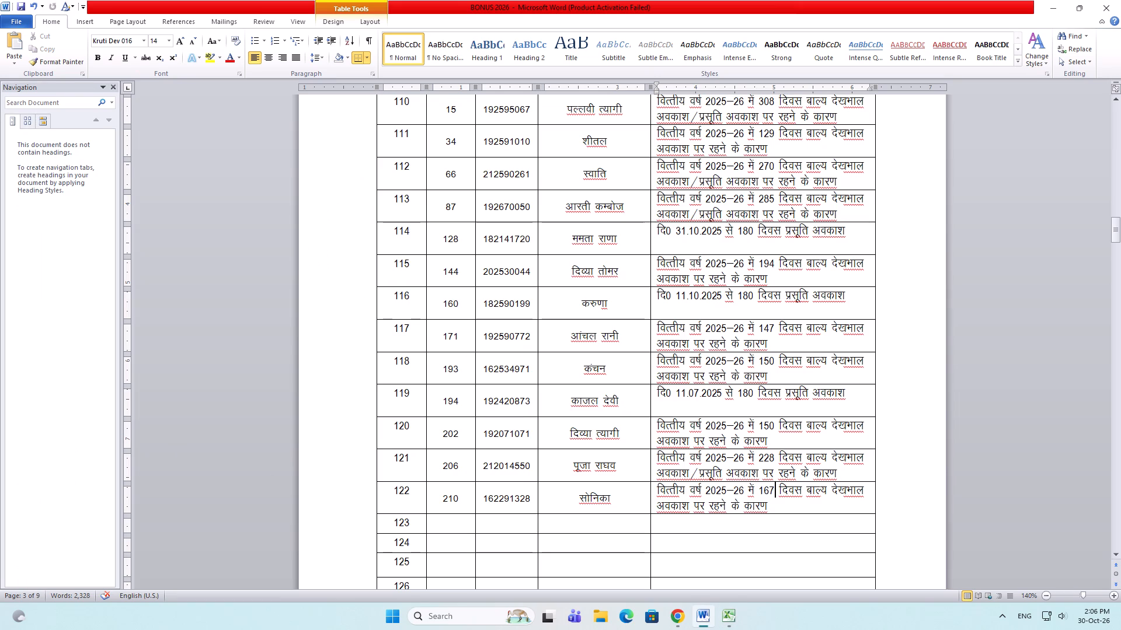
left_click_drag(457, 521, 569, 524)
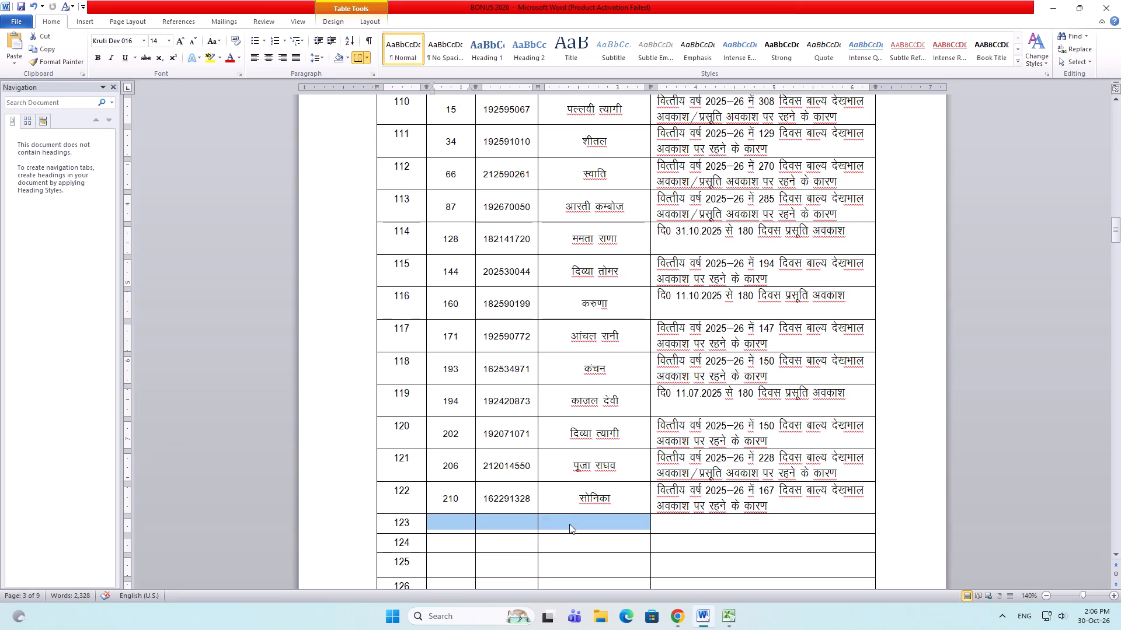
key("ctrl+v")
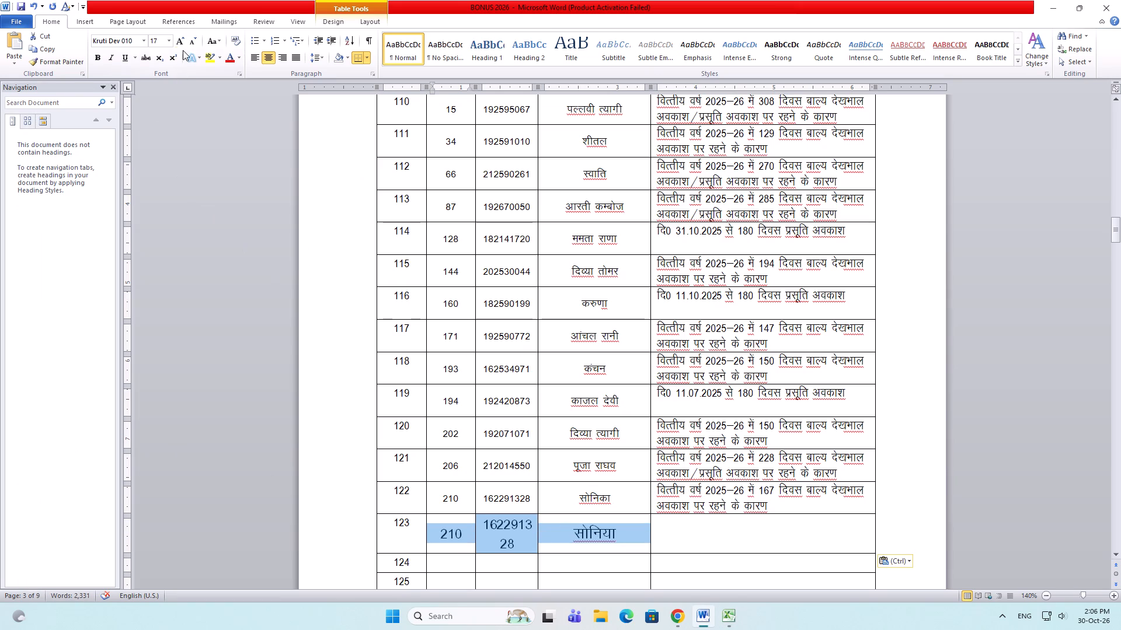
double_click(188, 38)
left_click(189, 38)
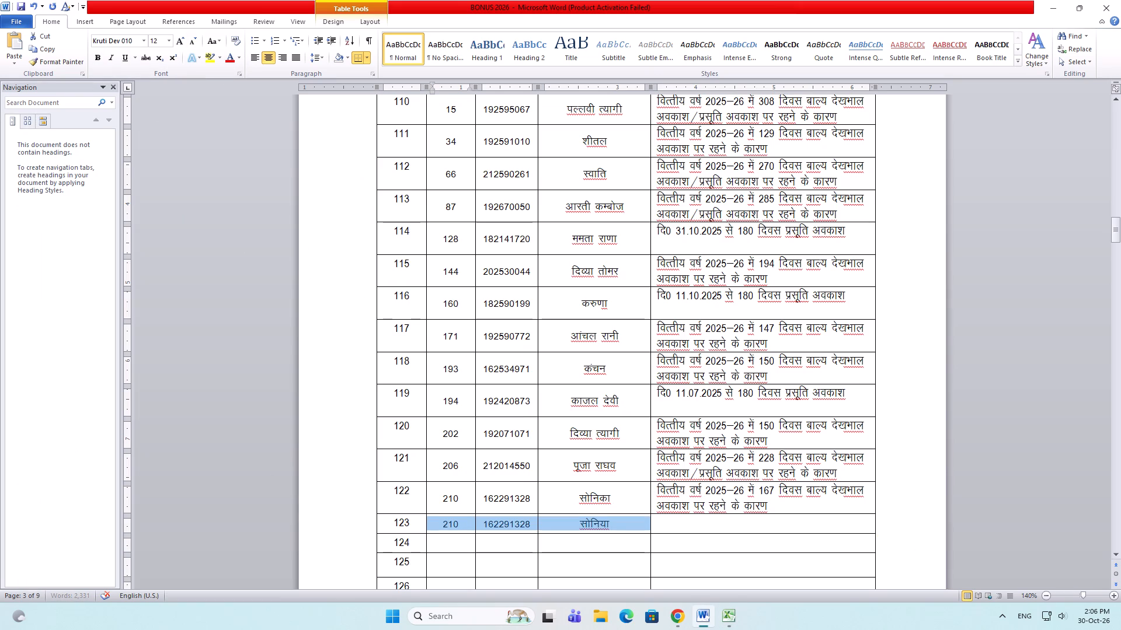
Reuse serial 119's 180-day maternity leave text as serial 123's reason, set its date to 16.04.2025, and save the document.
left_click_drag(847, 389, 666, 390)
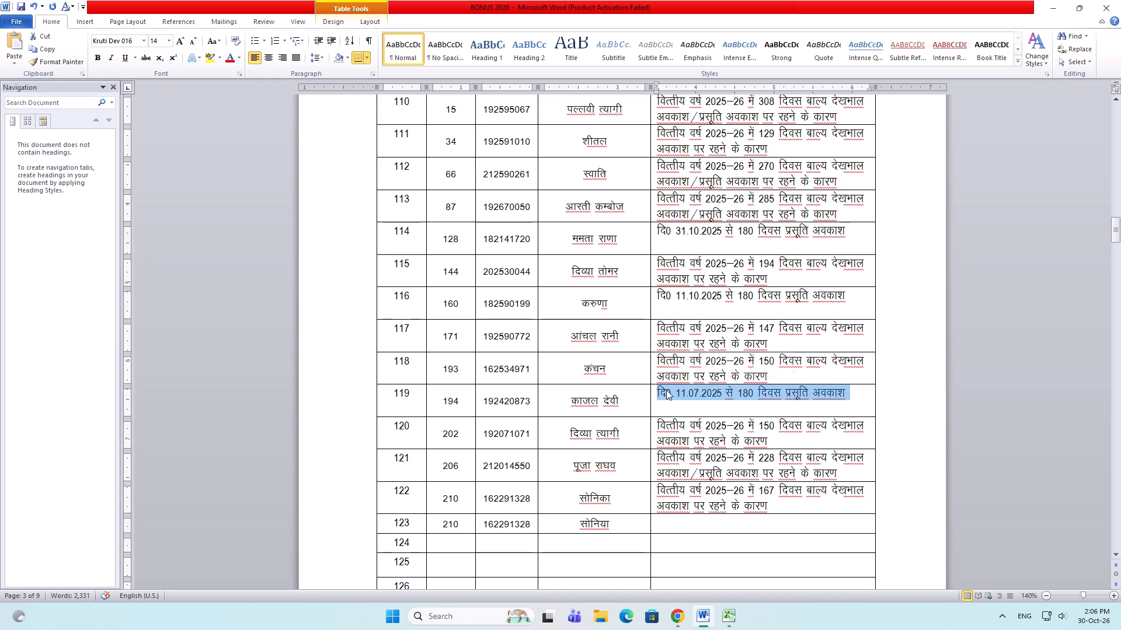
key("ctrl+c")
left_click(688, 523)
key("ctrl+v")
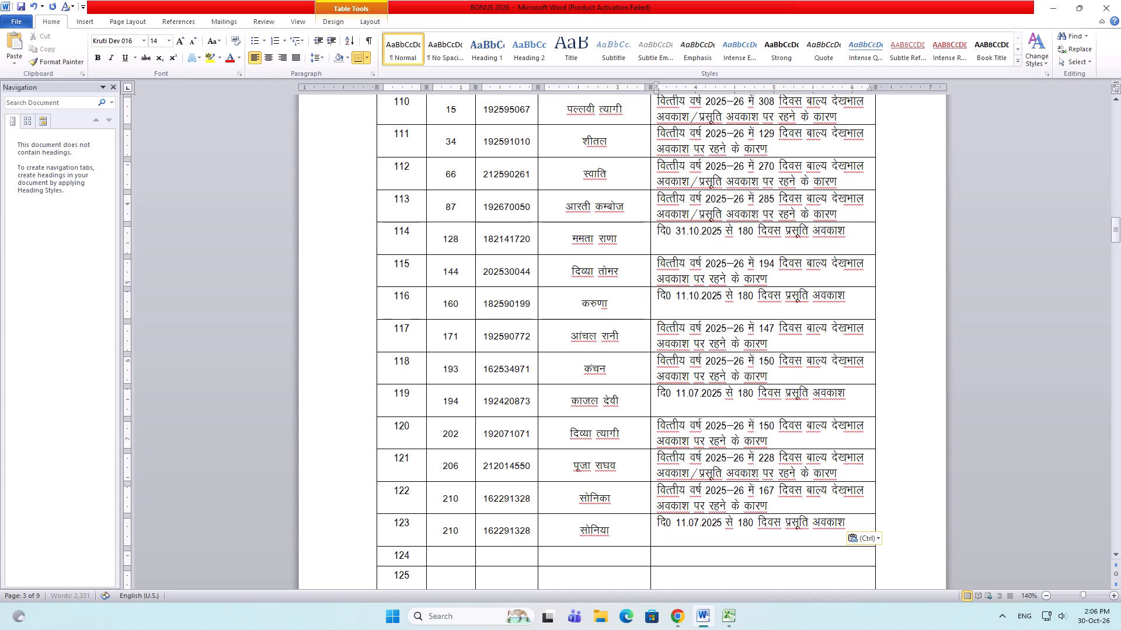
left_click_drag(678, 521, 697, 521)
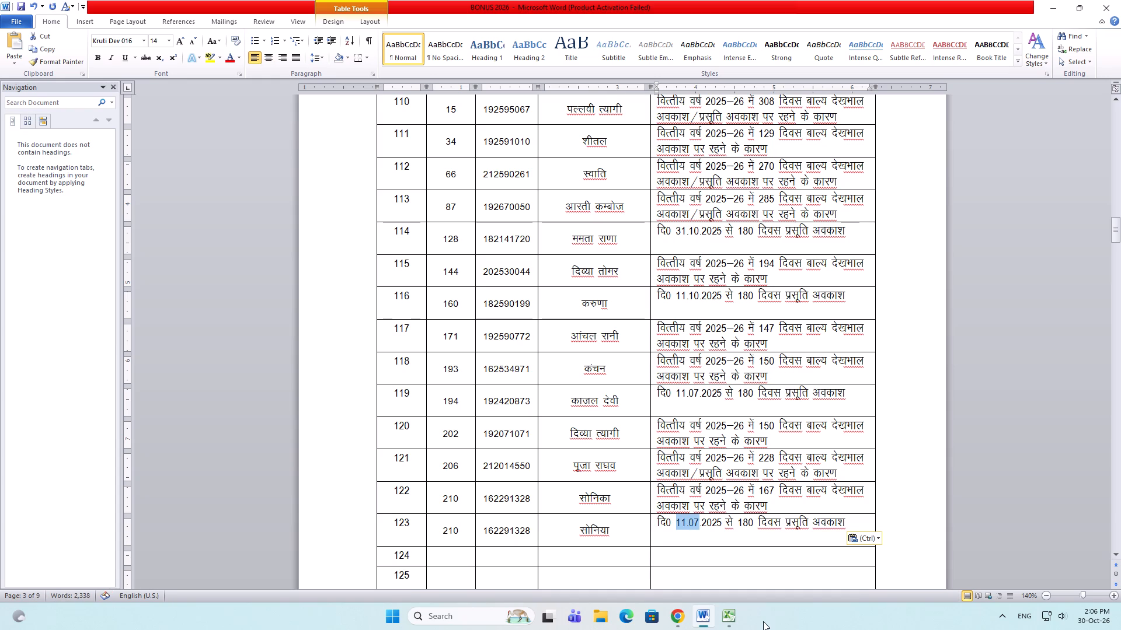
type("16")
type("-04")
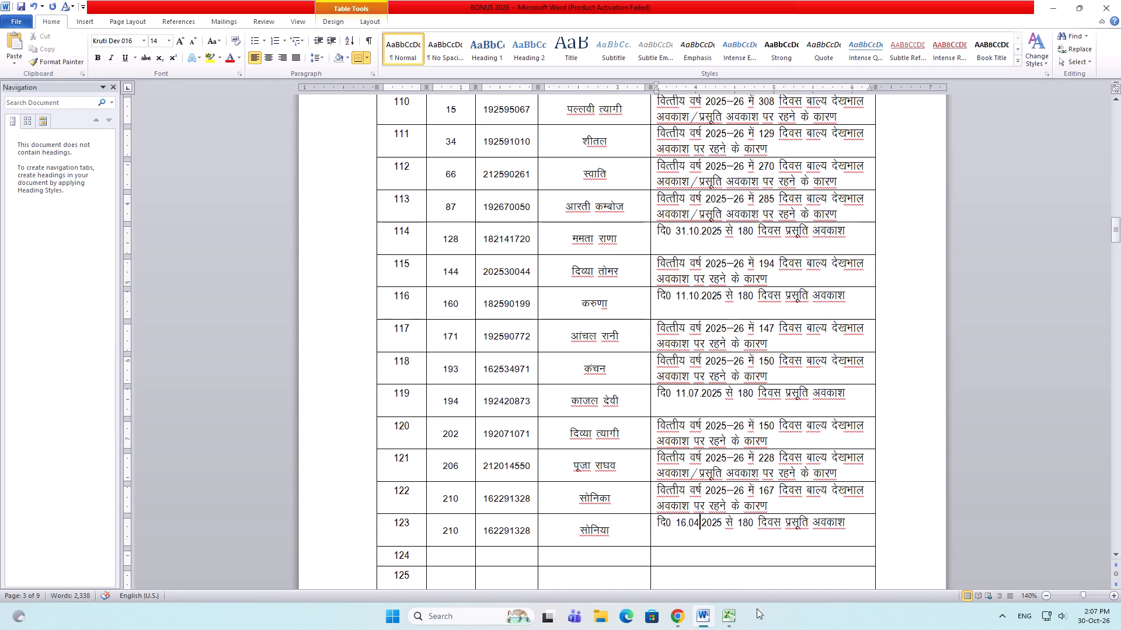
key("ctrl+s")
Fill row 49 of the ALL sheet in BONUS CCL ML with yellow.
key("alt+Tab")
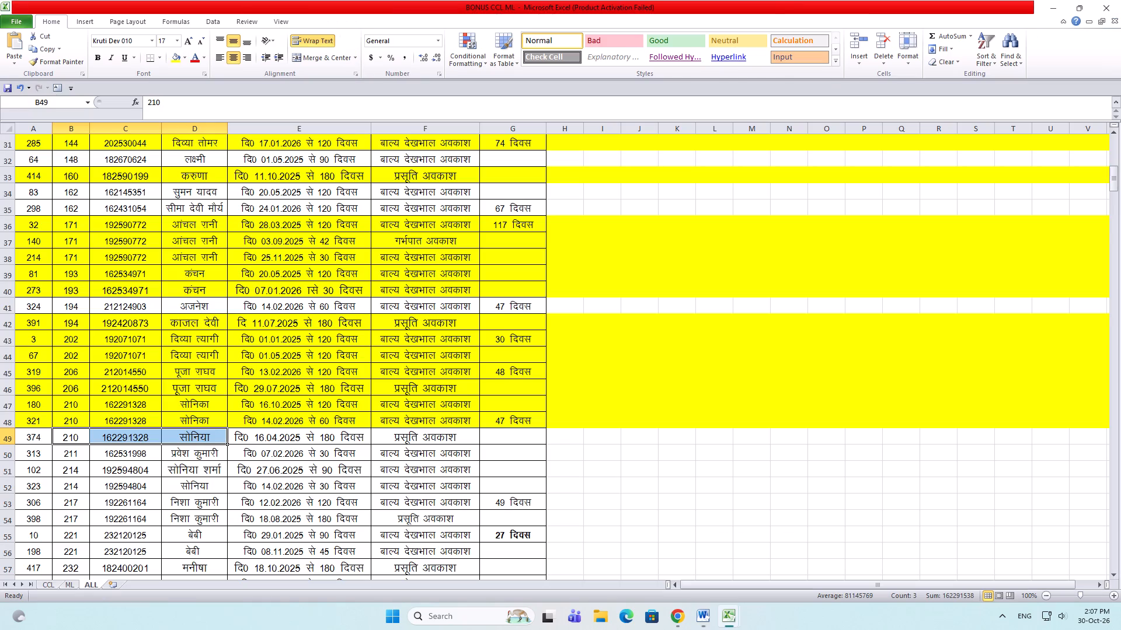
left_click(8, 438)
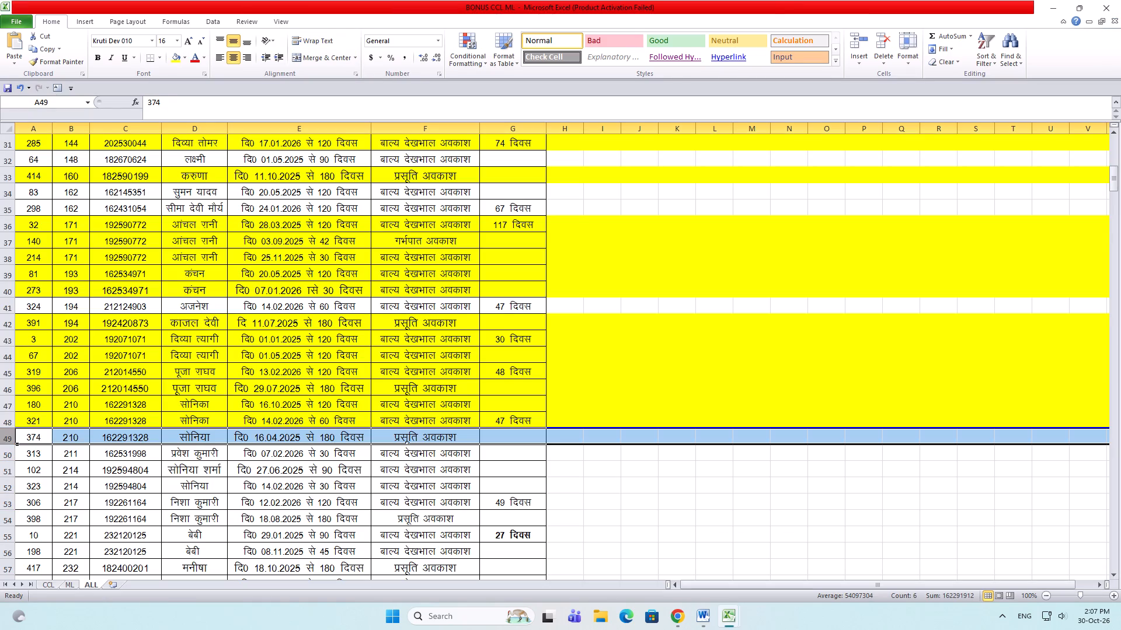
left_click(177, 51)
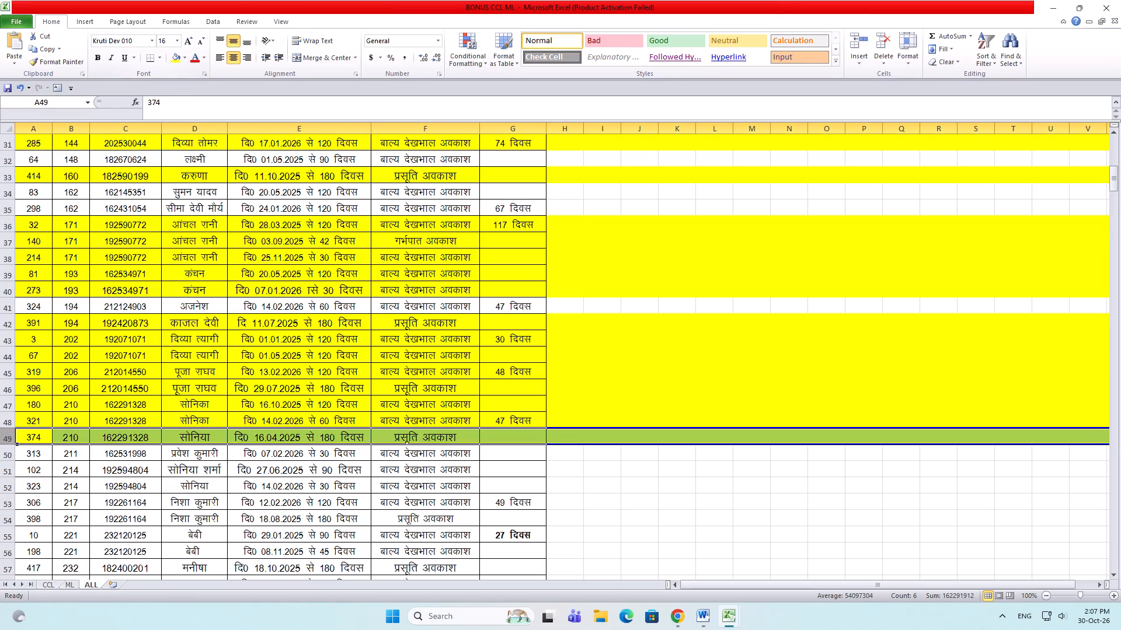
Examine the leave records in rows 50 to 54 of BONUS CCL ML for the next bonus entry, saving the workbook.
left_click(3, 458)
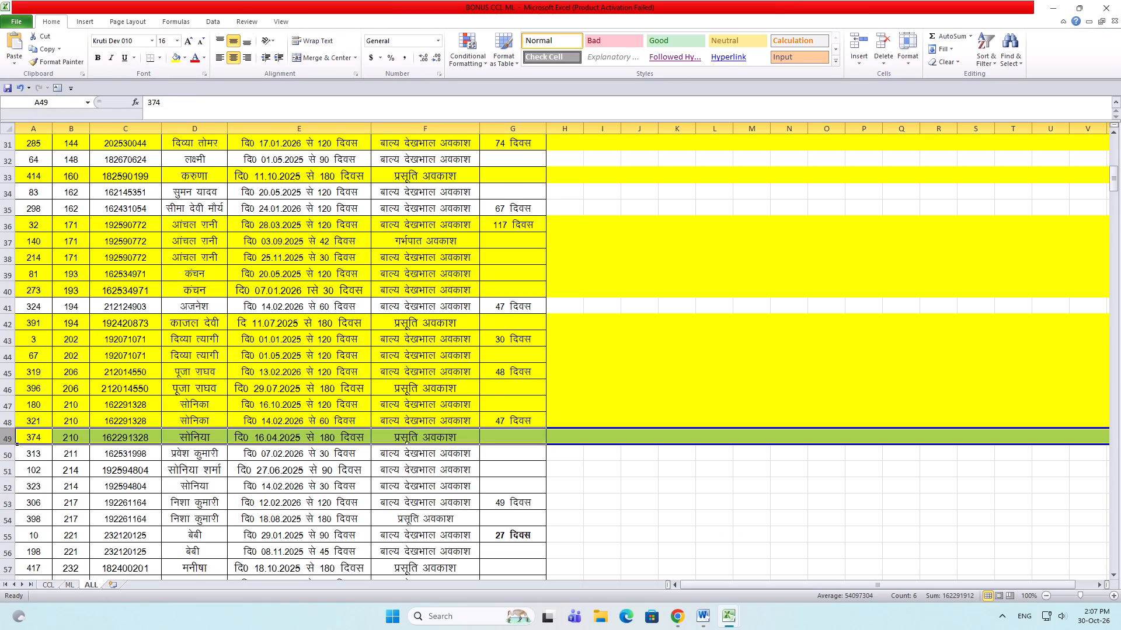
left_click(5, 457)
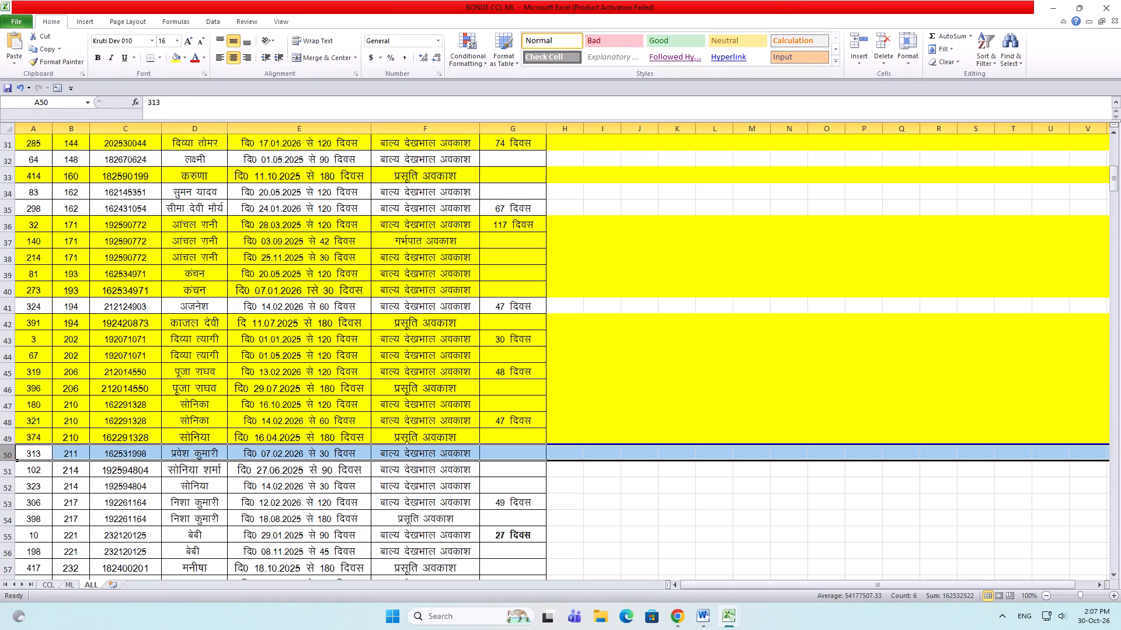
left_click(9, 467)
left_click_drag(6, 468, 5, 481)
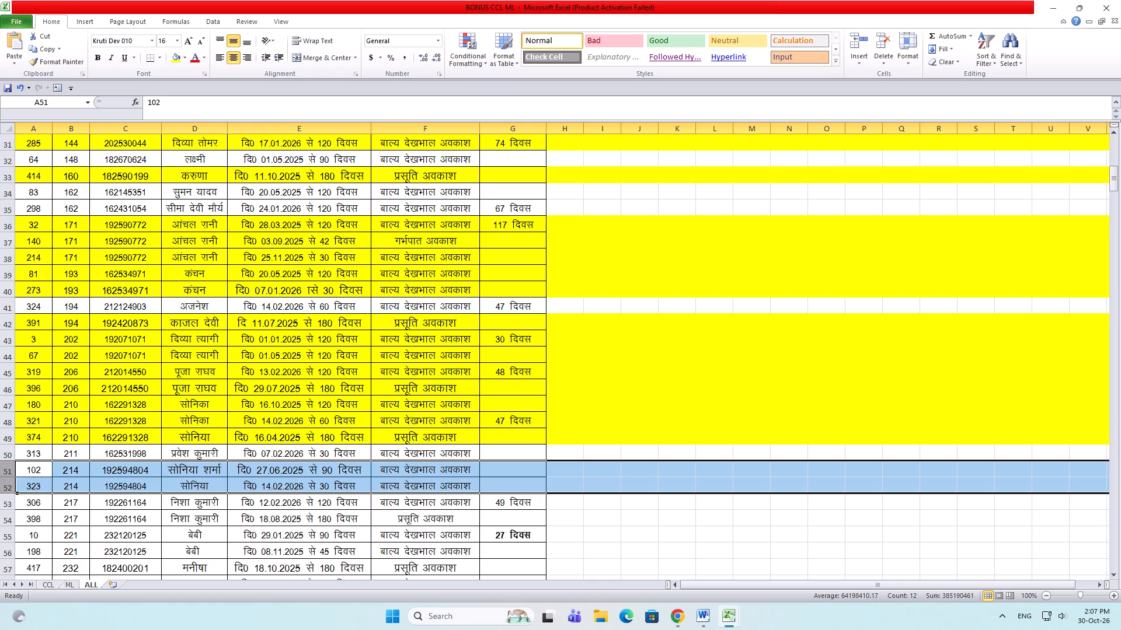
key("ctrl+s")
left_click_drag(2, 501, 1, 511)
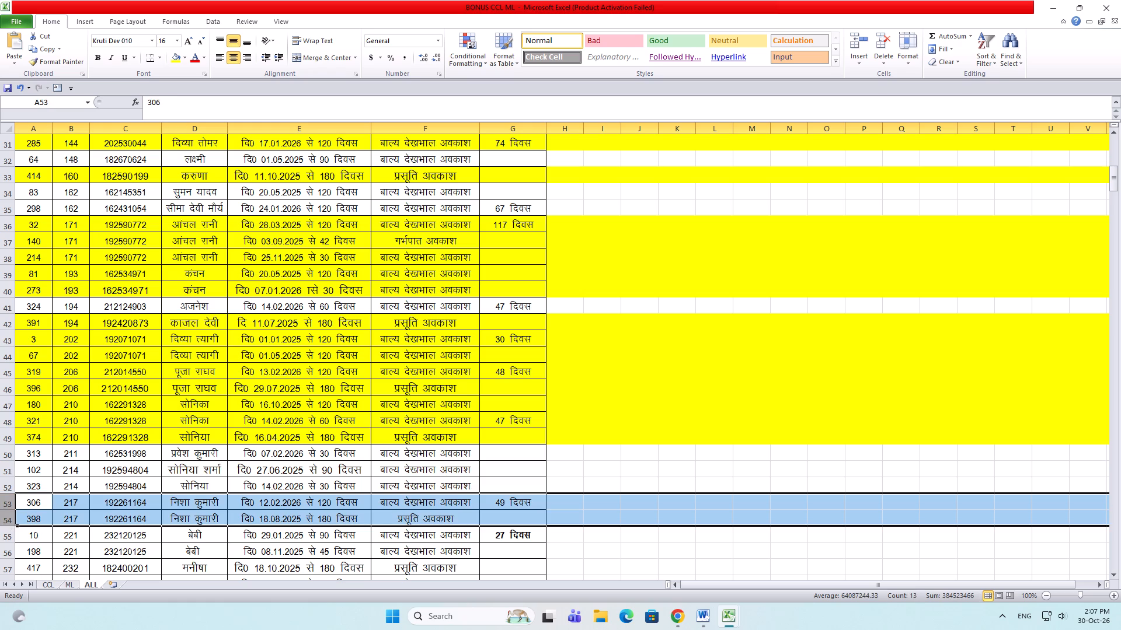
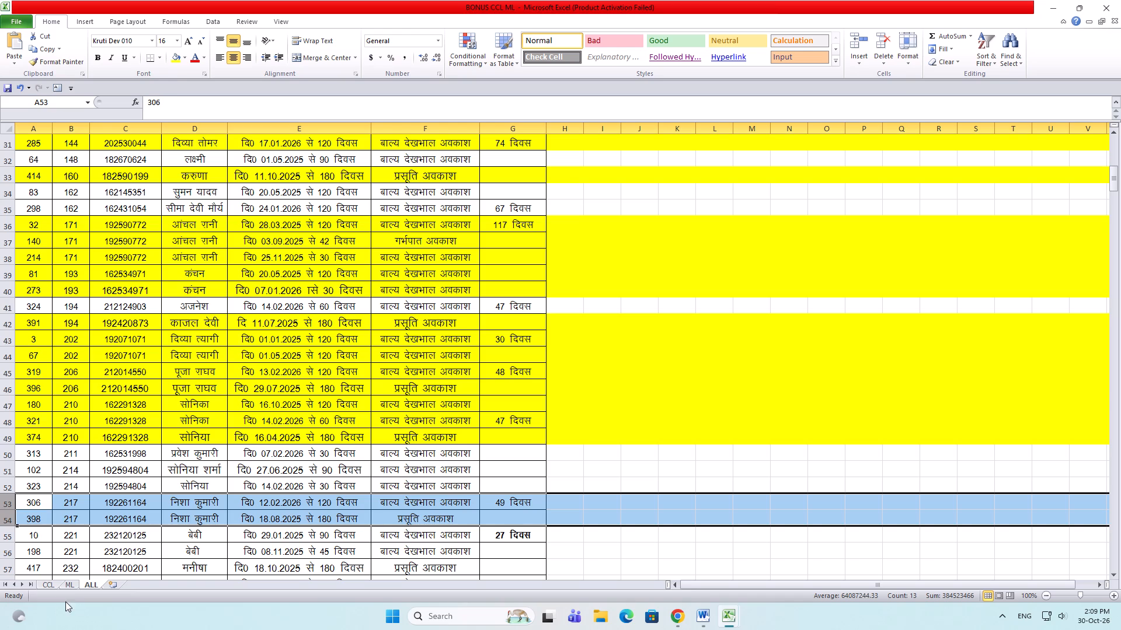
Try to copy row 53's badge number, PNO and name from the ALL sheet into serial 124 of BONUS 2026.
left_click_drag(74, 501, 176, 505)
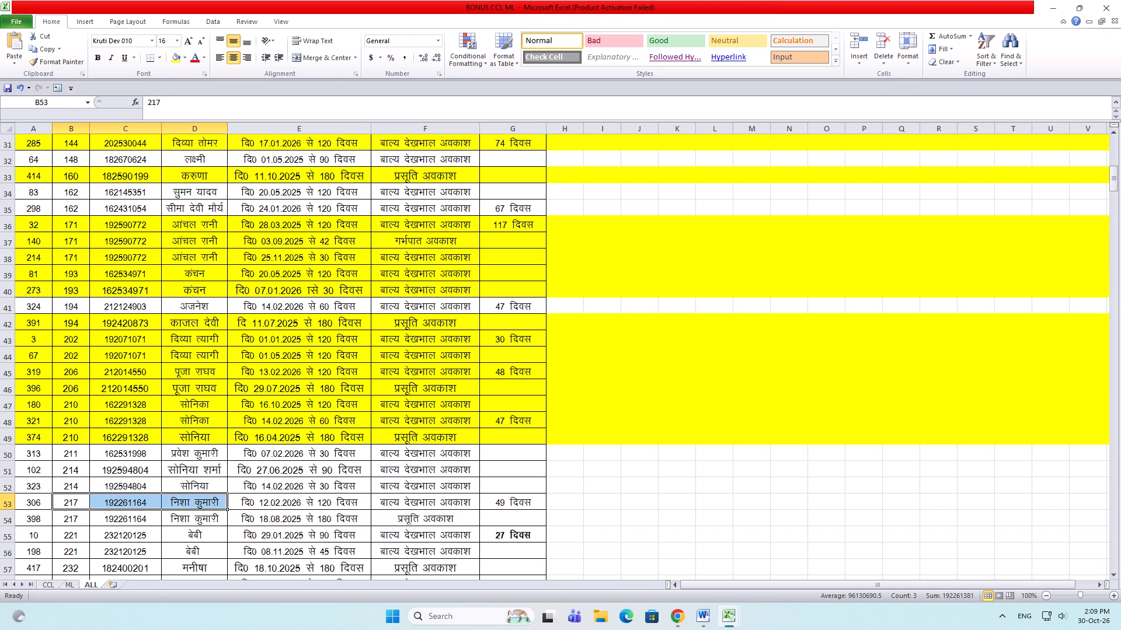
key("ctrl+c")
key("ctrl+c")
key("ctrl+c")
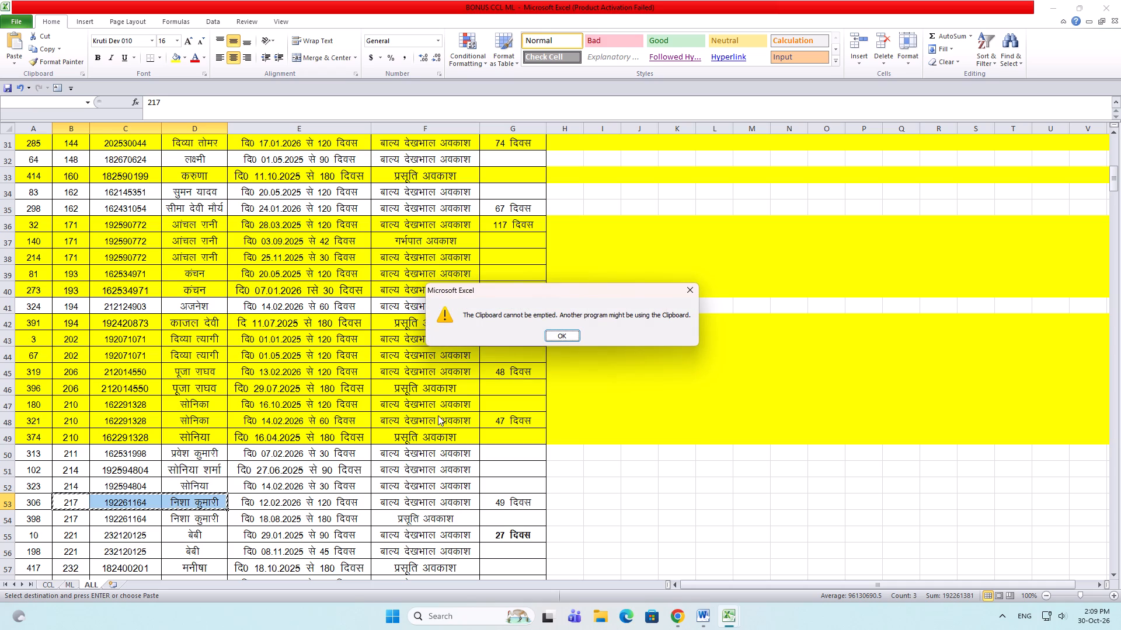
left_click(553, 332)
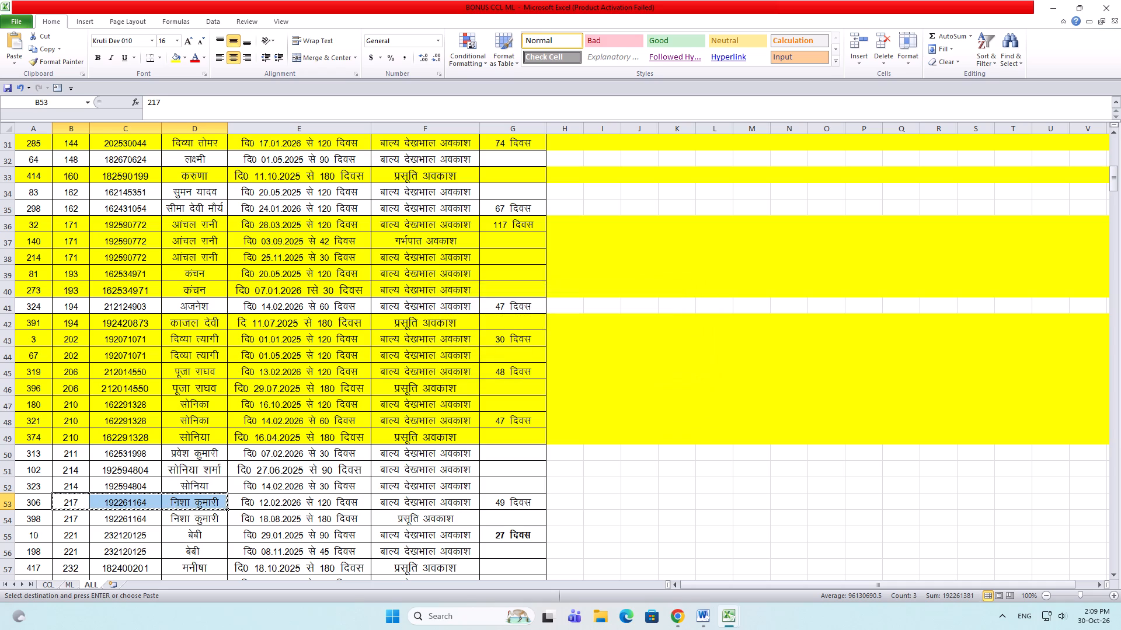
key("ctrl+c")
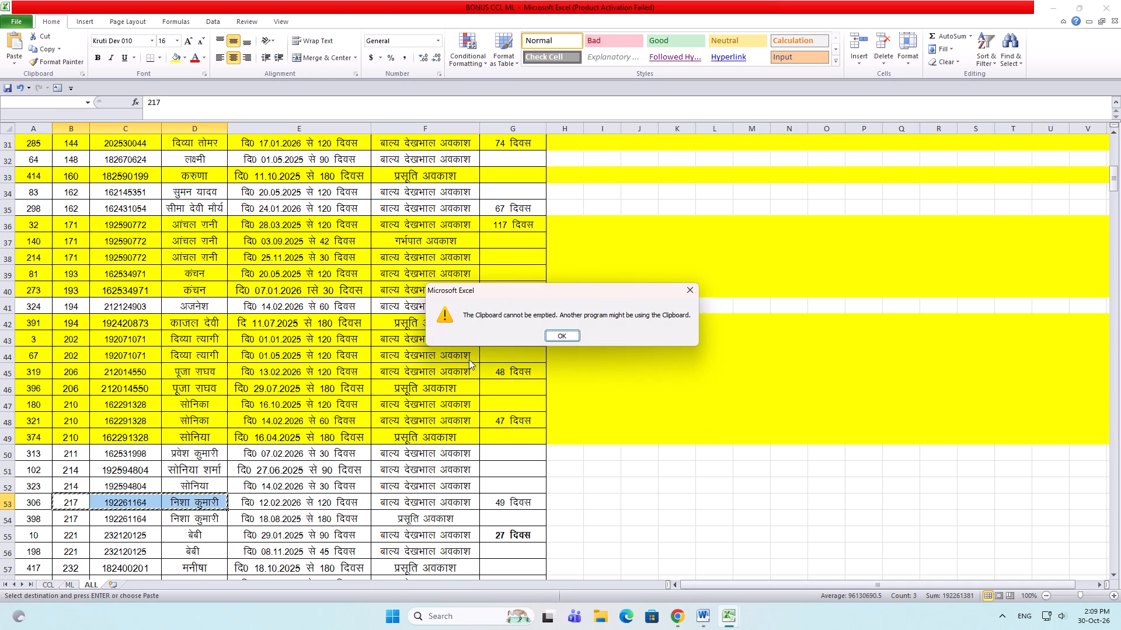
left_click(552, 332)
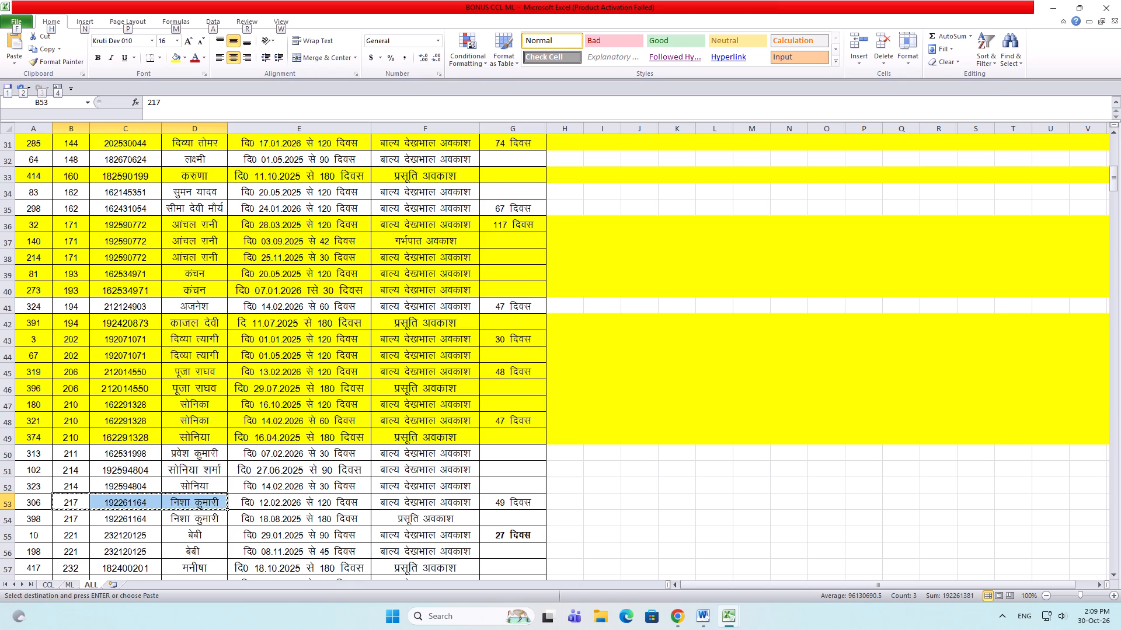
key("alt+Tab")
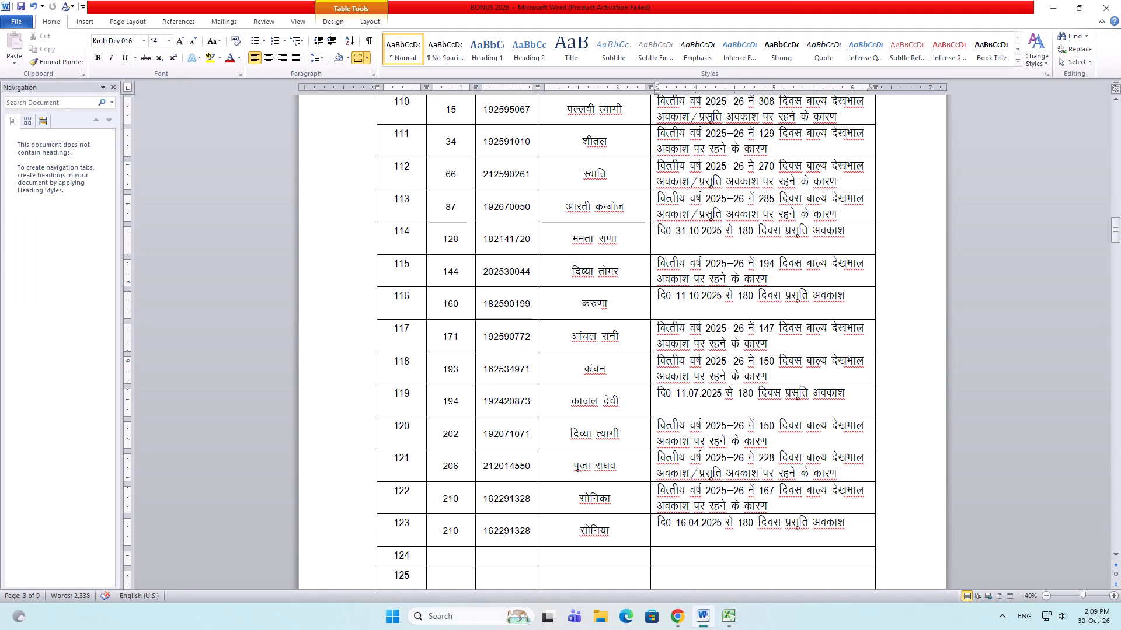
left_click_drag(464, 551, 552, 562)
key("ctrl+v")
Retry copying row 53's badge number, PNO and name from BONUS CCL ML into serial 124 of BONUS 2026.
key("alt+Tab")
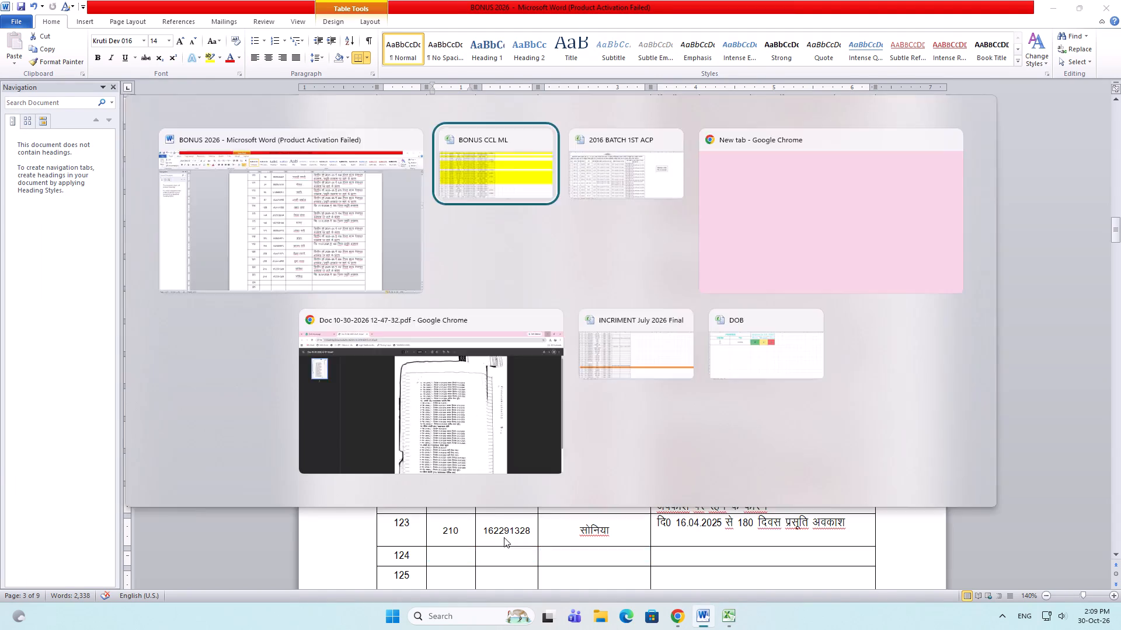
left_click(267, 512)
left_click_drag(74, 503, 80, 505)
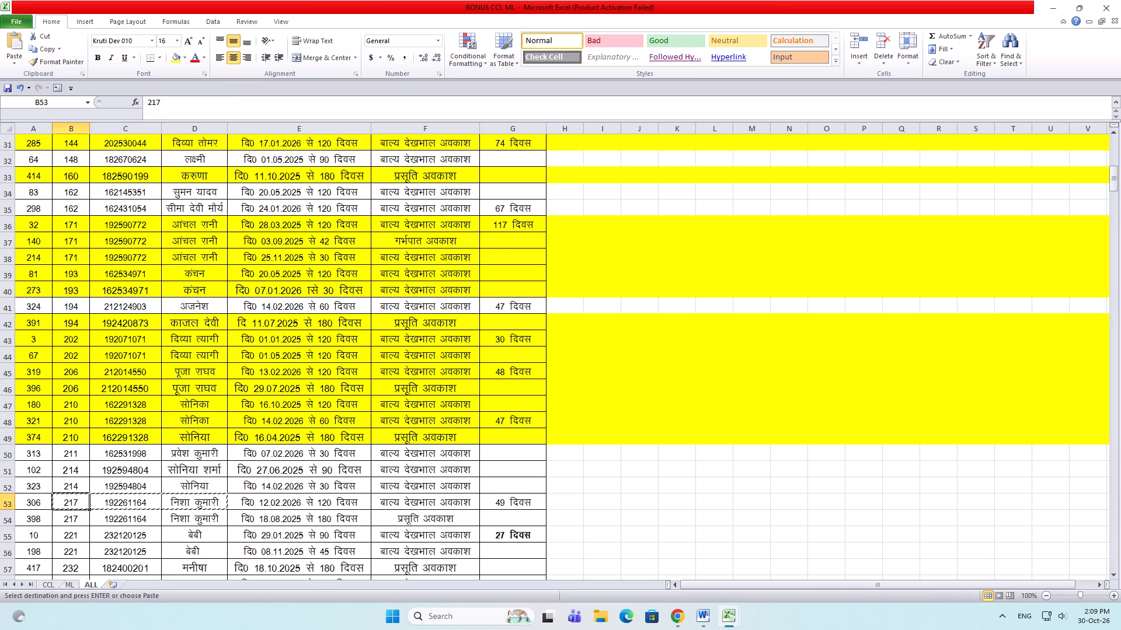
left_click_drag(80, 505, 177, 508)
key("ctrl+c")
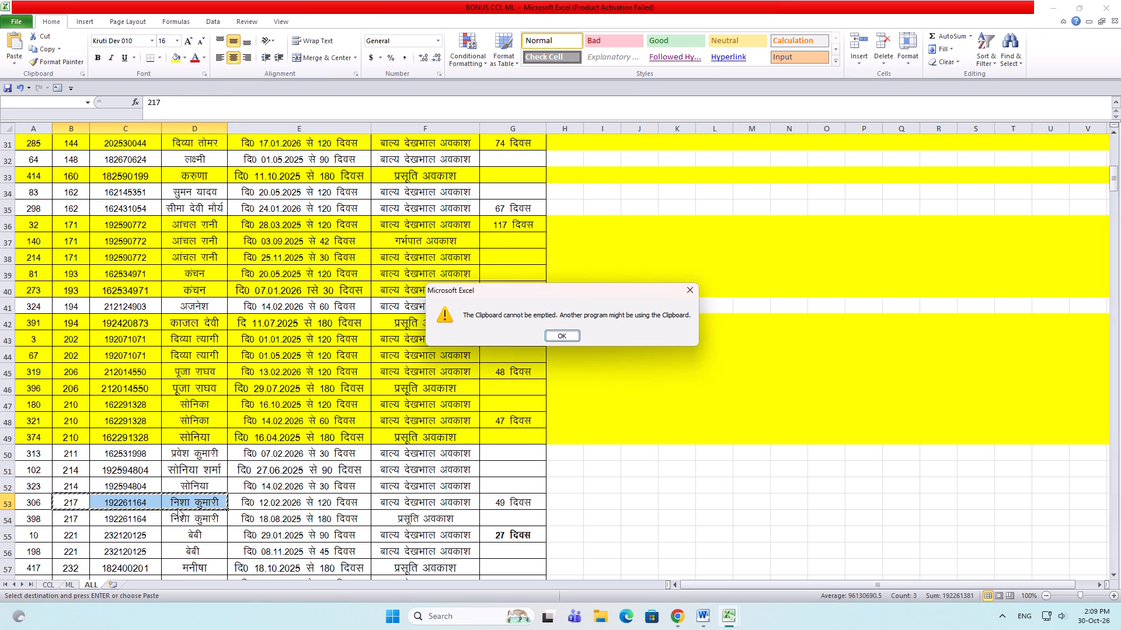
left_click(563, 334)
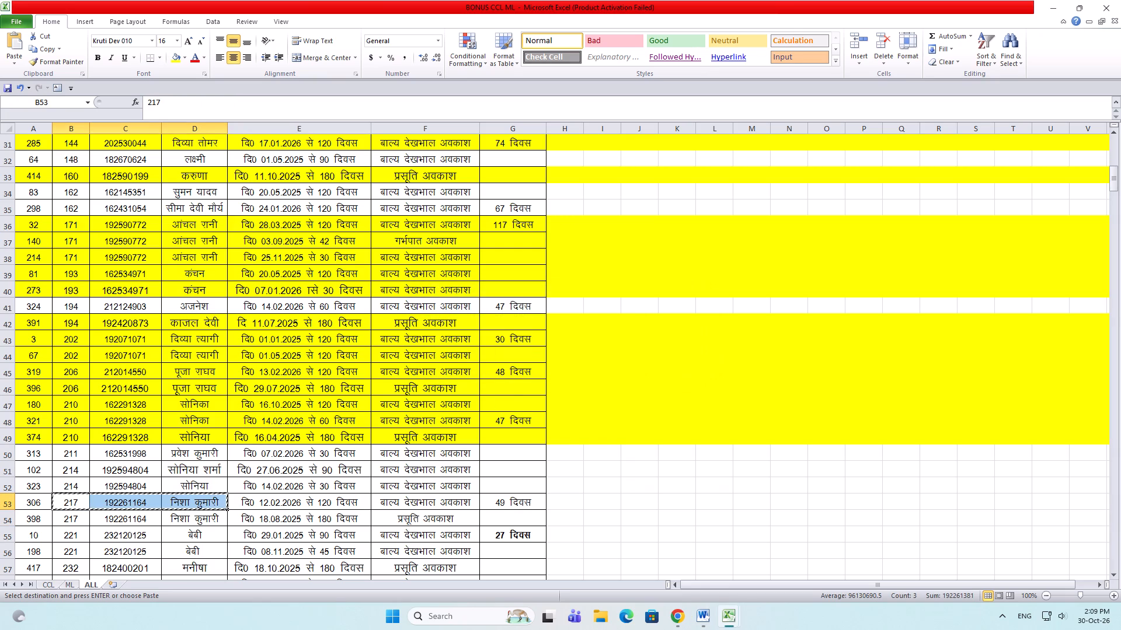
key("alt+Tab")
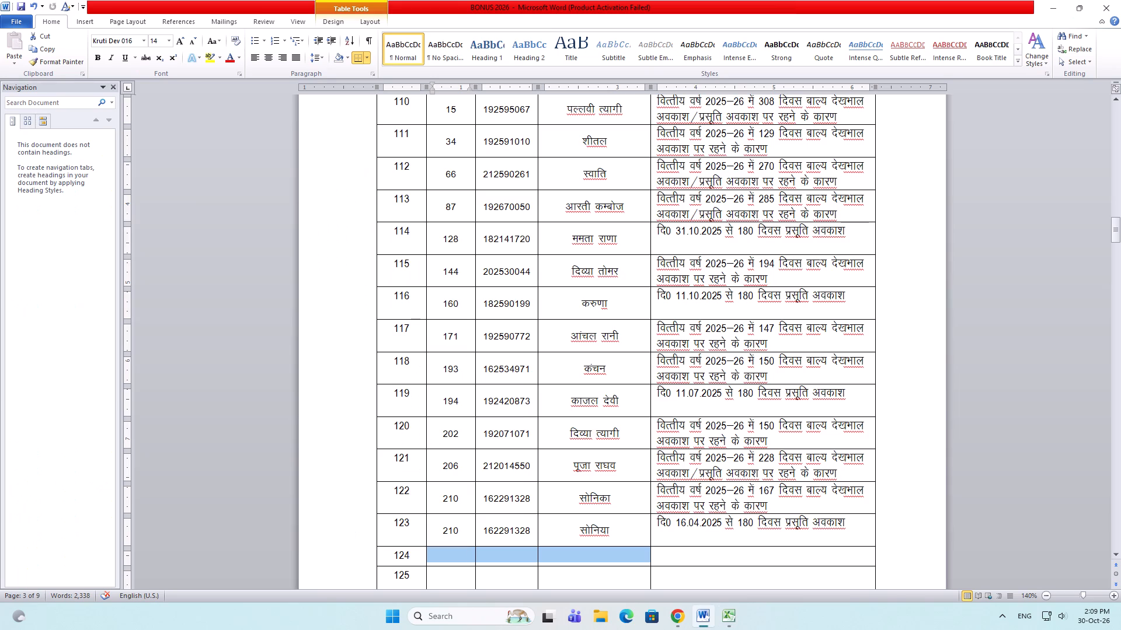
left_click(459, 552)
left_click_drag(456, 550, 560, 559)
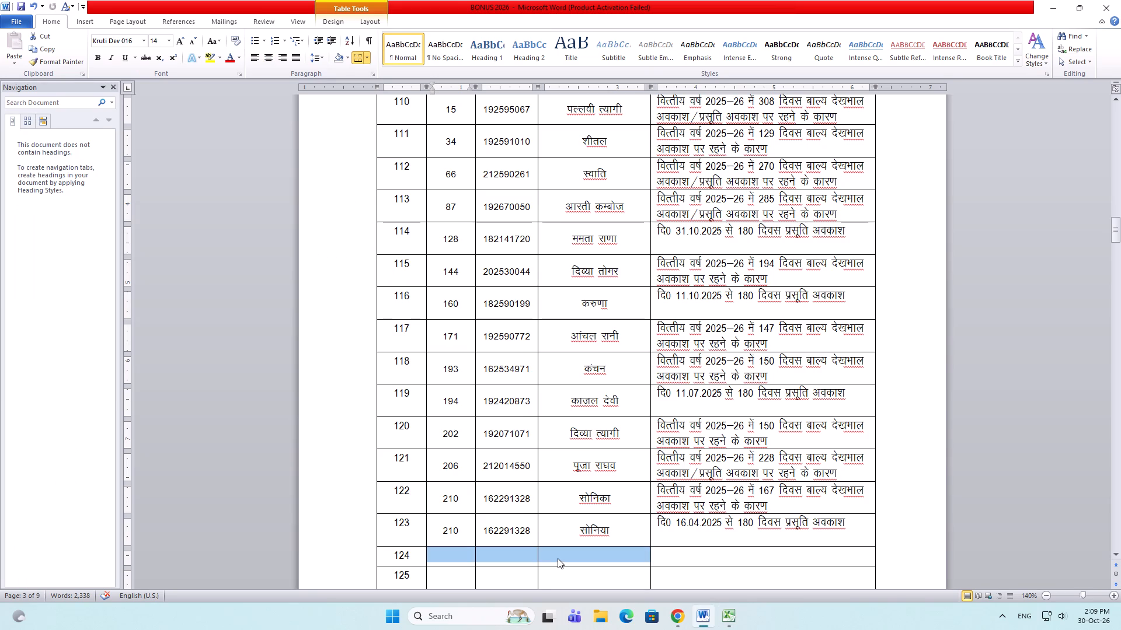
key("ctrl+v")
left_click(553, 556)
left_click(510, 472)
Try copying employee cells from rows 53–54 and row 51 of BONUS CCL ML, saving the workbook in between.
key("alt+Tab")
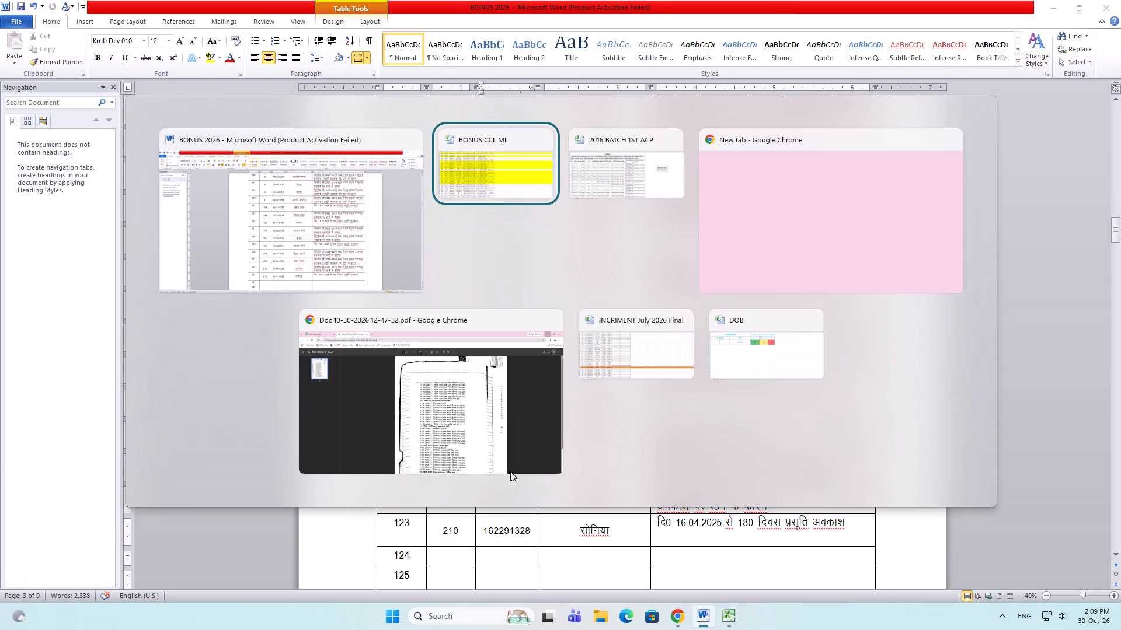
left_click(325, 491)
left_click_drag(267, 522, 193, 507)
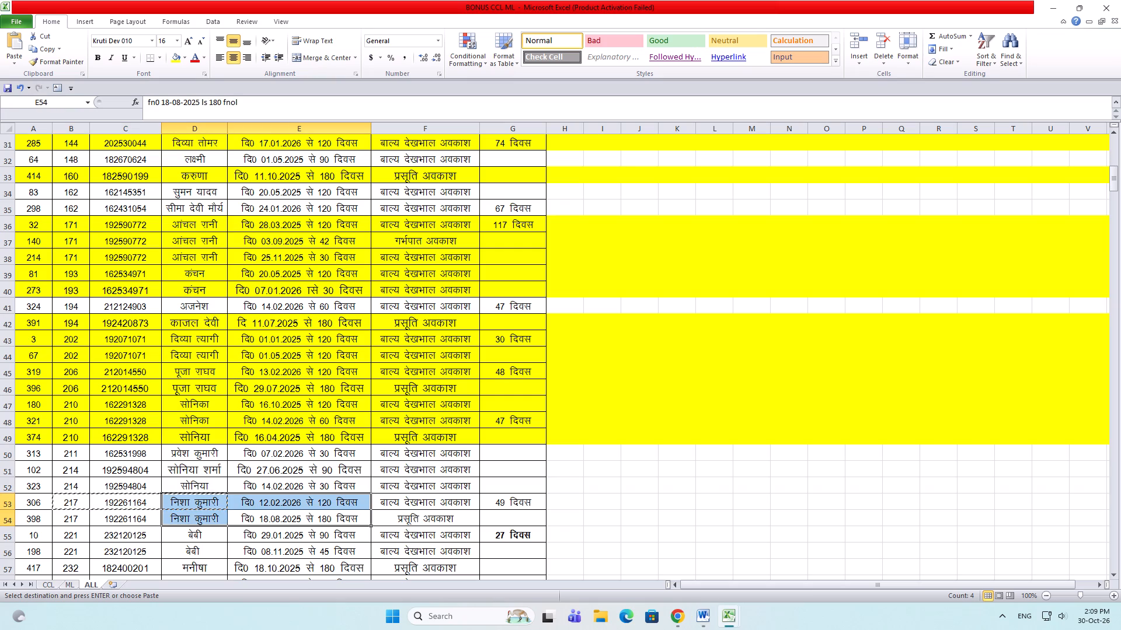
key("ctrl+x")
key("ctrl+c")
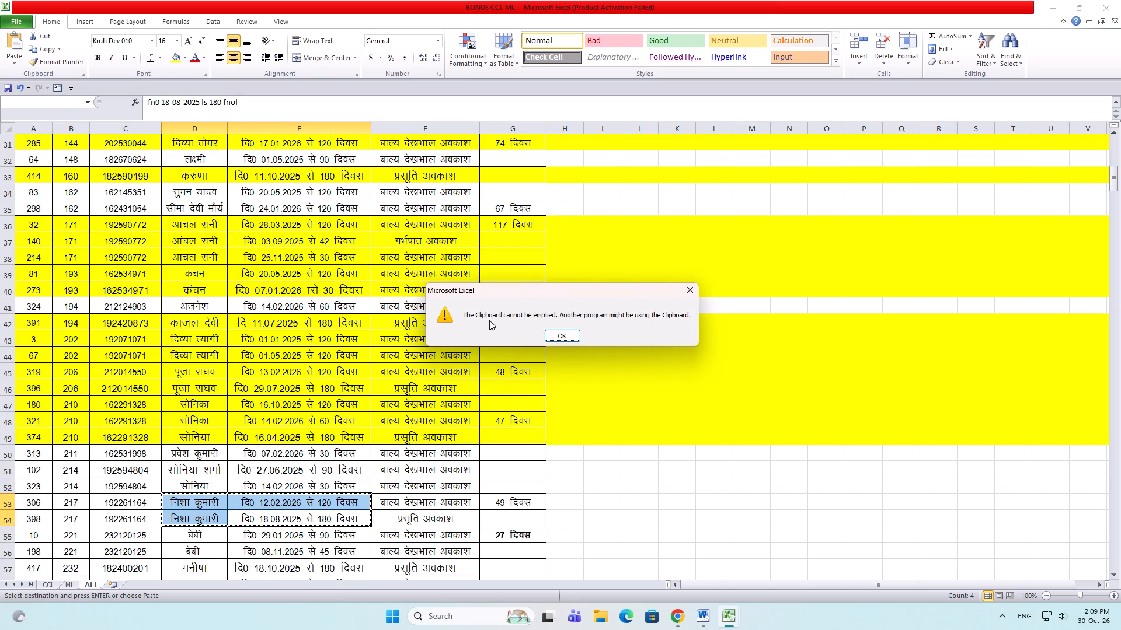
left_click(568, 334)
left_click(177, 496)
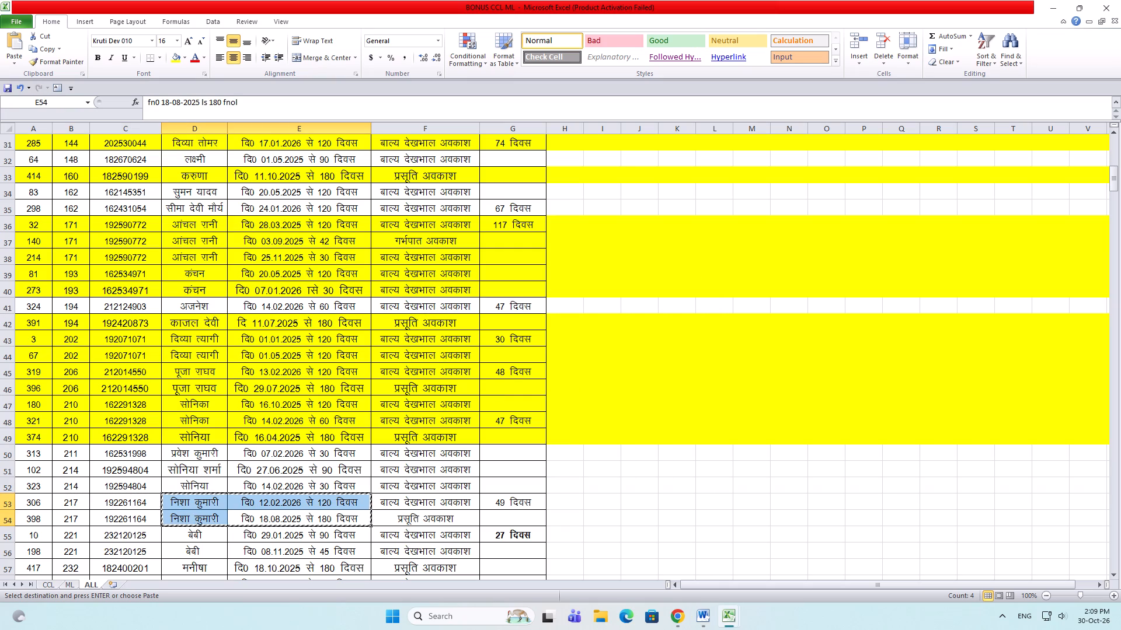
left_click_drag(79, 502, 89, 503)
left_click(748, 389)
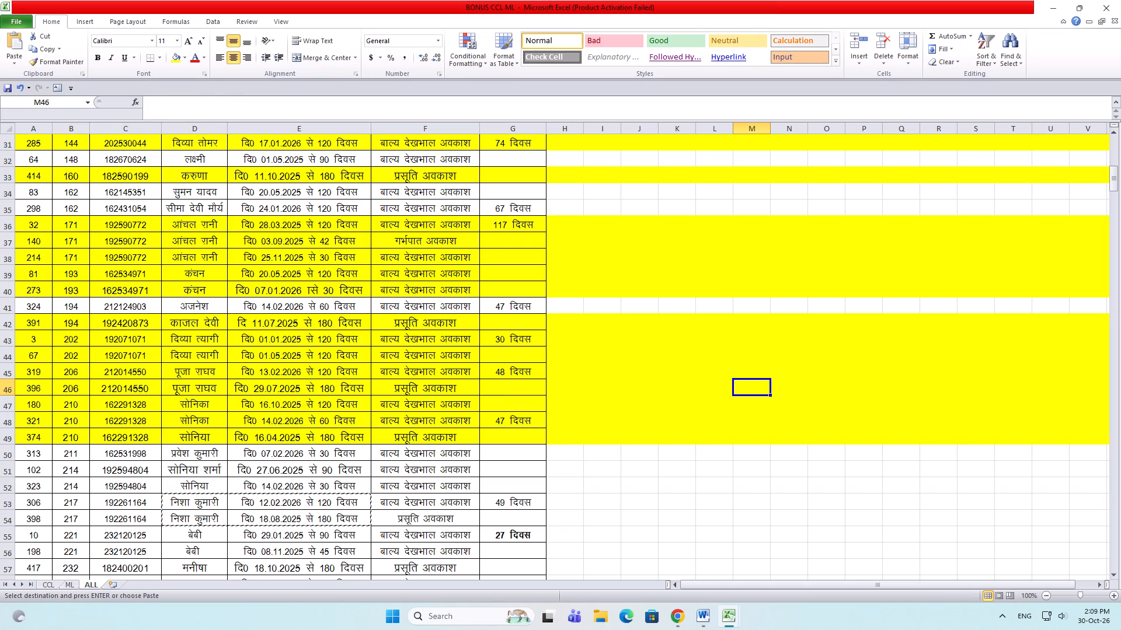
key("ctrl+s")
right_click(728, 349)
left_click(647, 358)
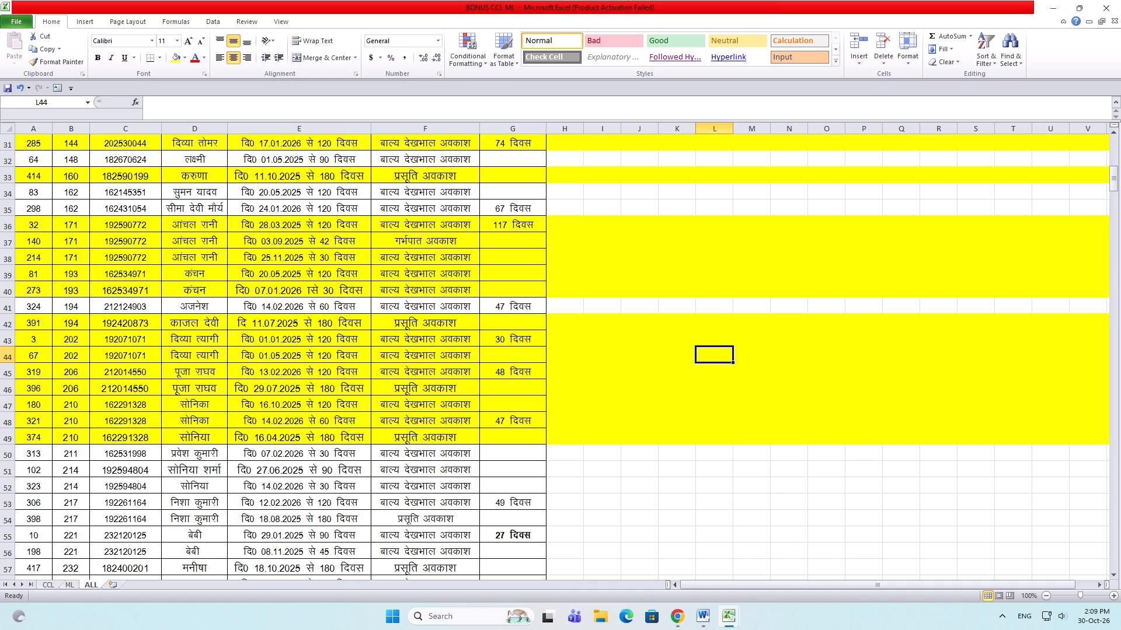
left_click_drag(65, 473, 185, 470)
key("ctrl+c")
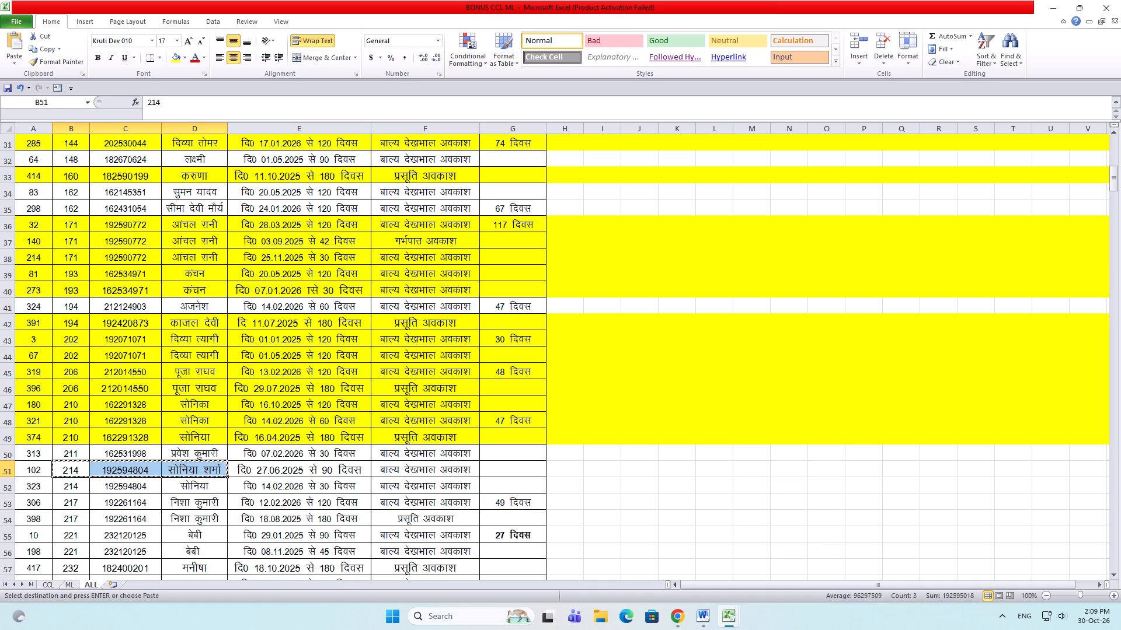
Copy row 53's badge number, PNO and name into serial 124 of BONUS 2026 and reduce the text to 12 pt.
left_click(105, 520)
left_click_drag(73, 503, 144, 500)
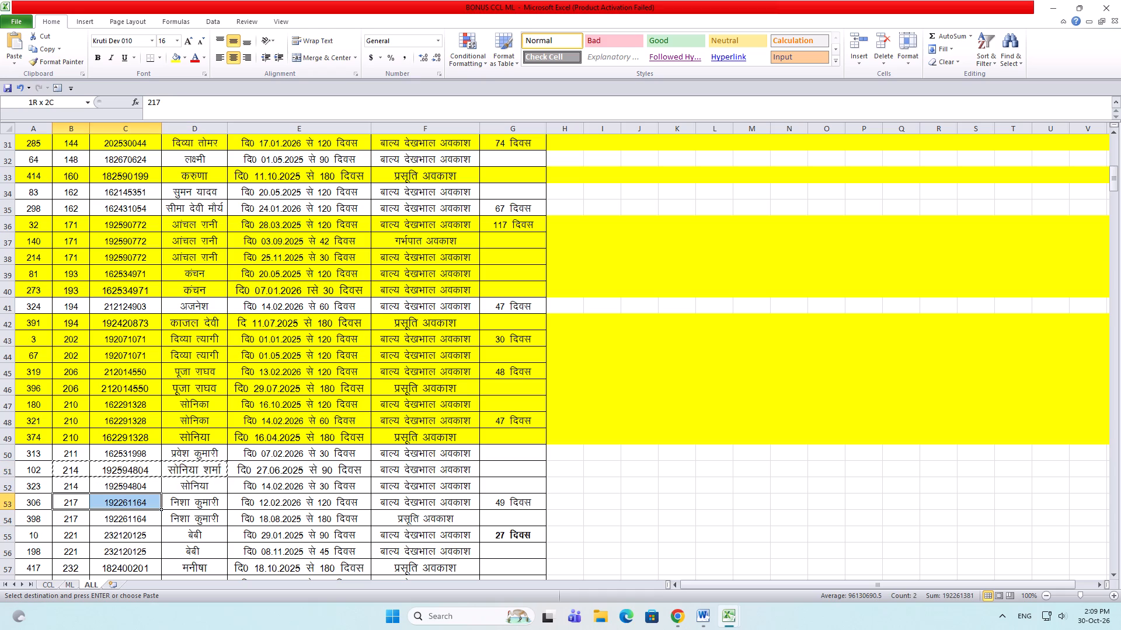
left_click_drag(144, 500, 202, 499)
key("ctrl+c")
key("ctrl+c")
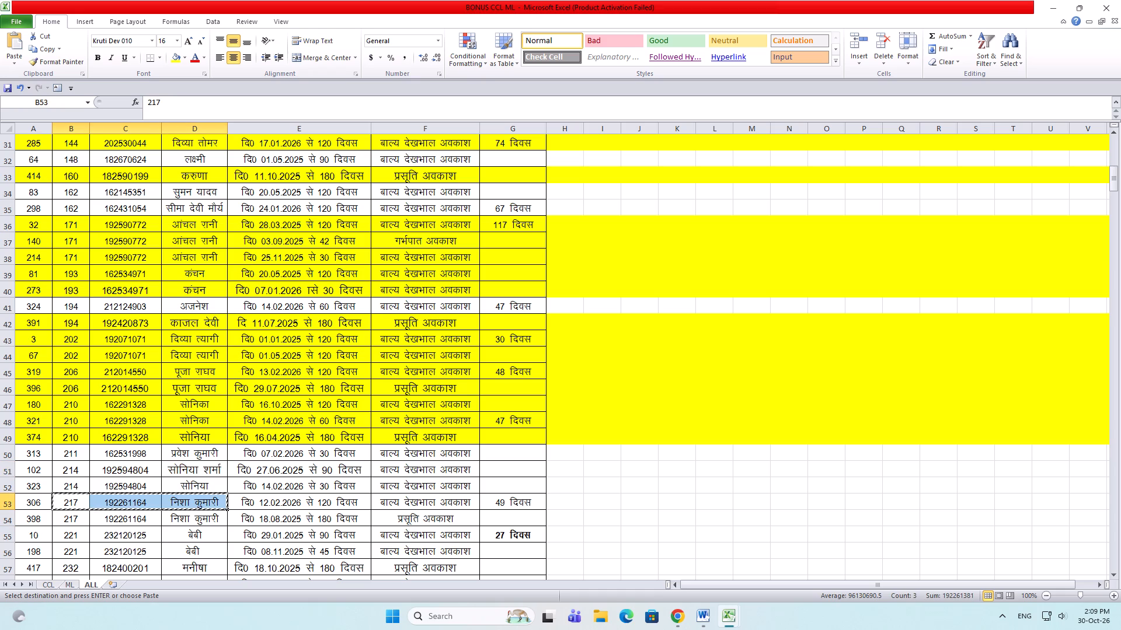
key("ctrl+c")
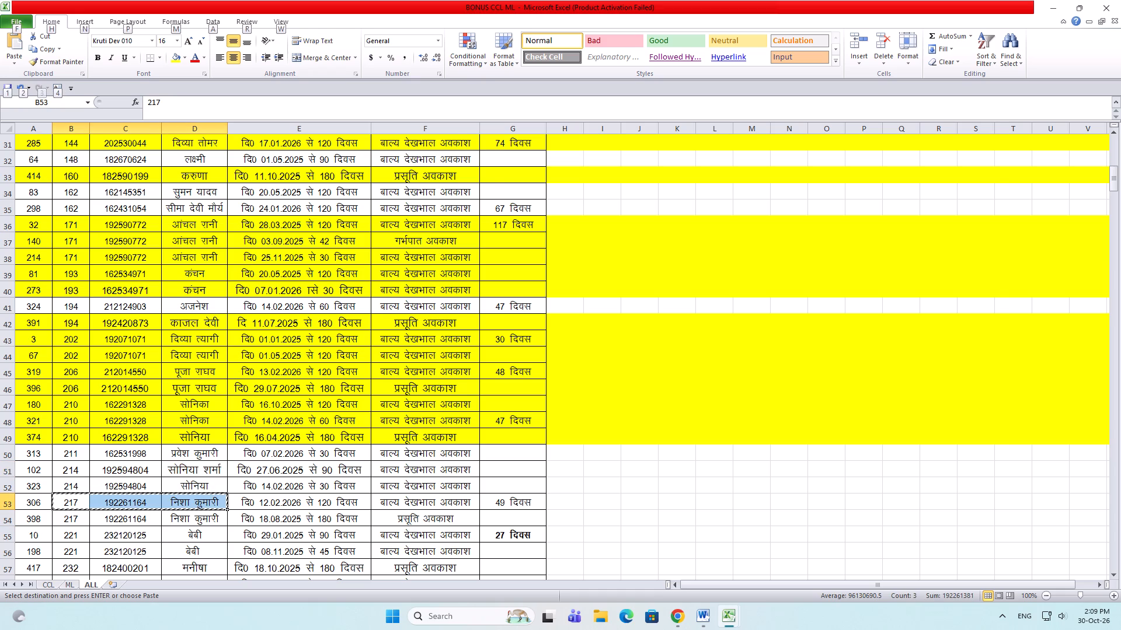
key("alt+Tab")
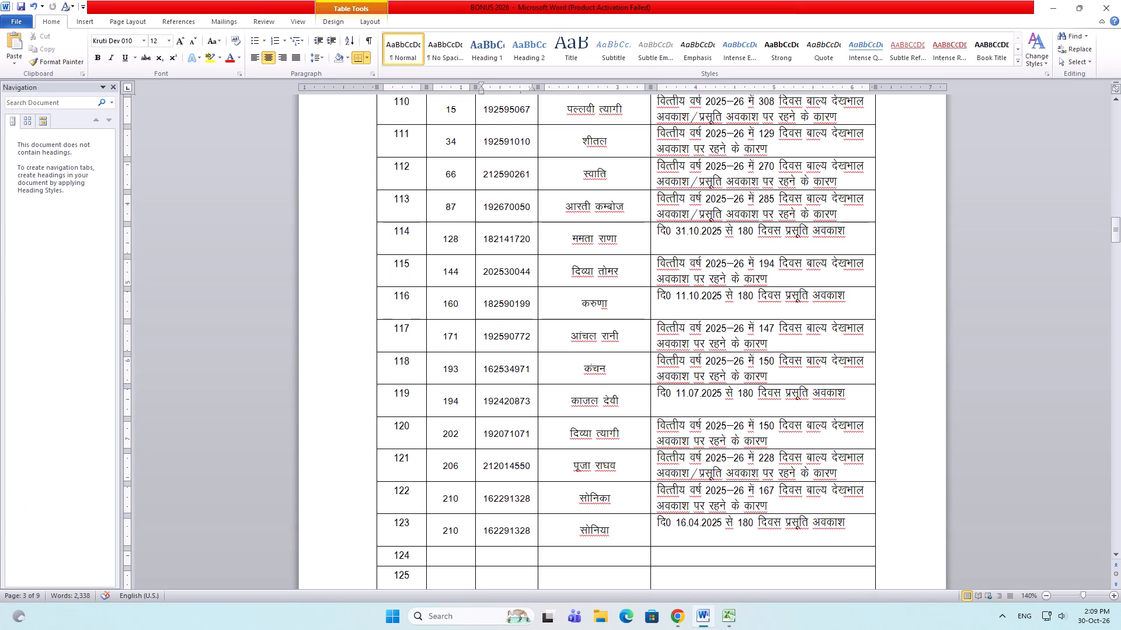
left_click_drag(443, 555, 649, 556)
key("ctrl+v")
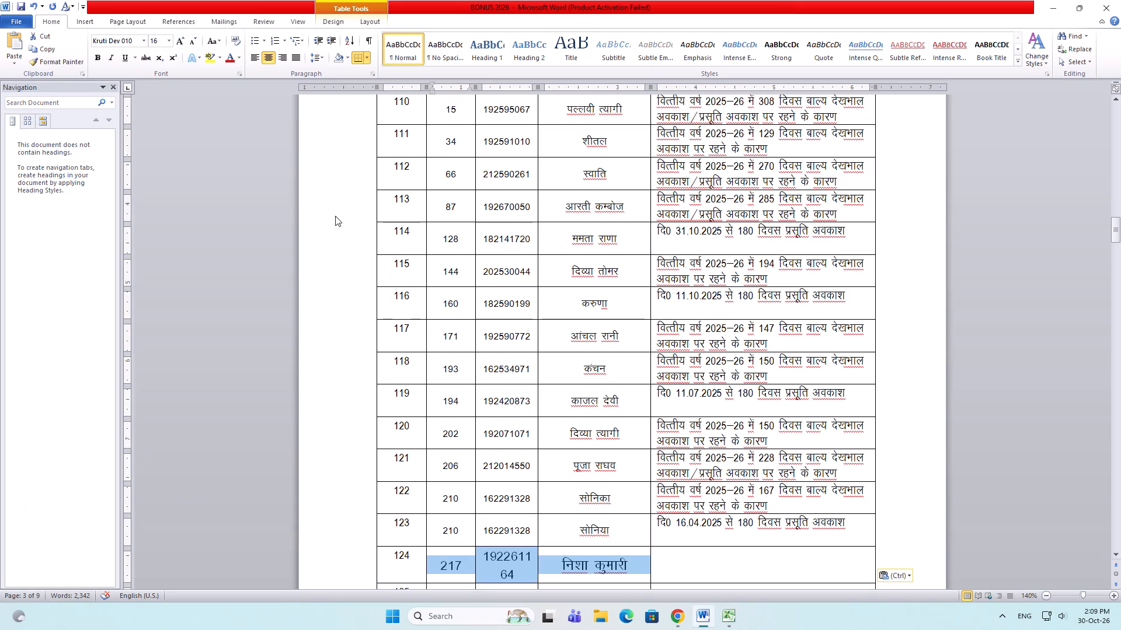
double_click(190, 44)
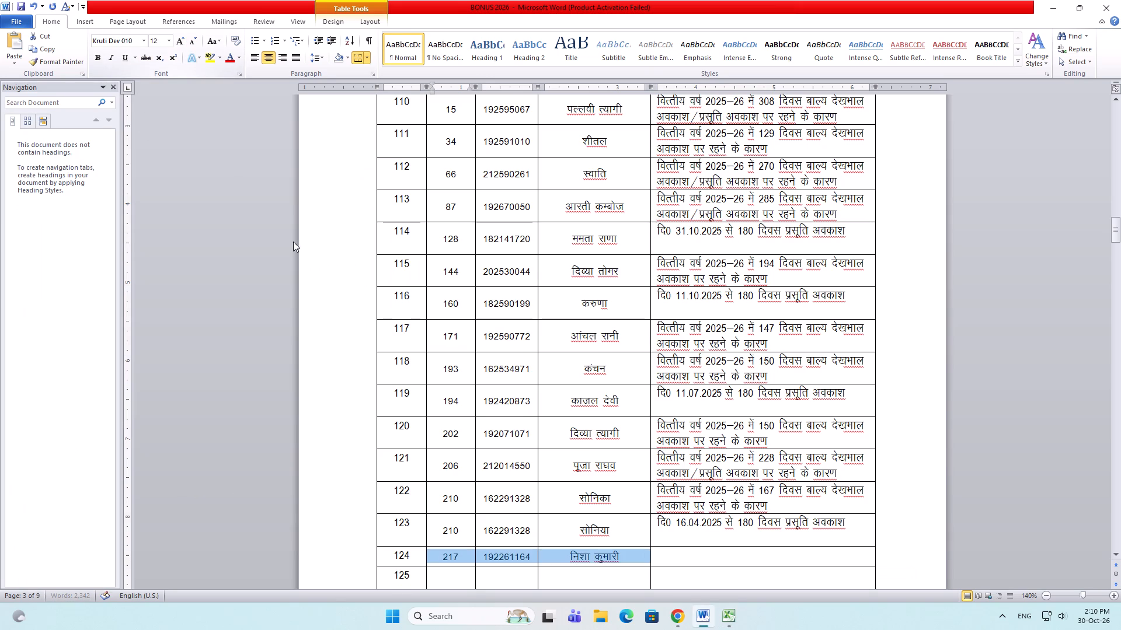
Reuse serial 121's child care/maternity leave text as serial 124's reason, set its days to 229, and save the document.
key("alt+Tab")
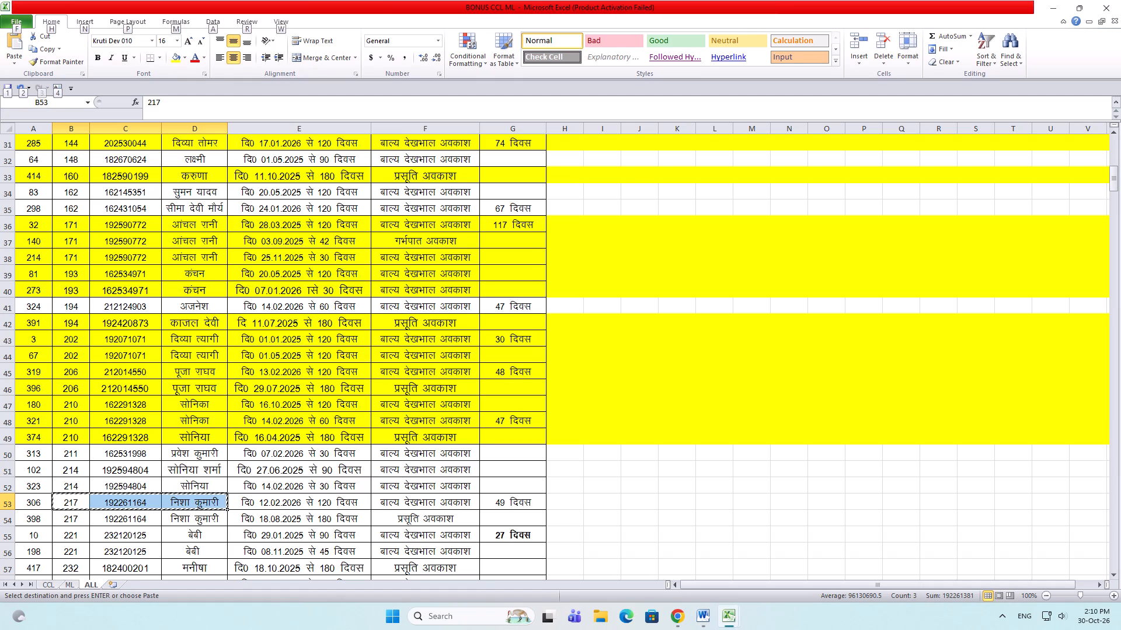
key("alt+Tab")
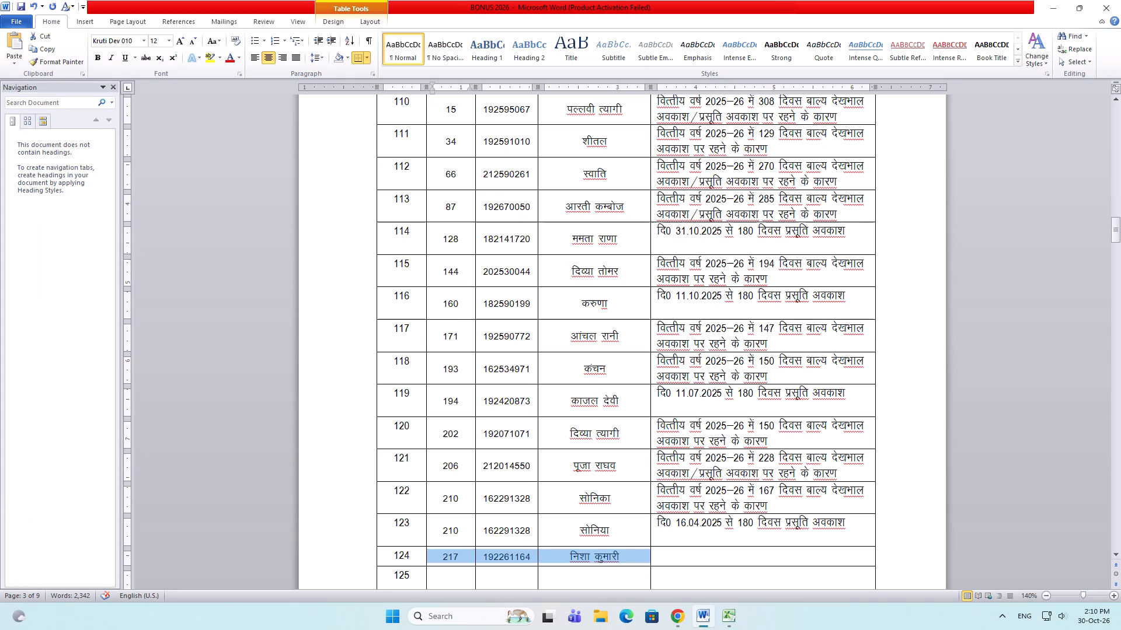
left_click_drag(843, 468, 662, 452)
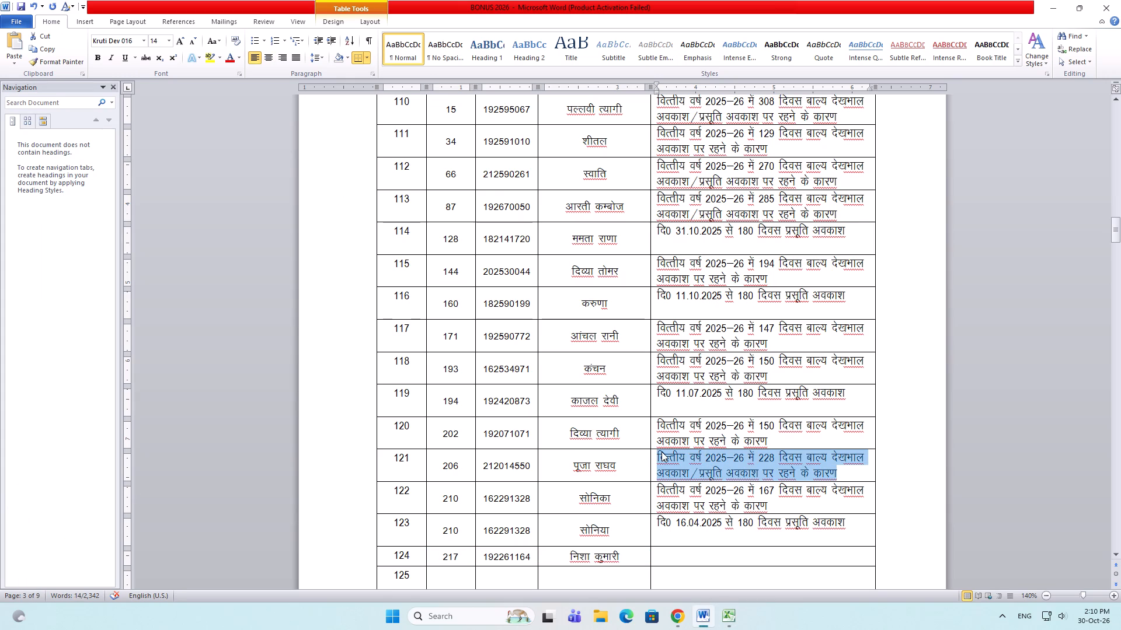
key("ctrl+c")
left_click(694, 555)
key("ctrl+v")
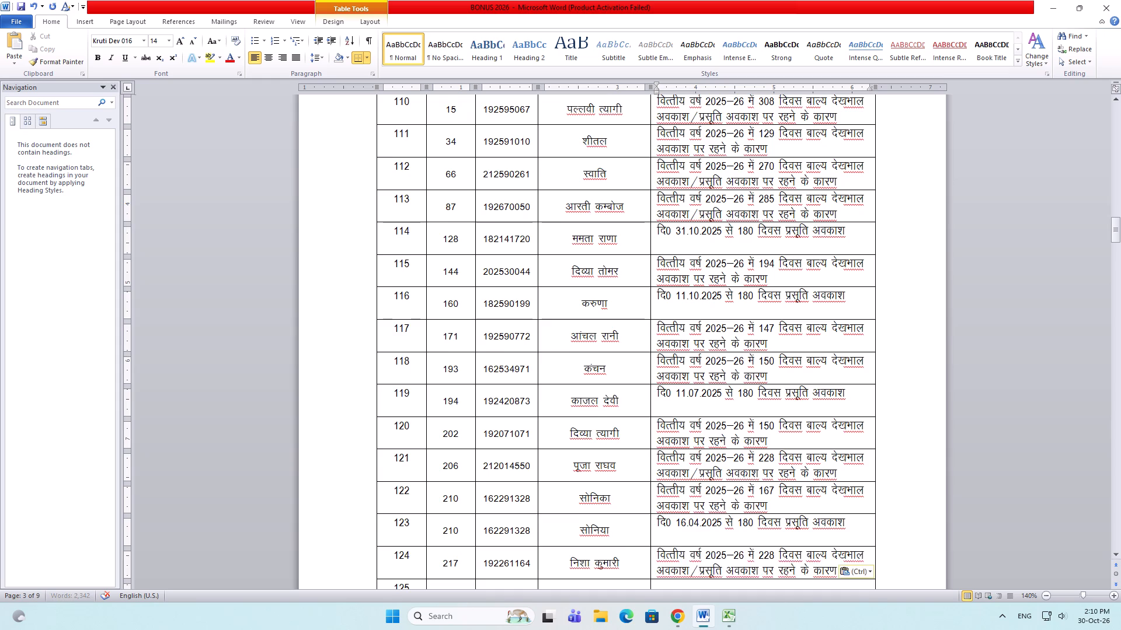
scroll(688, 514, "down", 3)
left_click(770, 439)
key("Delete")
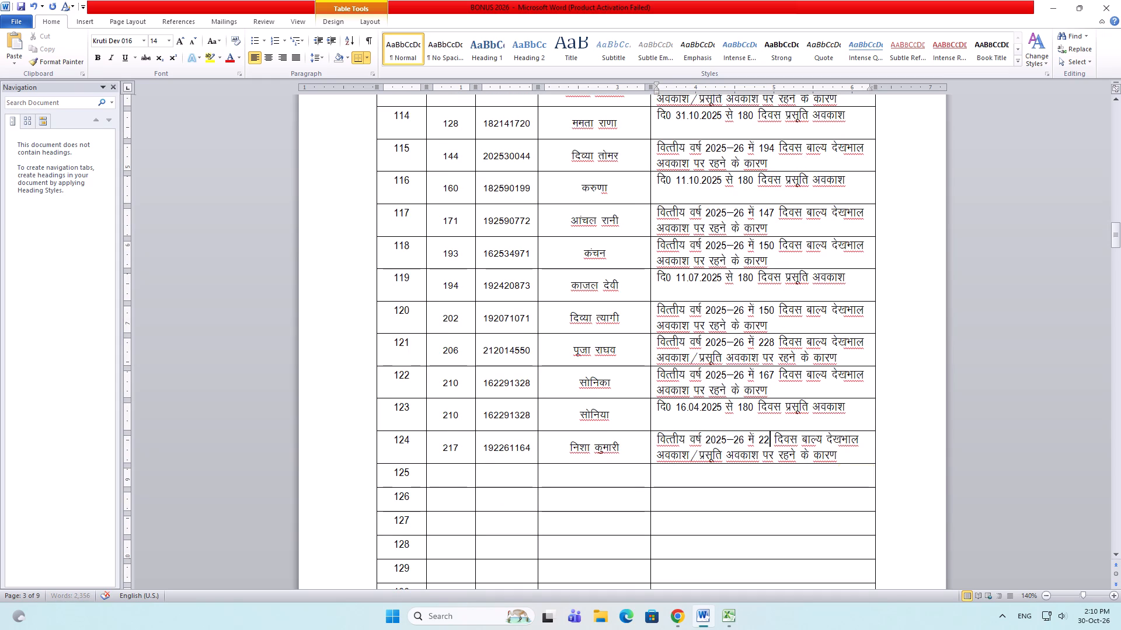
key("9")
left_click(756, 470)
key("ctrl+s")
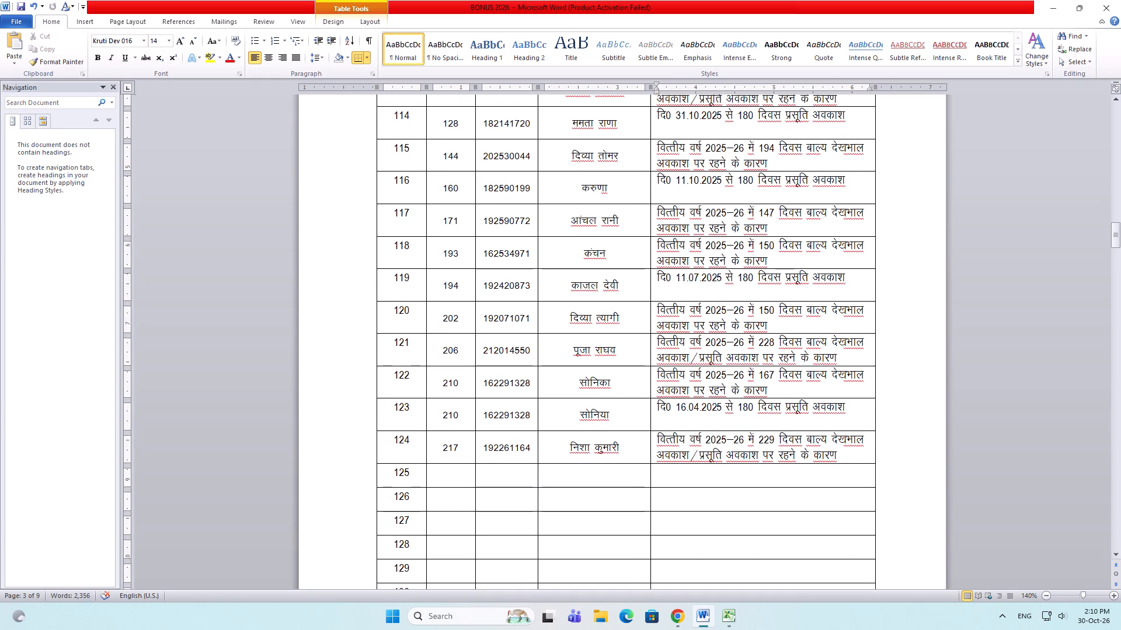
Fill rows 53 and 54 of the ALL sheet in BONUS CCL ML with yellow and save the workbook.
key("alt+Tab")
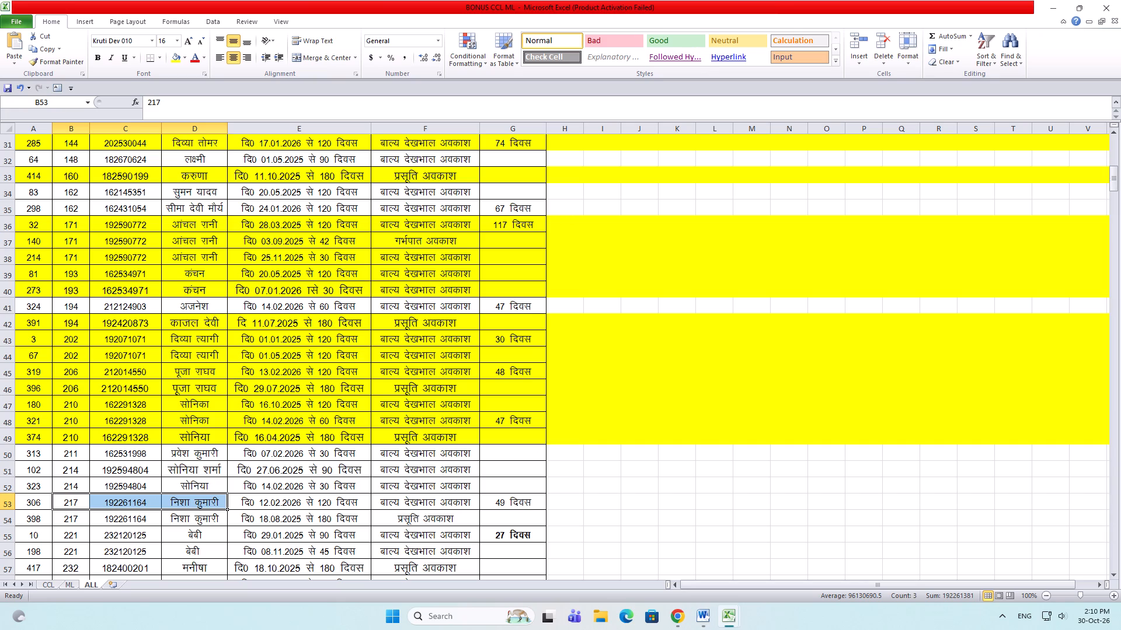
left_click_drag(3, 501, 1, 516)
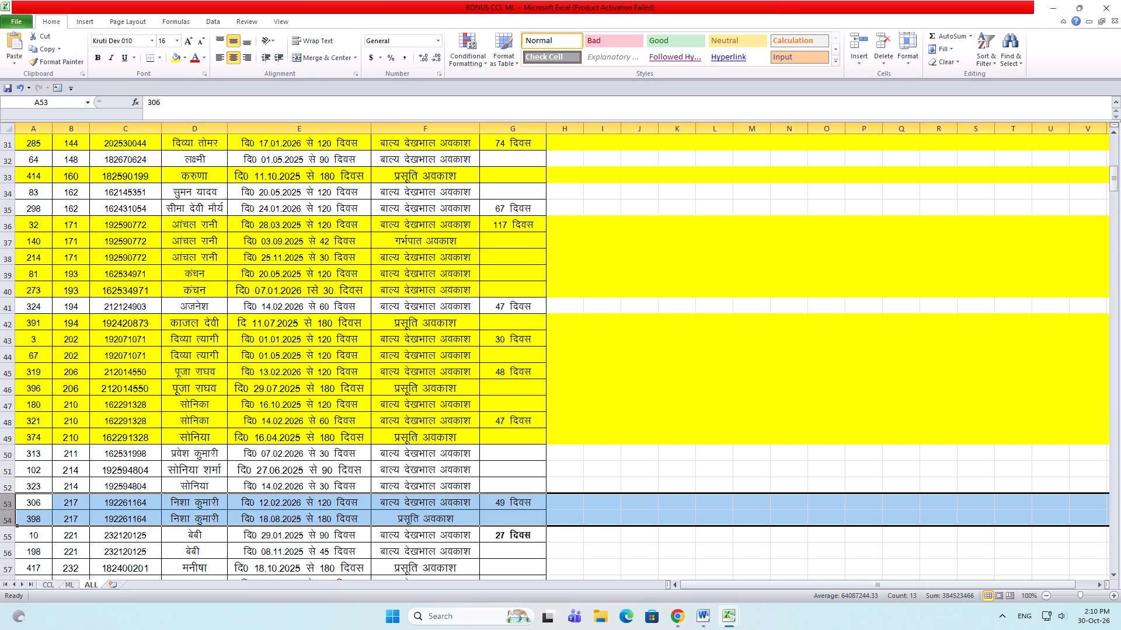
left_click(174, 53)
scroll(183, 314, "down", 4)
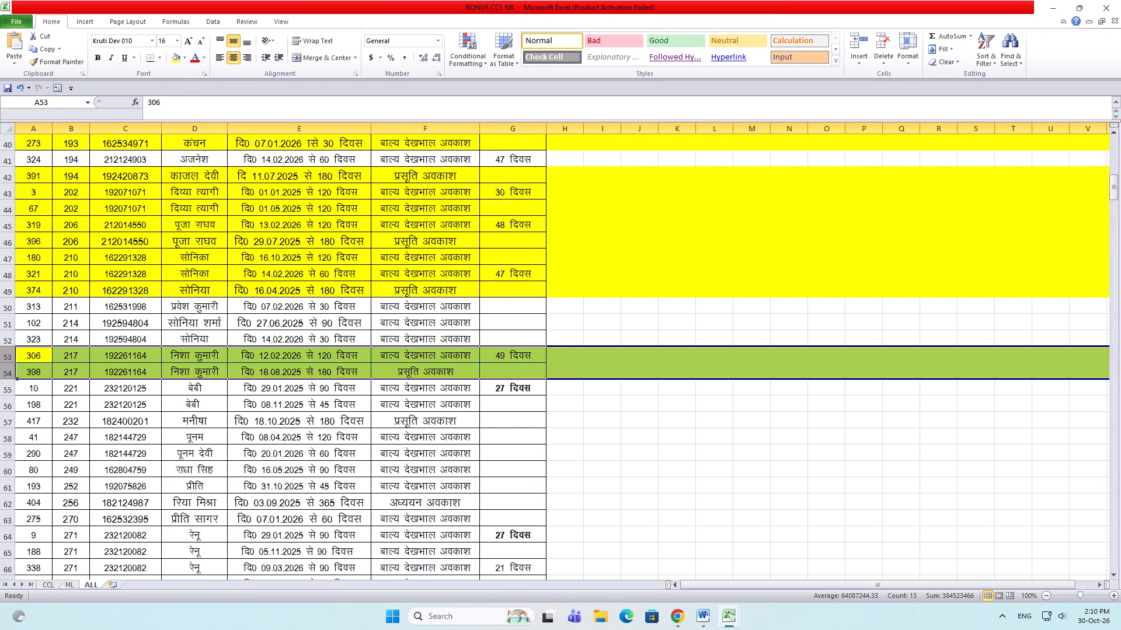
left_click(175, 307)
key("ctrl+s")
key("ctrl+s")
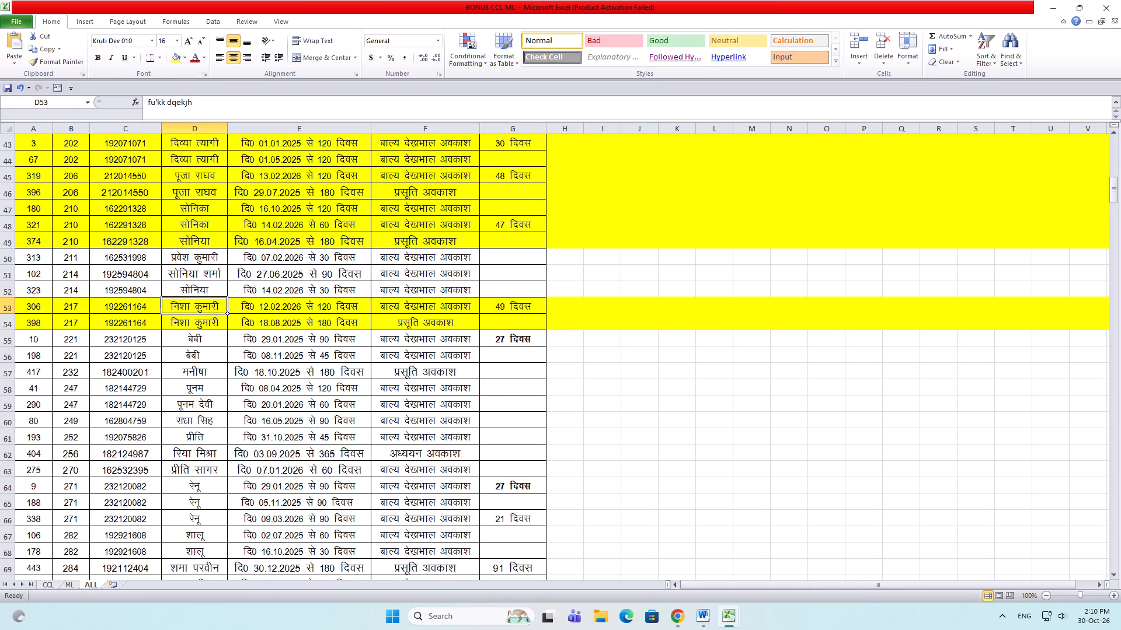
Copy row 57's badge number, PNO and name from BONUS CCL ML into serial 125 of BONUS 2026 and reduce the text to 12 pt.
left_click_drag(3, 336, 0, 345)
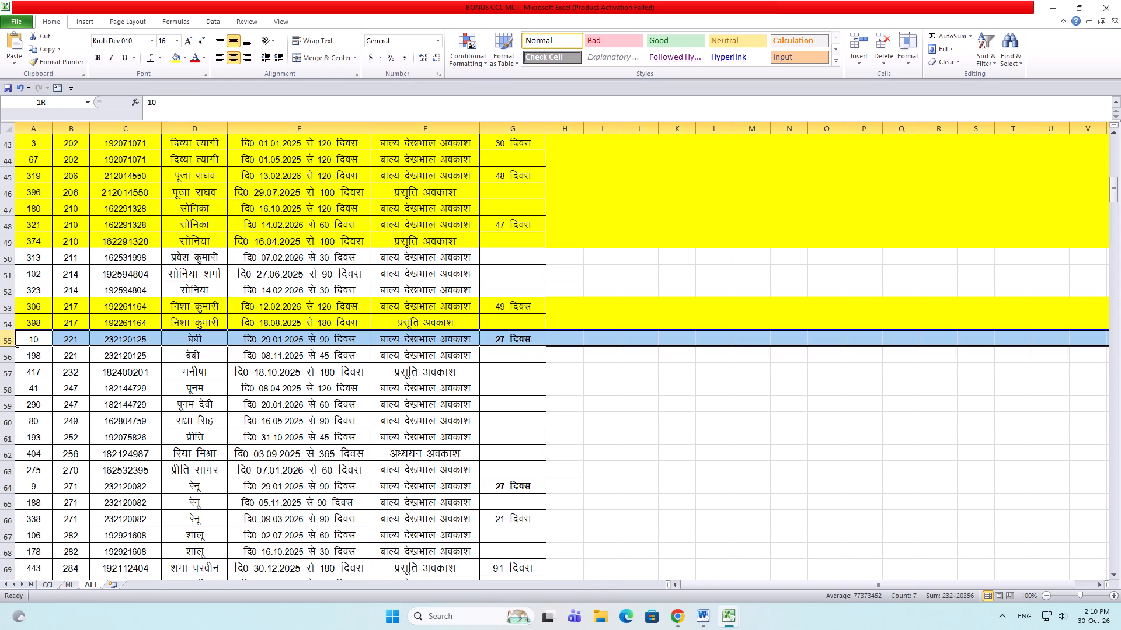
left_click_drag(0, 345, 0, 352)
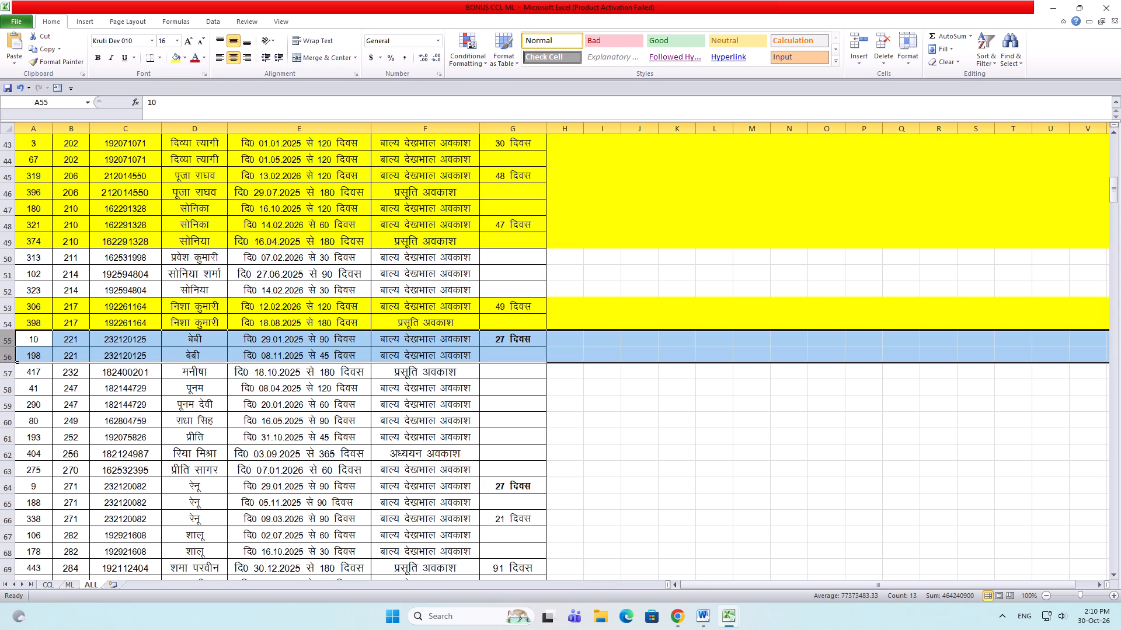
left_click(2, 373)
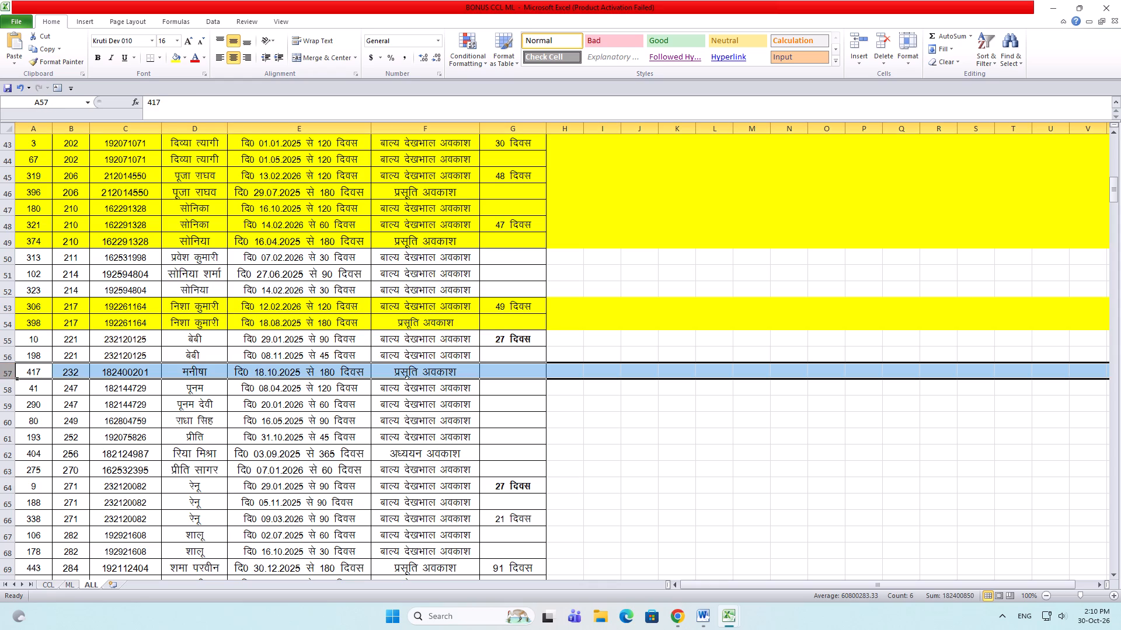
left_click_drag(70, 373, 82, 373)
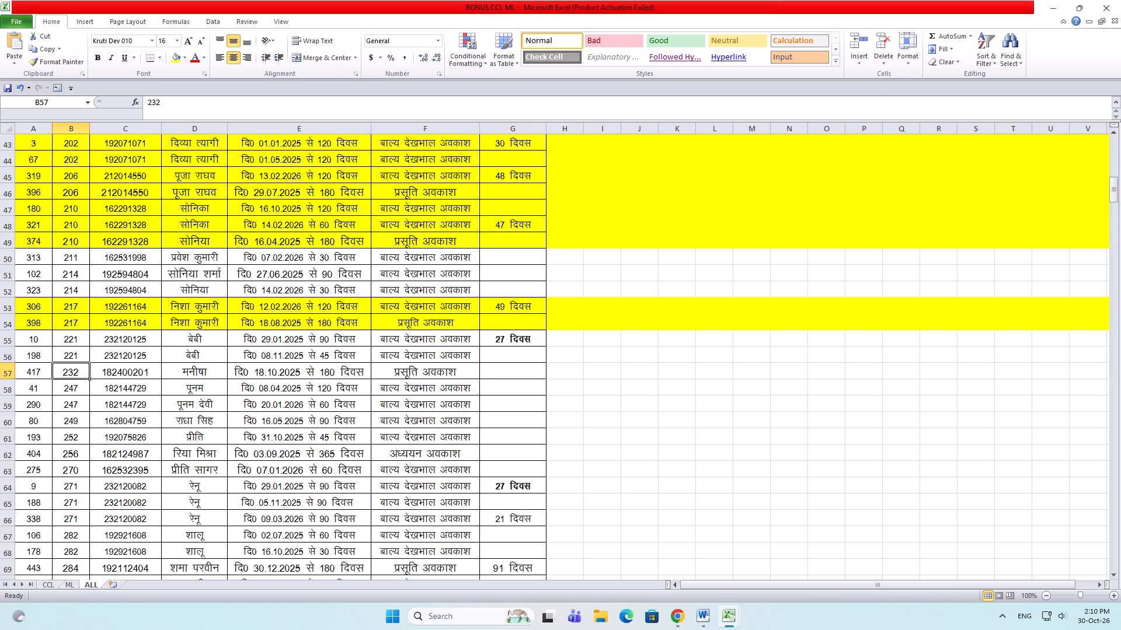
left_click_drag(82, 373, 182, 372)
key("ctrl+c")
key("ctrl+c")
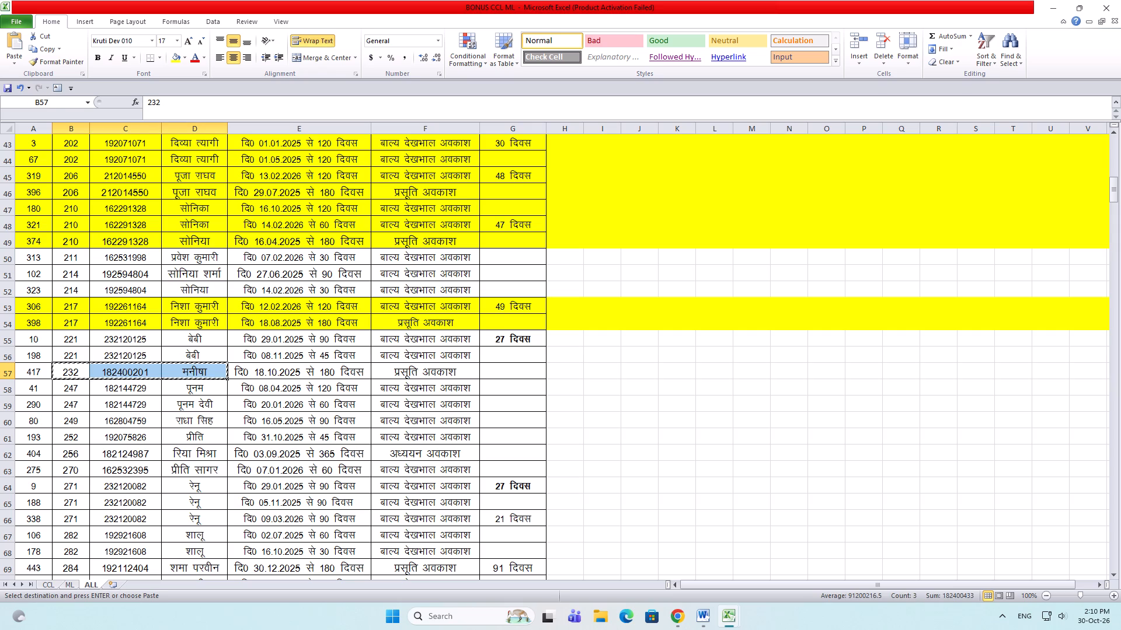
key("alt+Tab")
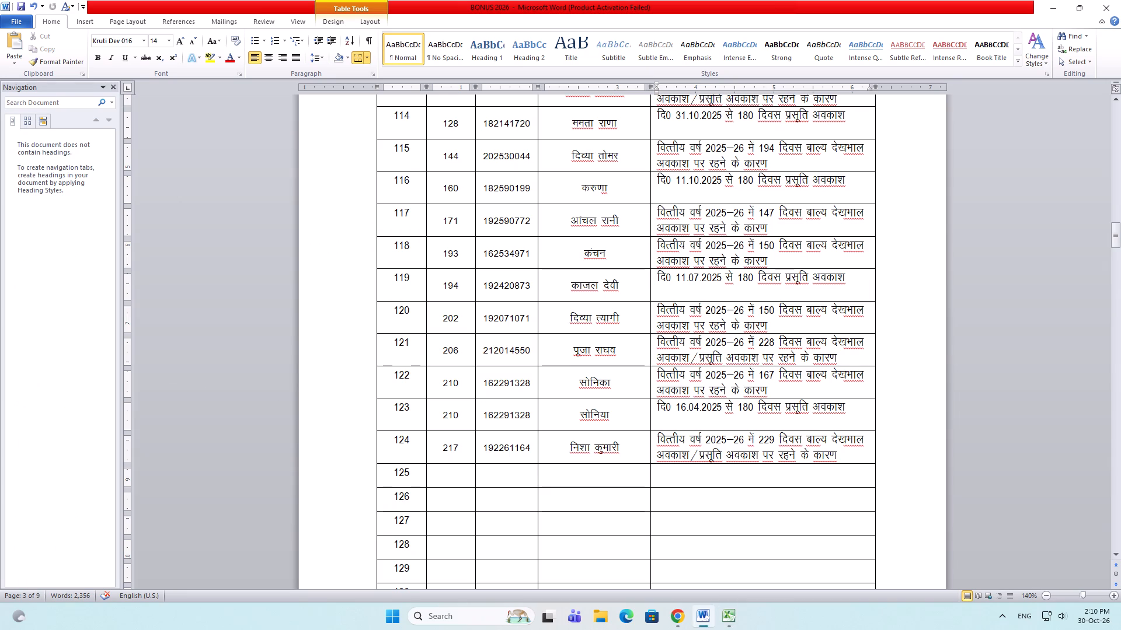
left_click_drag(457, 471, 602, 478)
key("ctrl+v")
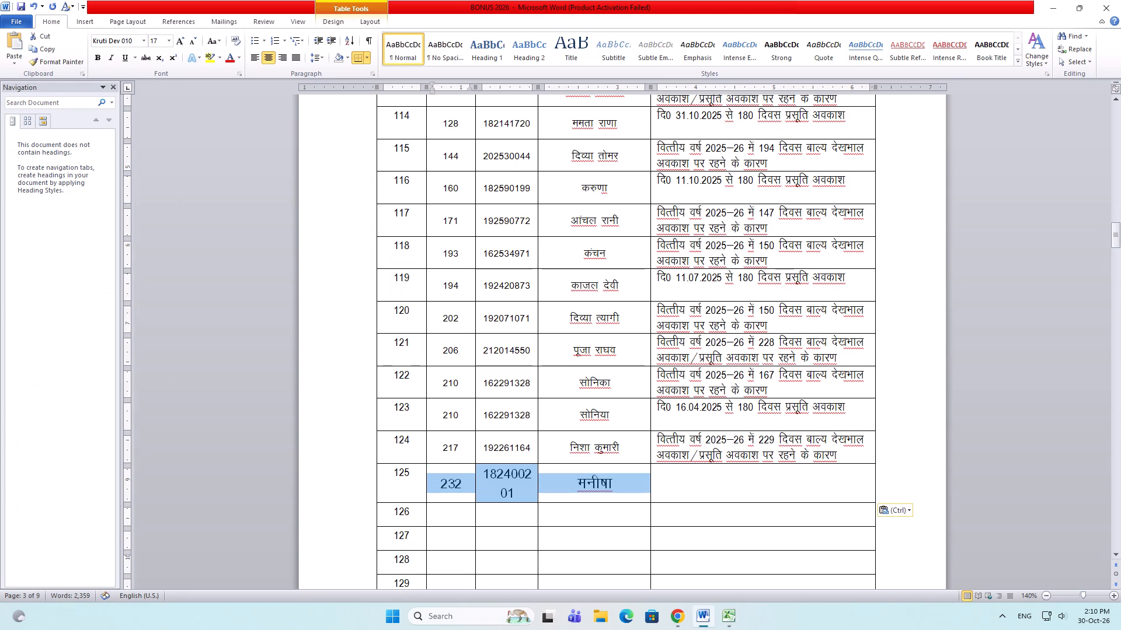
double_click(187, 41)
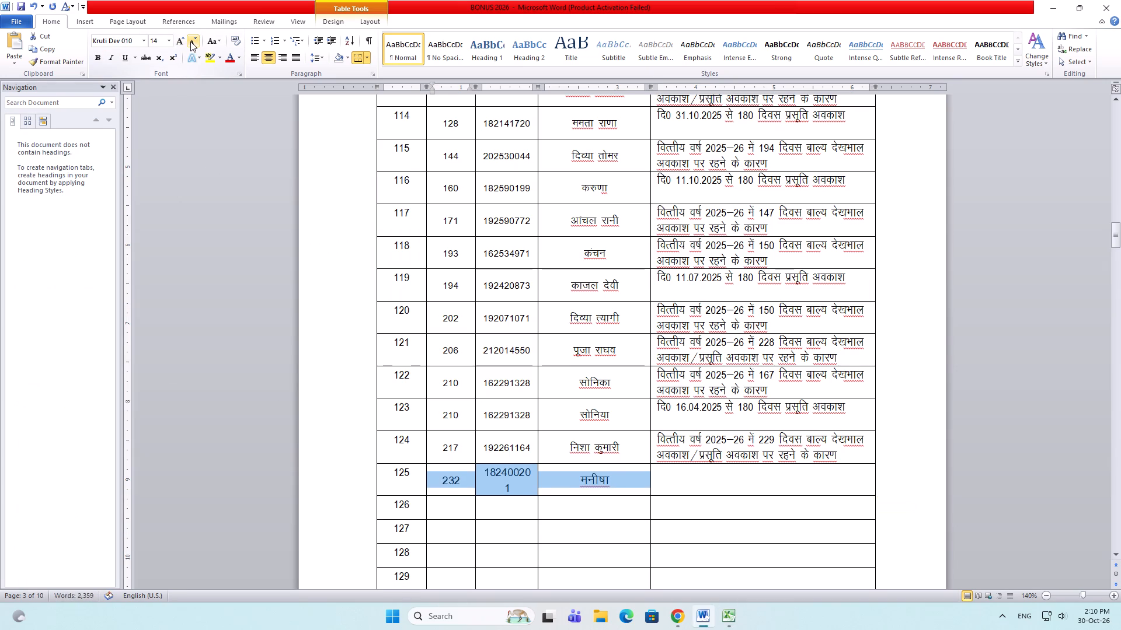
left_click(190, 41)
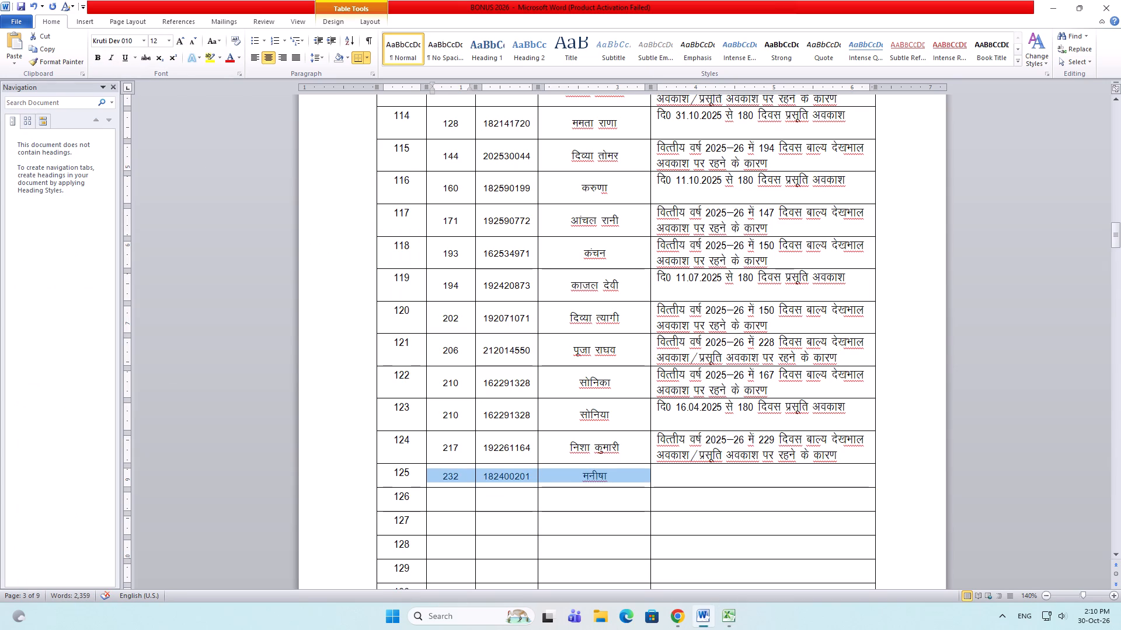
Reuse serial 123's maternity leave text as serial 125's reason, change its start date to 18.10.2025, and save the document.
left_click_drag(852, 409, 652, 408)
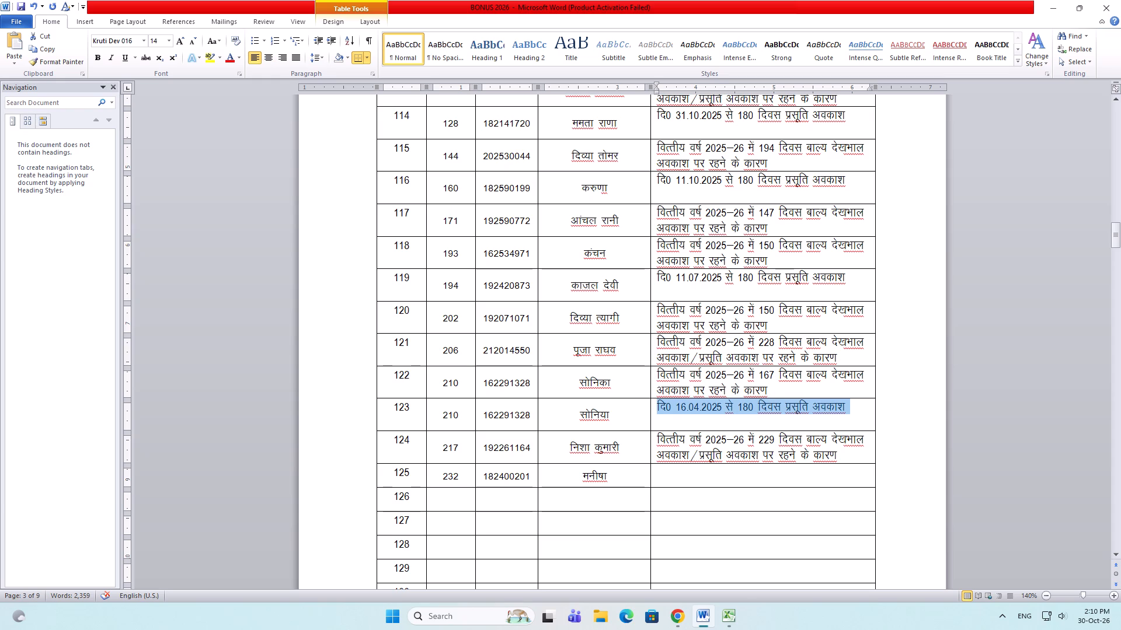
key("ctrl+c")
left_click(667, 474)
key("ctrl+v")
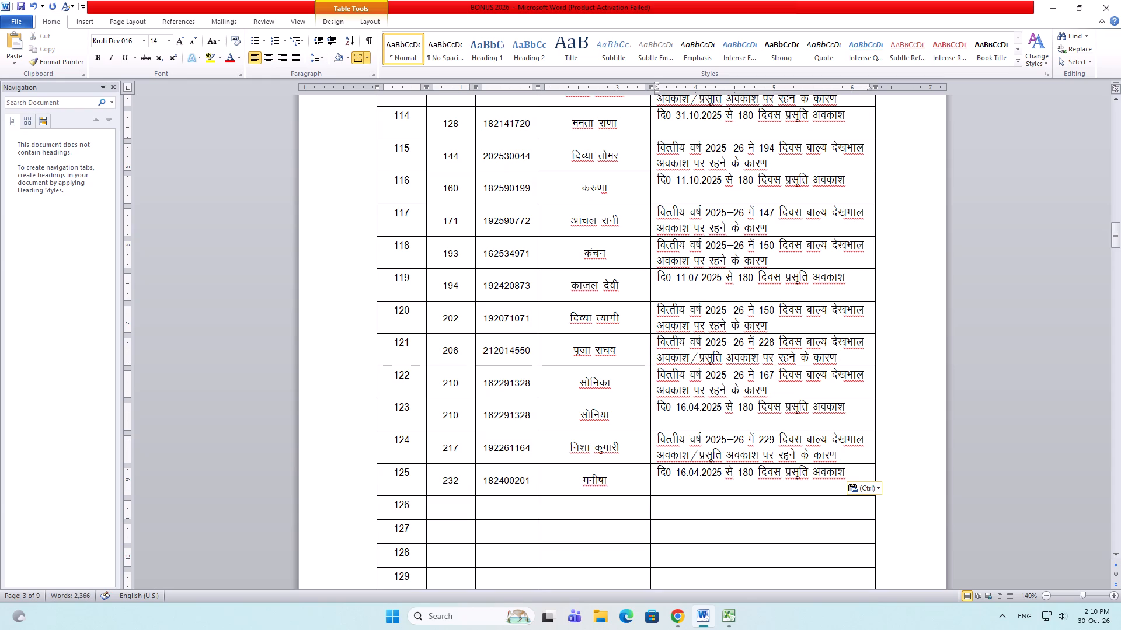
left_click_drag(677, 470, 695, 474)
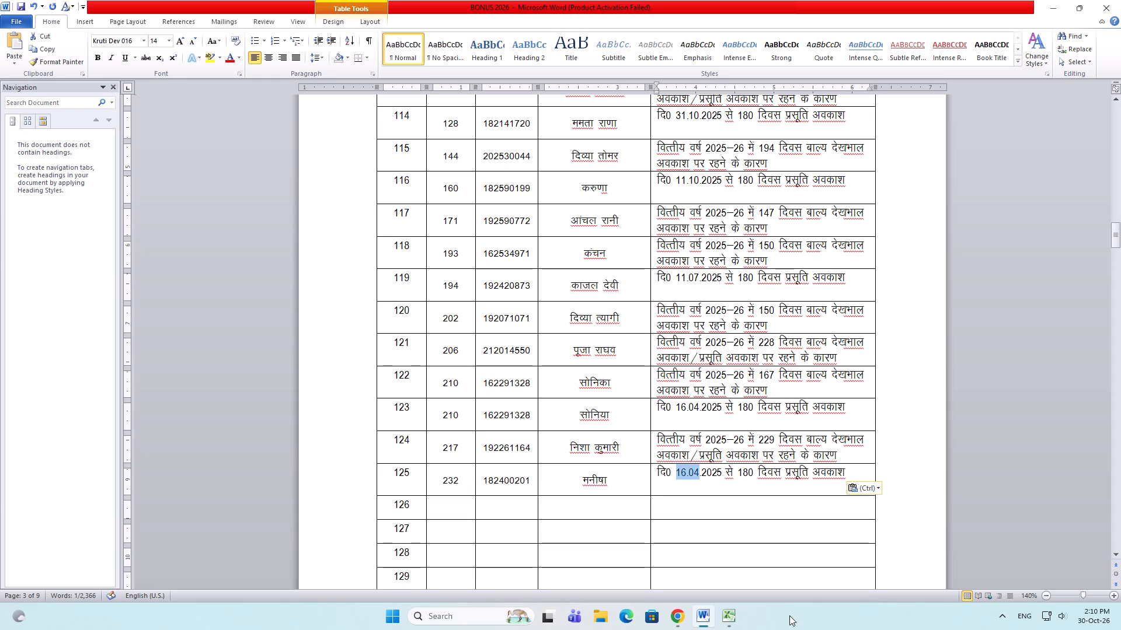
type("18-1011")
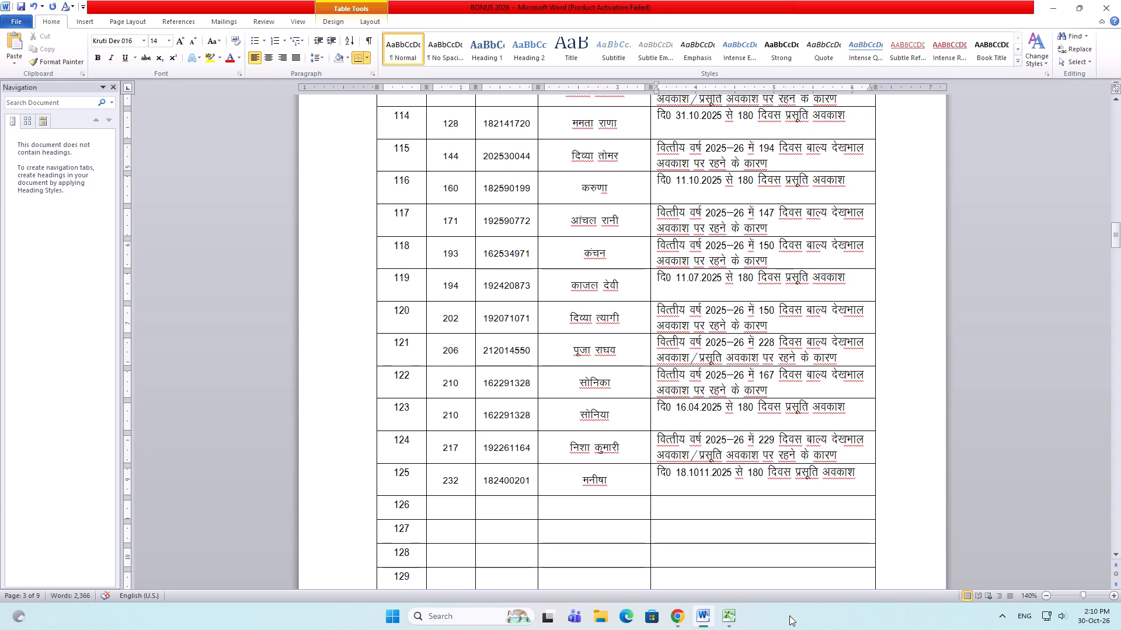
key("BackSpace")
key("BackSpace")
key("ctrl+s")
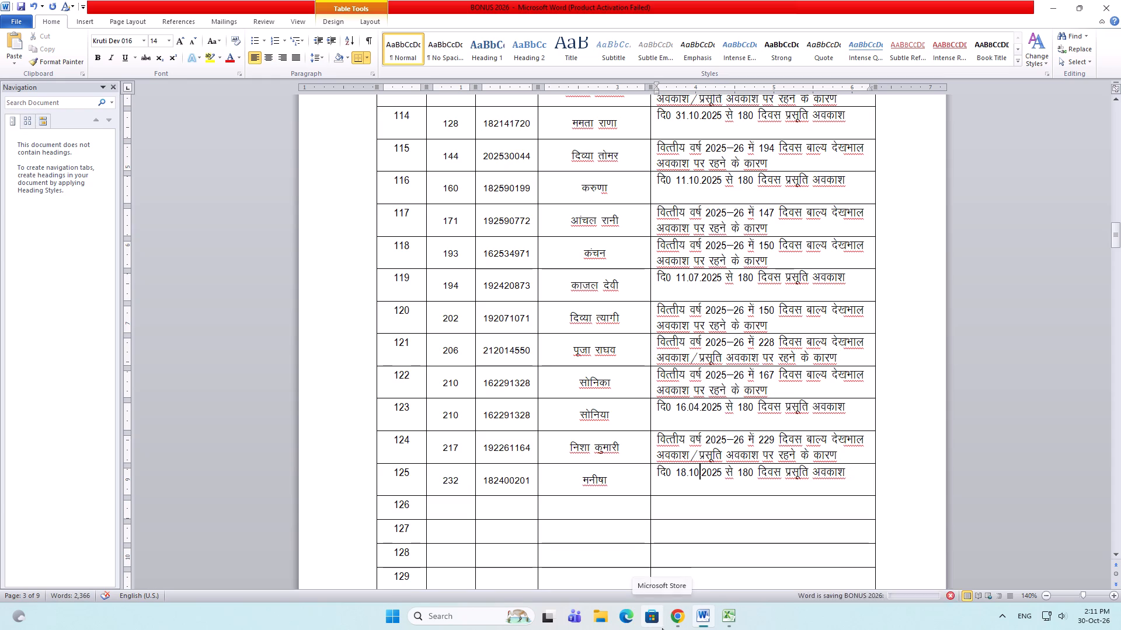
Fill row 57 of the ALL sheet in BONUS CCL ML with yellow.
key("alt+Tab")
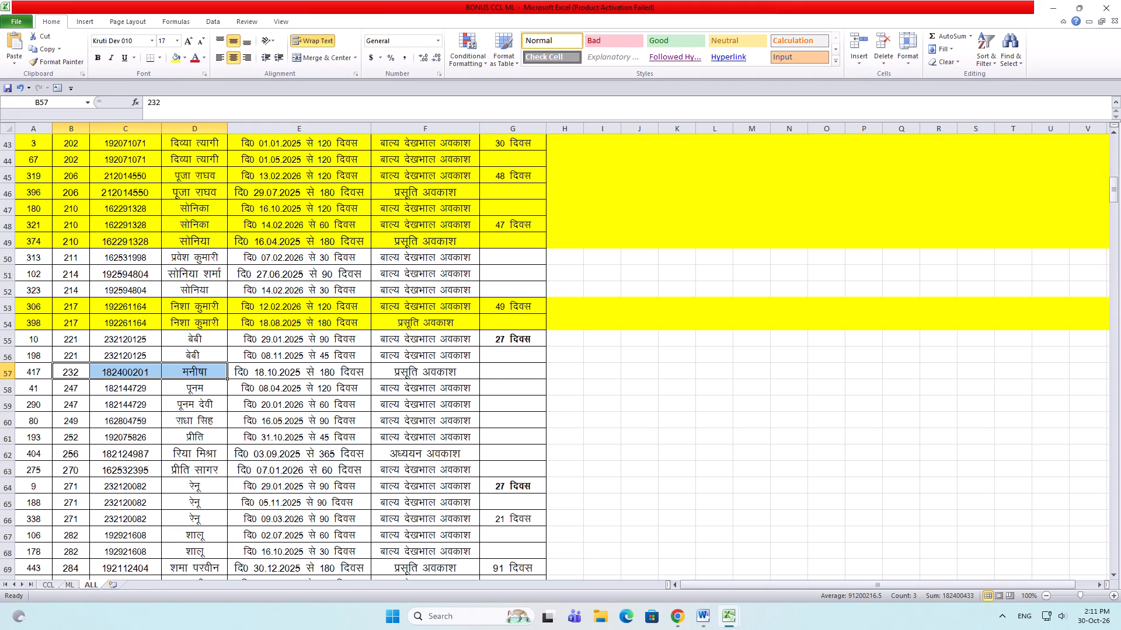
left_click(5, 373)
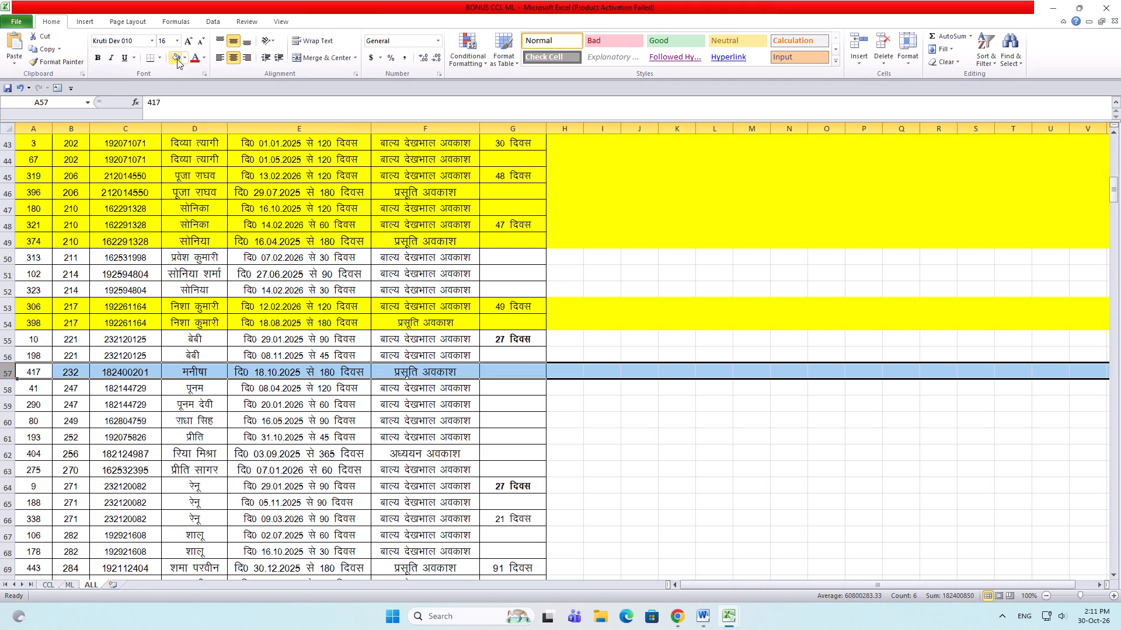
left_click(178, 55)
Copy row 58's badge number, PNO and name into serial 126 of BONUS 2026 and reduce the text to 12 pt.
left_click_drag(7, 388, 6, 398)
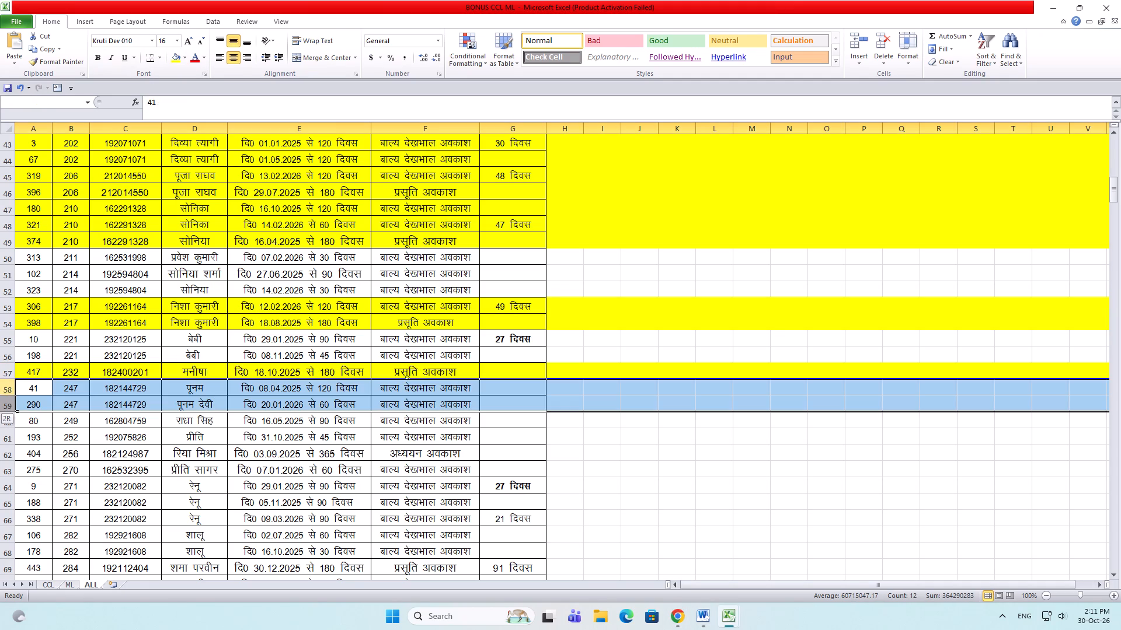
left_click_drag(6, 398, 6, 401)
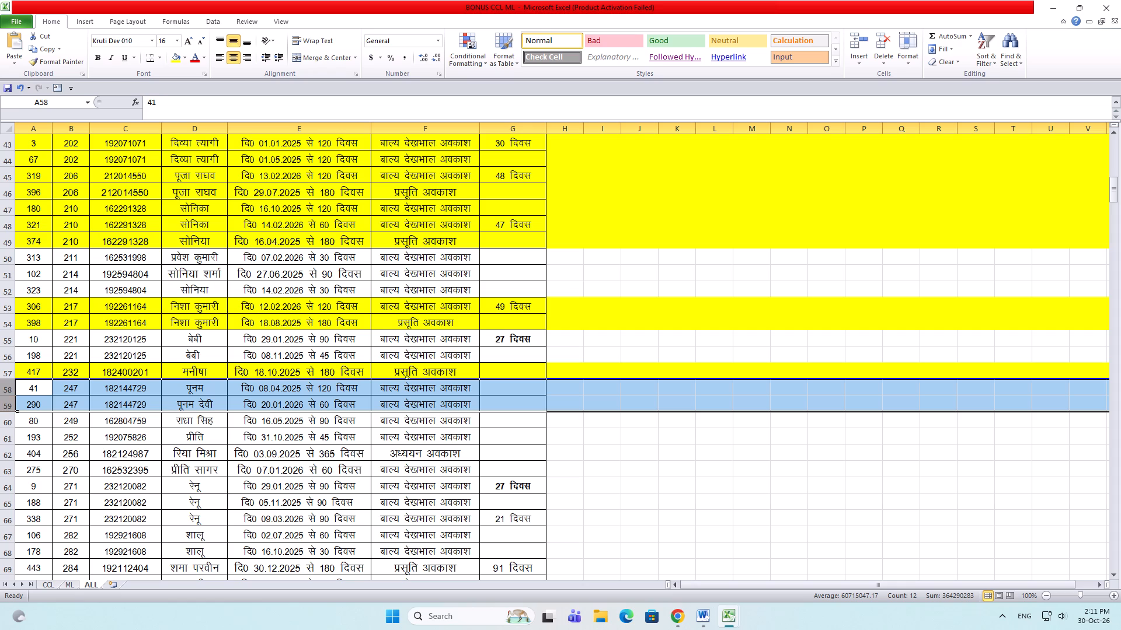
left_click_drag(67, 384, 180, 393)
key("ctrl+c")
key("ctrl+c")
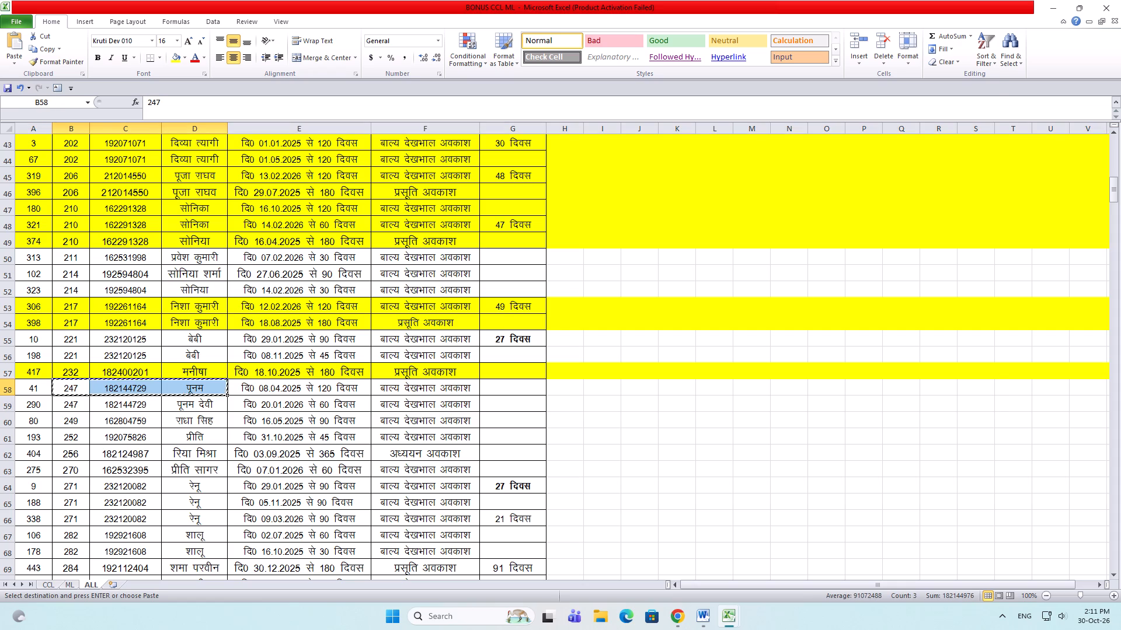
key("alt+Tab")
left_click_drag(450, 502, 475, 505)
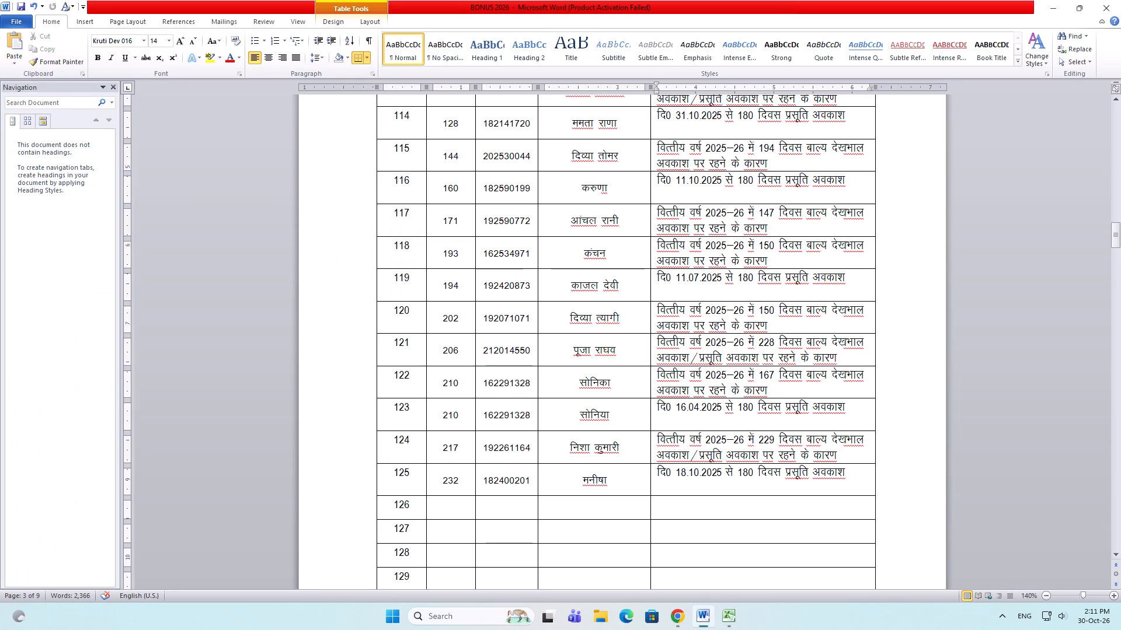
left_click_drag(475, 505, 568, 502)
key("ctrl+v")
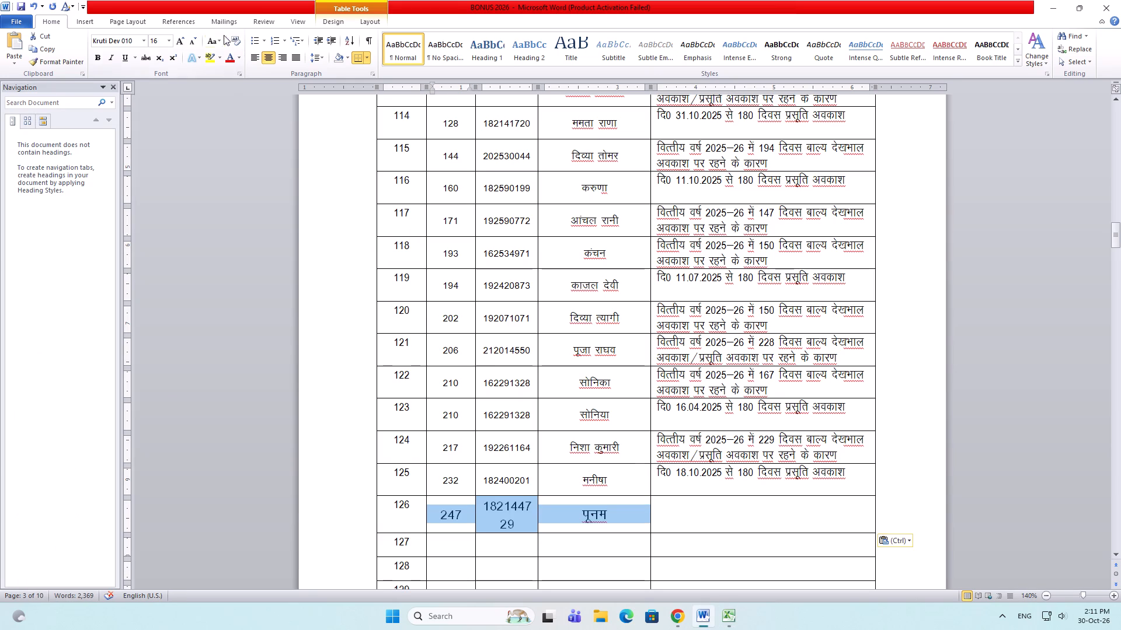
double_click(190, 43)
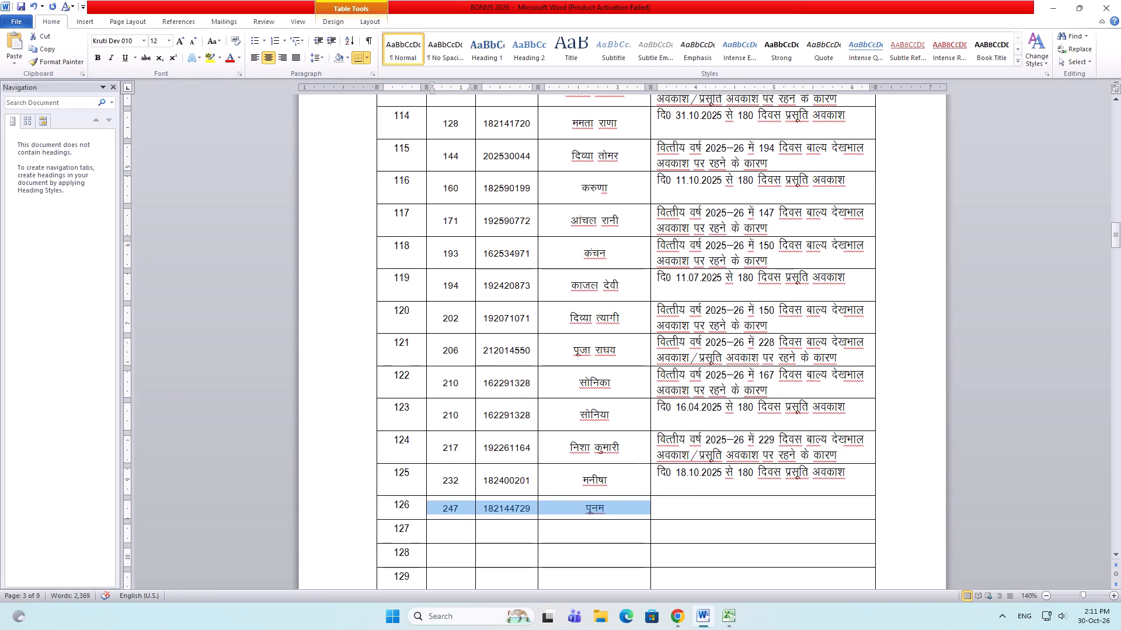
Reuse serial 120's child care leave text as serial 126's reason, set its days to 180, and save the document.
left_click_drag(779, 324, 662, 311)
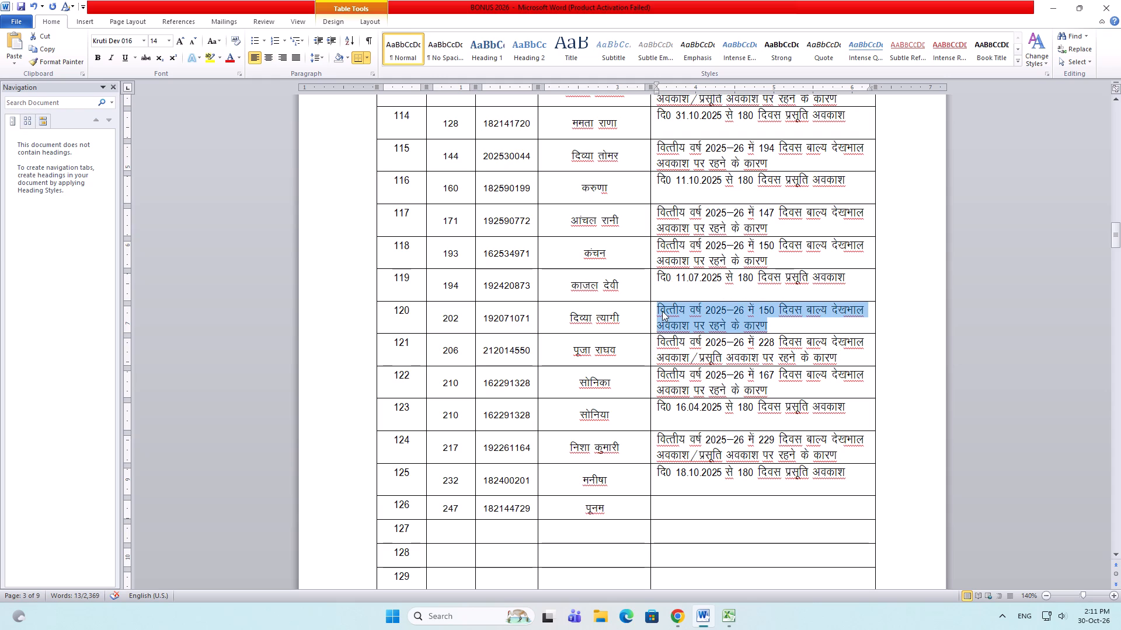
key("ctrl+c")
left_click(686, 503)
key("ctrl+v")
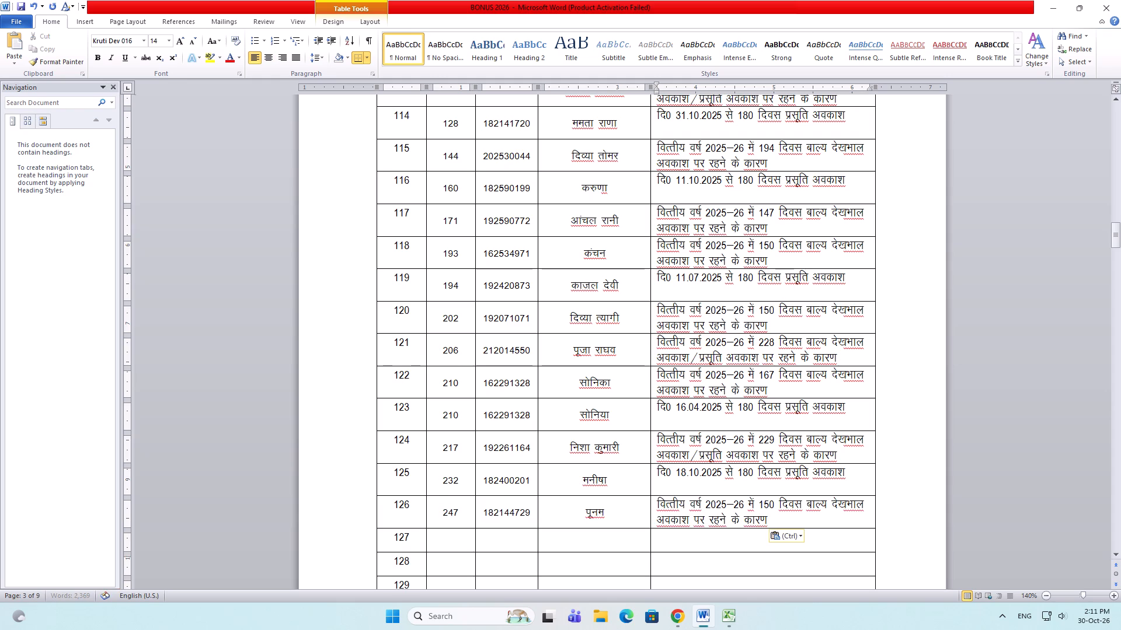
left_click(765, 501)
key("Delete")
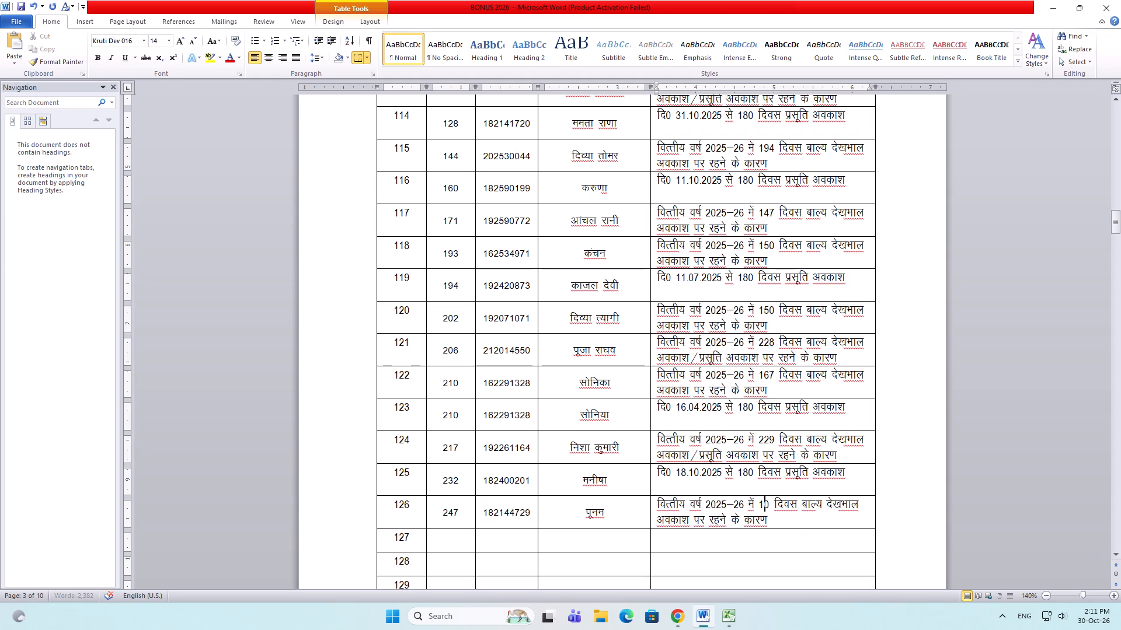
key("8")
left_click(754, 537)
key("ctrl+s")
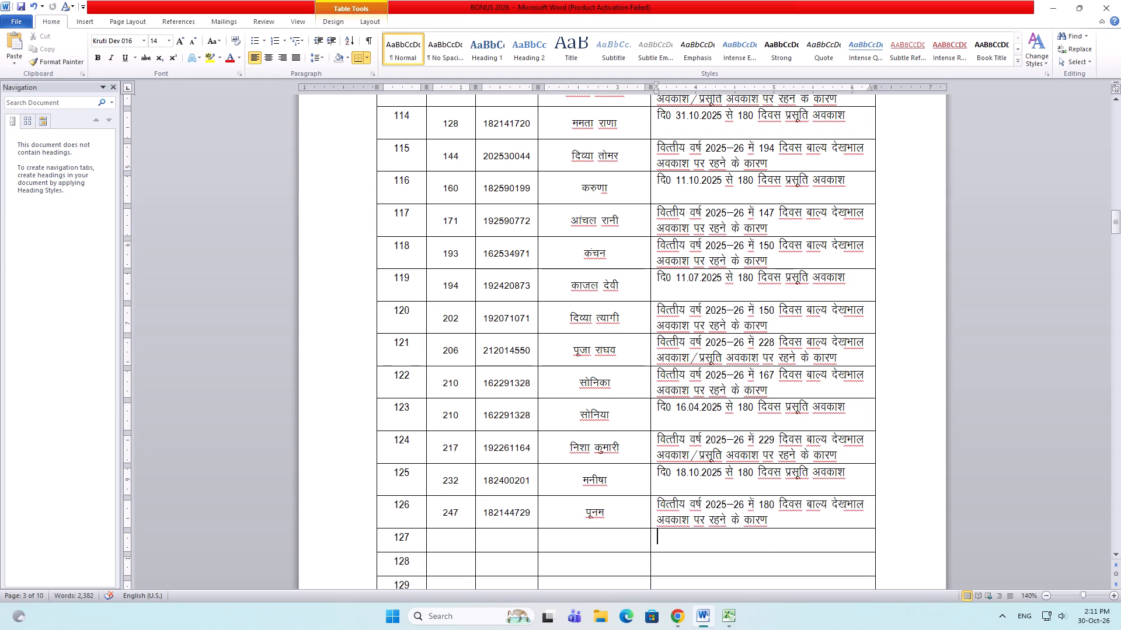
Fill rows 58 and 59 of the ALL sheet in BONUS CCL ML with yellow and save the workbook.
key("alt+Tab")
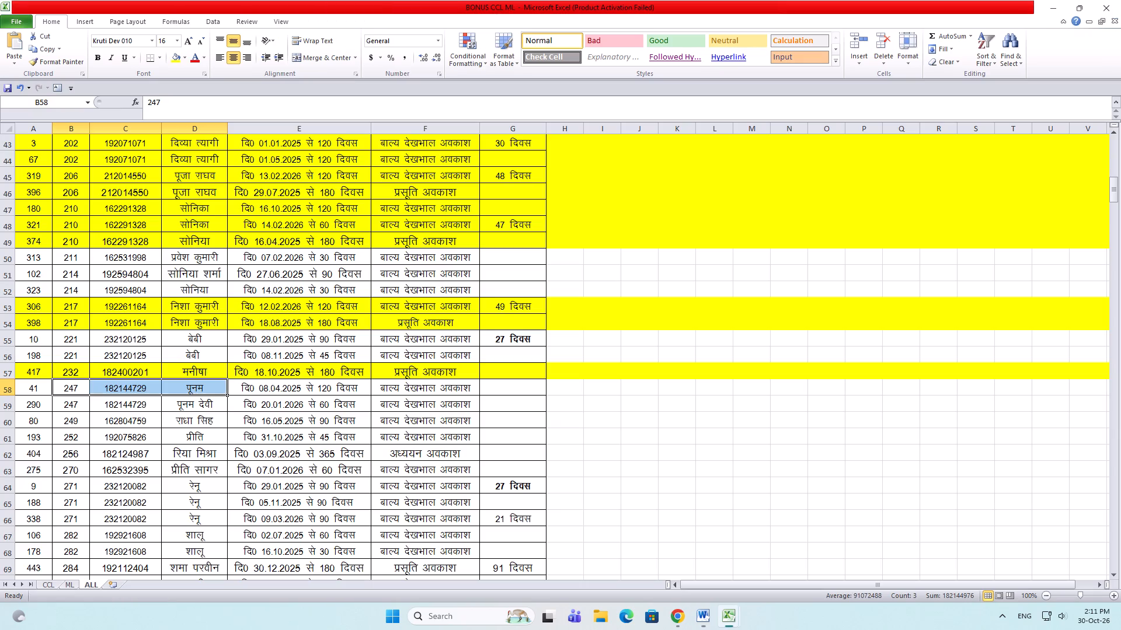
left_click(0, 393)
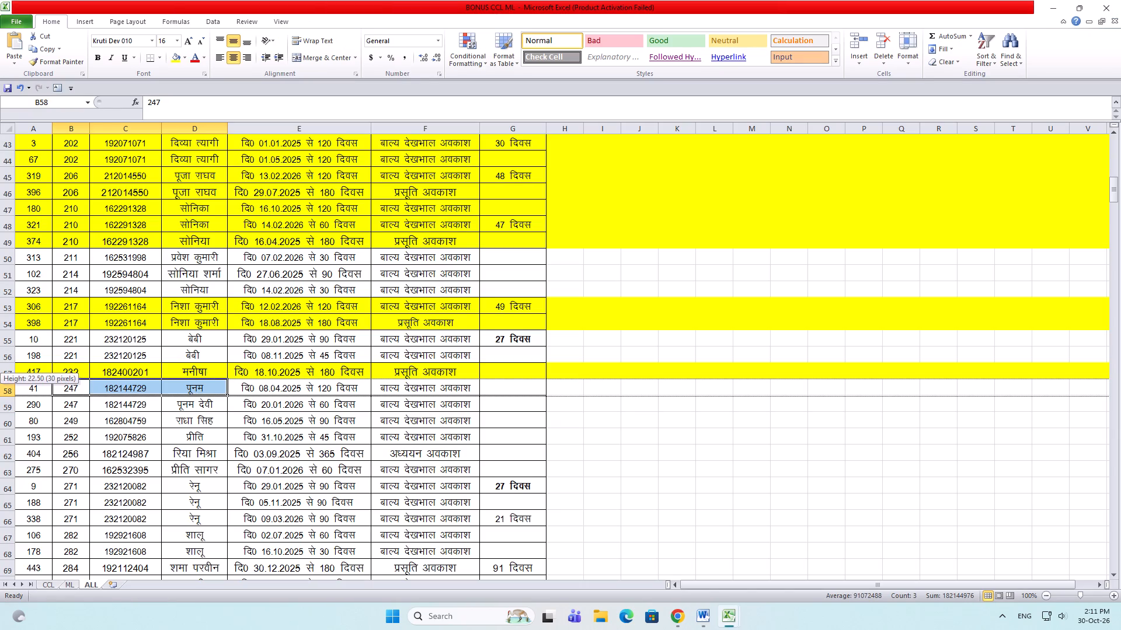
left_click_drag(7, 389, 6, 396)
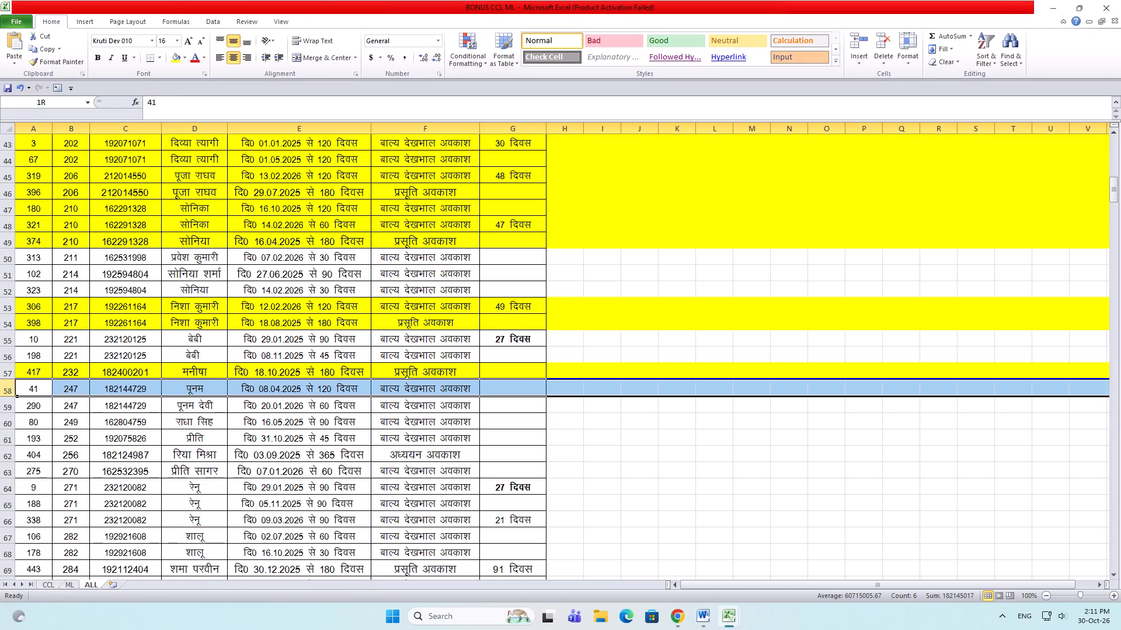
left_click_drag(6, 396, 5, 398)
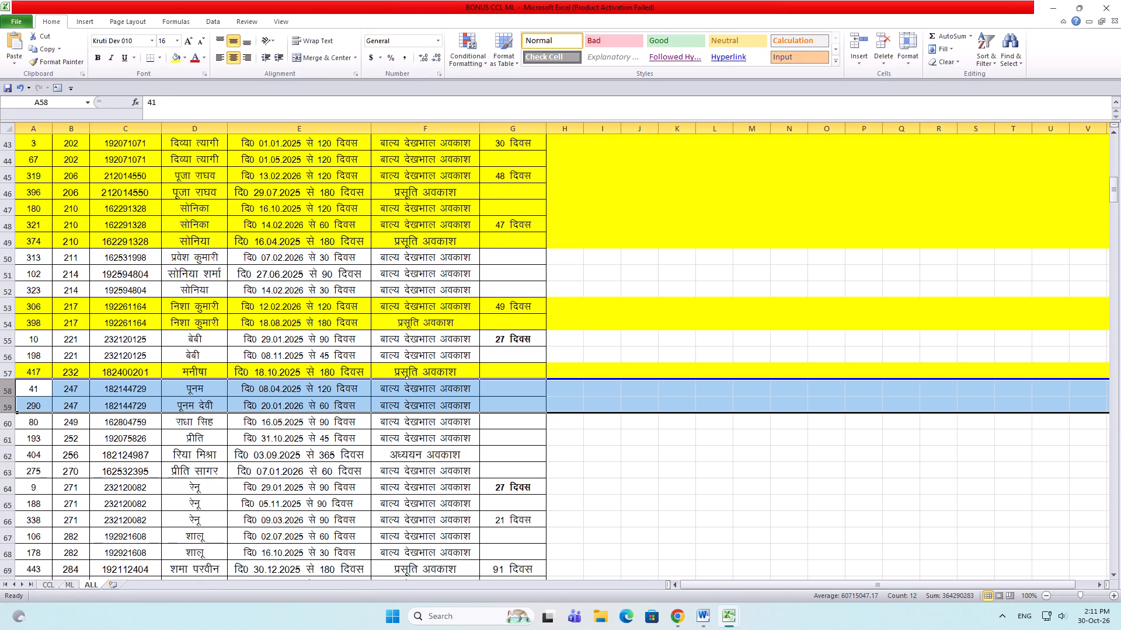
left_click(173, 57)
key("ctrl+s")
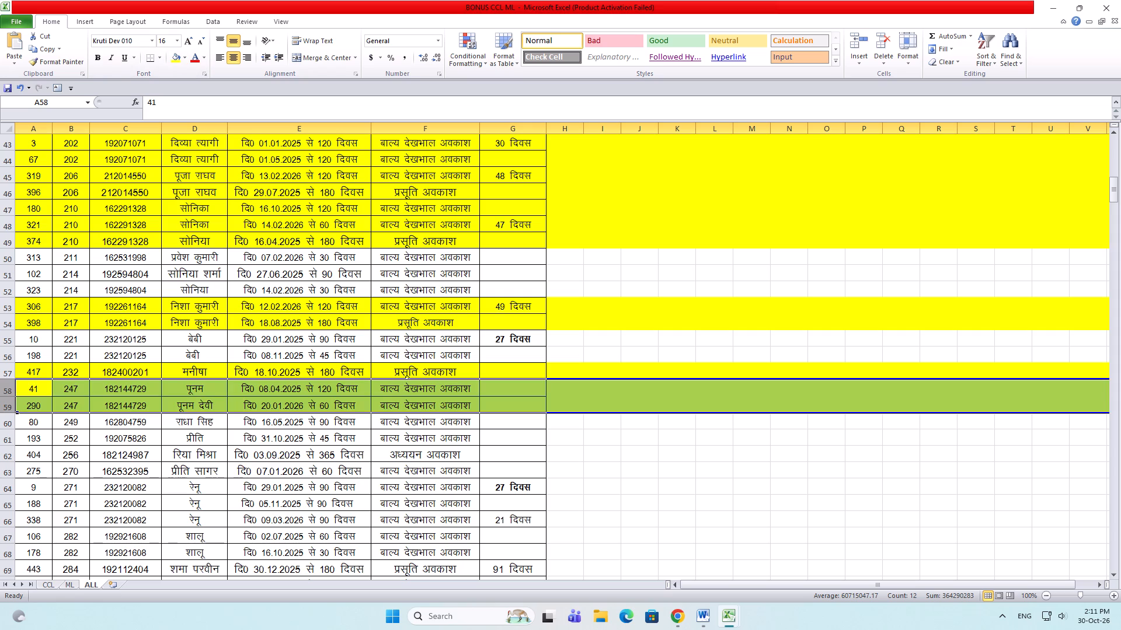
left_click(142, 472)
Copy the badge number, PNO and name from row 62 of the ALL sheet into serial 127 of BONUS 2026 and reduce the text to 12 pt.
left_click(7, 423)
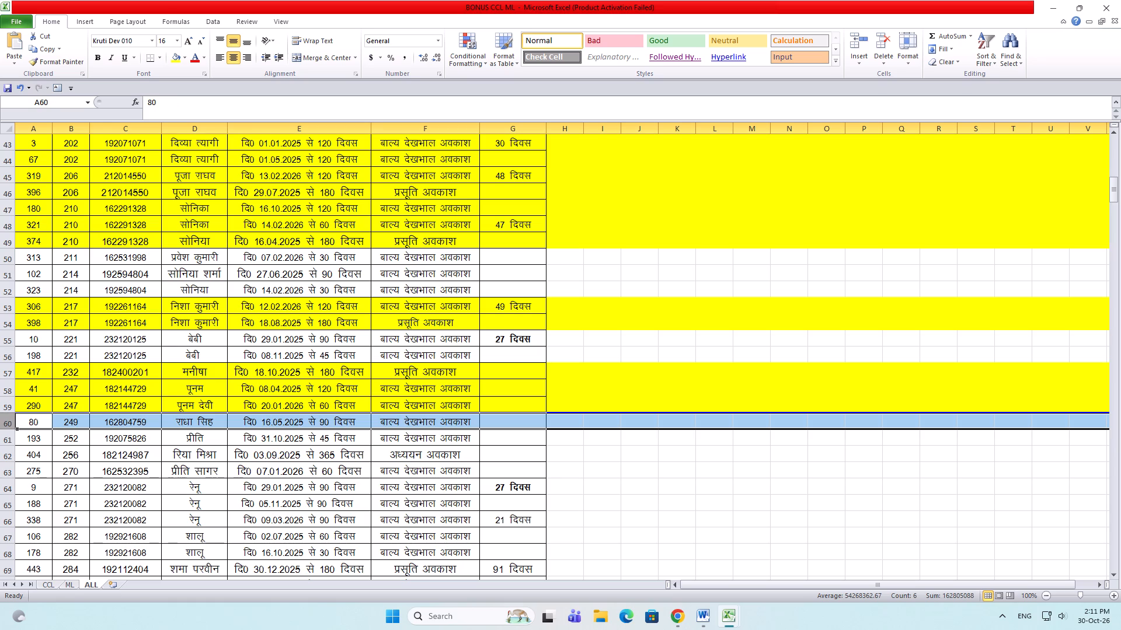
left_click(2, 437)
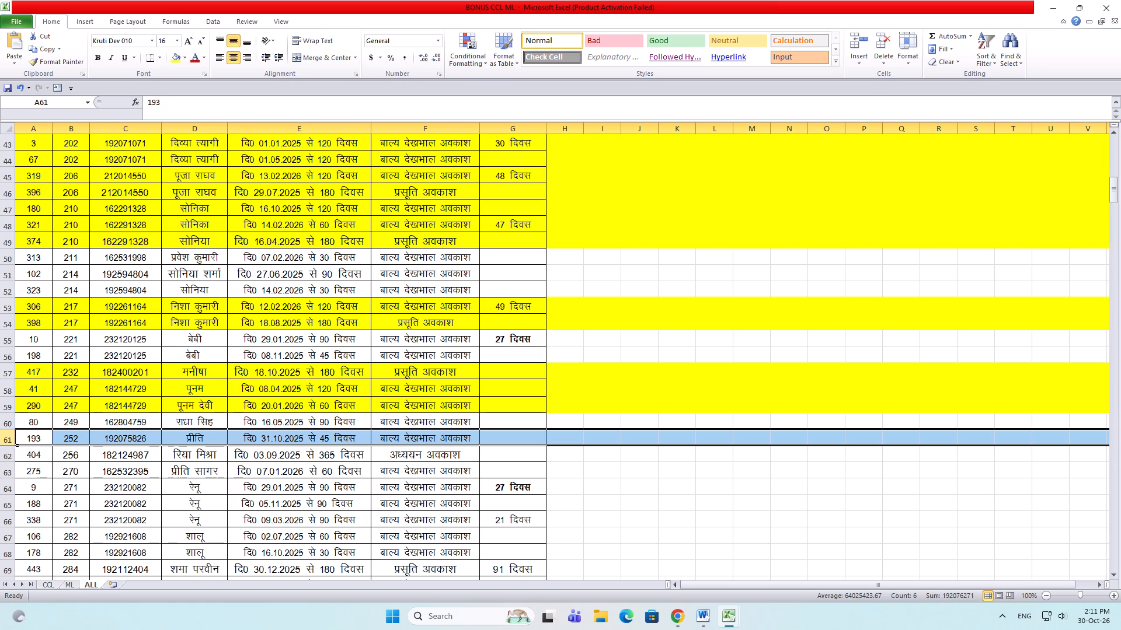
left_click(11, 457)
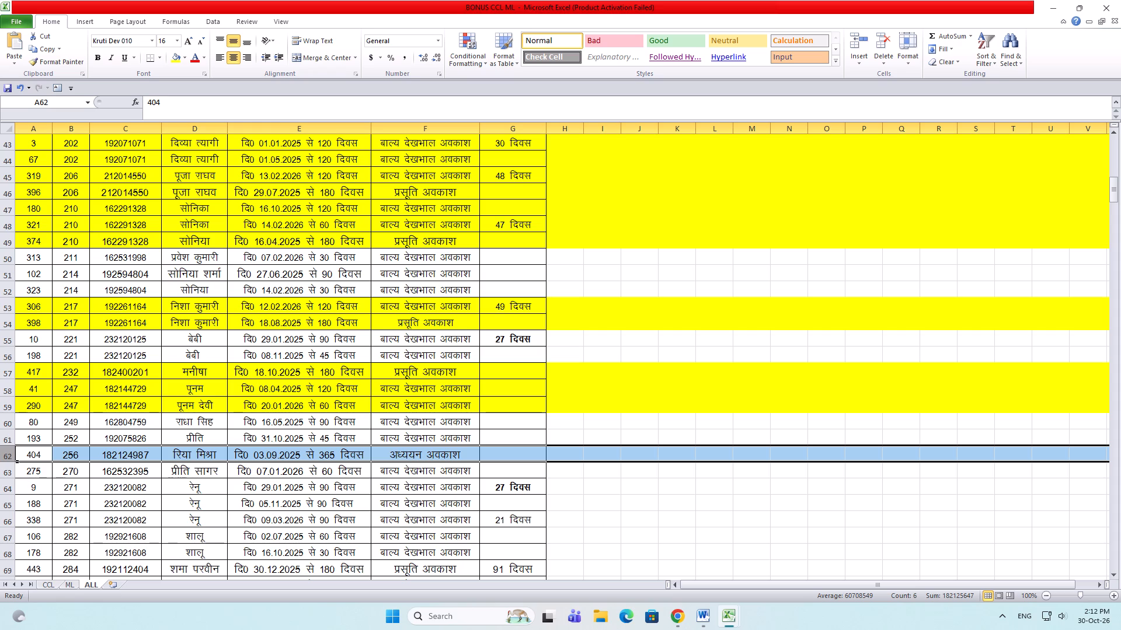
left_click_drag(66, 456, 169, 457)
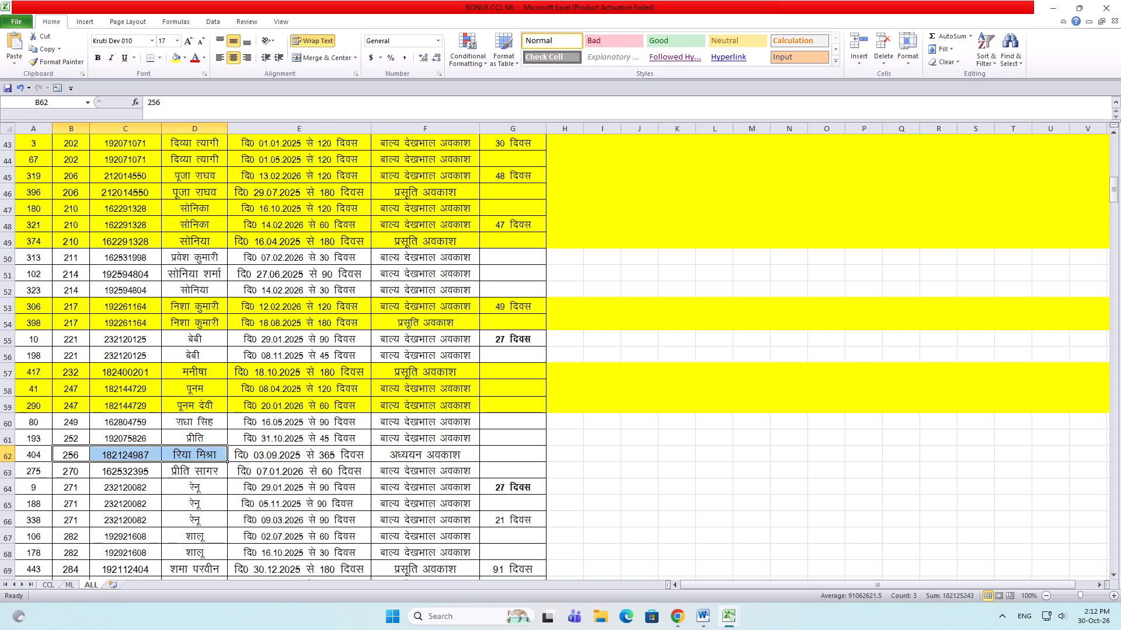
key("ctrl+c")
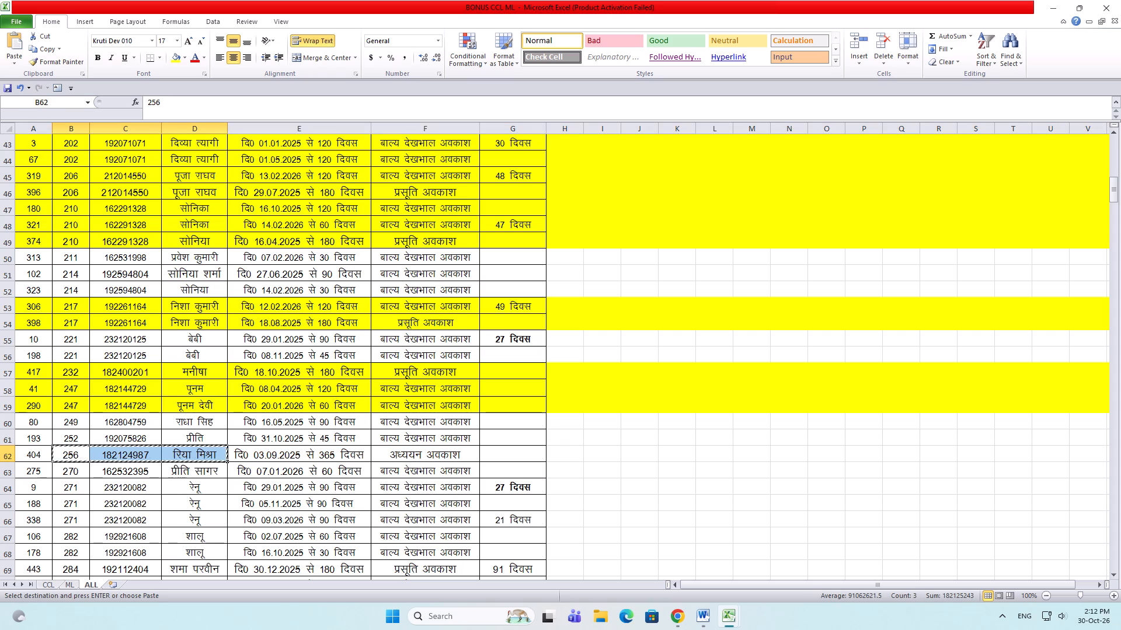
key("alt+Tab")
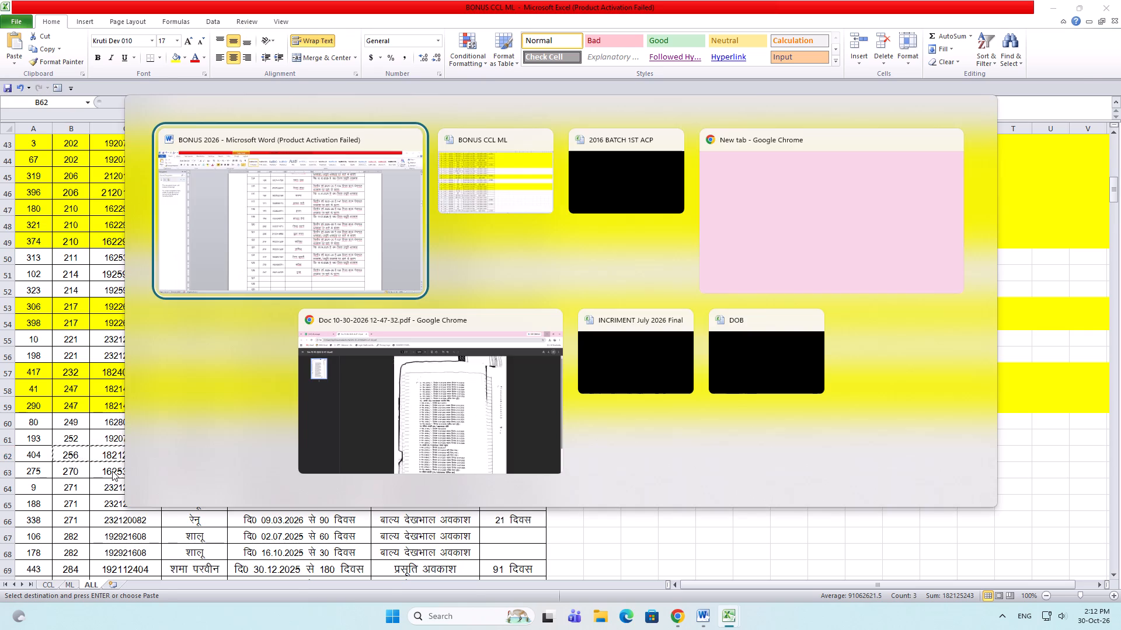
left_click_drag(454, 537, 610, 538)
key("ctrl+v")
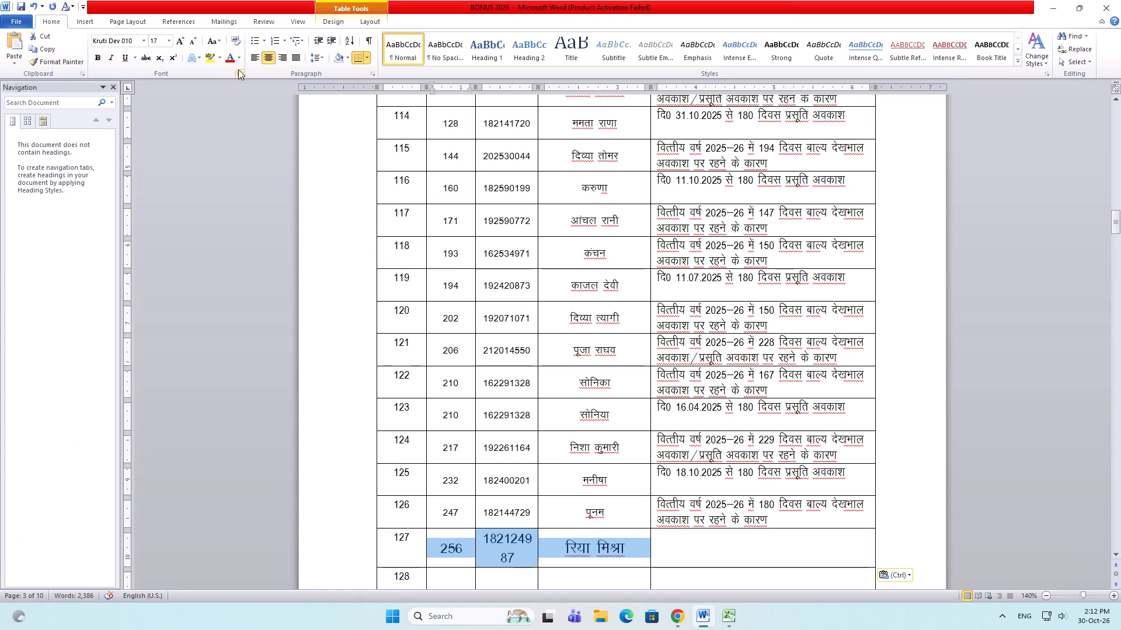
double_click(194, 40)
left_click(194, 40)
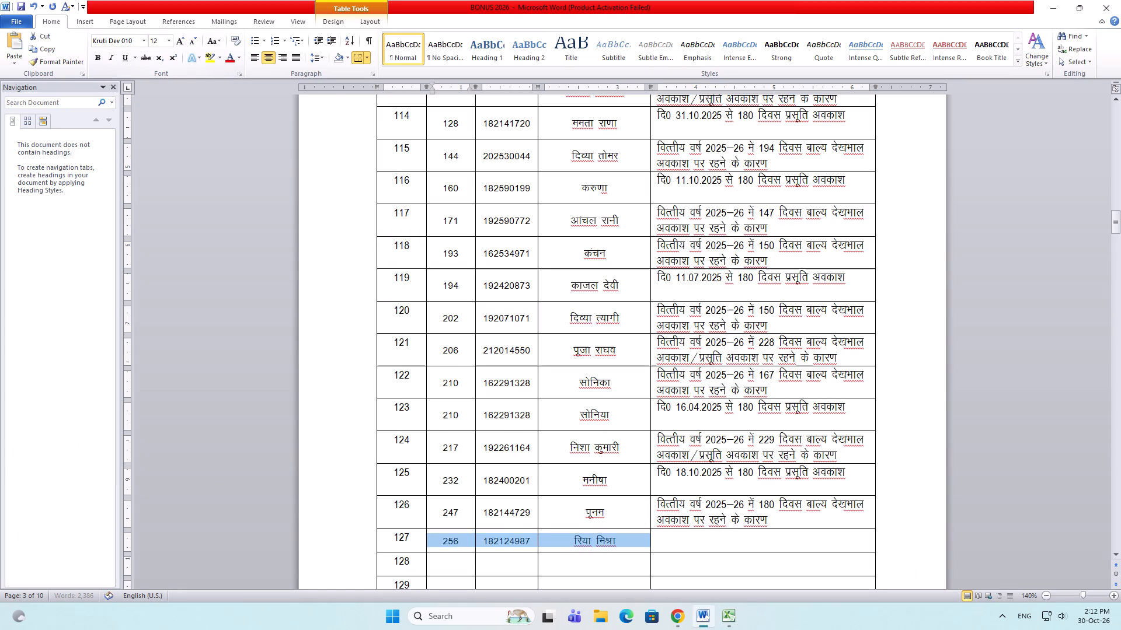
Enter "दिनांक 03.09.2025 से 365 दिवस अध्ययन अवकाश पर होने के कारण" as serial 127's reason and save the document.
left_click(684, 541)
type("fnukad 03")
key("minus")
type("09-2025 ls 365 fnol v?")
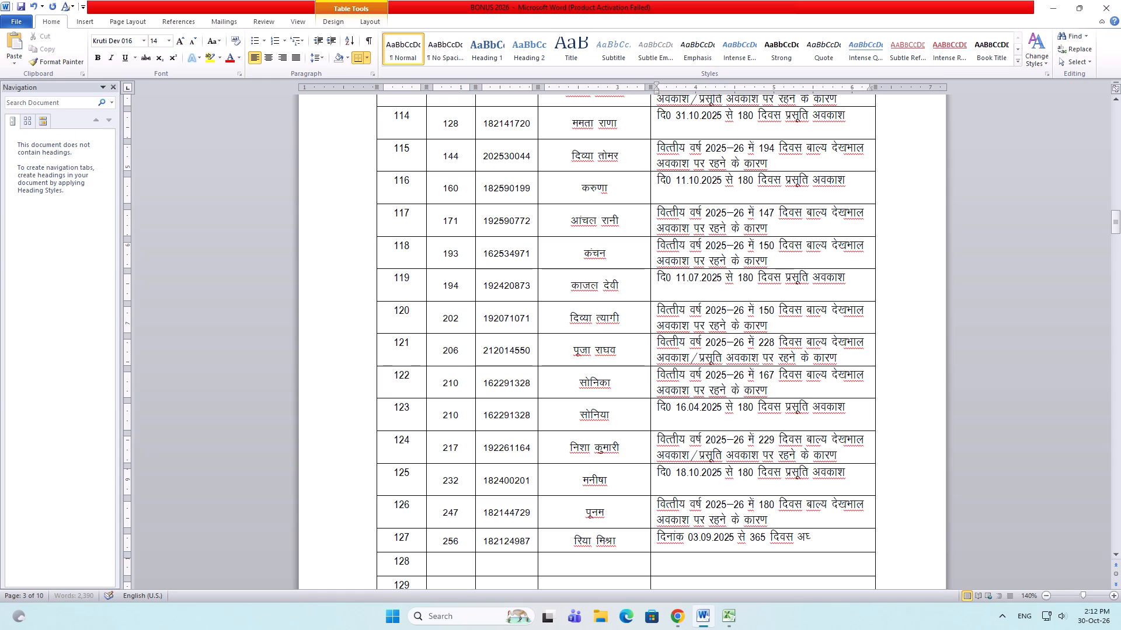
key("BackSpace")
type("/;;u vokod;'")
key("BackSpace")
key("BackSpace")
key("BackSpace")
key("BackSpace")
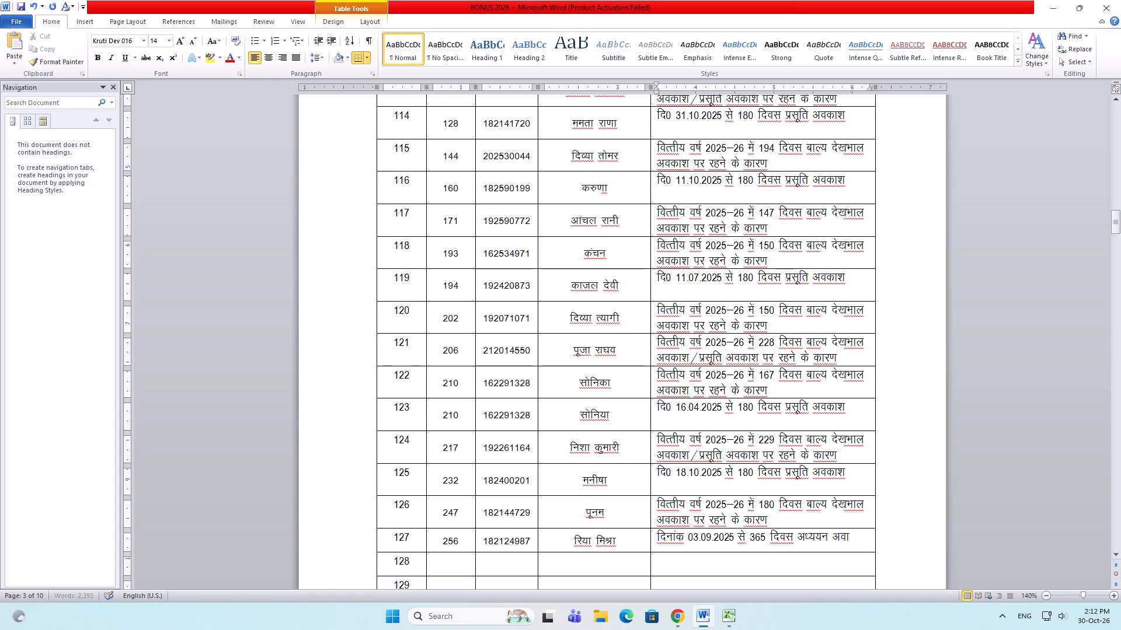
key("BackSpace")
type("dk'k ij gku")
key("BackSpace")
key("BackSpace")
type("ksus ds dkj.k")
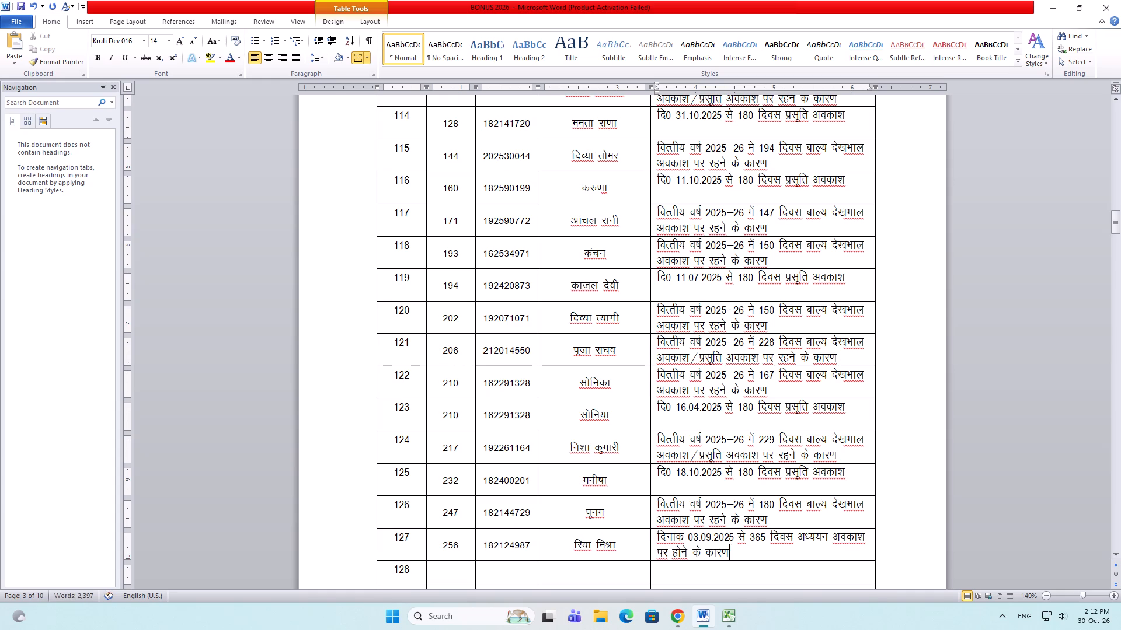
key("ctrl+s")
scroll(482, 138, "down", 1)
scroll(498, 157, "up", 6)
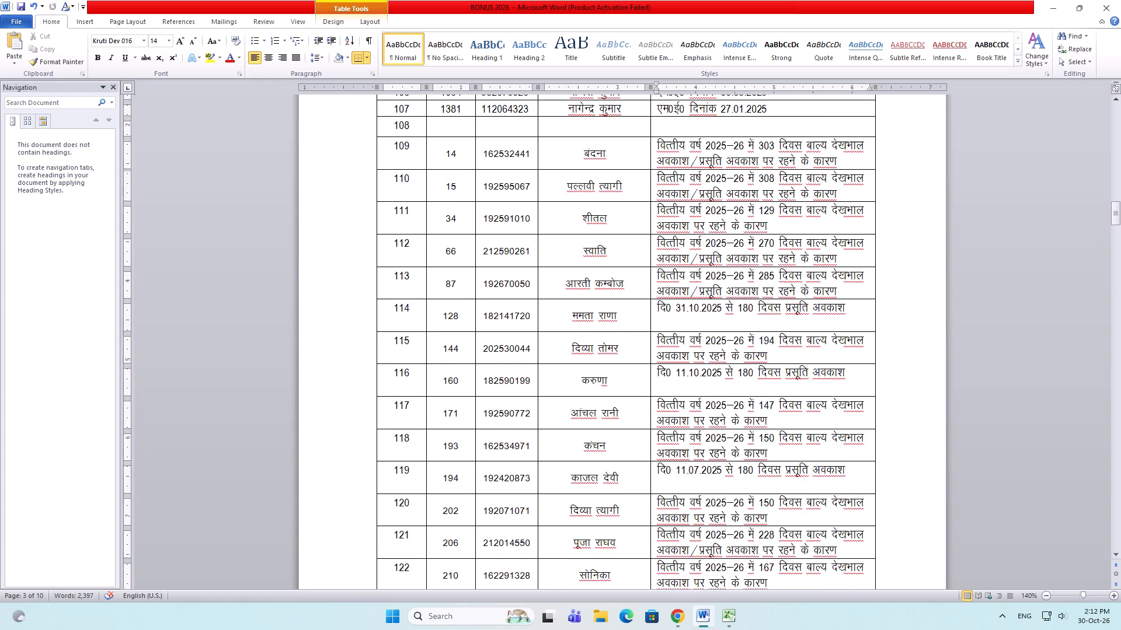
scroll(507, 162, "up", 5)
scroll(506, 163, "down", 13)
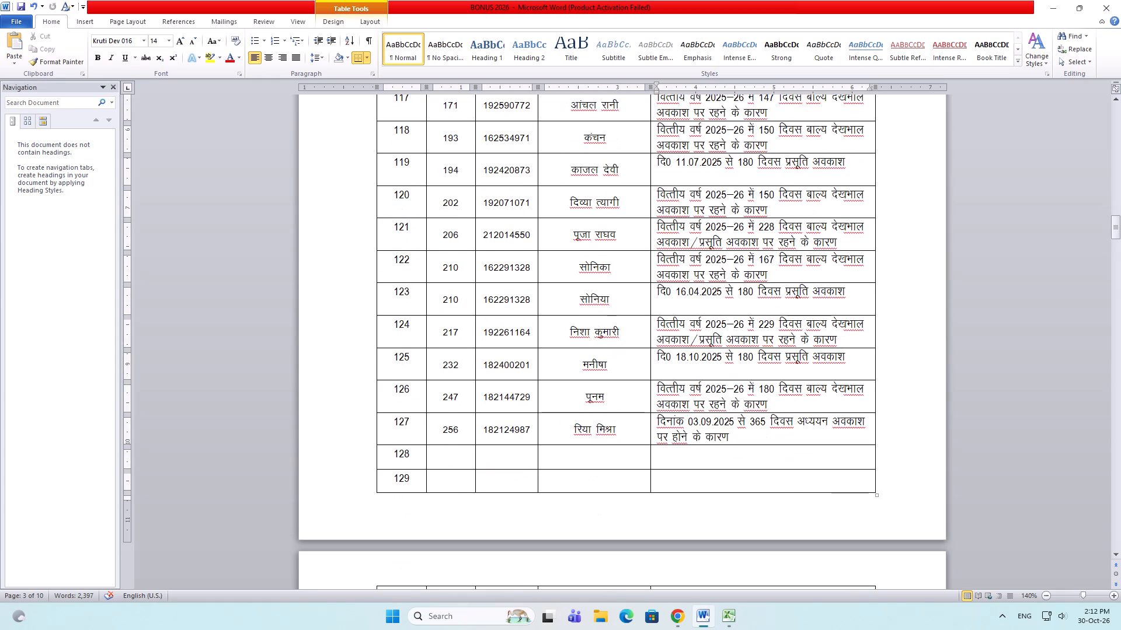
left_click(452, 453)
key("ctrl+s")
Fill row 62 of the ALL sheet in BONUS CCL ML with yellow.
key("alt+Tab")
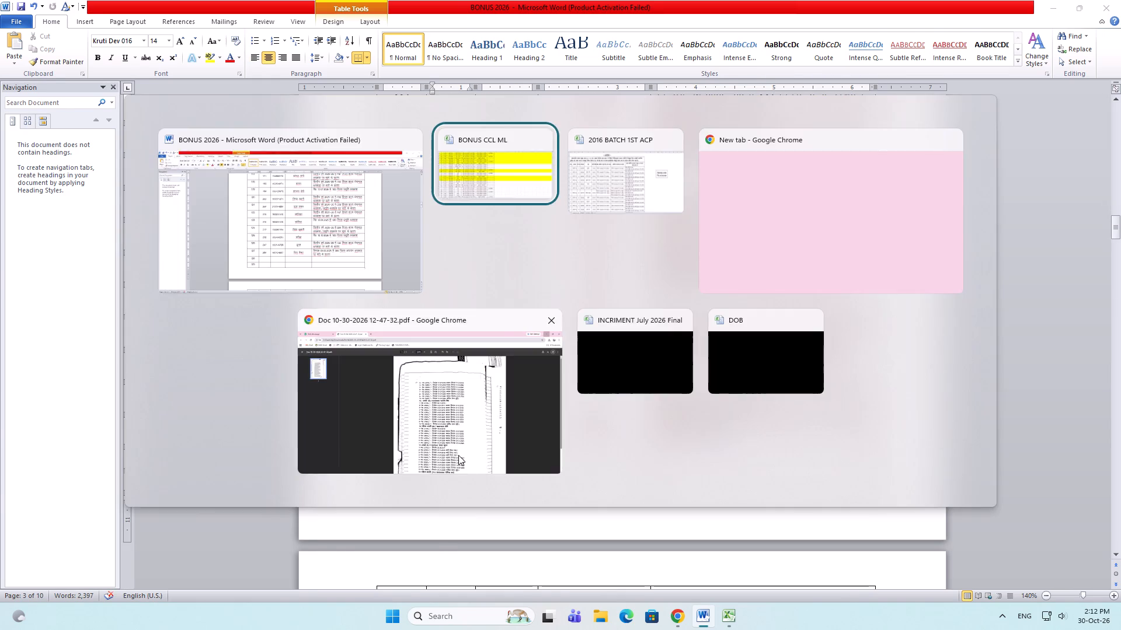
left_click(5, 454)
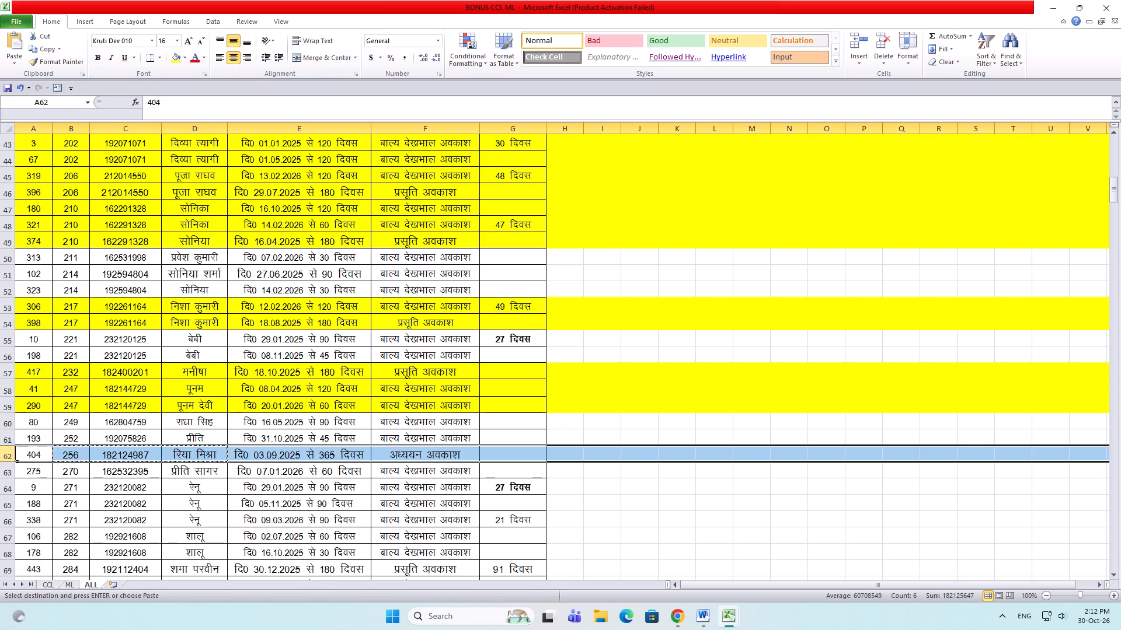
left_click(172, 54)
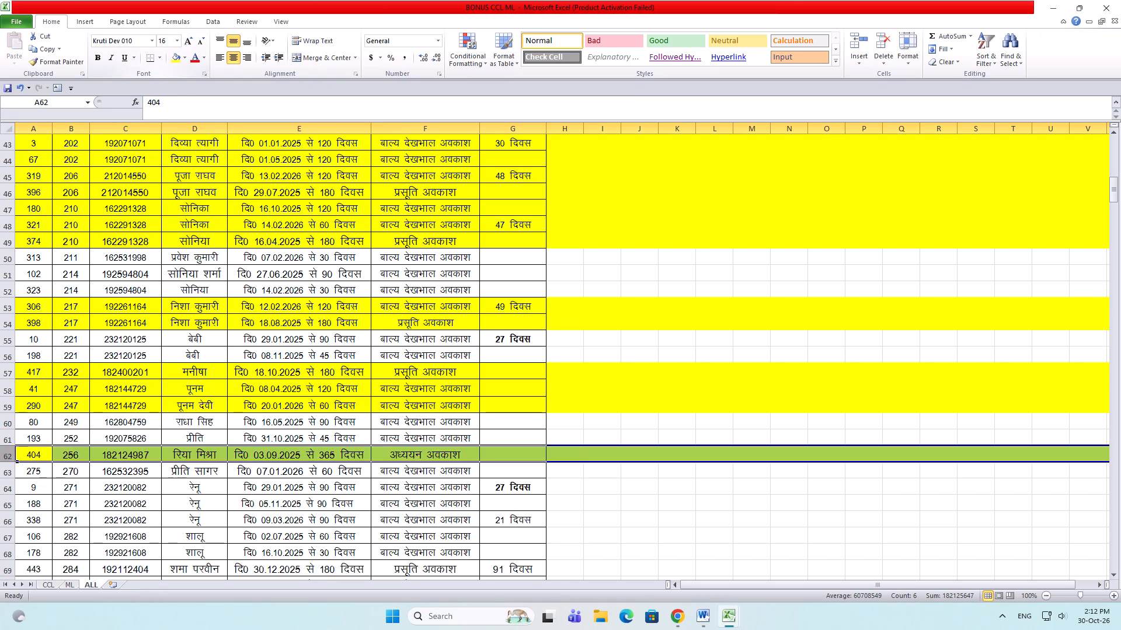
left_click(251, 484)
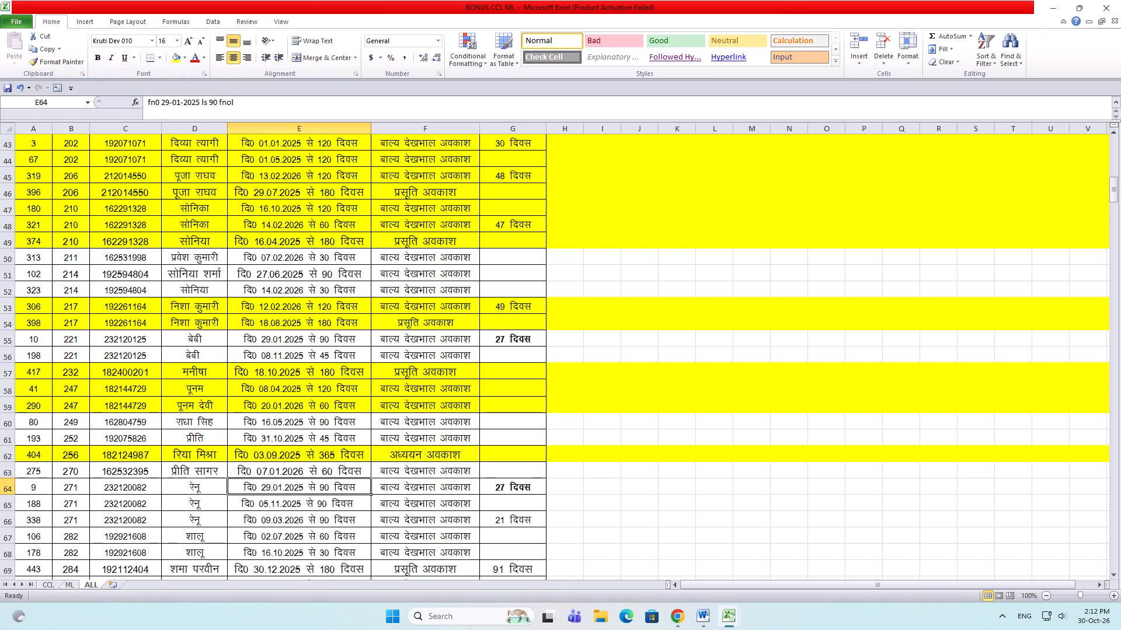
Copy row 64's badge number, PNO and name into serial 128 of BONUS 2026 and reduce the text to 12 pt.
left_click(5, 472)
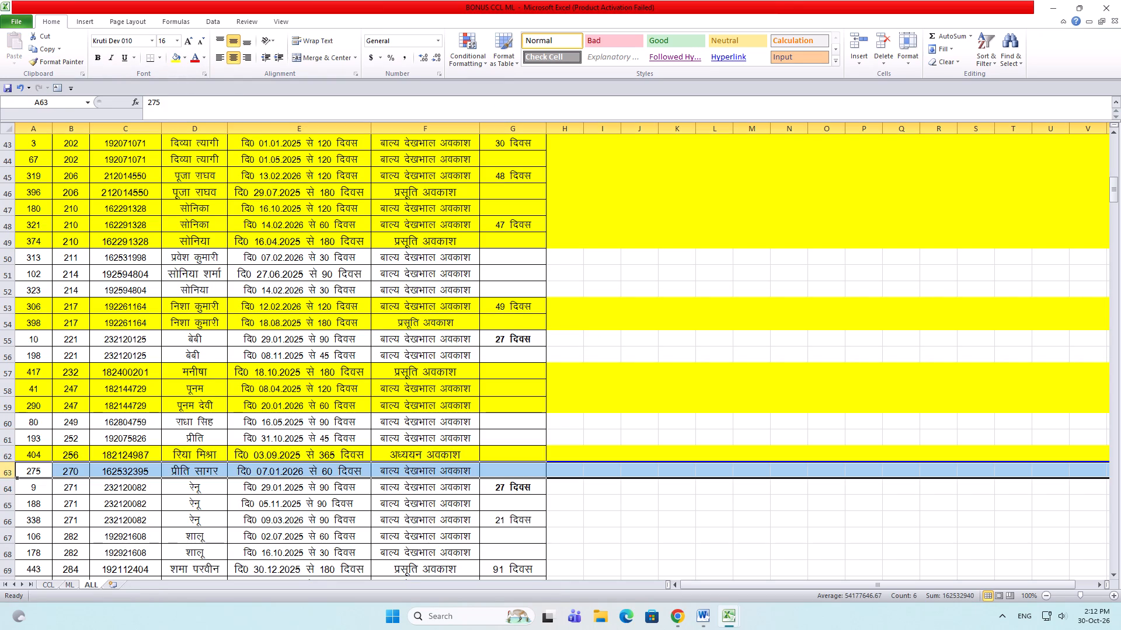
left_click_drag(6, 490, 4, 494)
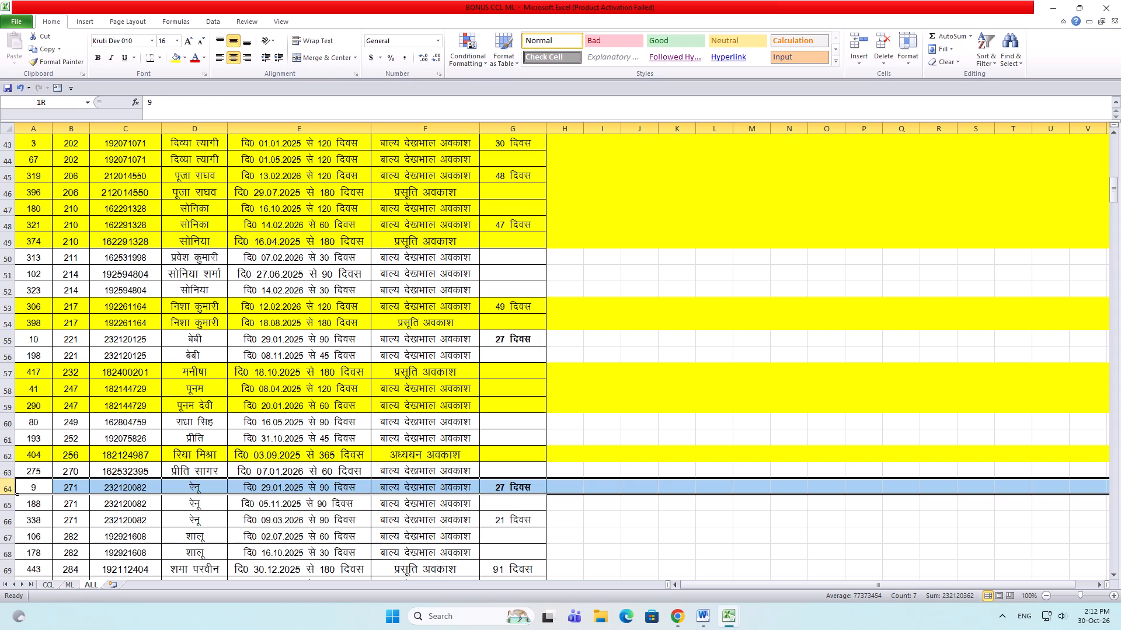
left_click_drag(4, 494, 0, 521)
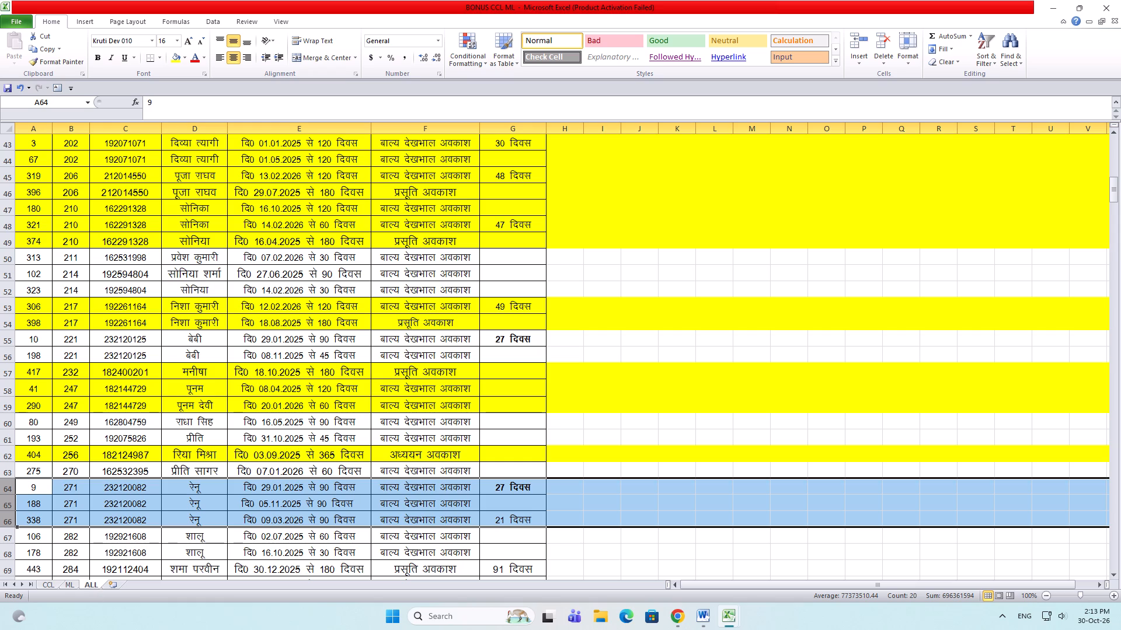
left_click_drag(65, 486, 194, 489)
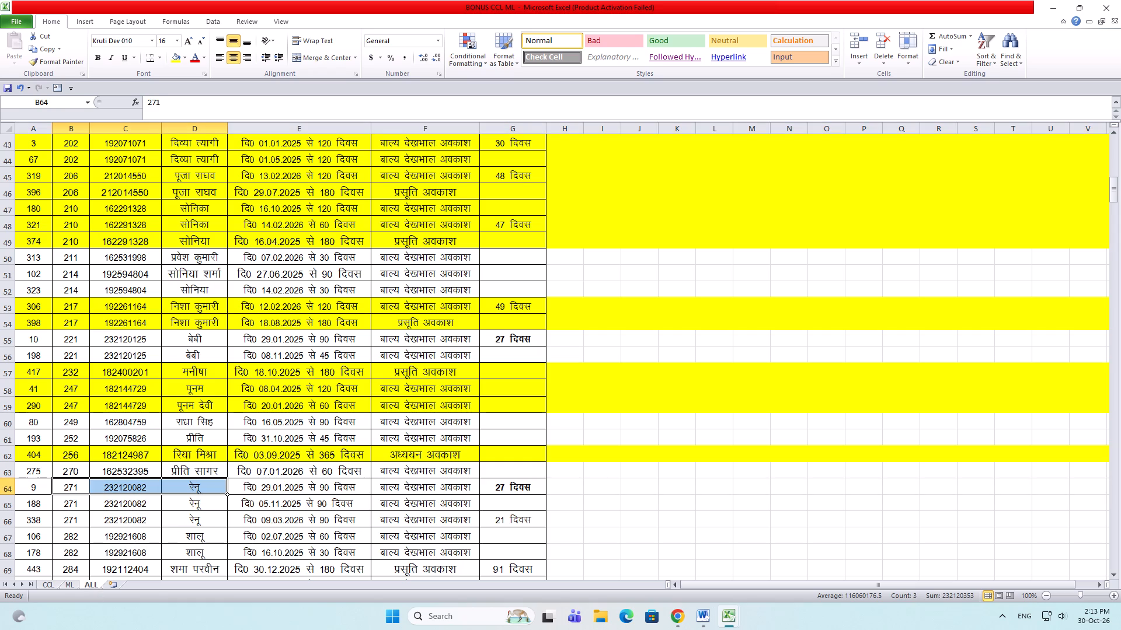
key("ctrl+c")
key("alt+Tab")
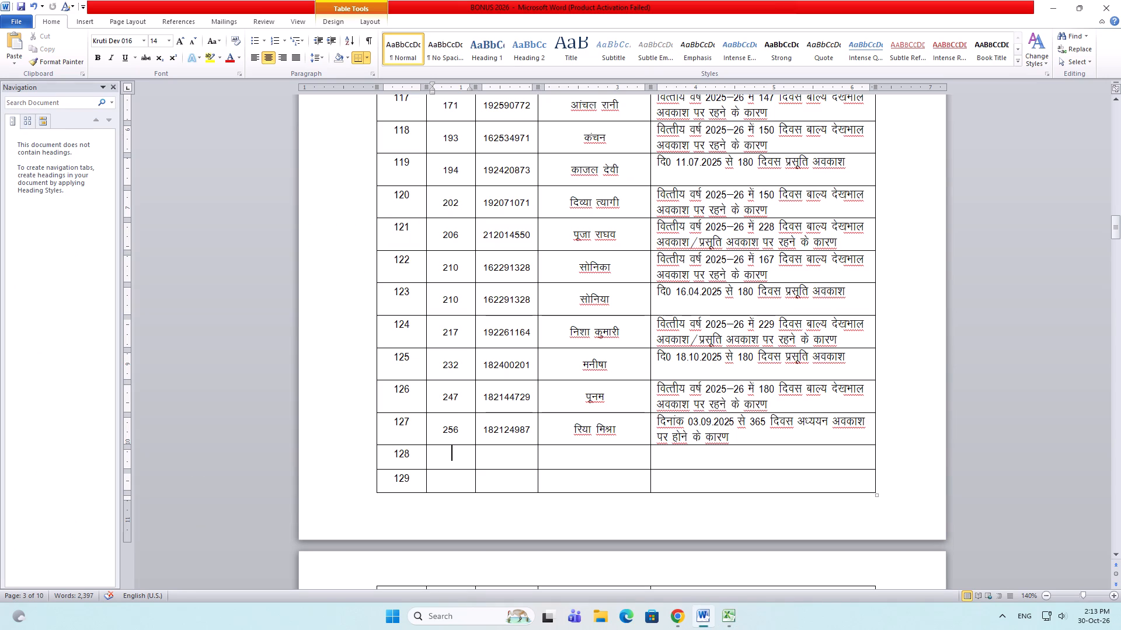
left_click_drag(441, 460, 558, 457)
key("ctrl+v")
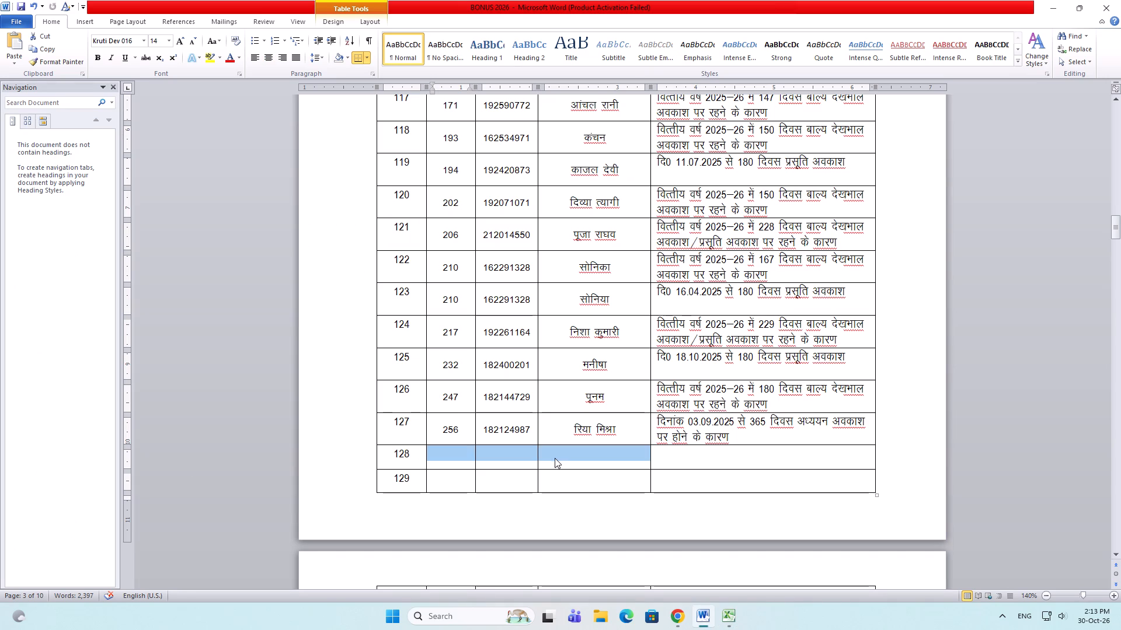
double_click(189, 42)
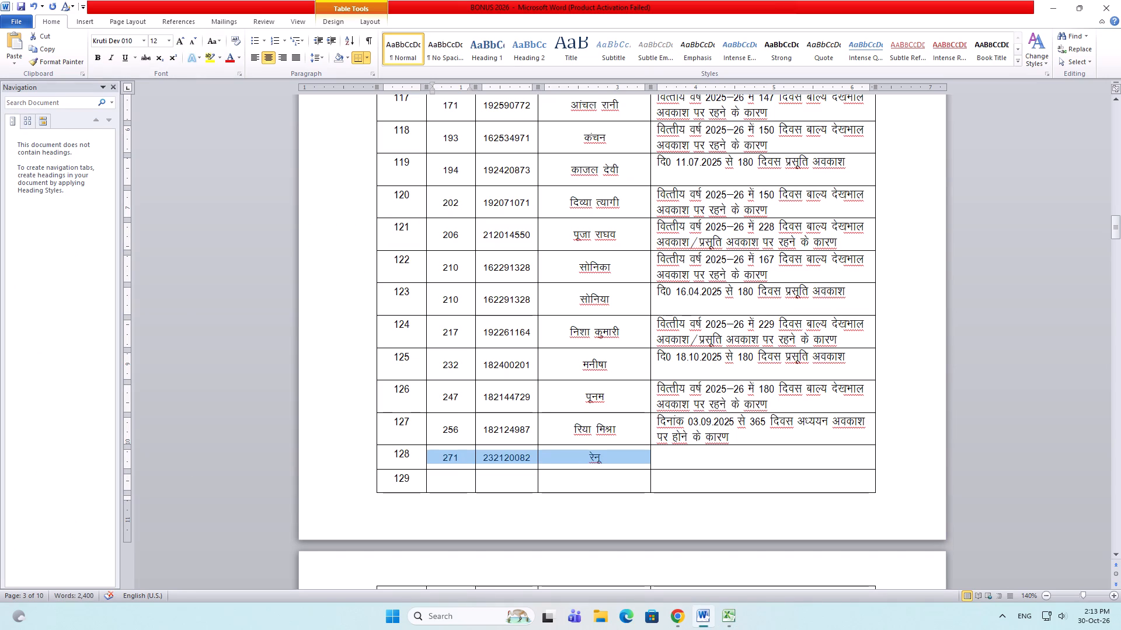
Reuse serial 126's child care leave text as serial 128's reason, set its days to 138, and save the document.
left_click_drag(779, 407, 655, 388)
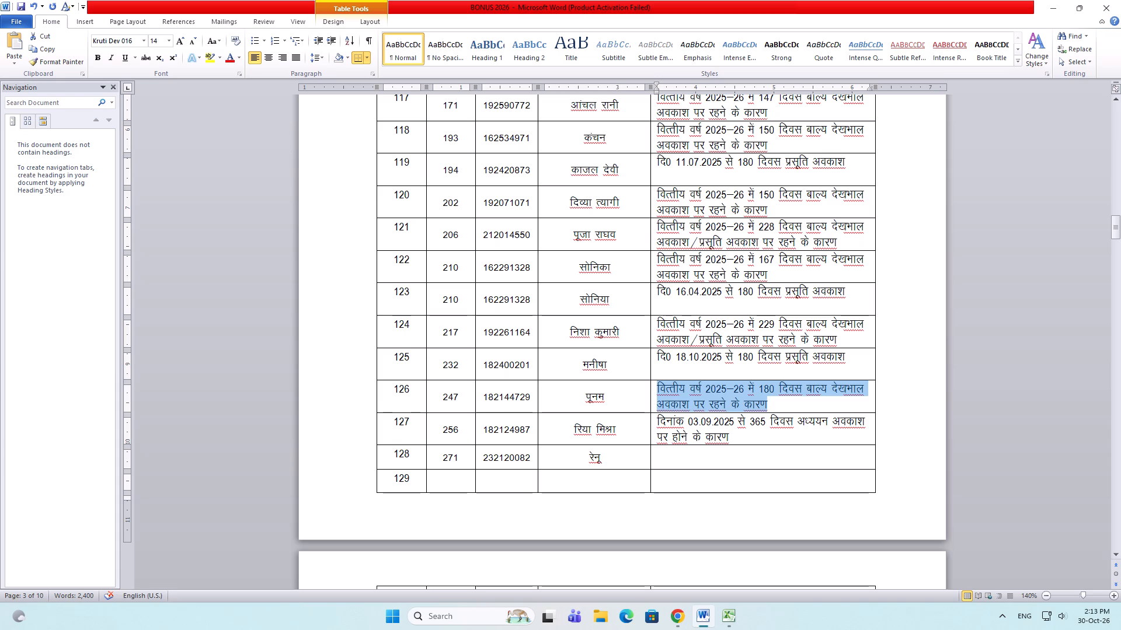
key("ctrl+c")
left_click(693, 455)
key("ctrl+v")
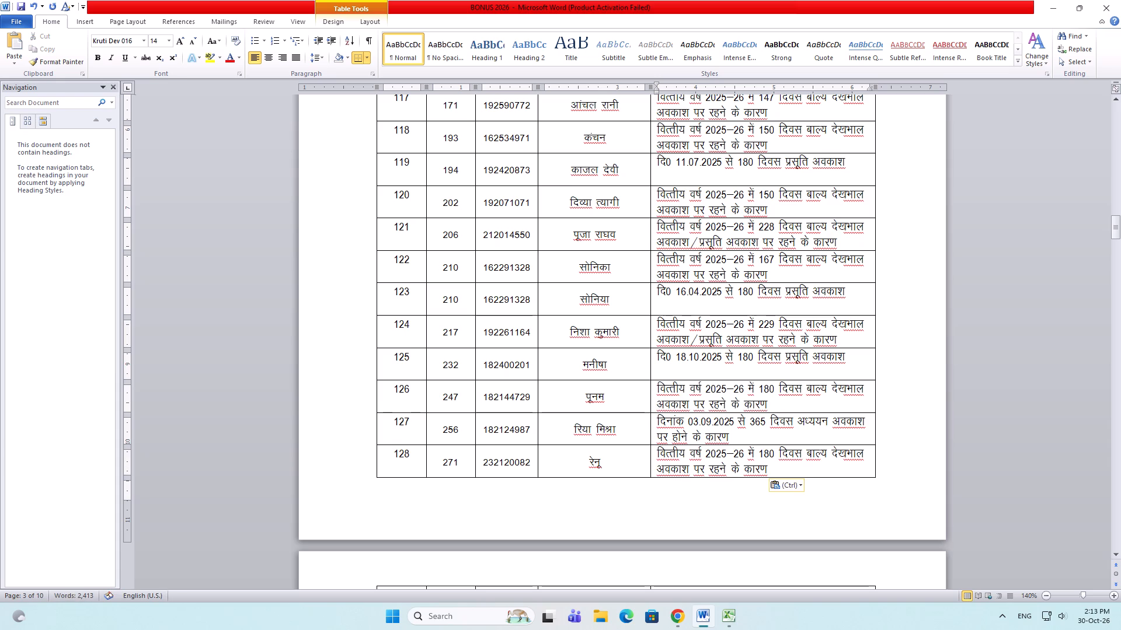
left_click(765, 455)
key("Delete")
key("Delete")
type("38")
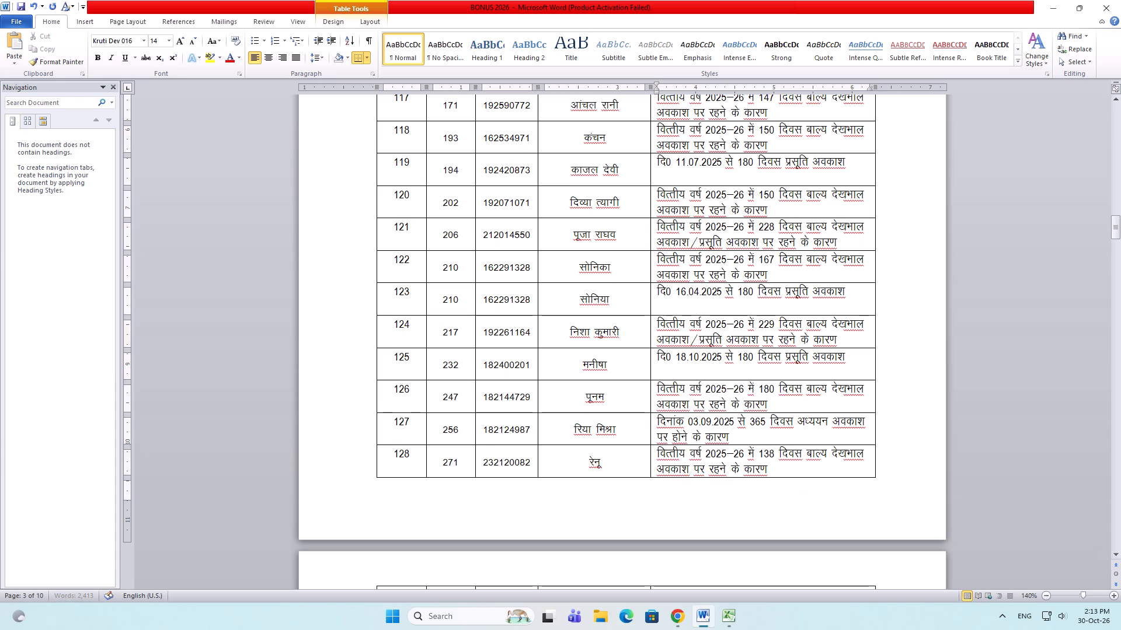
key("ctrl+s")
scroll(744, 472, "down", 4)
left_click(434, 440)
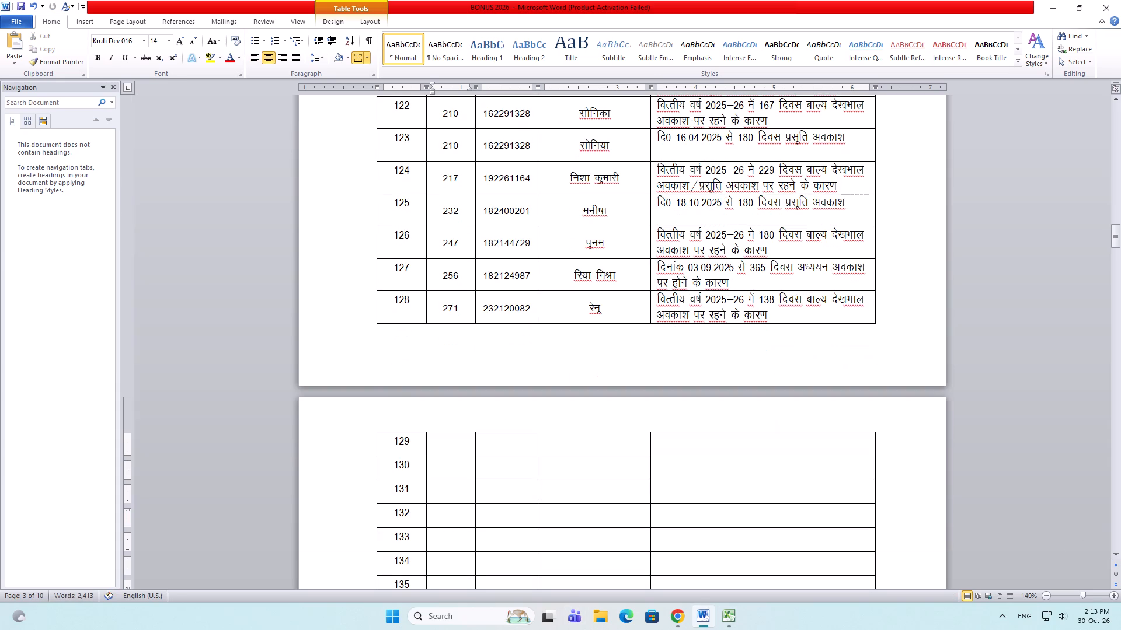
left_click(434, 440)
key("ctrl+s")
Fill rows 64 to 66 of the ALL sheet in BONUS CCL ML with yellow and save the workbook.
key("alt+Tab")
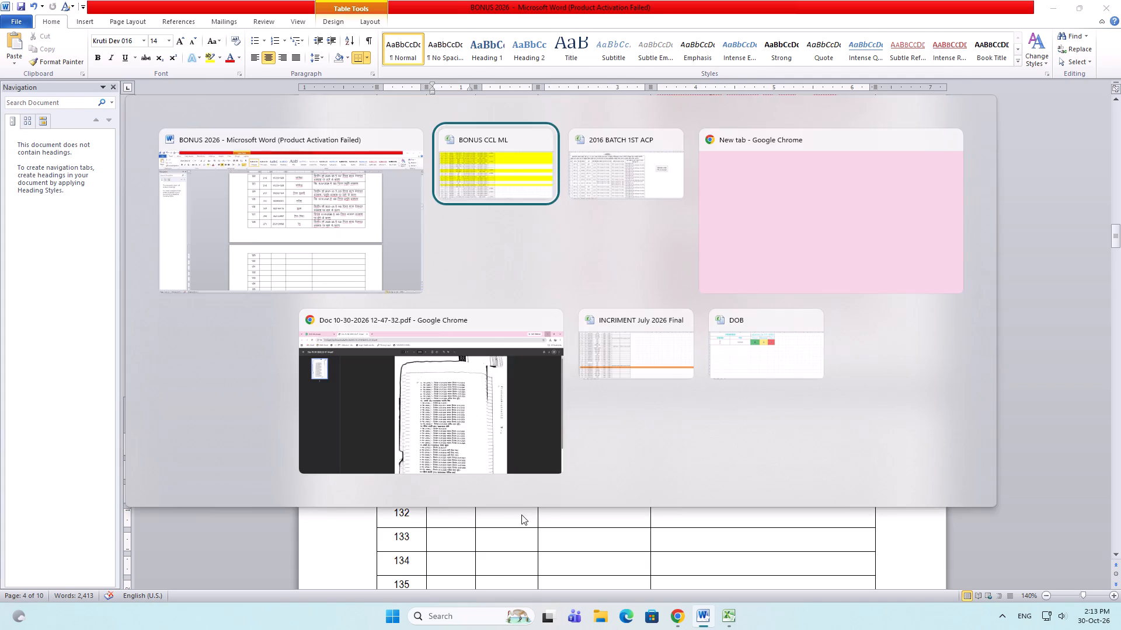
left_click_drag(2, 487, 0, 507)
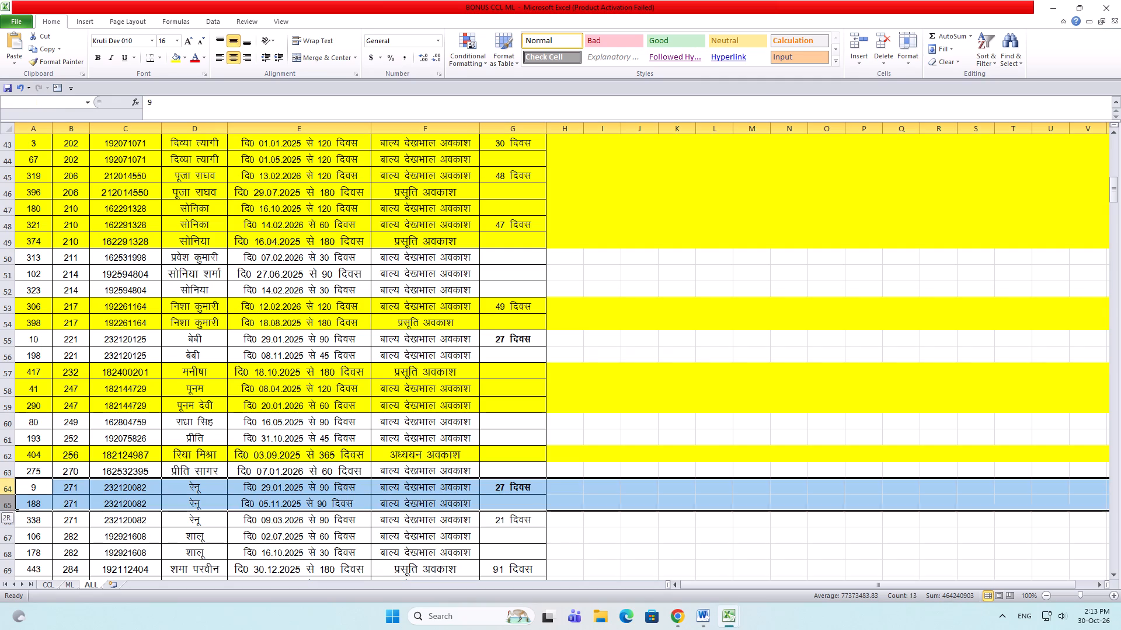
left_click_drag(0, 507, 0, 516)
left_click(175, 54)
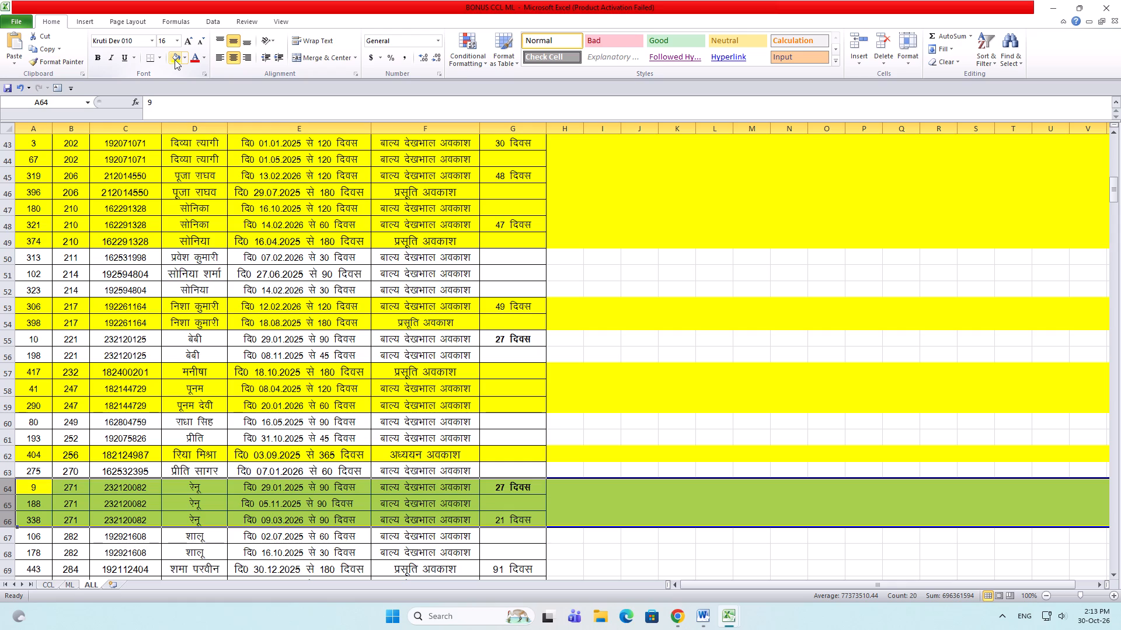
key("ctrl+s")
left_click(296, 314)
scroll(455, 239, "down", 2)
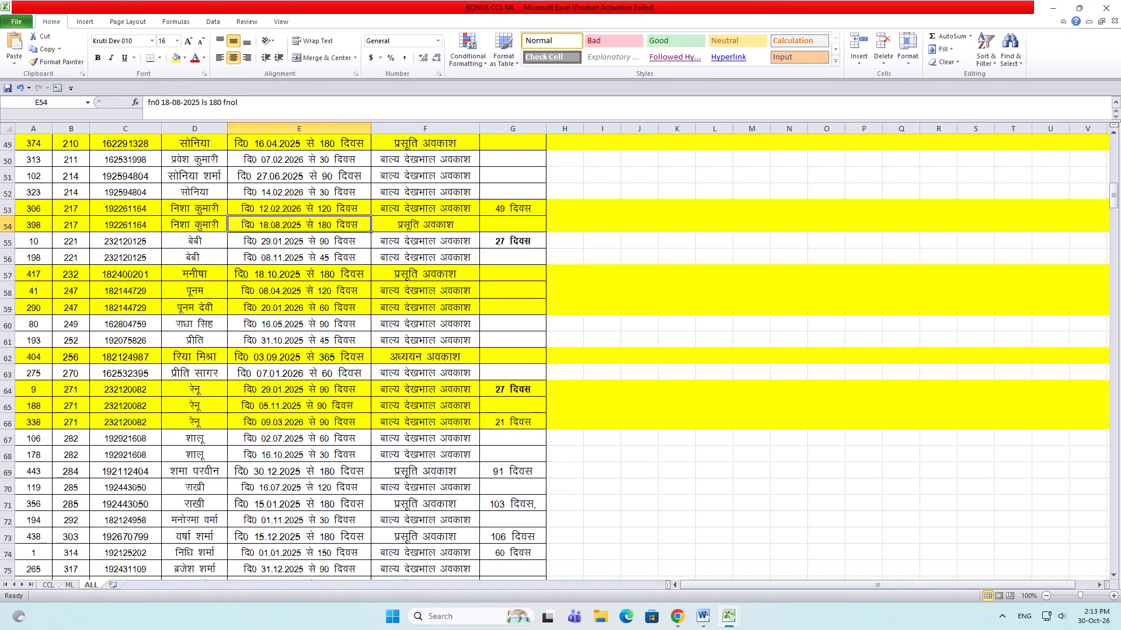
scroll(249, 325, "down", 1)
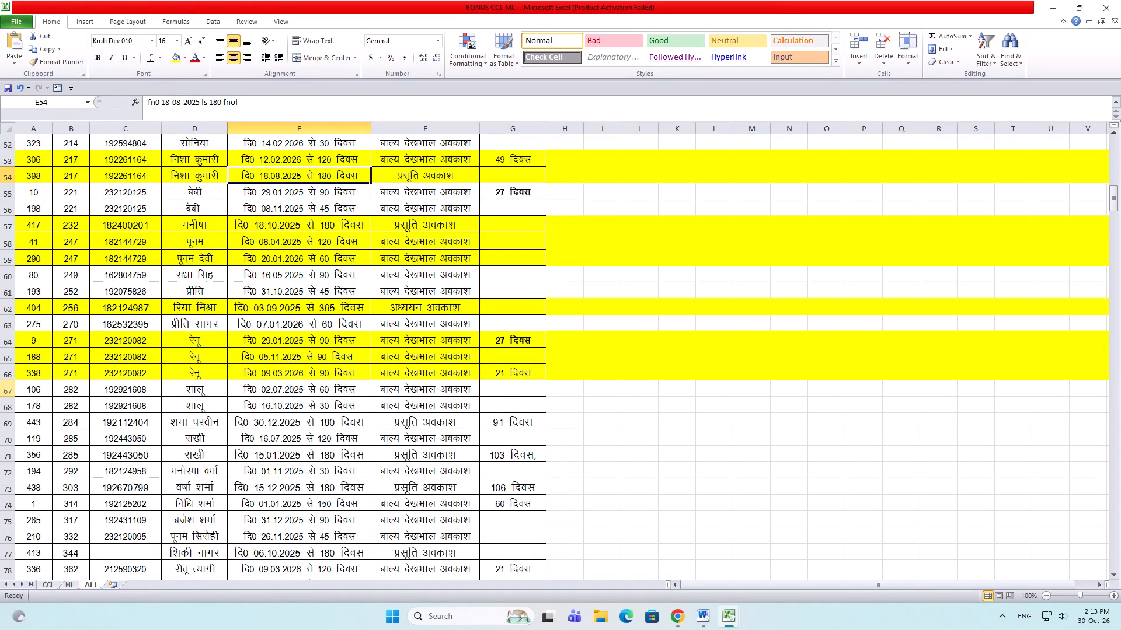
Copy row 70's badge number, PNO and name from the ALL sheet into serial 129 of BONUS 2026 and reduce the text to 12 pt.
left_click_drag(7, 387, 6, 398)
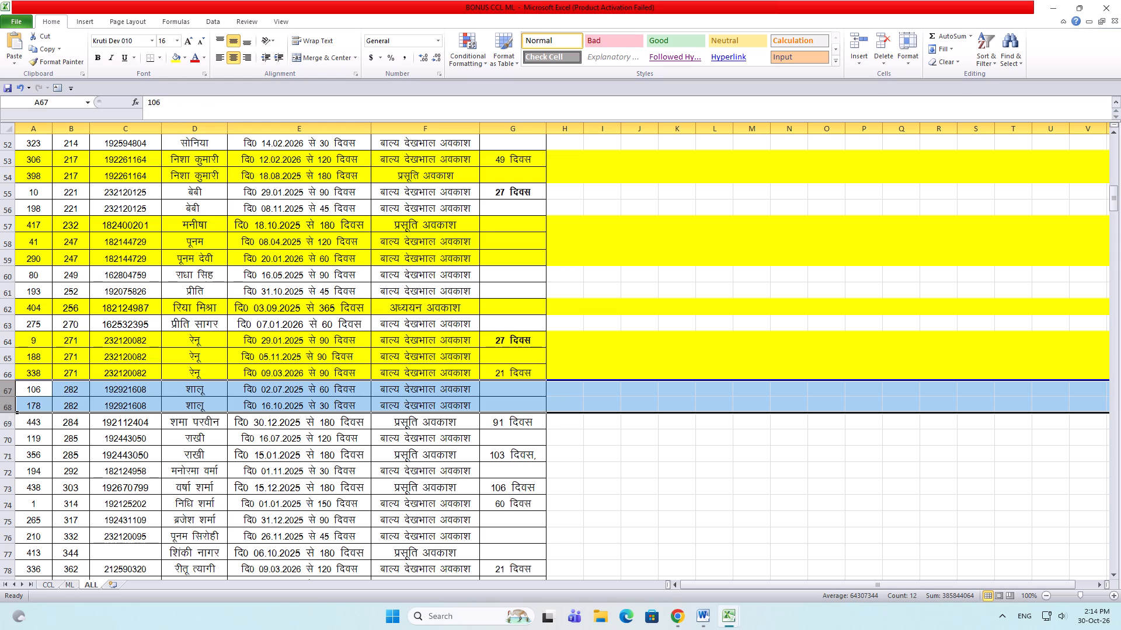
left_click(0, 424)
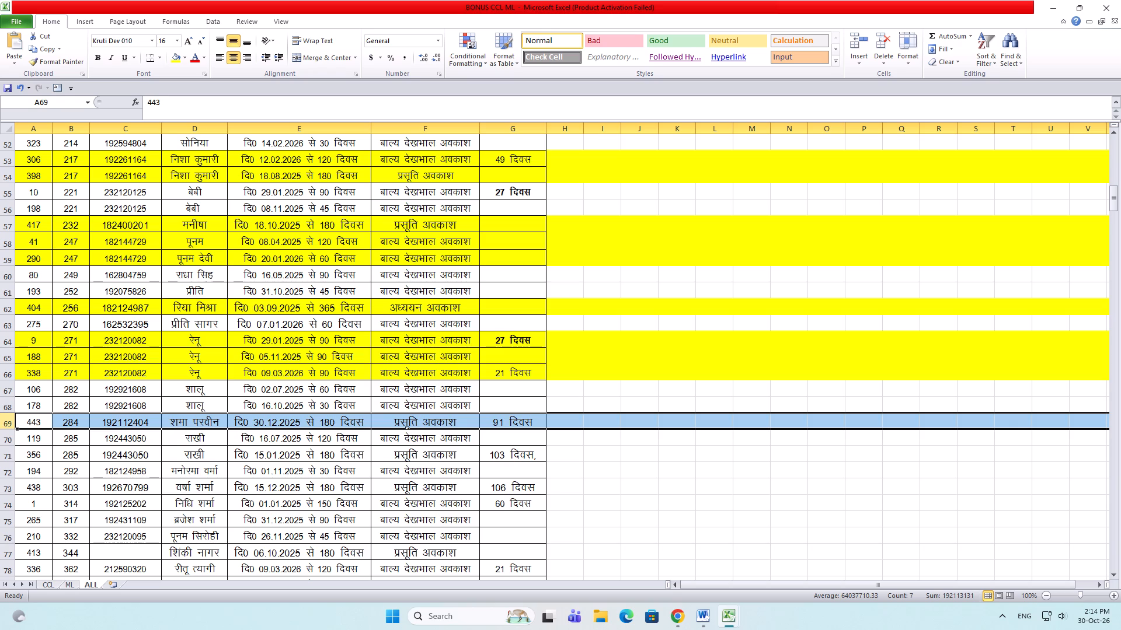
scroll(16, 407, "down", 1)
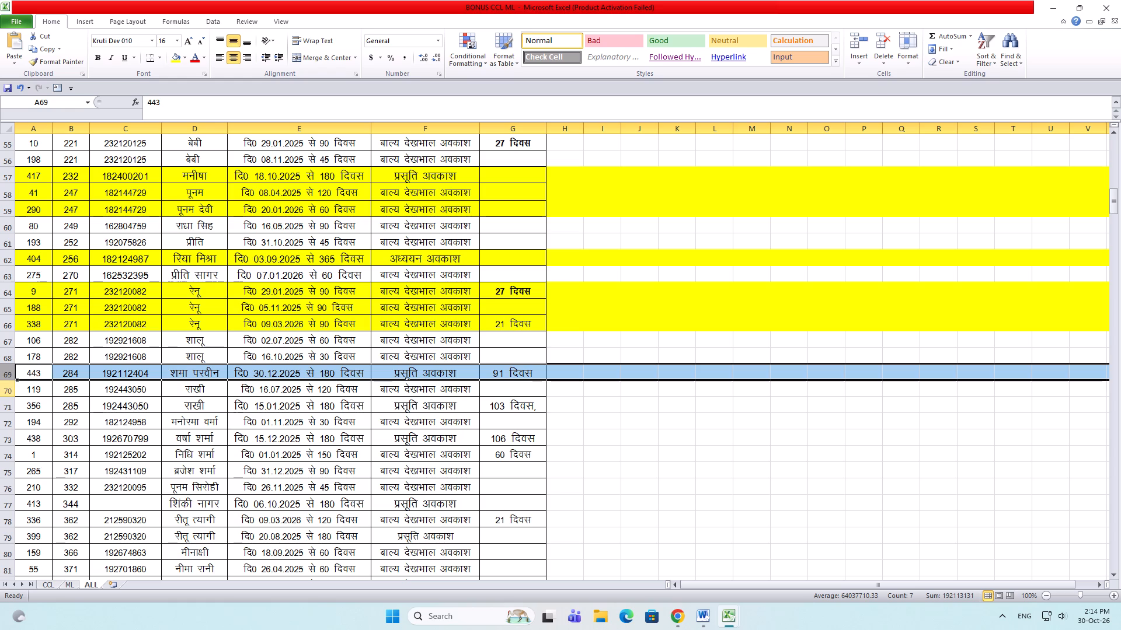
left_click_drag(5, 384, 5, 404)
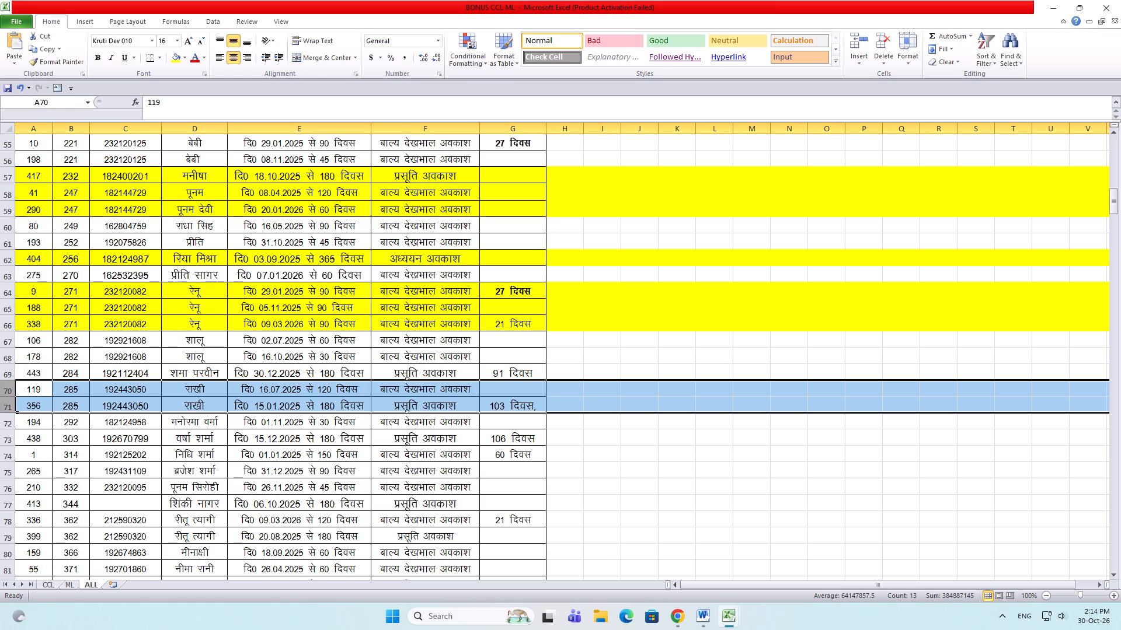
left_click_drag(71, 388, 113, 390)
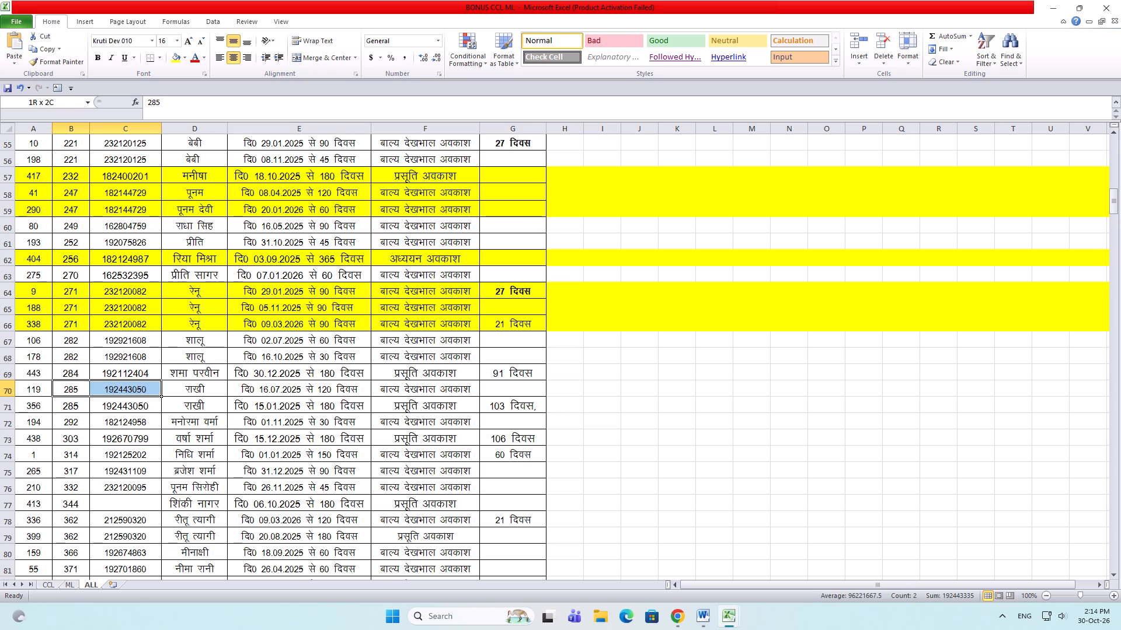
left_click_drag(113, 390, 177, 396)
key("ctrl+c")
key("alt+Tab")
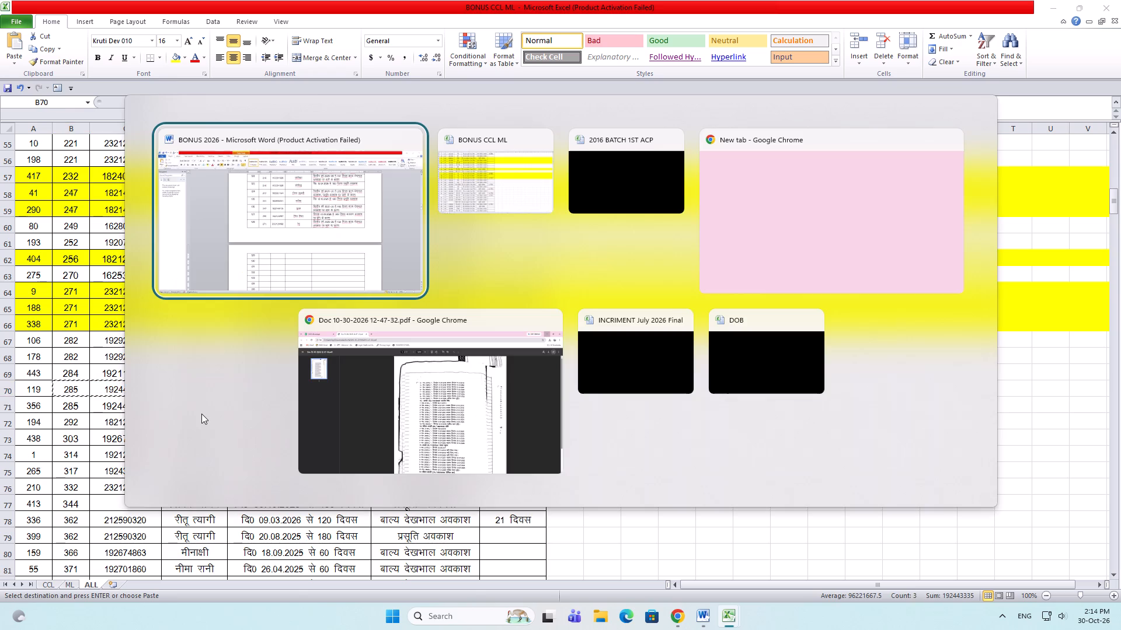
left_click_drag(438, 443, 547, 446)
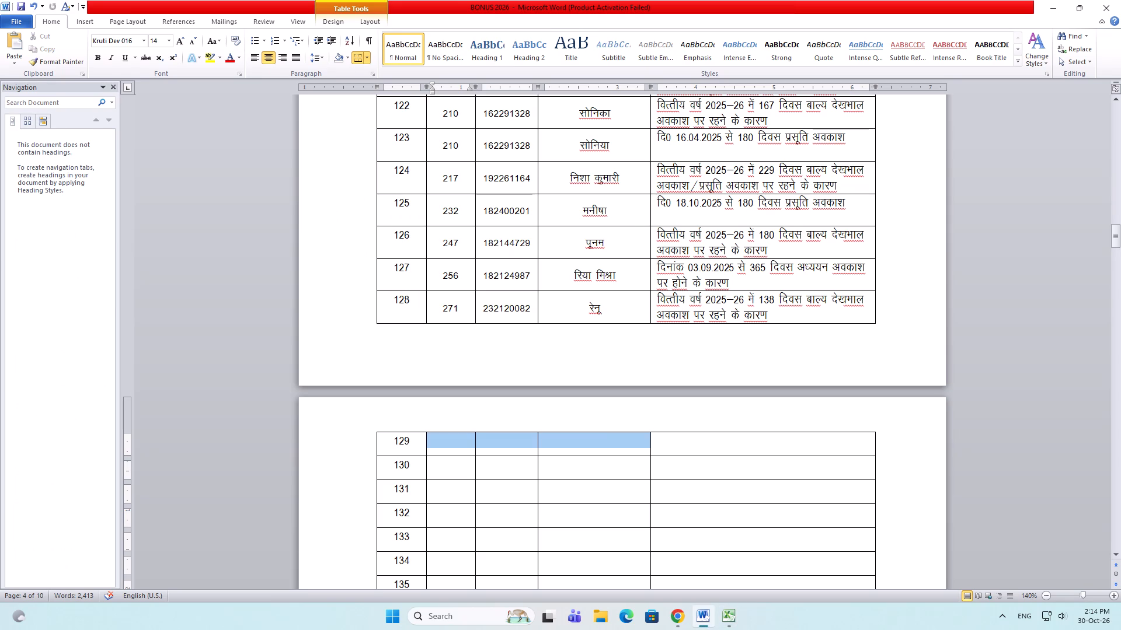
left_click_drag(547, 446, 548, 446)
key("ctrl+v")
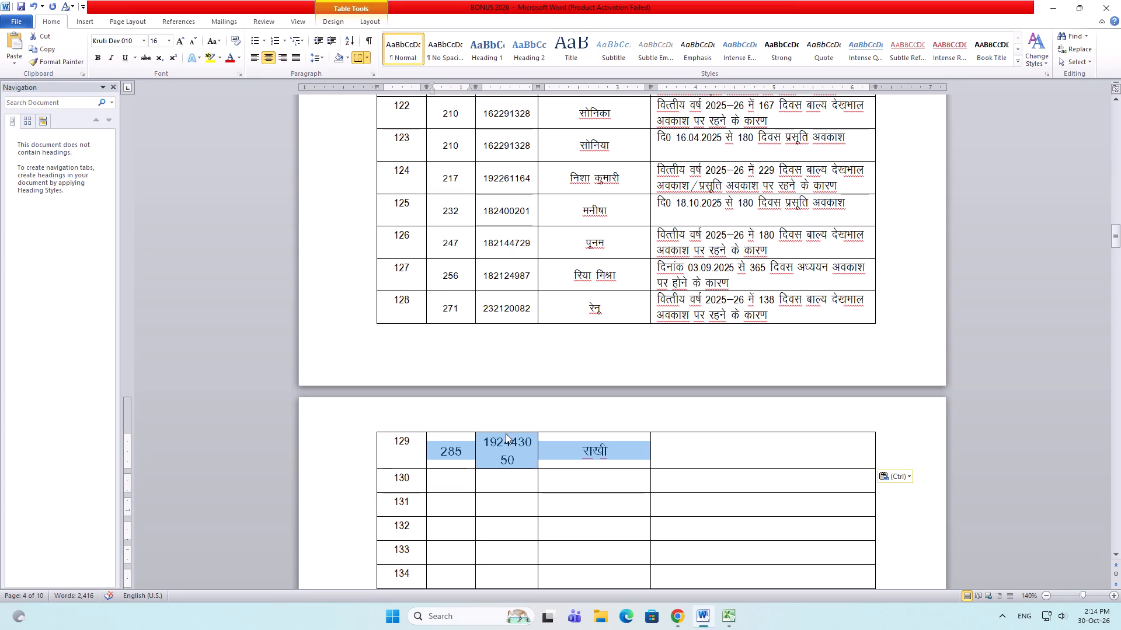
double_click(196, 43)
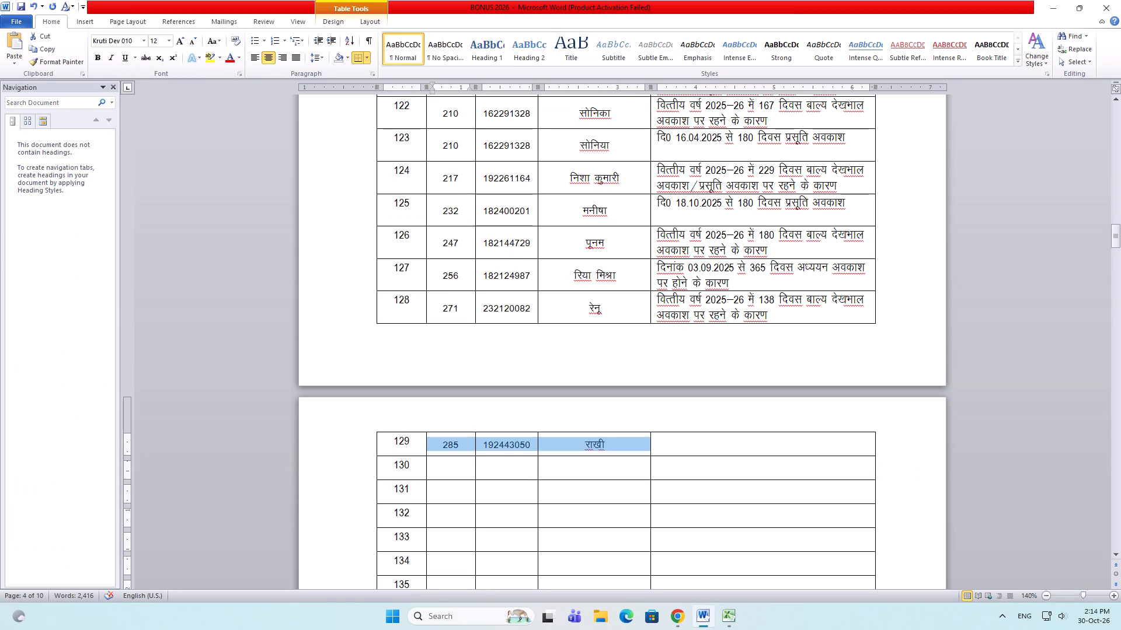
Reuse serial 124's combined child care/maternity leave text as serial 129's reason, set its days to 223, and save the document.
left_click_drag(847, 184, 657, 162)
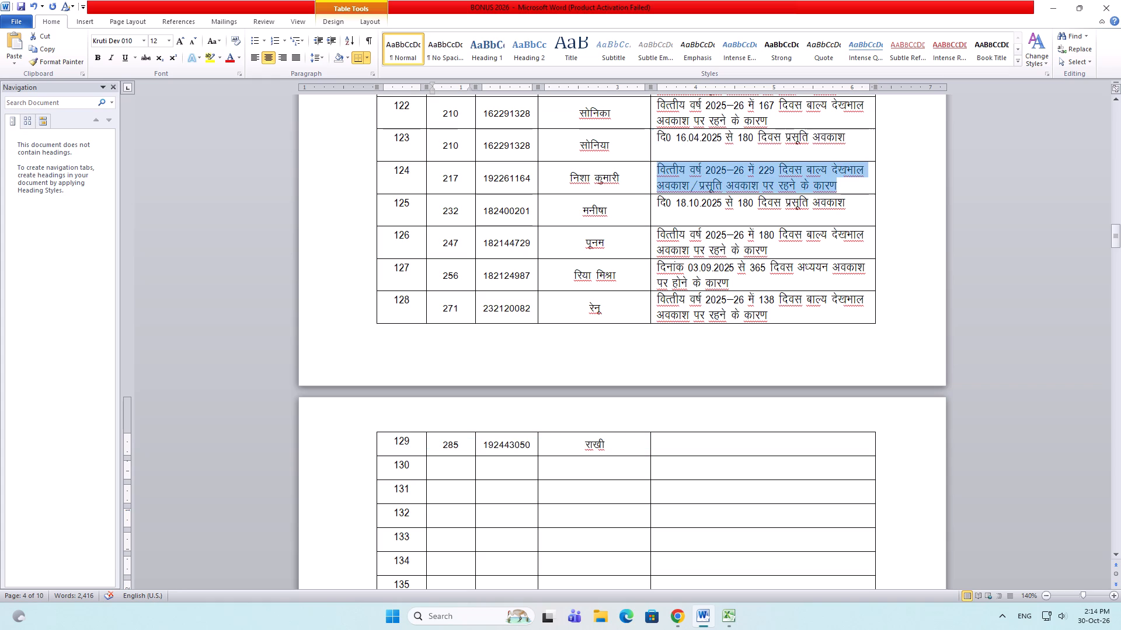
left_click_drag(657, 162, 655, 167)
key("ctrl+c")
key("ctrl+c")
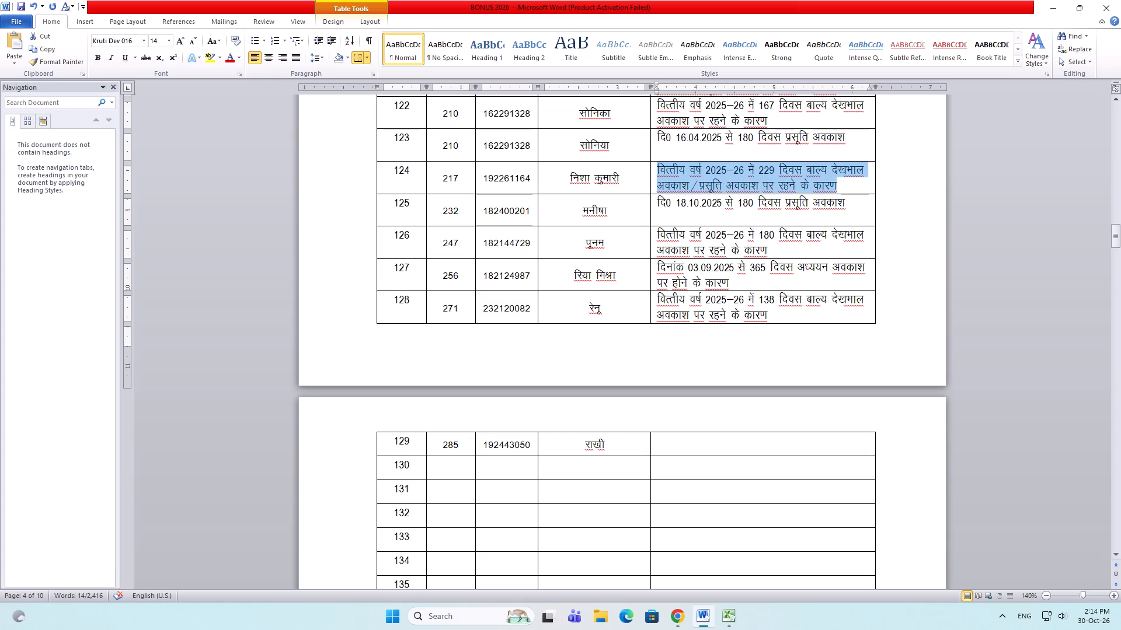
left_click(670, 449)
key("ctrl+v")
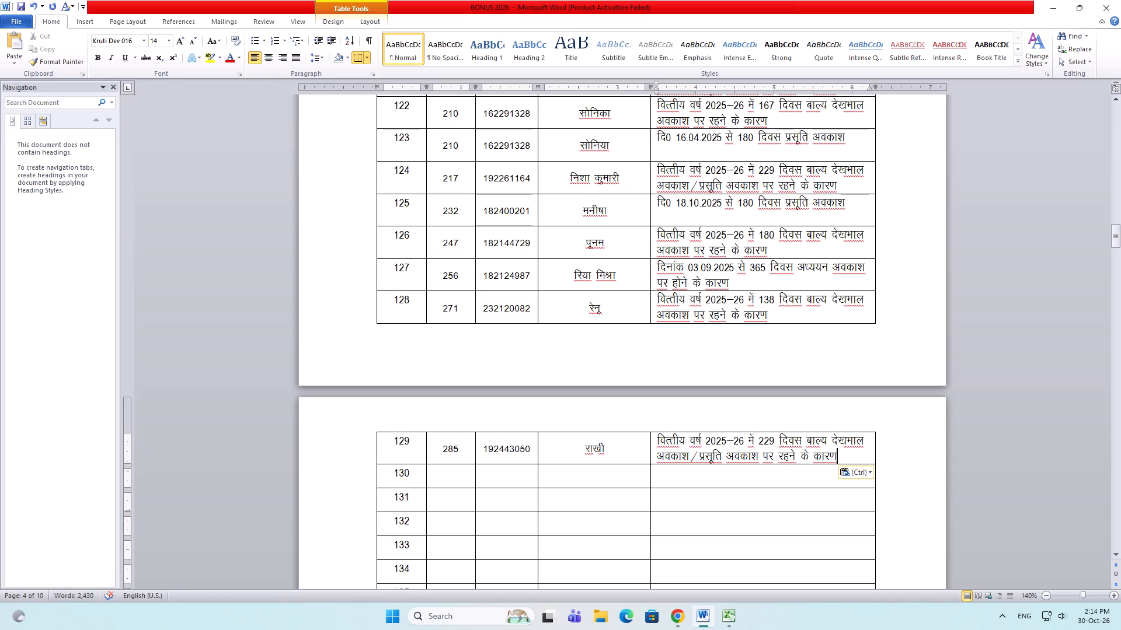
left_click(765, 440)
key("Delete")
key("Delete")
type("23")
key("ctrl+s")
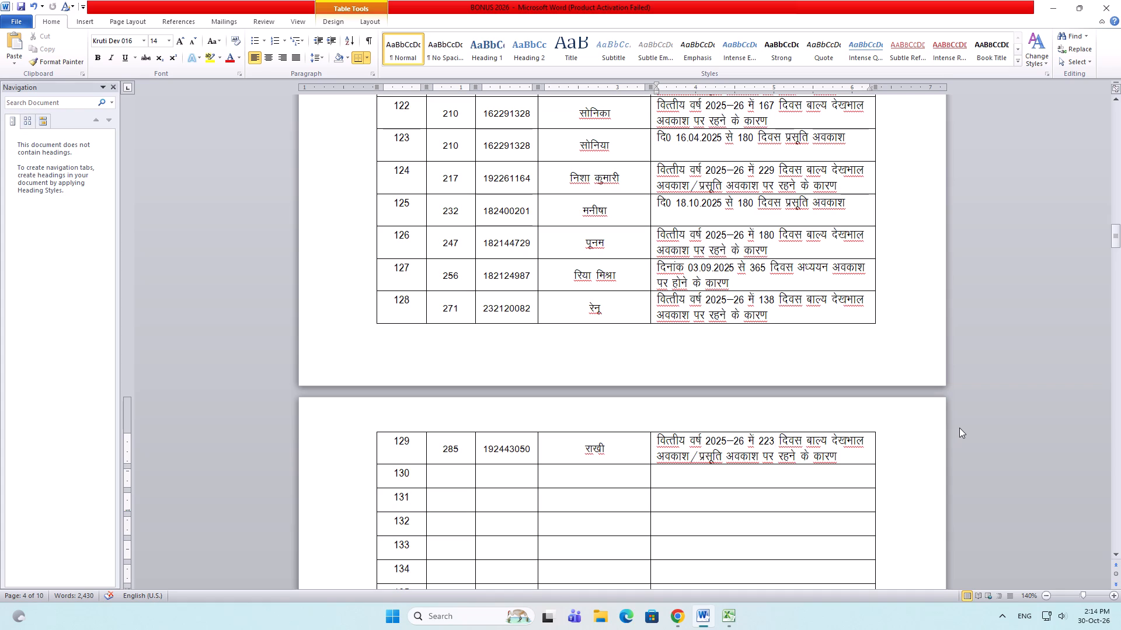
key("ctrl+s")
Fill rows 70 and 71 of the ALL sheet in BONUS CCL ML with yellow and save the workbook.
key("alt+Tab")
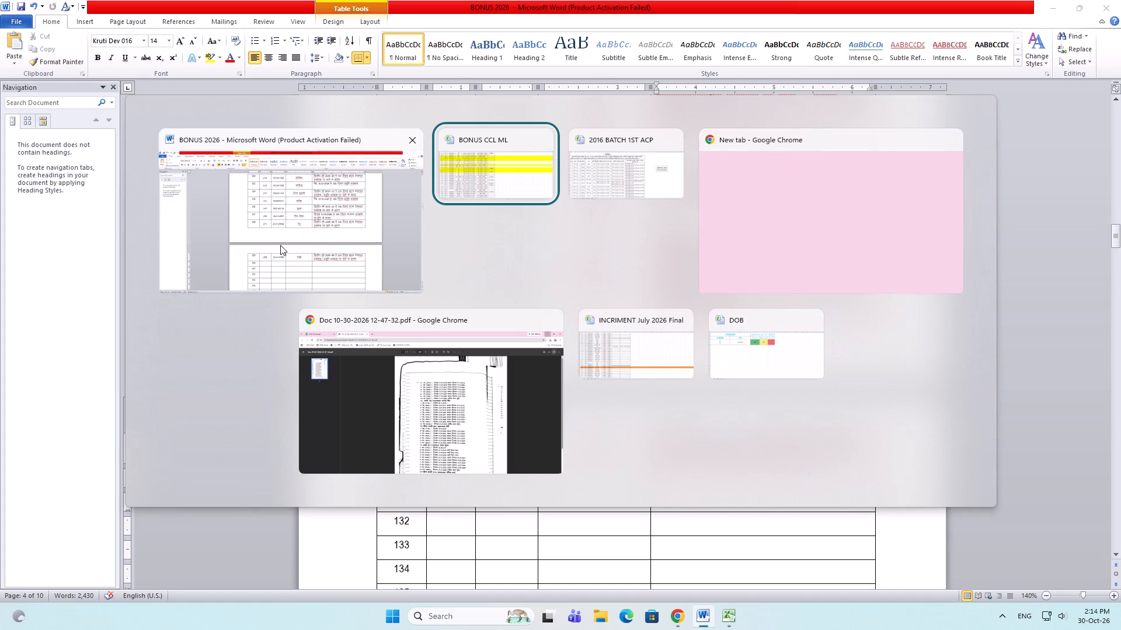
left_click(280, 245, "alt")
key("alt+Tab")
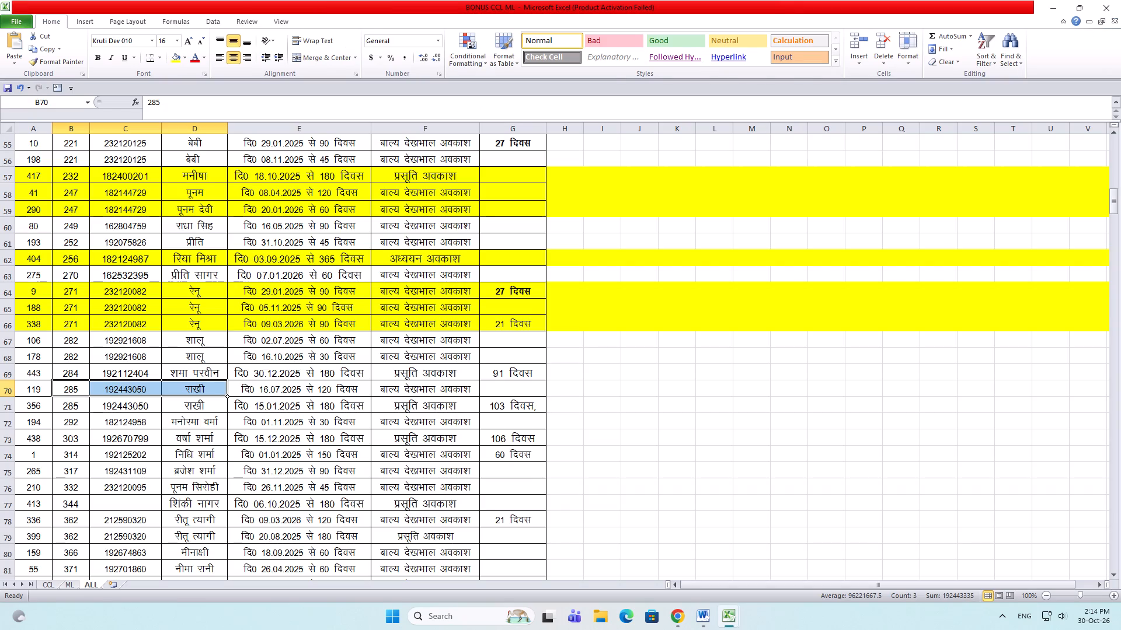
left_click_drag(4, 388, 0, 402)
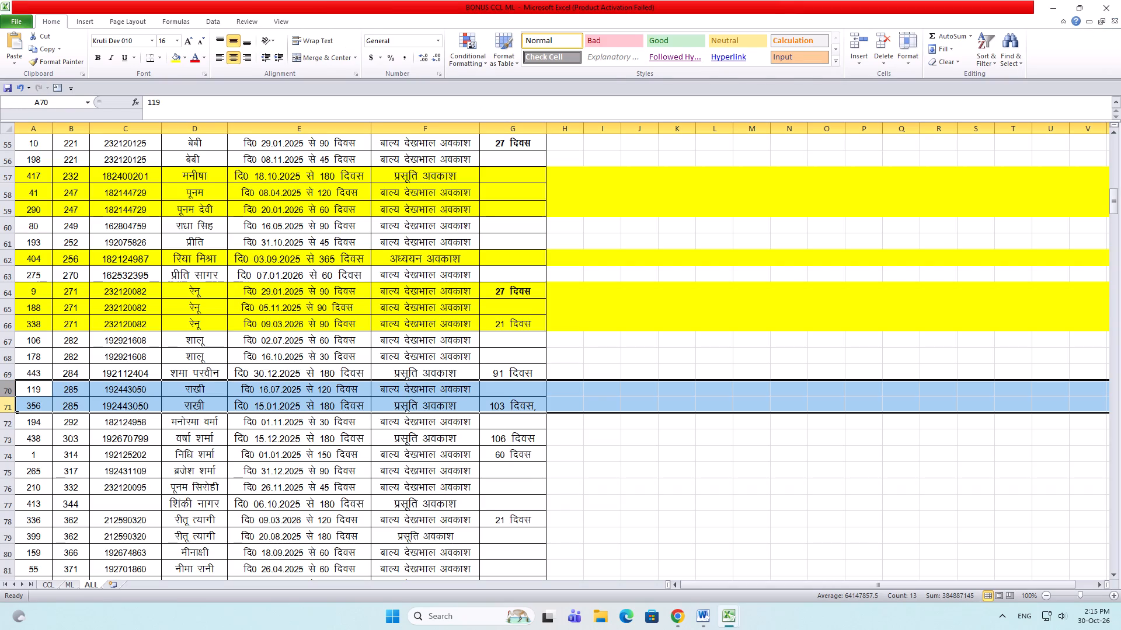
left_click(174, 56)
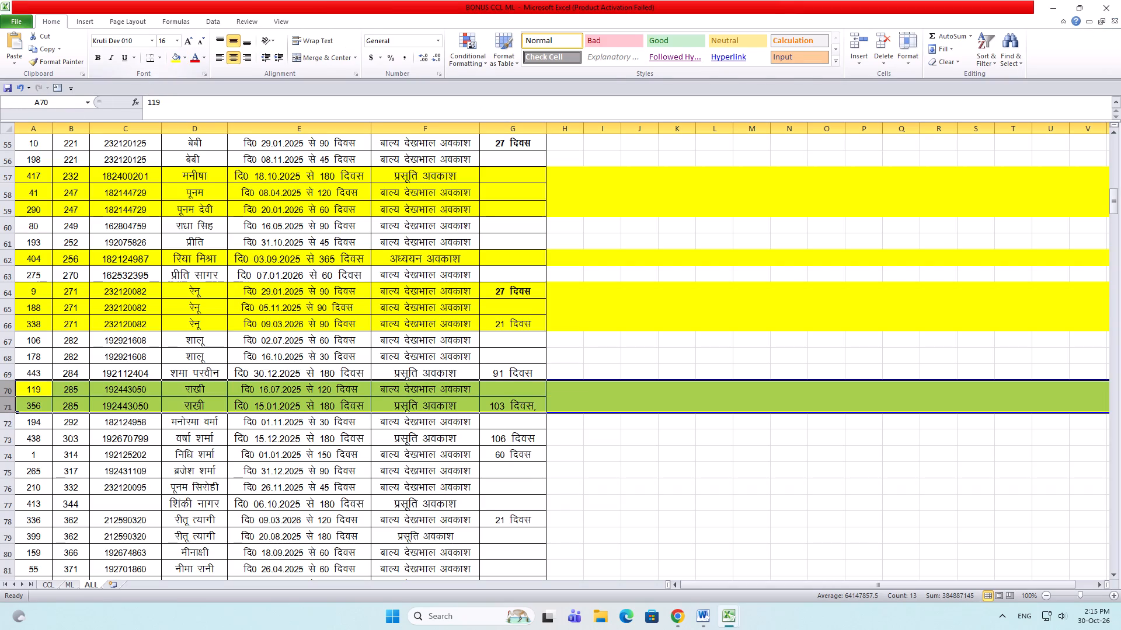
left_click(98, 392)
key("ctrl+s")
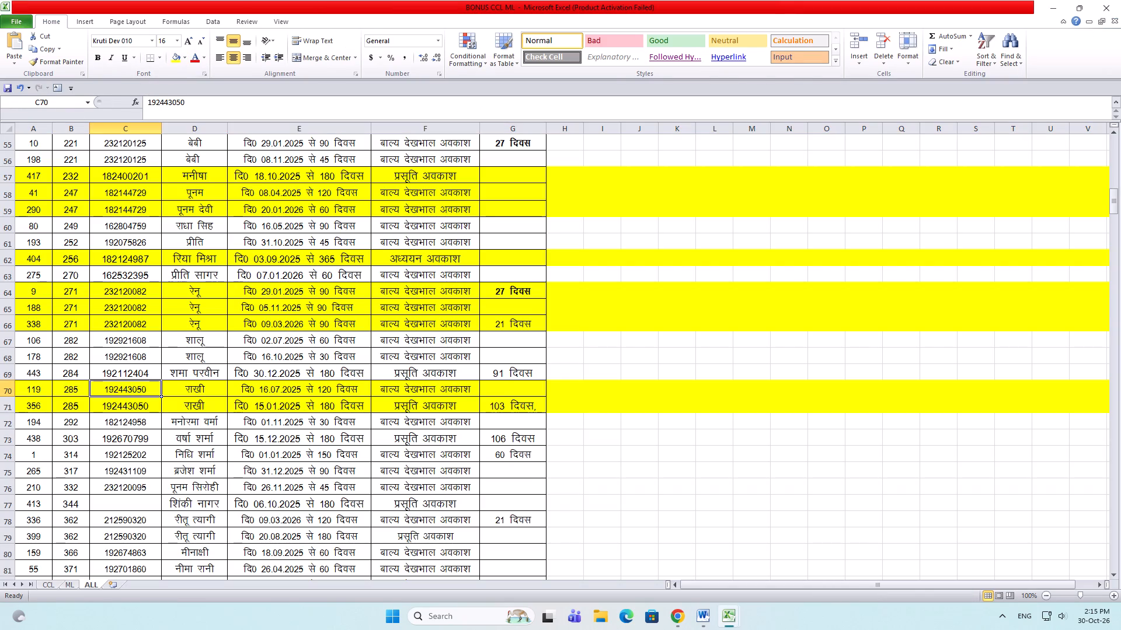
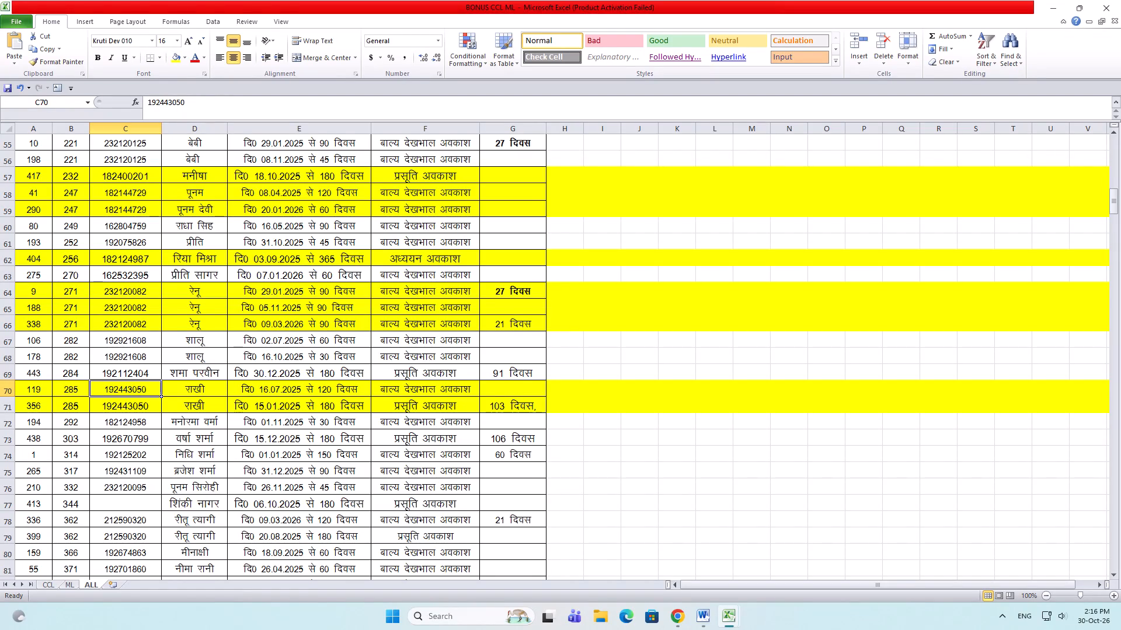
Select the whole of row 73 in the ALL sheet of BONUS CCL ML and save the workbook.
left_click(1, 438)
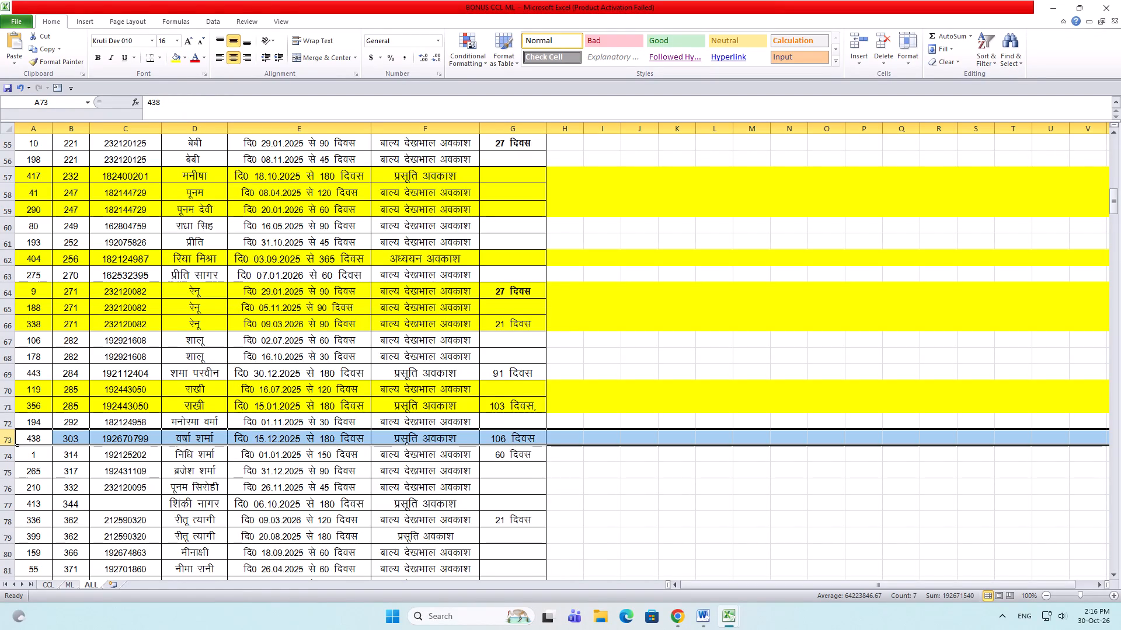
key("ctrl+s")
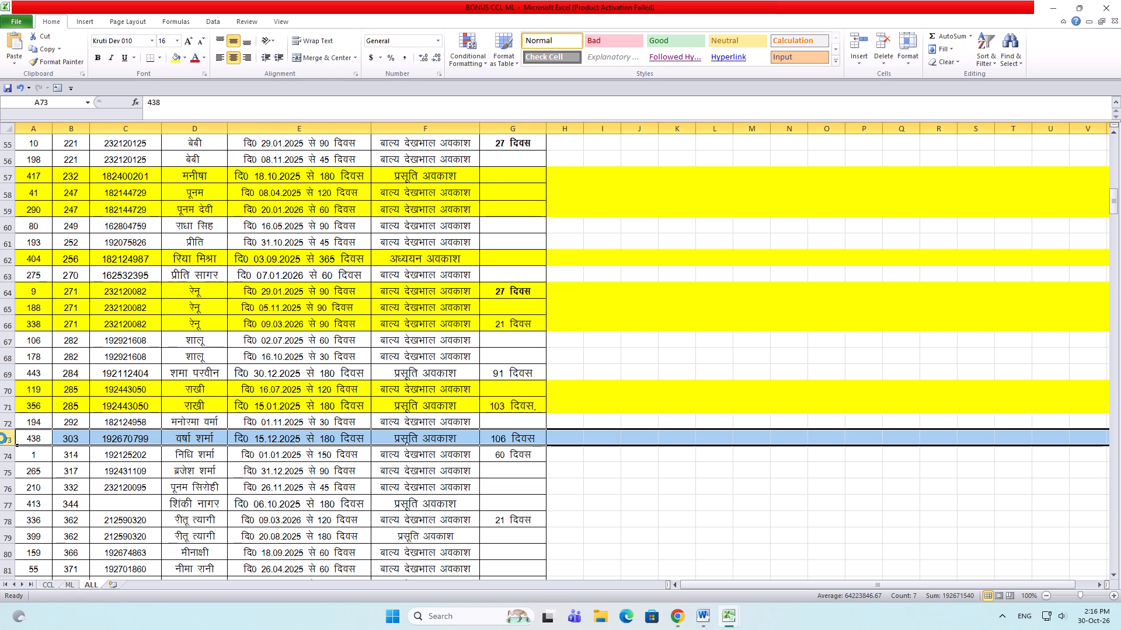
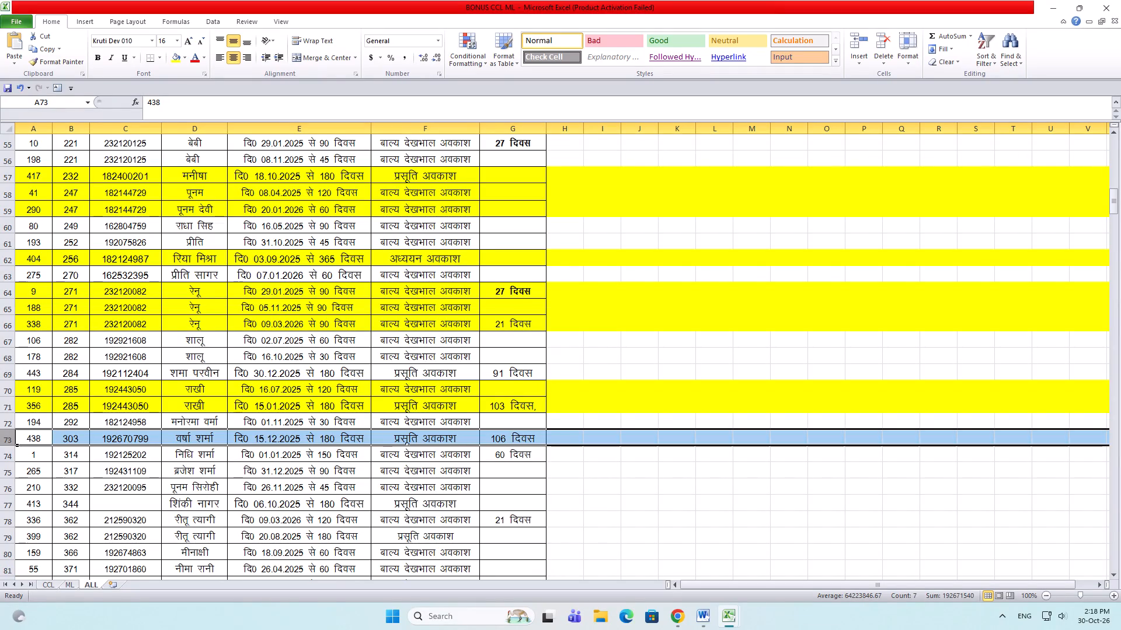
Copy the number and name cells of record 344 from row 77 of the ALL sheet into entry 130 of BONUS 2026 at font size 12.
left_click(1, 454)
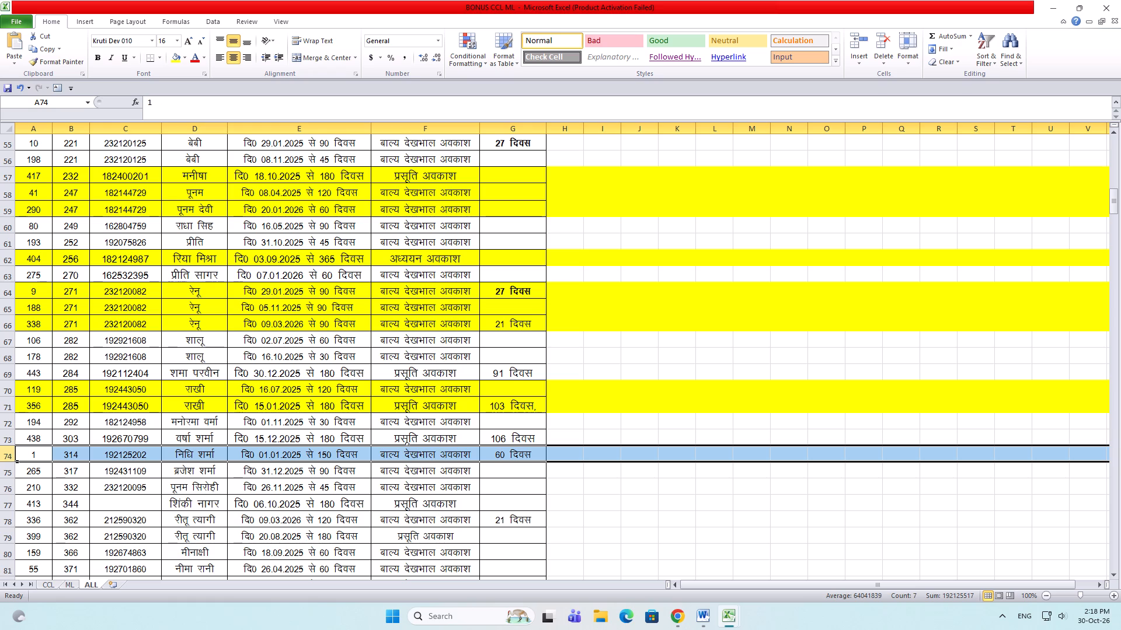
left_click(63, 473)
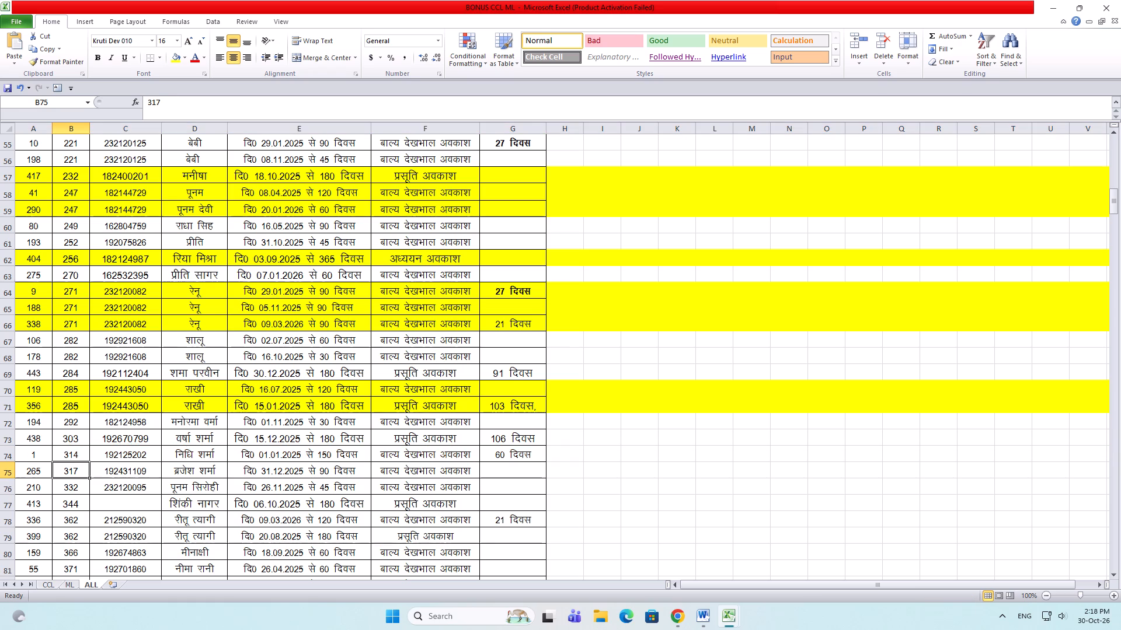
left_click(25, 471)
left_click(10, 470)
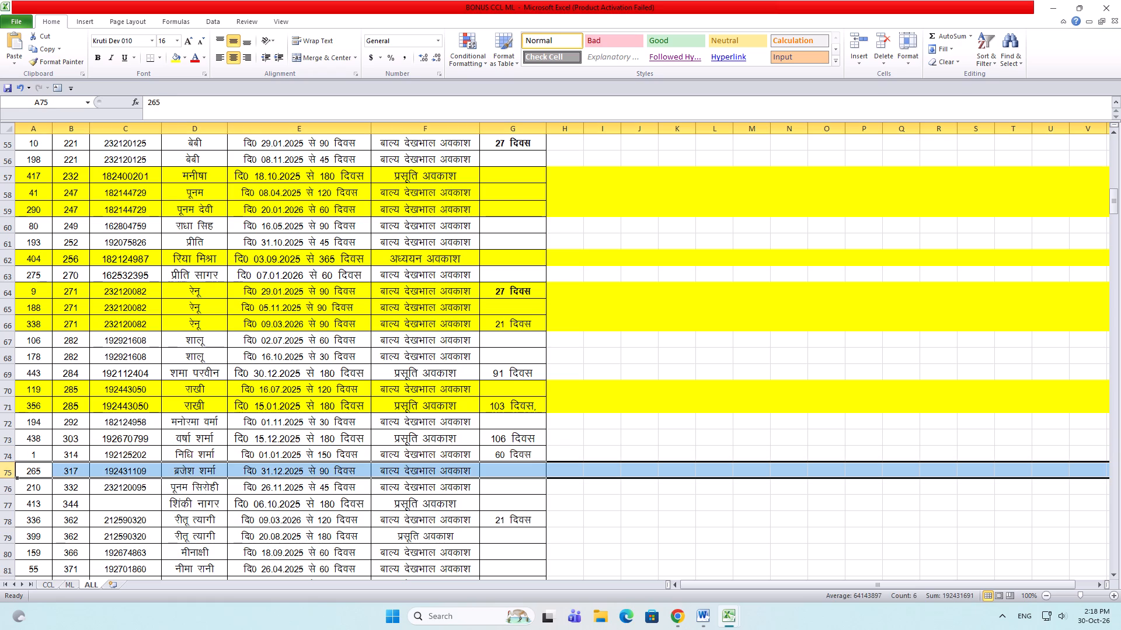
left_click(13, 479)
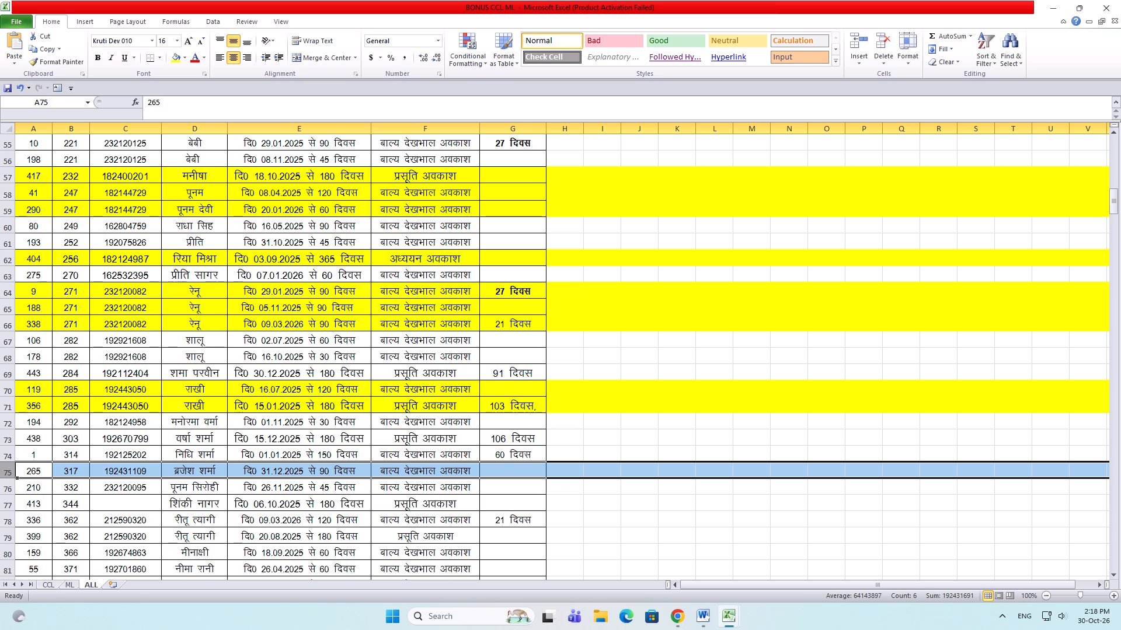
left_click(6, 502)
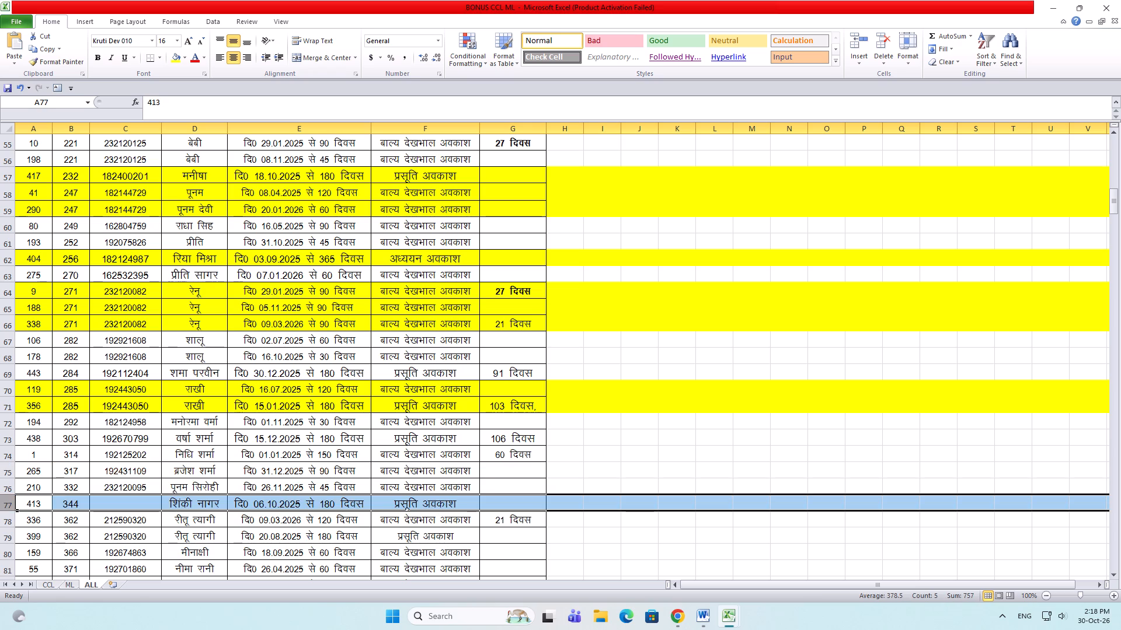
left_click(58, 506)
left_click_drag(65, 503, 220, 501)
key("ctrl+c")
key("ctrl+c")
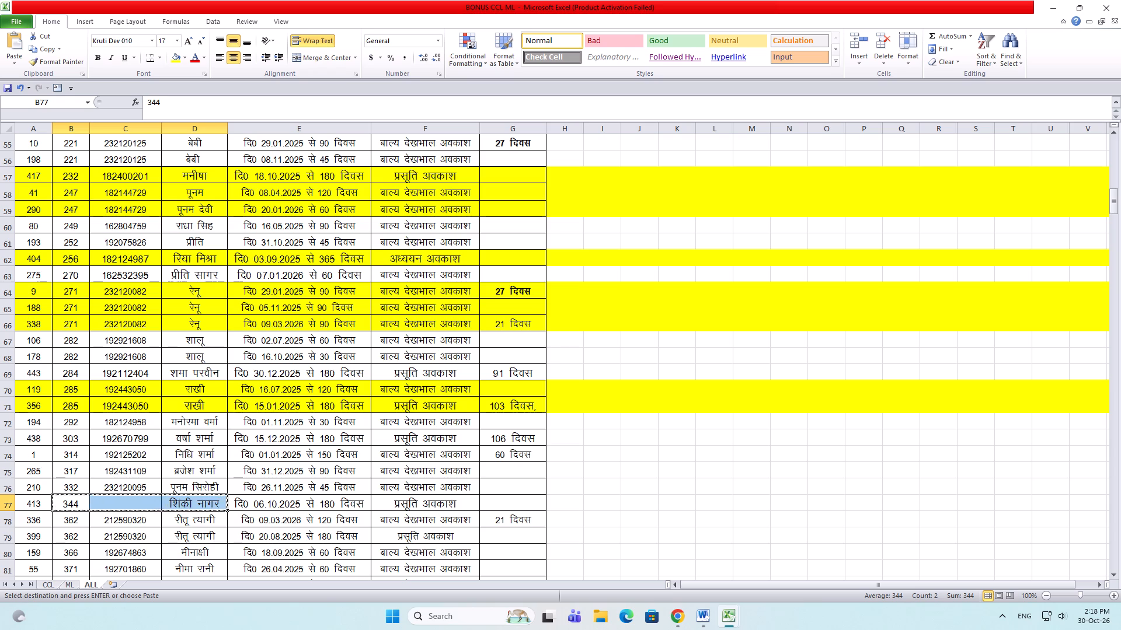
key("alt+Tab")
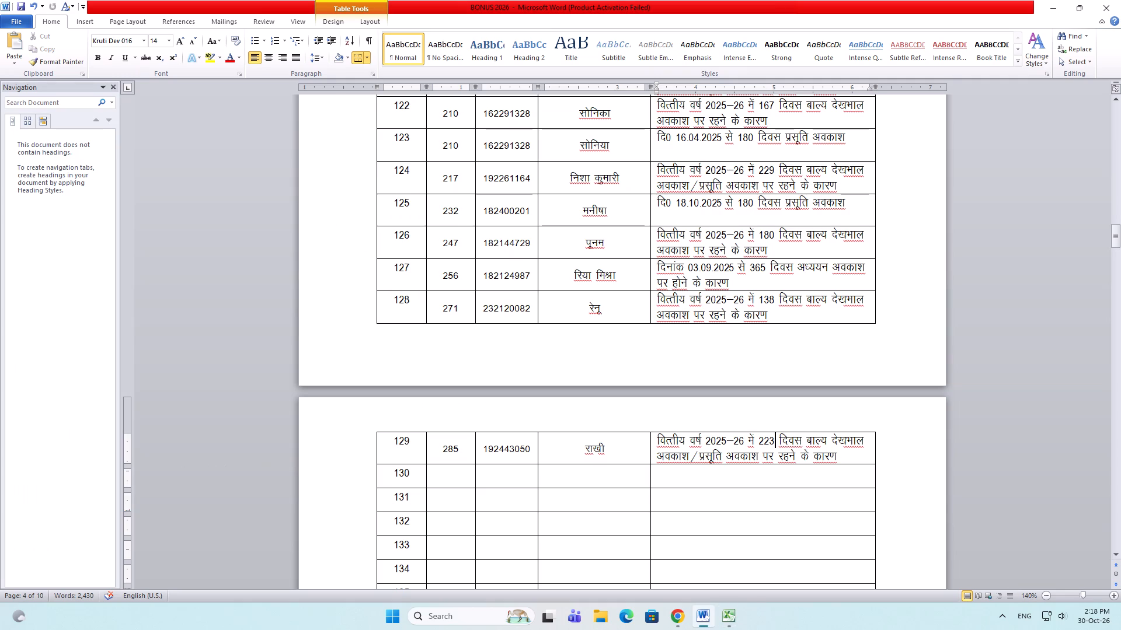
left_click_drag(447, 470, 566, 478)
key("ctrl+v")
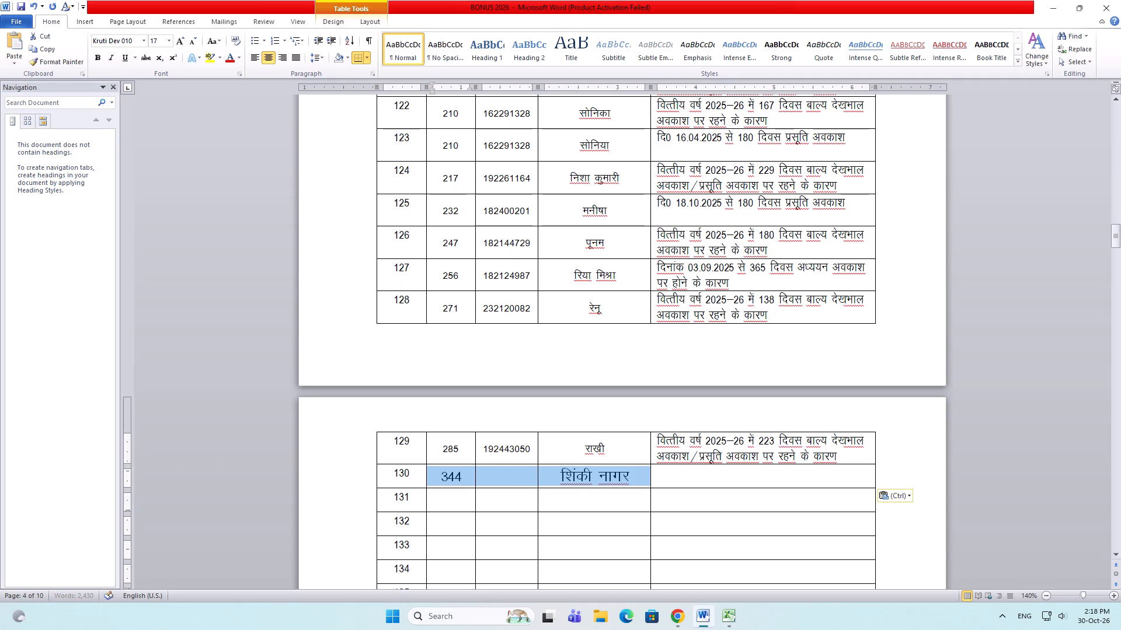
double_click(192, 42)
left_click(192, 42)
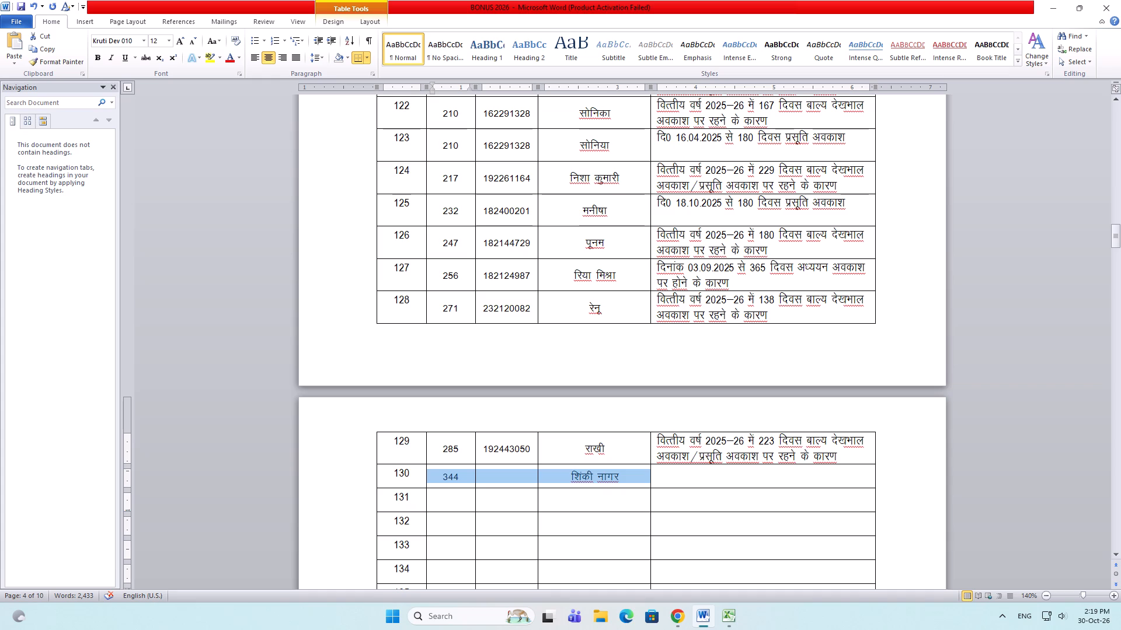
Fill entry 130's remark with entry 125's 180-day maternity leave text, change the start date to 06.10.2025, and save the document.
left_click_drag(850, 201, 659, 201)
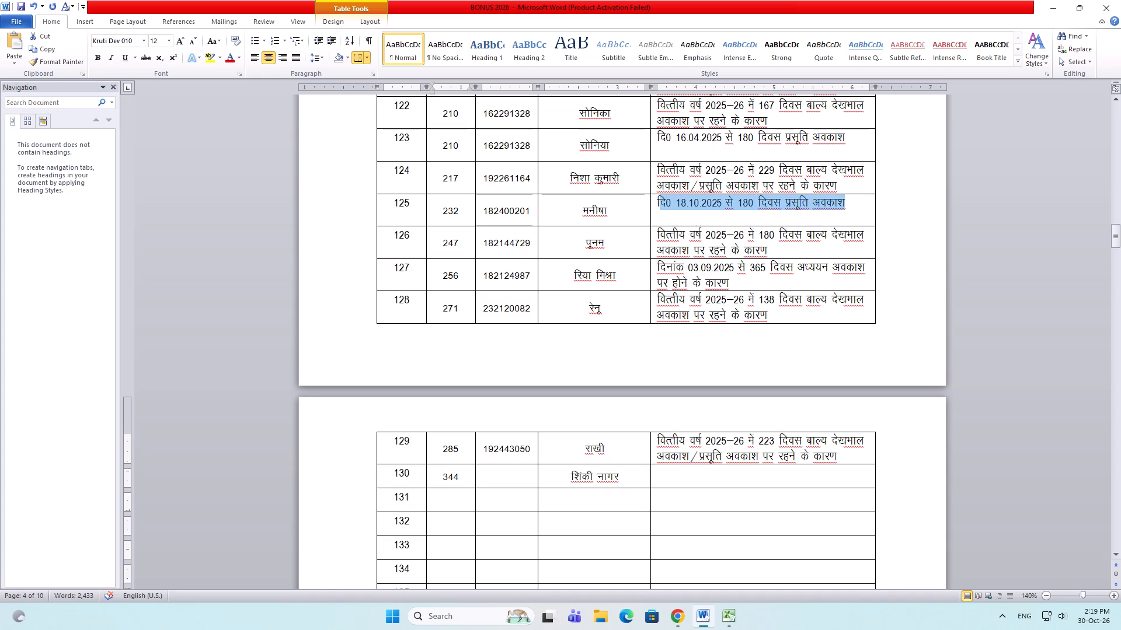
left_click_drag(659, 201, 657, 201)
key("ctrl+c")
key("ctrl+c")
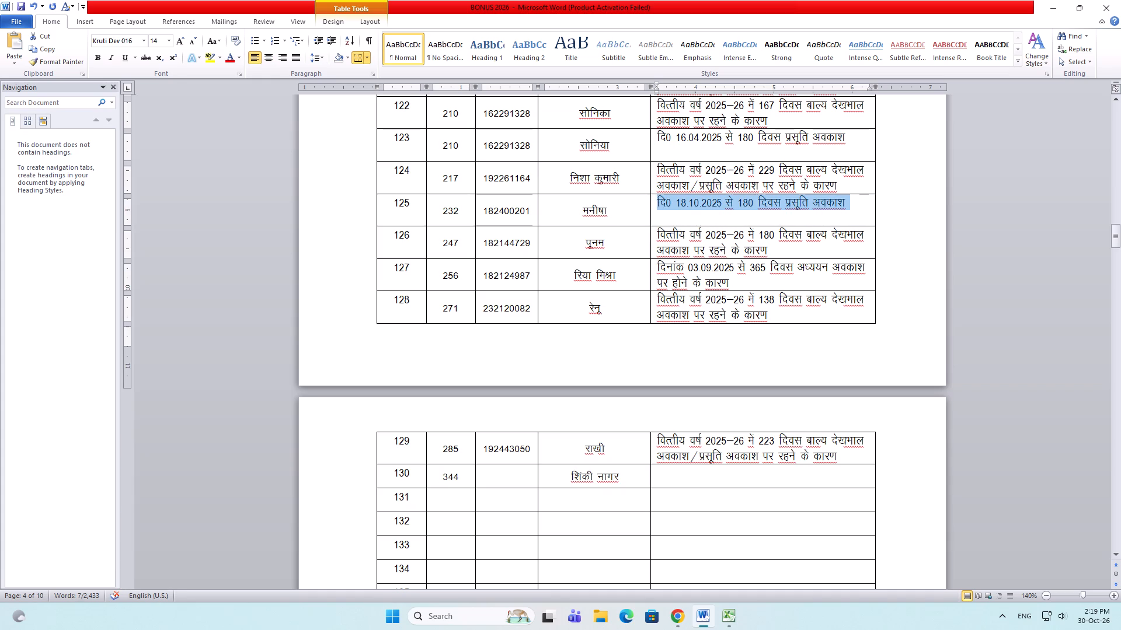
left_click(698, 488)
left_click(692, 480)
key("ctrl+v")
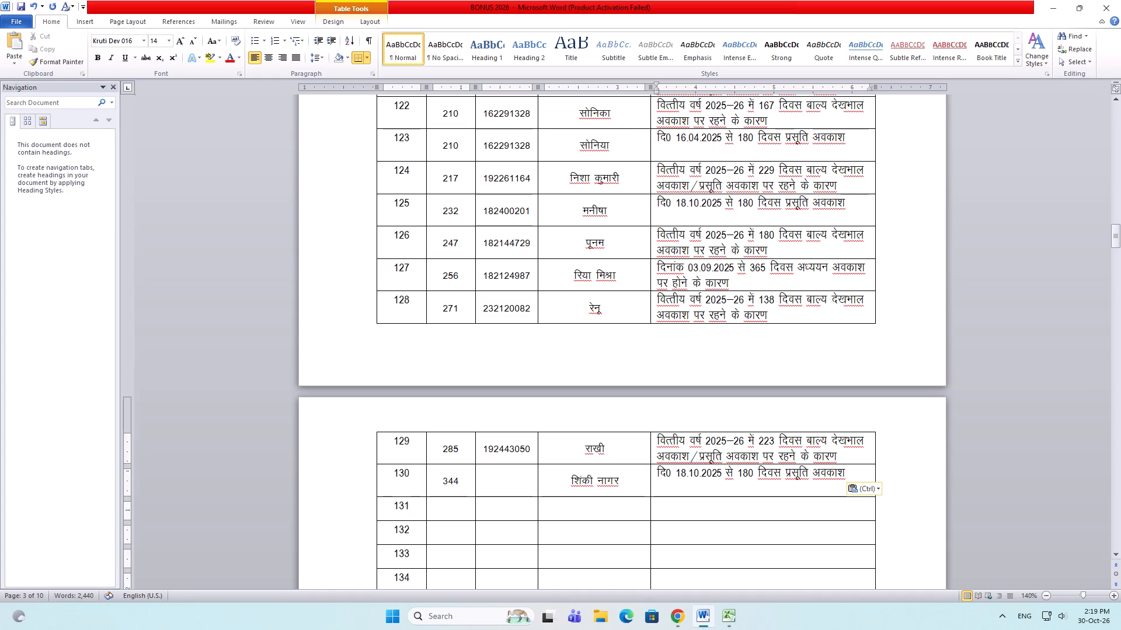
left_click(679, 474)
key("Delete")
key("BackSpace")
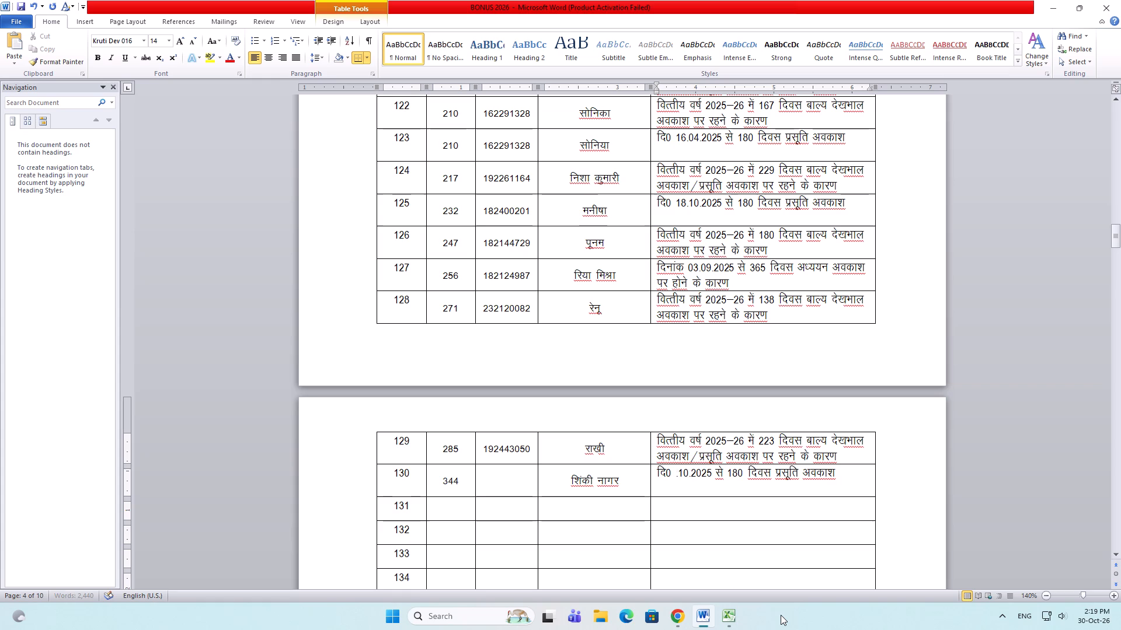
type("06")
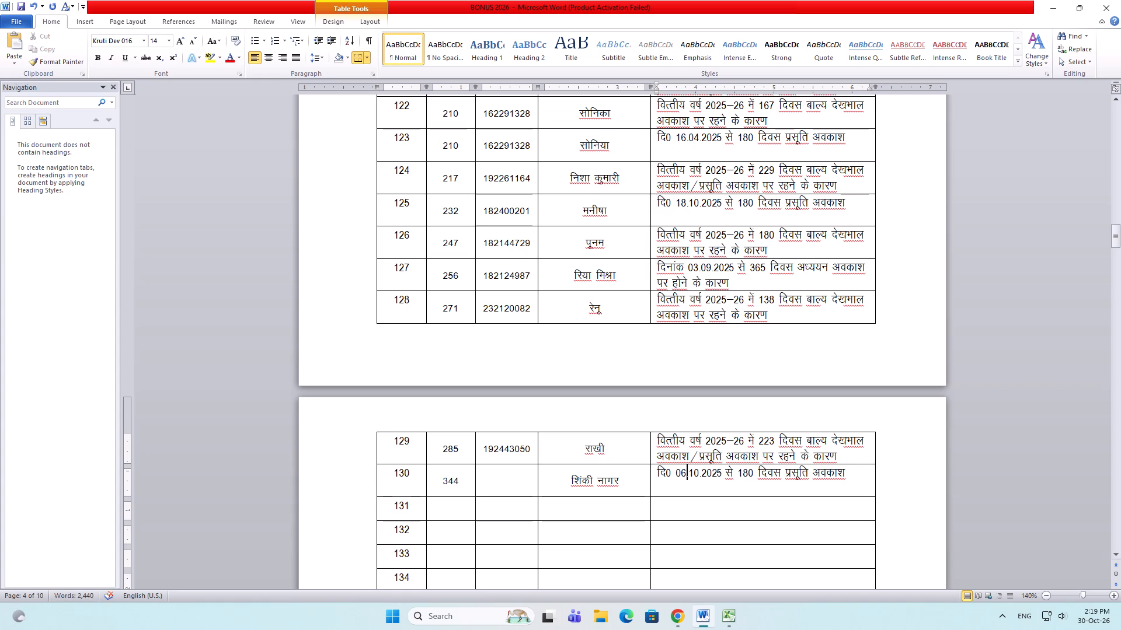
left_click(709, 499)
key("ctrl+s")
Highlight the whole of row 77 yellow in the ALL sheet of BONUS CCL ML.
key("alt+Tab")
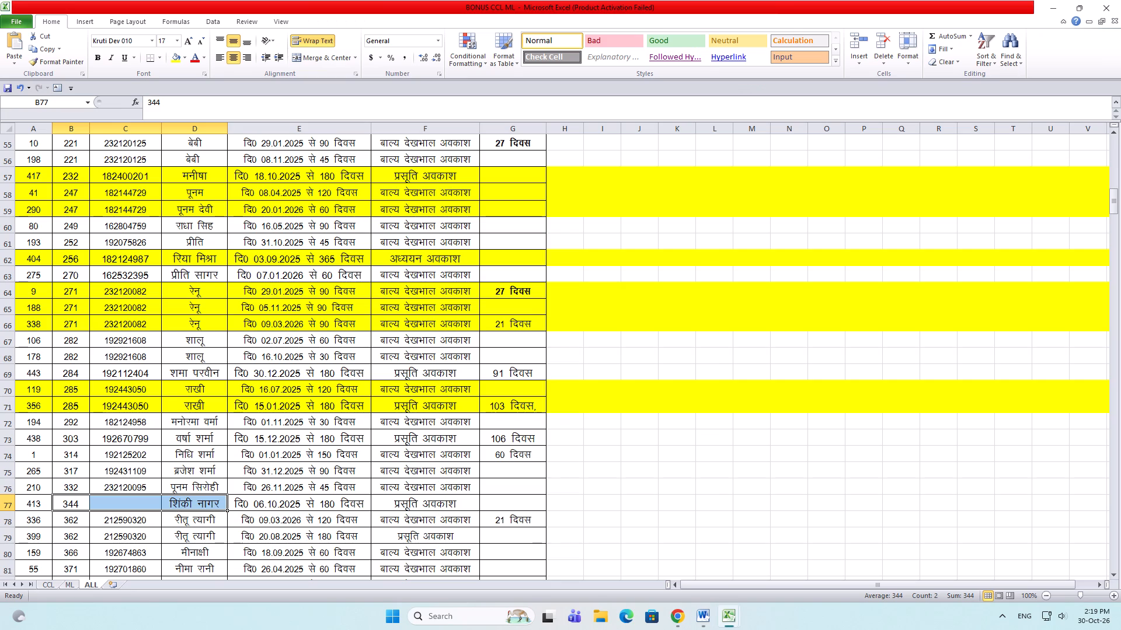
left_click(4, 502)
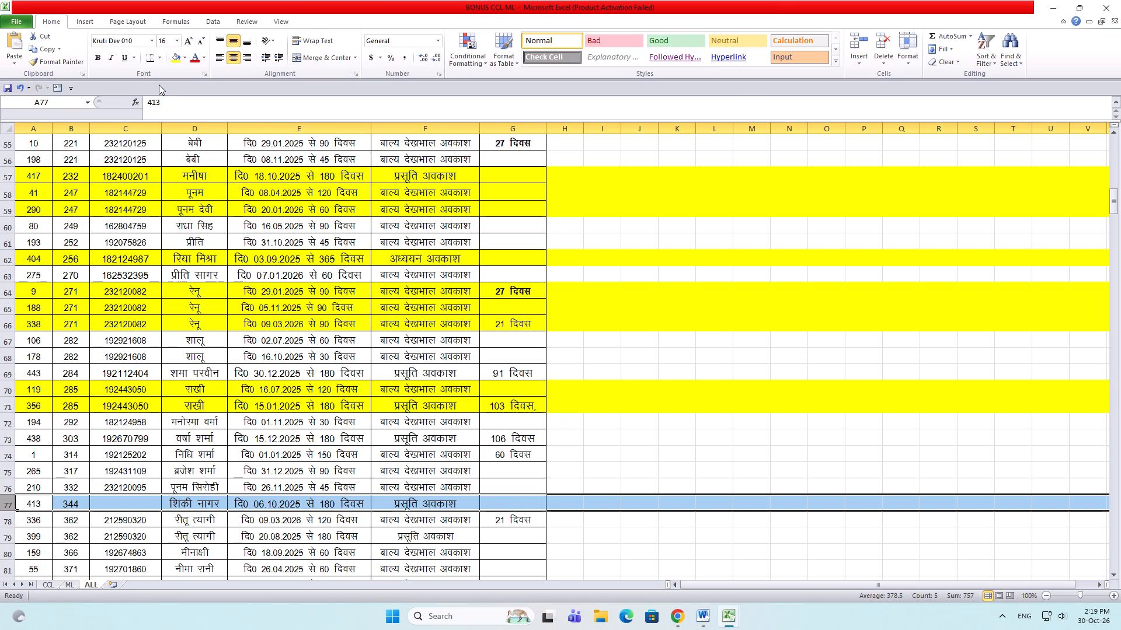
left_click(172, 58)
scroll(200, 307, "down", 3)
left_click(197, 387)
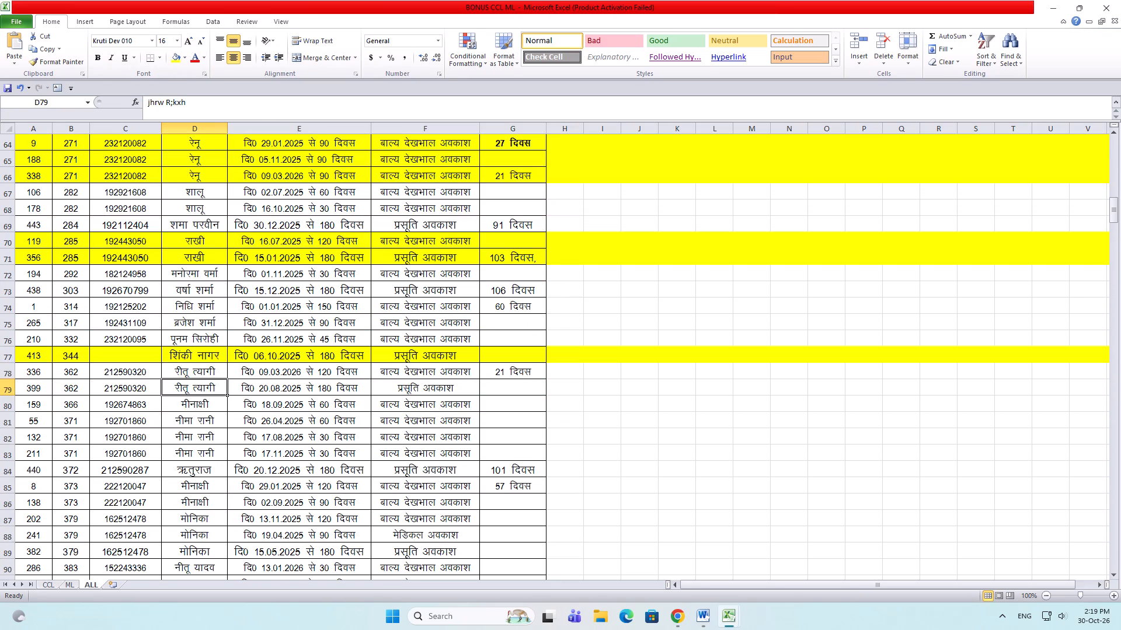
Copy the number, ID and name cells of record 362 from row 78 of the ALL sheet into entry 131 of BONUS 2026 at font size 12.
left_click_drag(7, 372, 5, 380)
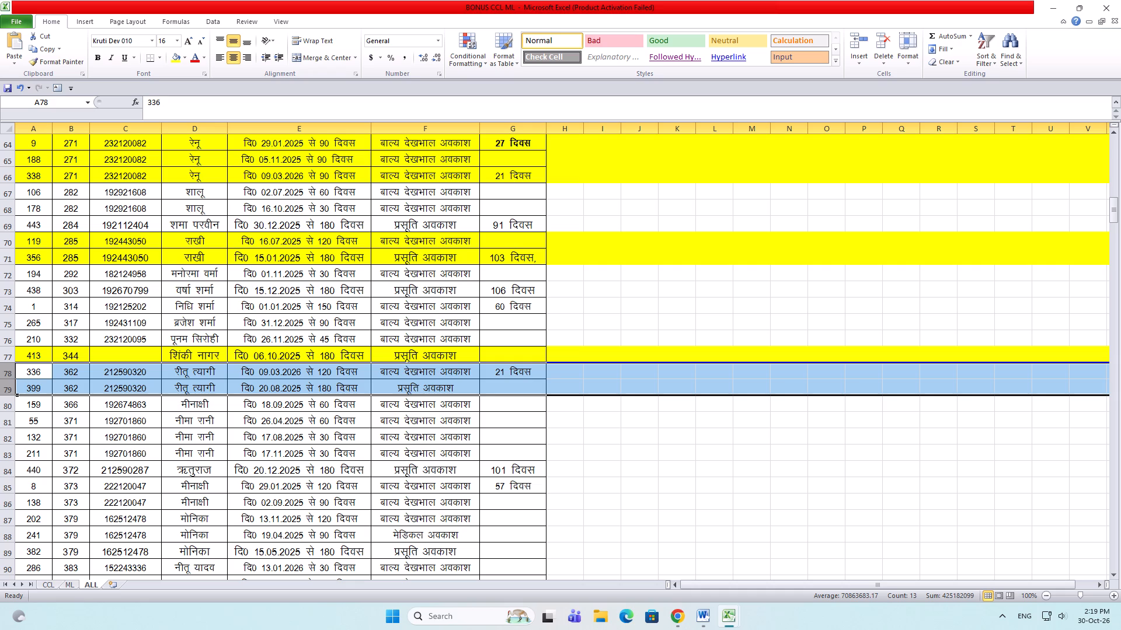
left_click_drag(75, 376, 185, 374)
key("ctrl+c")
key("ctrl+c")
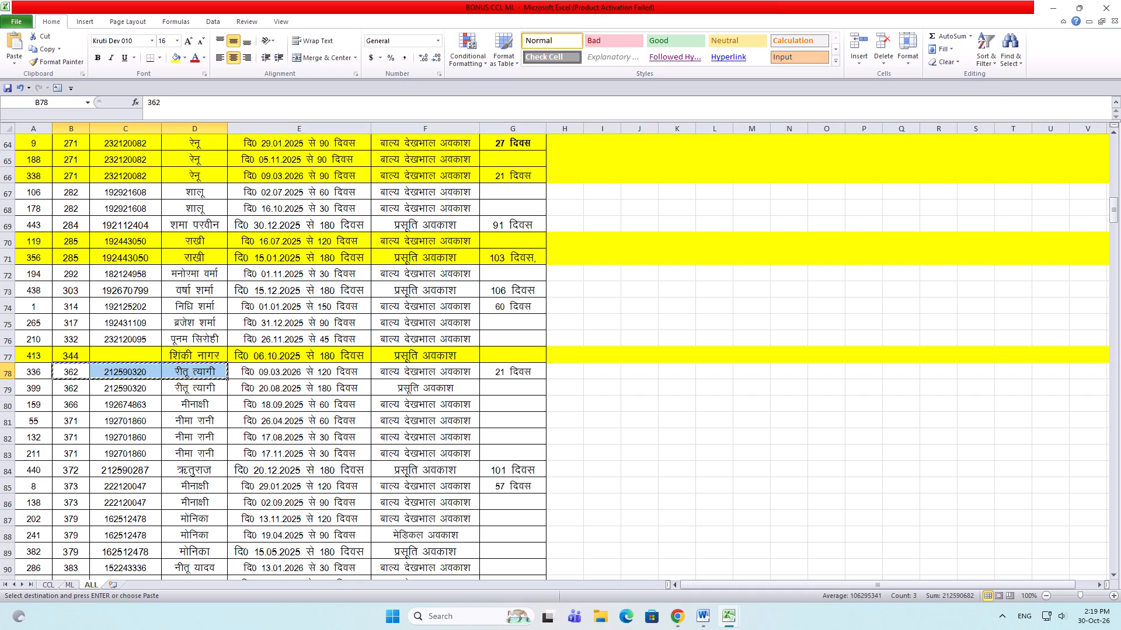
key("alt+Tab")
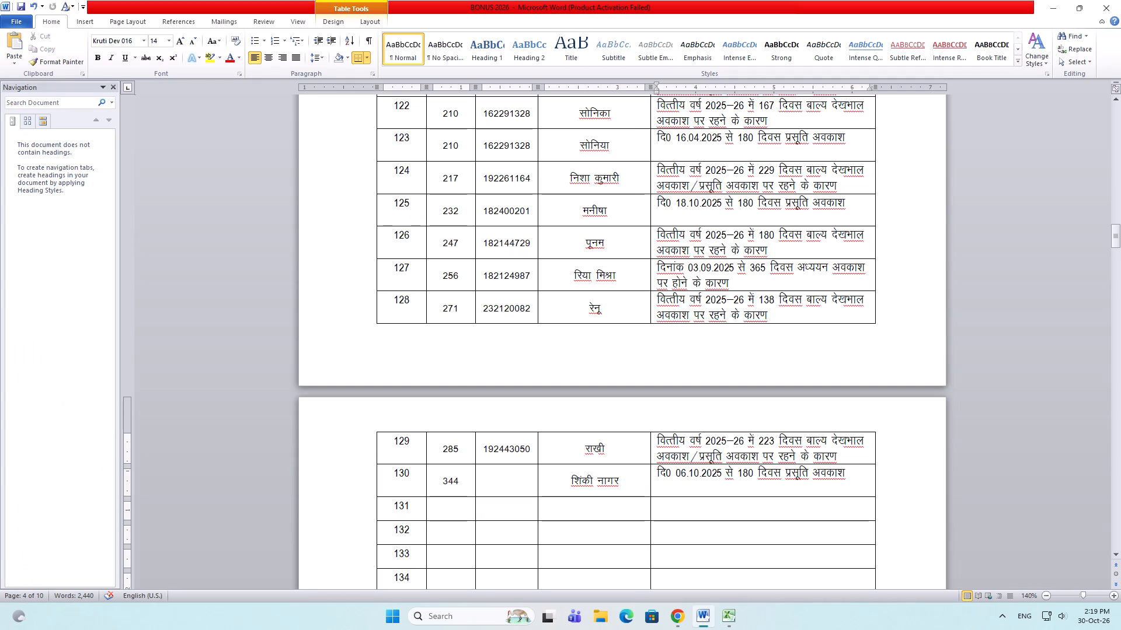
left_click_drag(448, 506, 559, 508)
key("ctrl+v")
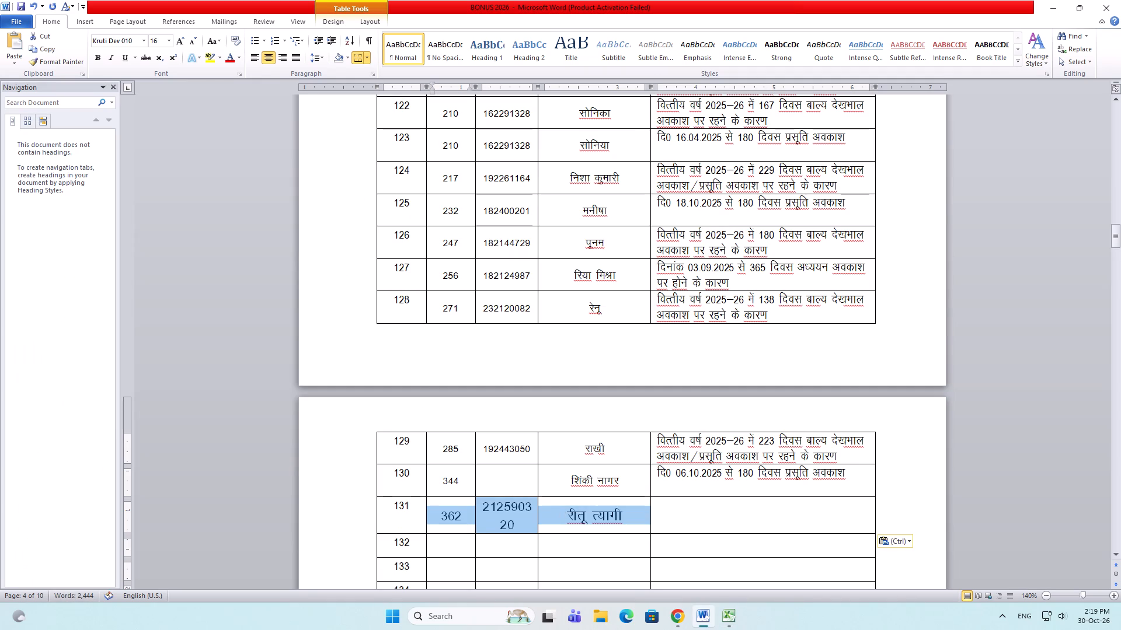
double_click(193, 43)
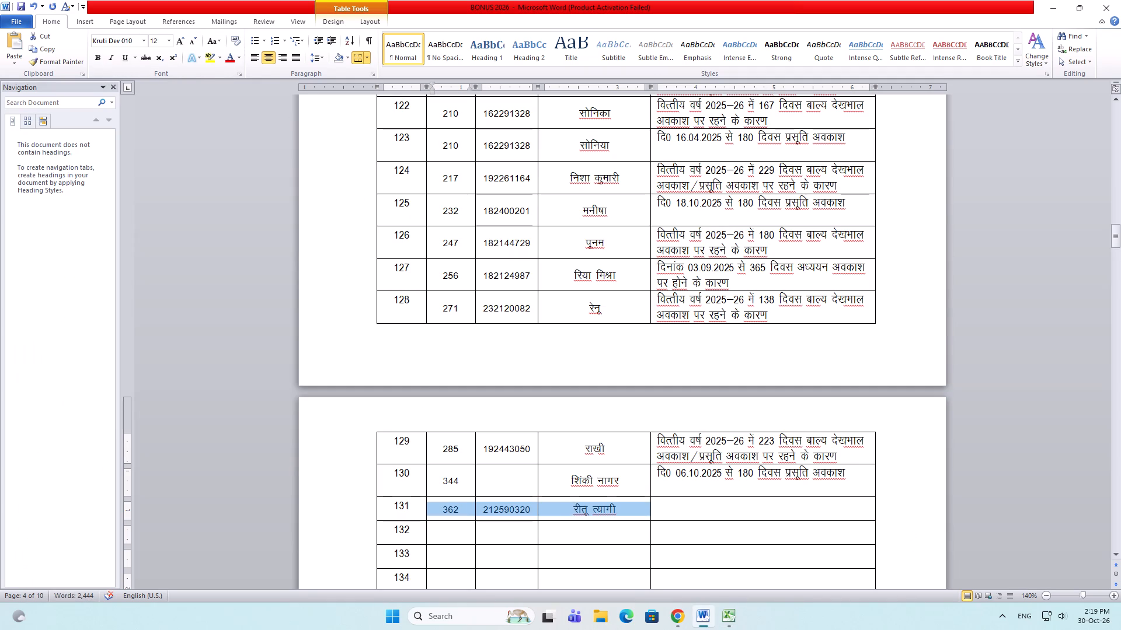
Fill entry 131's remark with entry 124's child care/maternity leave text, set the leave to 201 days, and save the document.
left_click_drag(844, 185, 663, 164)
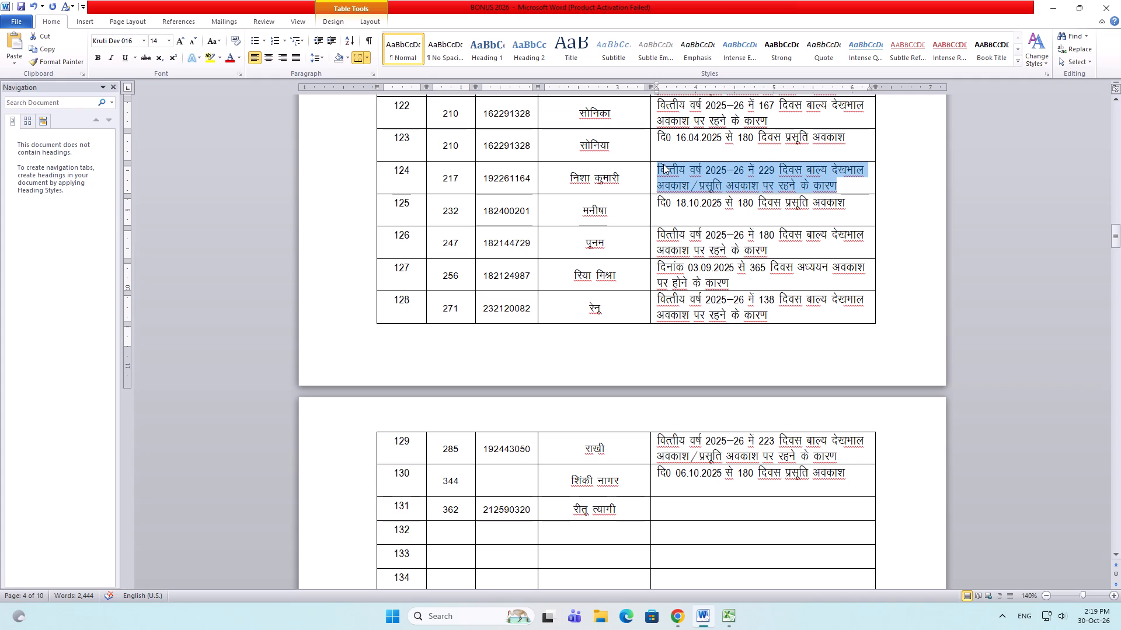
key("ctrl+c")
left_click(676, 503)
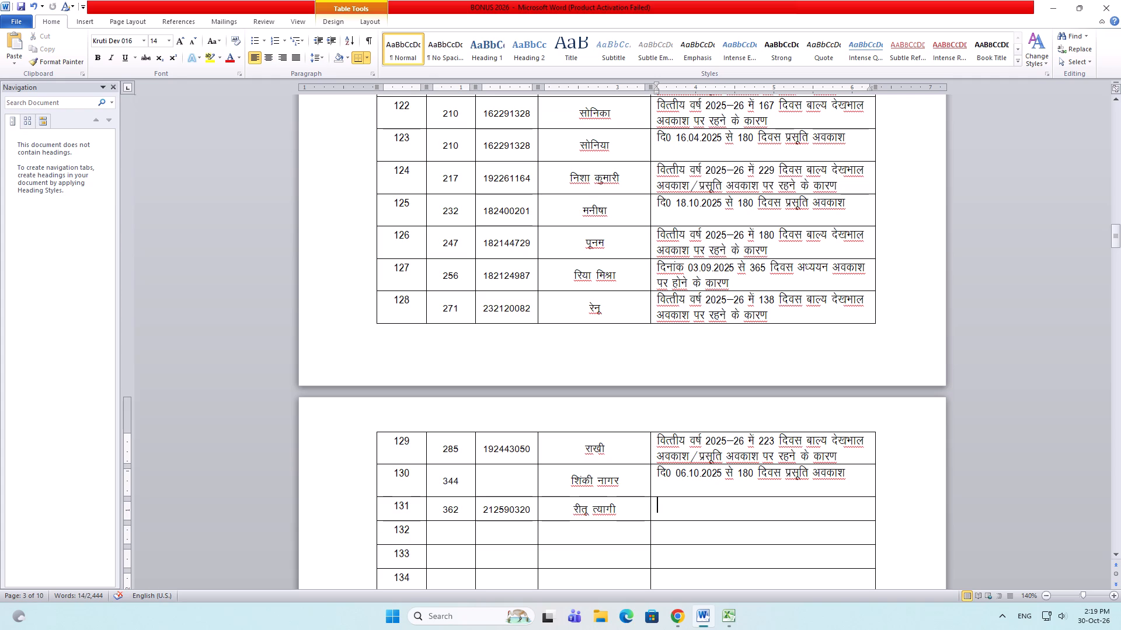
key("ctrl+v")
left_click(762, 505)
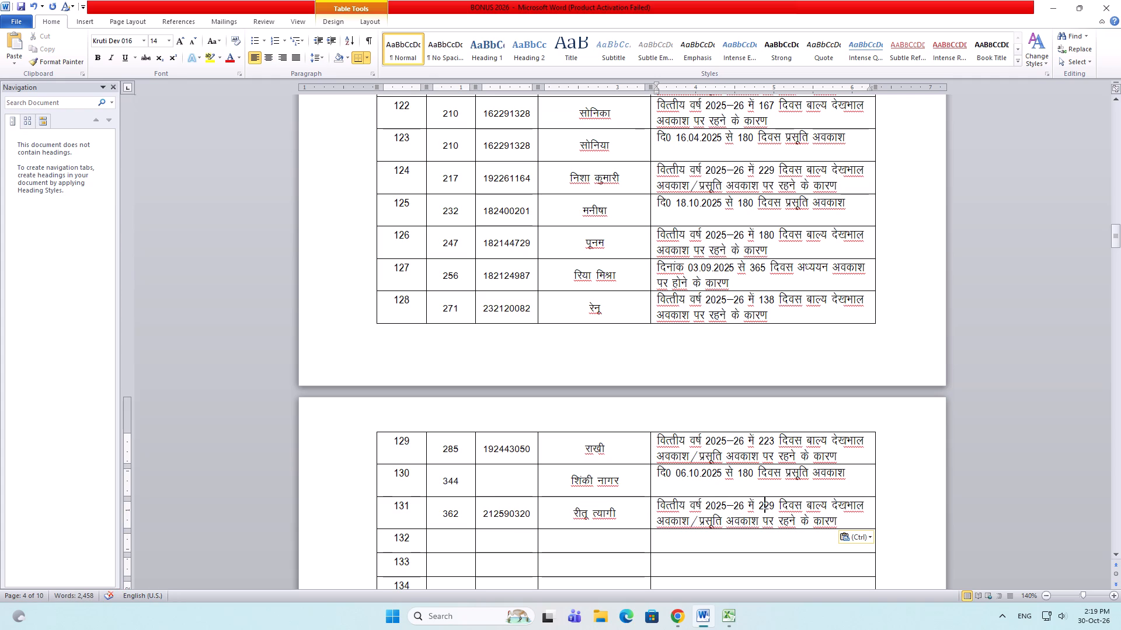
key("Delete")
key("Delete")
type("01")
key("ctrl+s")
scroll(659, 488, "down", 4)
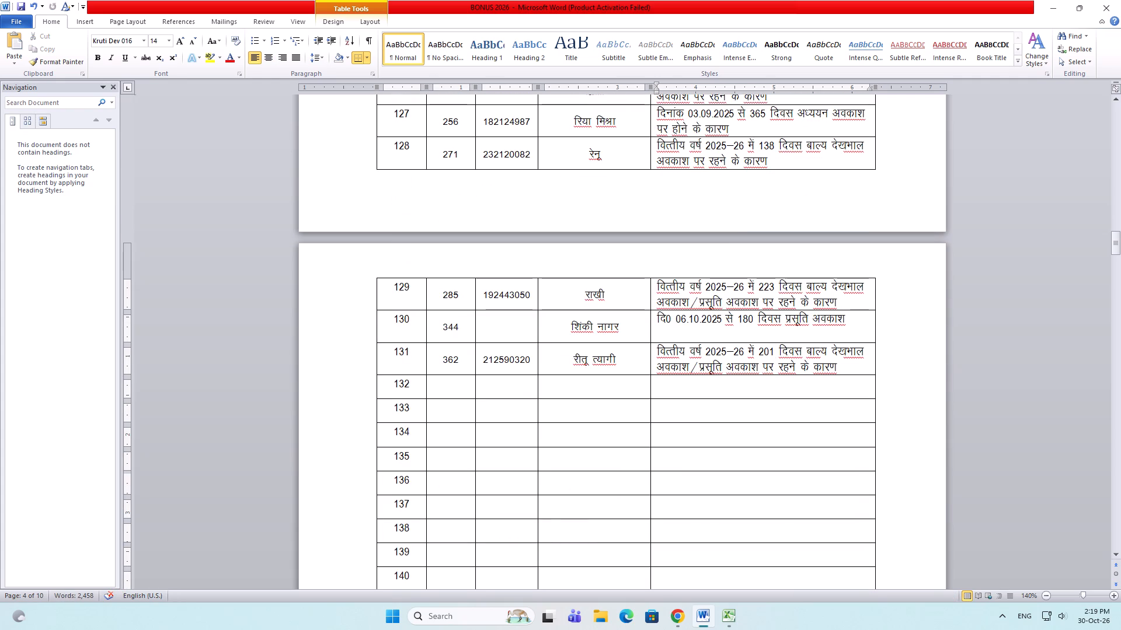
Highlight rows 78 and 79 yellow in the ALL sheet of BONUS CCL ML.
key("alt+Tab")
left_click_drag(3, 374, 2, 386)
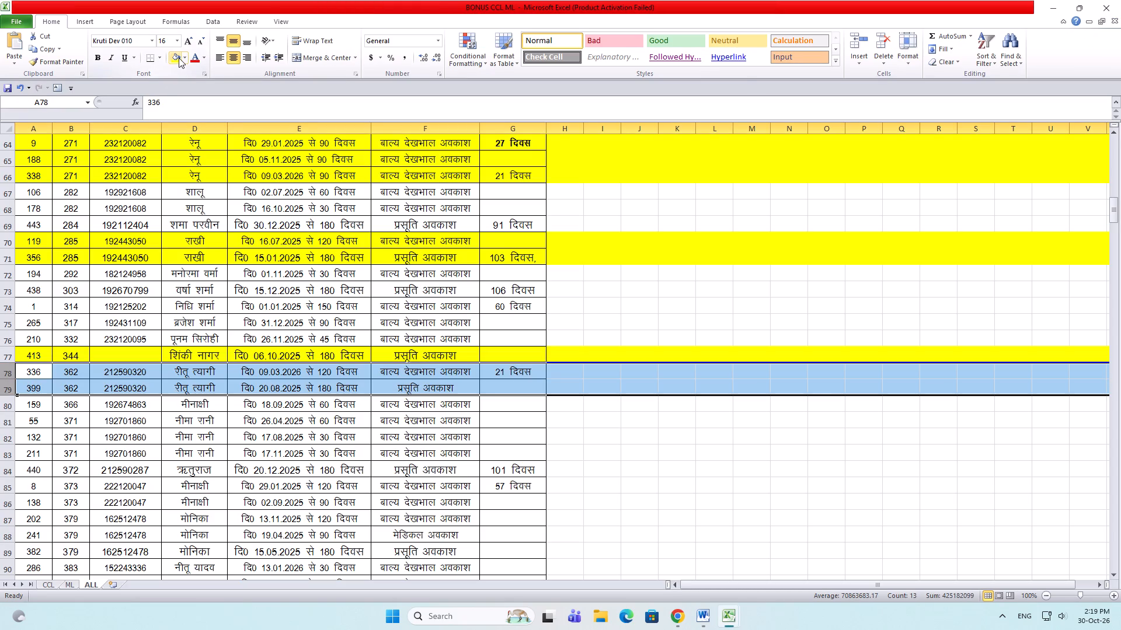
left_click(179, 58)
left_click(154, 395)
Examine the leave dates and durations for each employee in rows 80 to 86 of the ALL sheet.
left_click(0, 405)
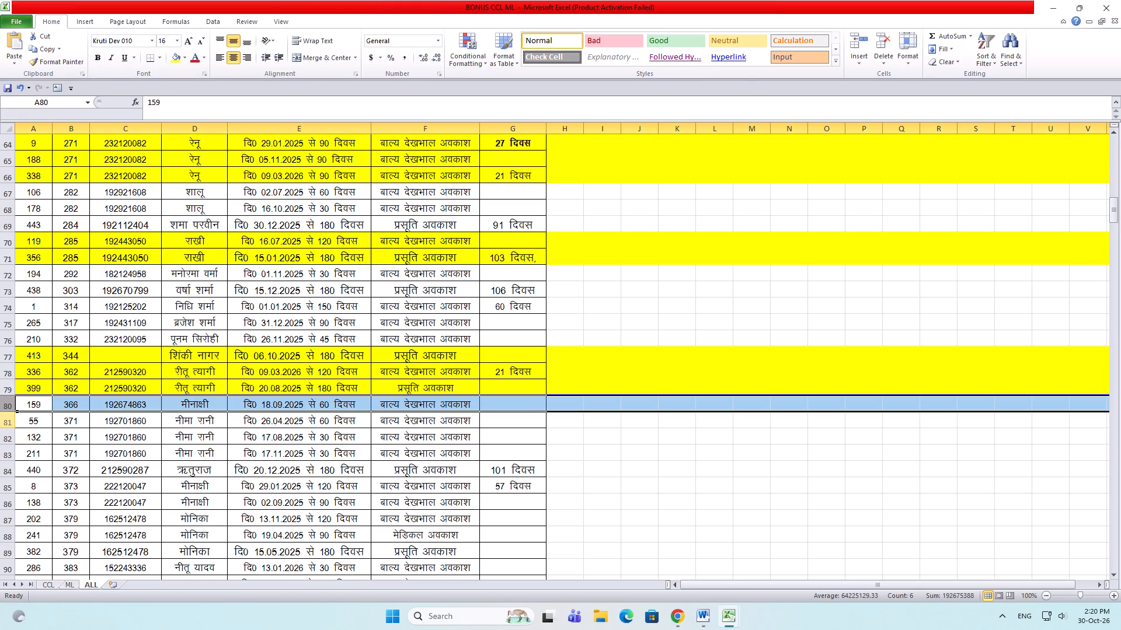
left_click_drag(4, 419, 8, 443)
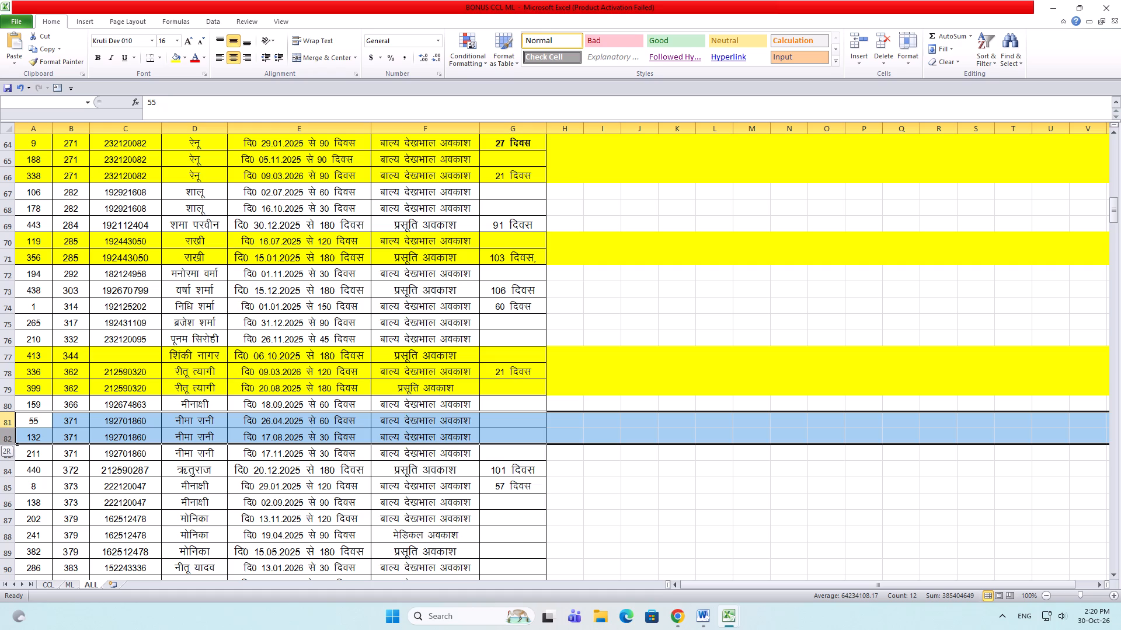
left_click_drag(8, 443, 9, 447)
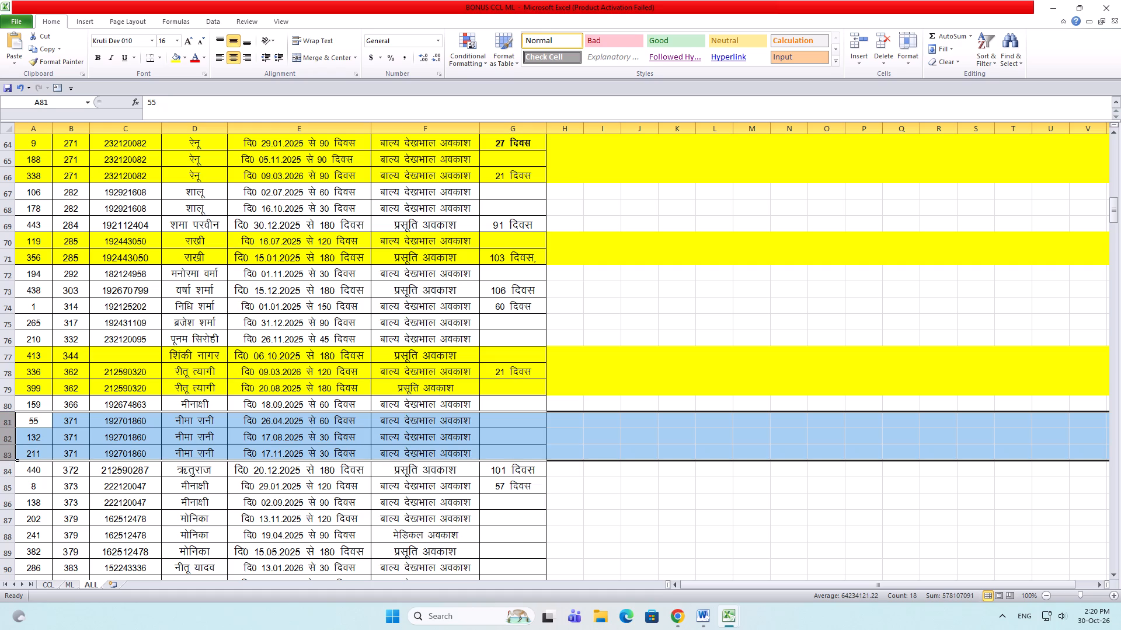
left_click(2, 471)
left_click(2, 471)
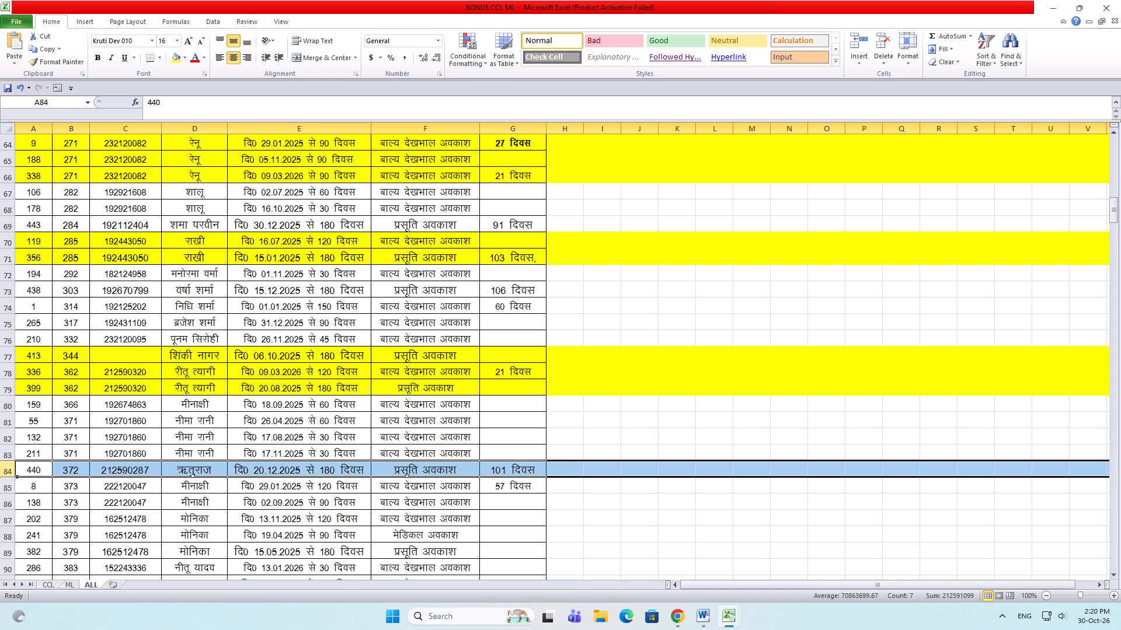
left_click_drag(9, 488, 9, 491)
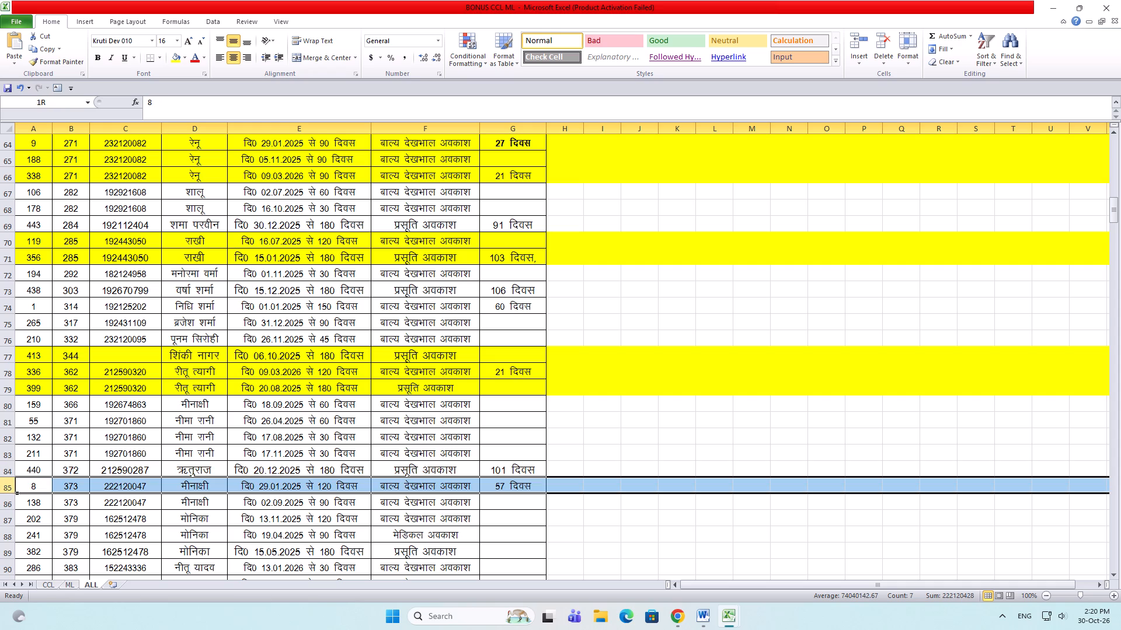
left_click_drag(9, 491, 8, 499)
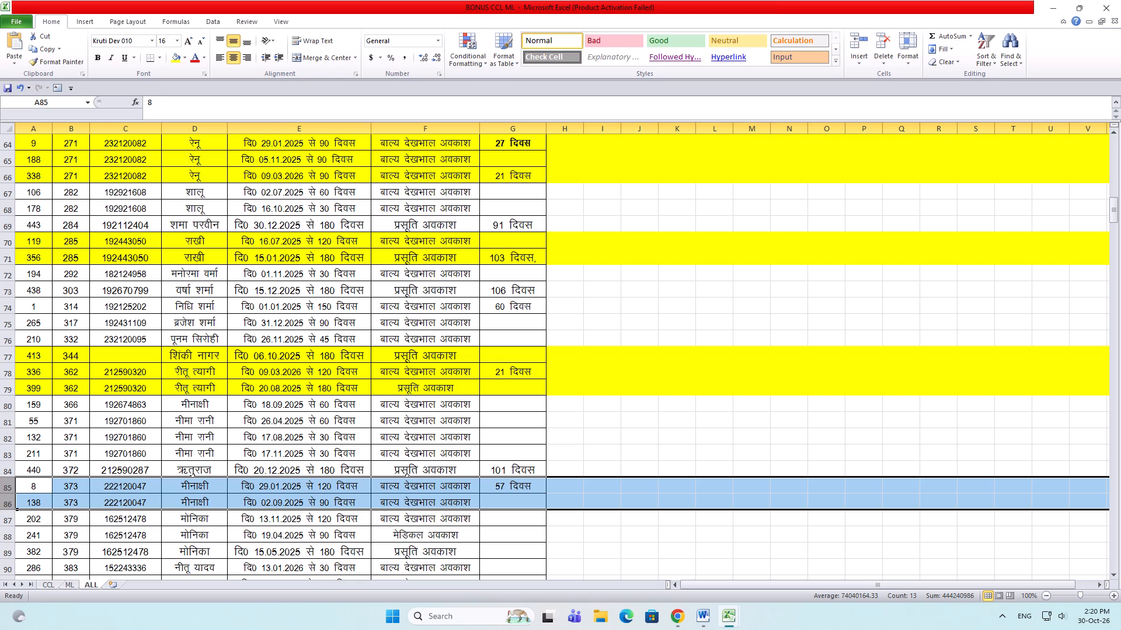
Copy the number, ID and name cells of record 373 from row 85 of the ALL sheet into entry 132 of BONUS 2026 at font size 12.
left_click_drag(65, 487, 197, 490)
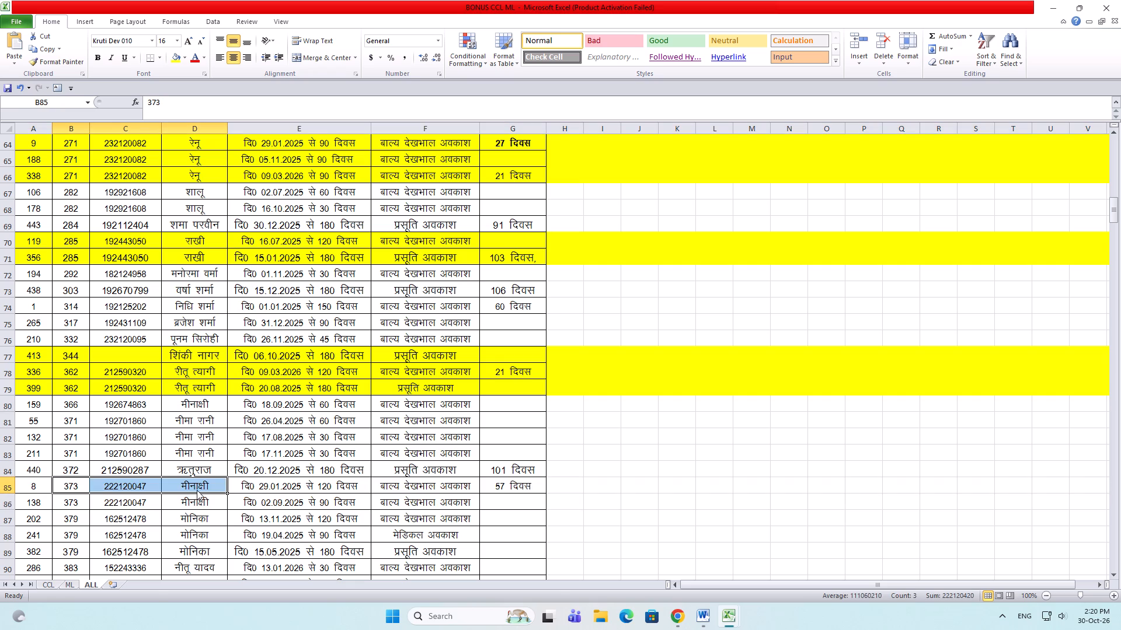
key("ctrl+c")
key("alt+Tab")
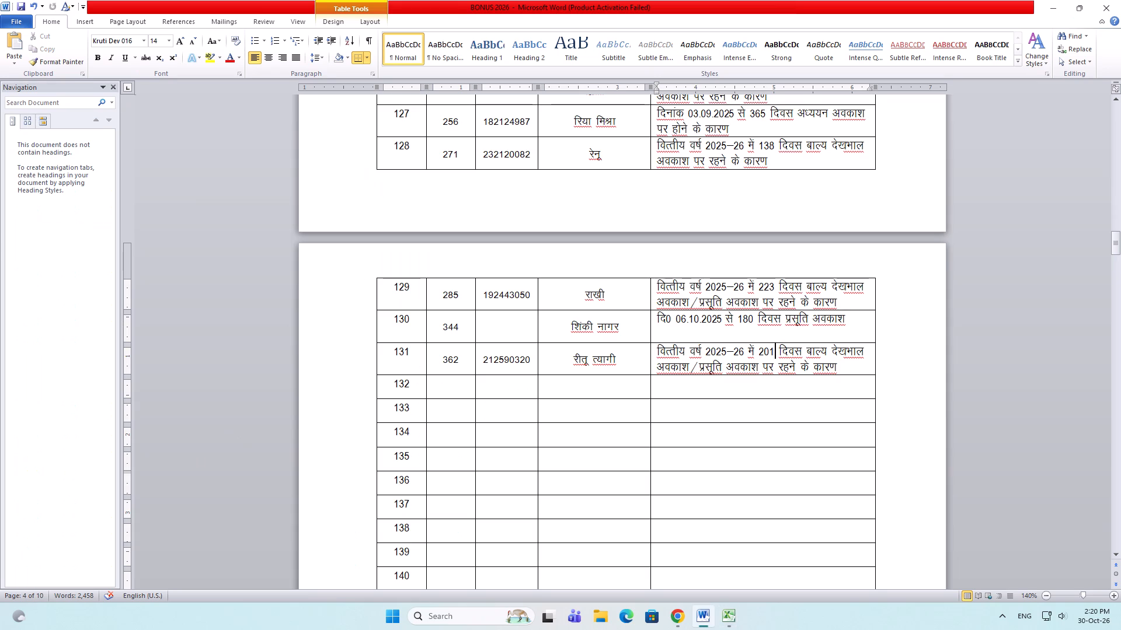
left_click_drag(437, 386, 590, 387)
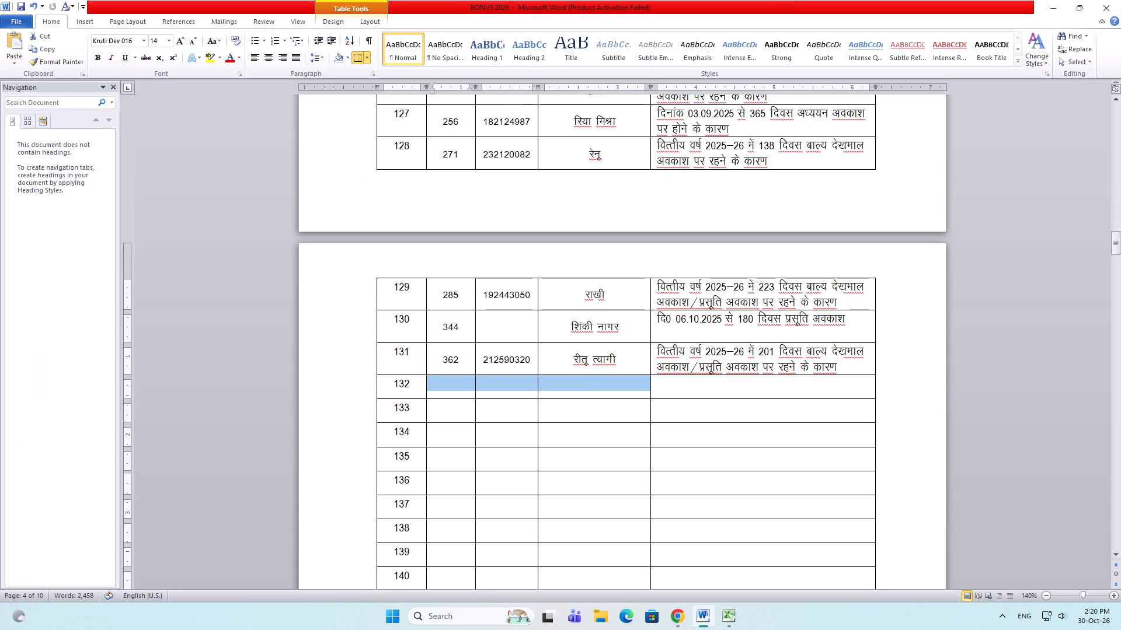
key("ctrl+v")
scroll(680, 334, "up", 3)
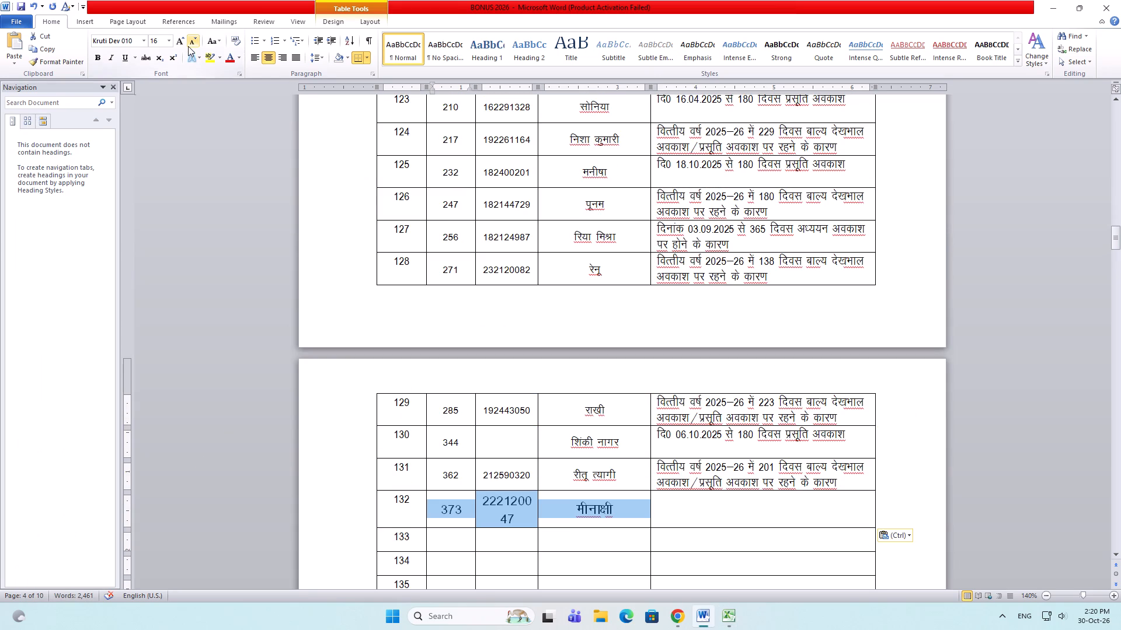
double_click(190, 44)
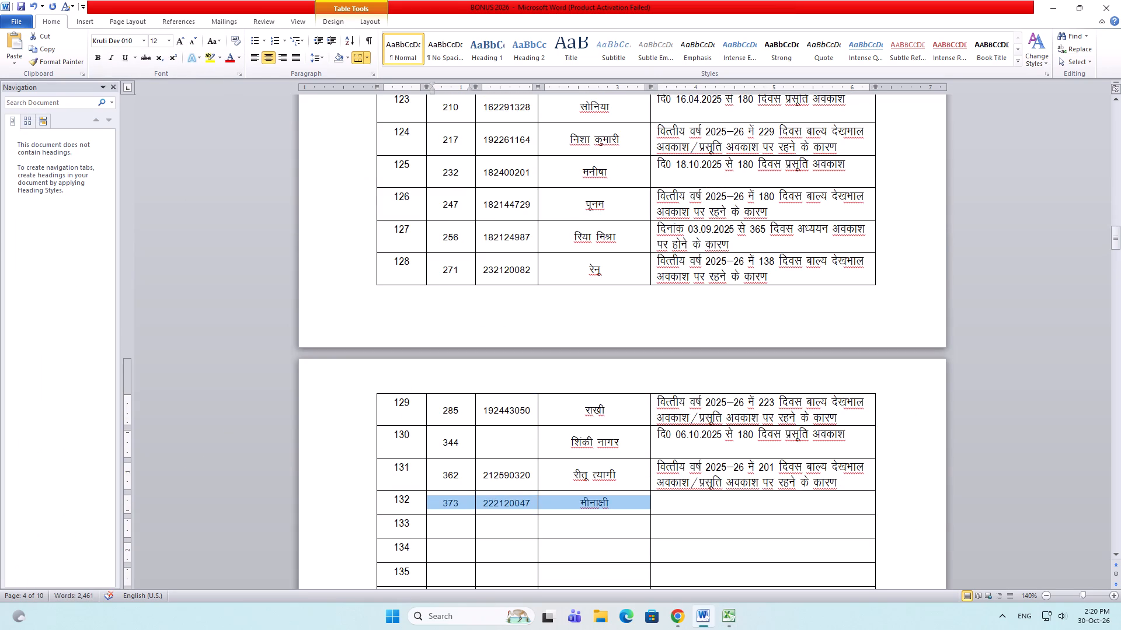
Fill entry 132's remark with entry 126's child care leave text, set the leave to 210 days, and save the document.
left_click_drag(777, 211, 677, 197)
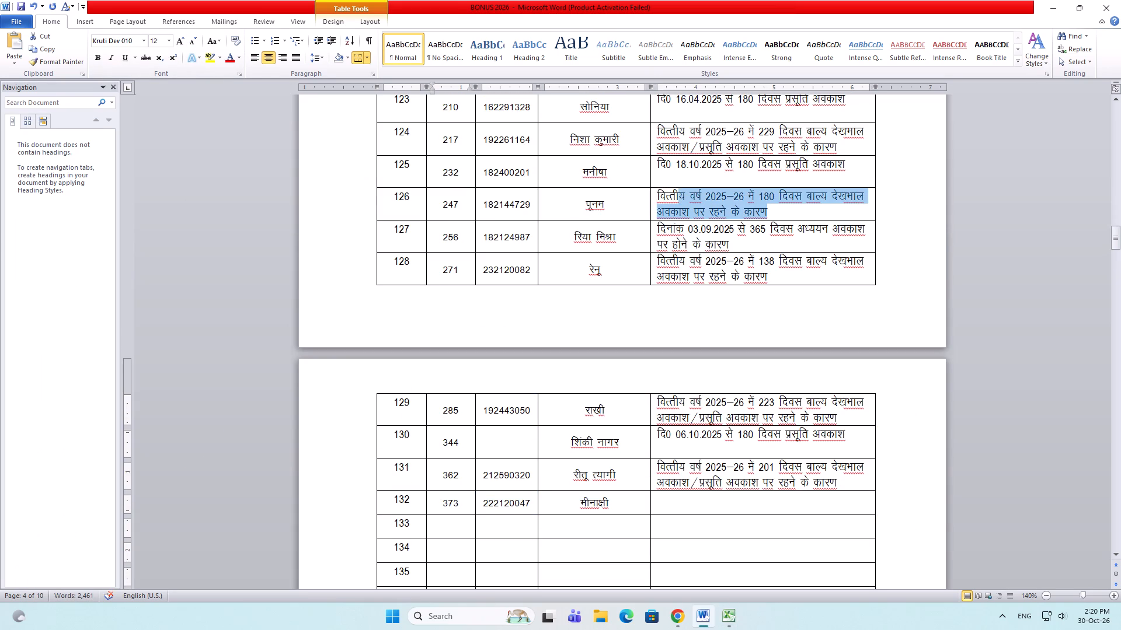
left_click_drag(677, 197, 671, 194)
key("ctrl+c")
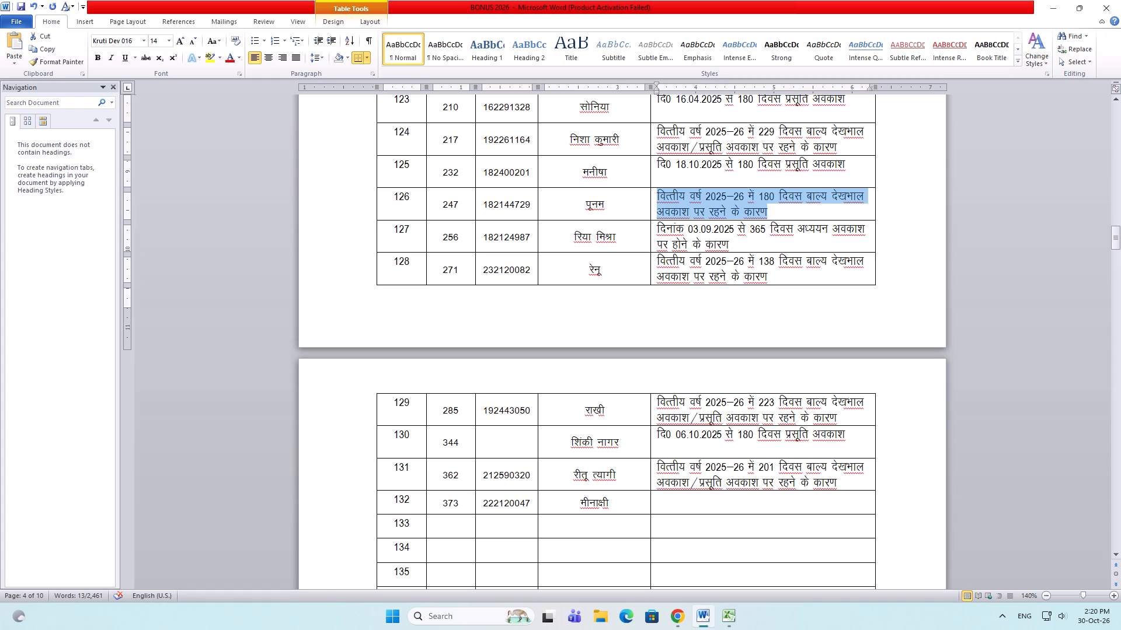
left_click(684, 502)
key("ctrl+v")
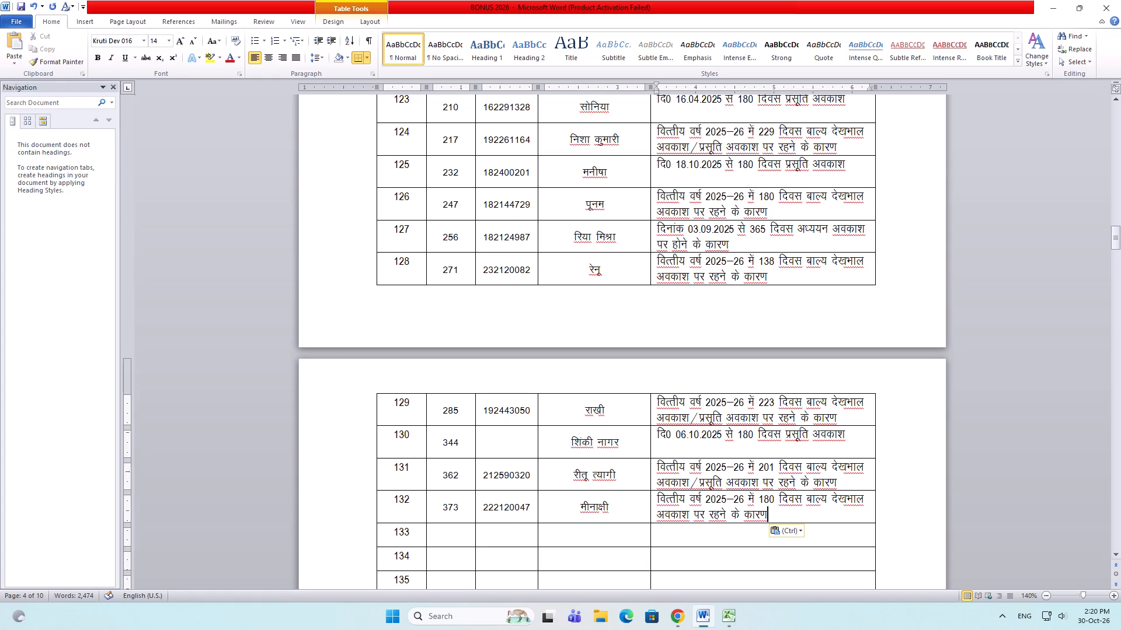
left_click_drag(757, 500, 776, 501)
type("210")
key("ctrl+s")
Highlight rows 85 and 86 yellow in the ALL sheet of BONUS CCL ML.
left_click(455, 527)
key("alt+Tab")
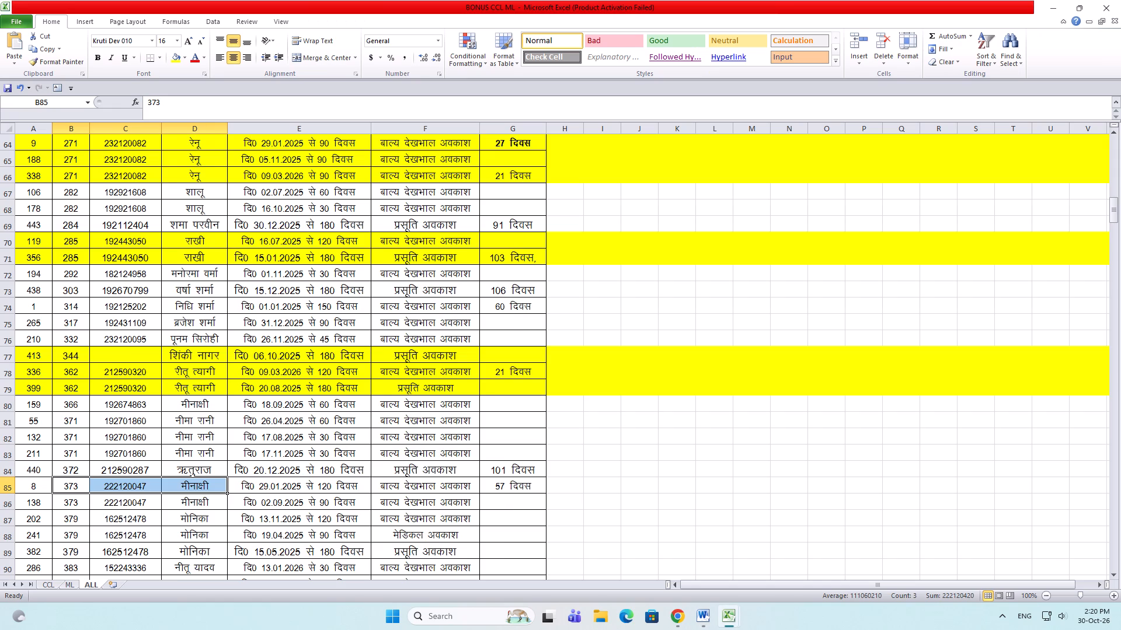
scroll(290, 429, "down", 3)
left_click(7, 337)
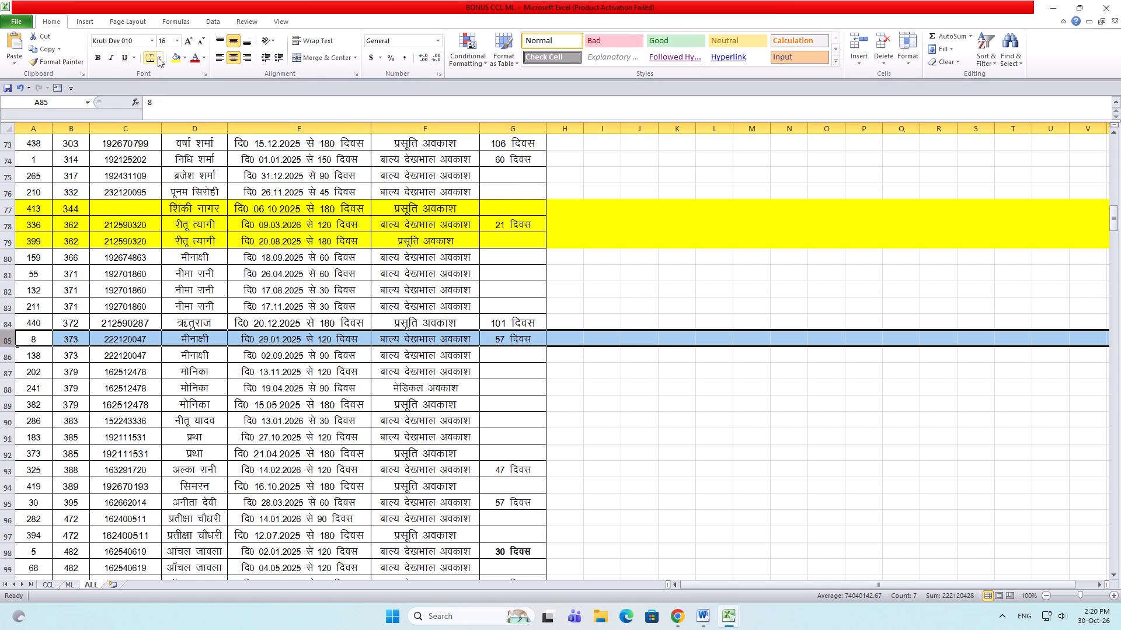
left_click(171, 52)
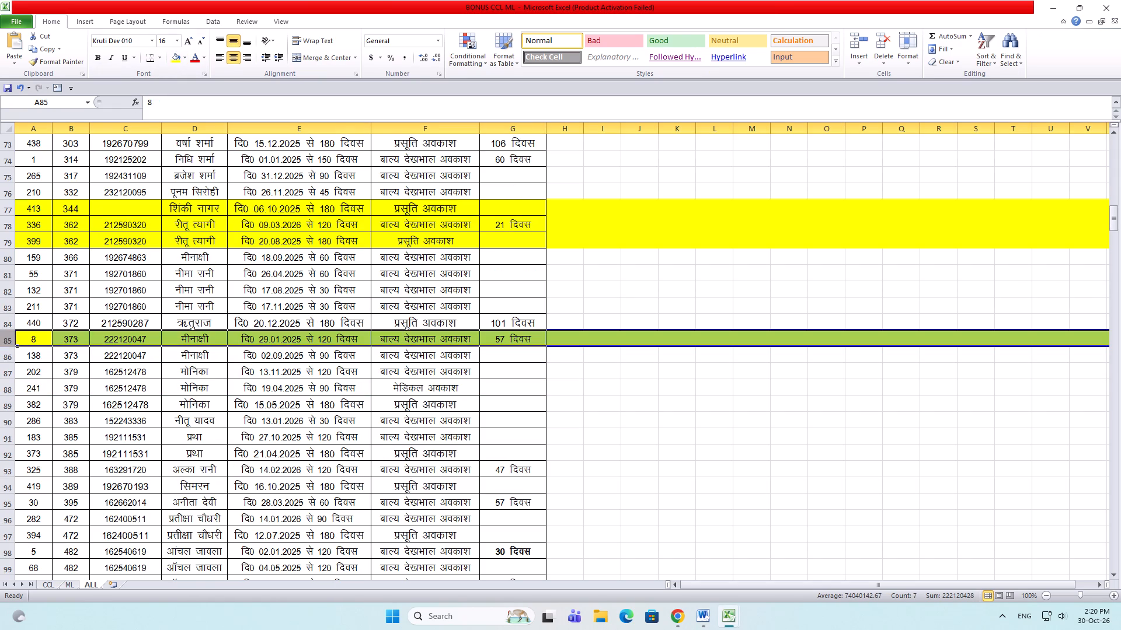
left_click(10, 353)
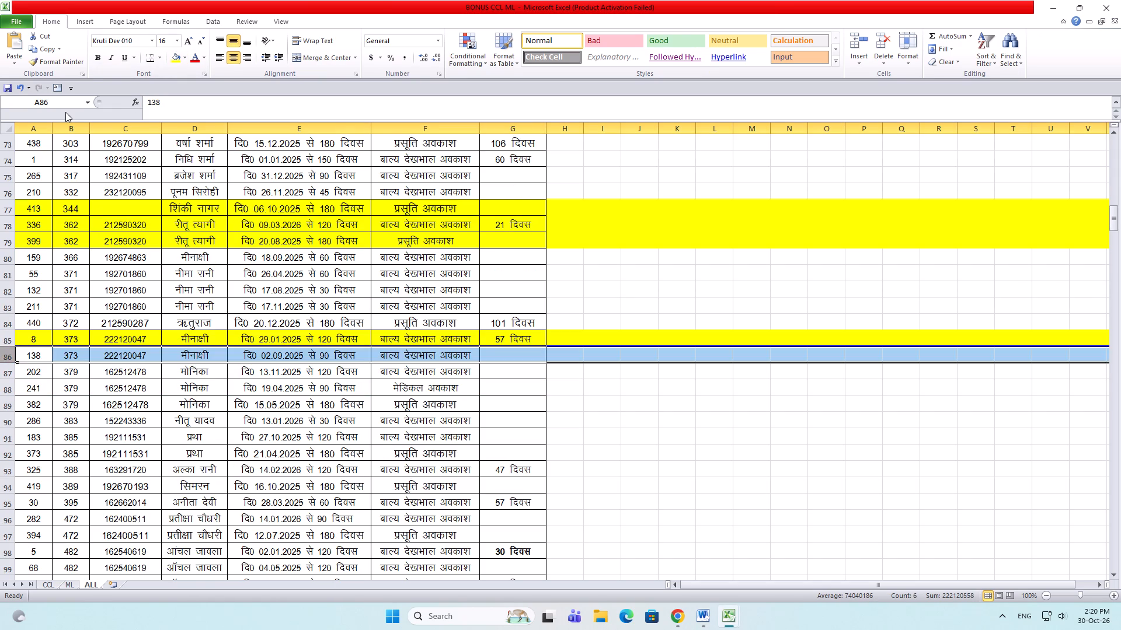
left_click(174, 55)
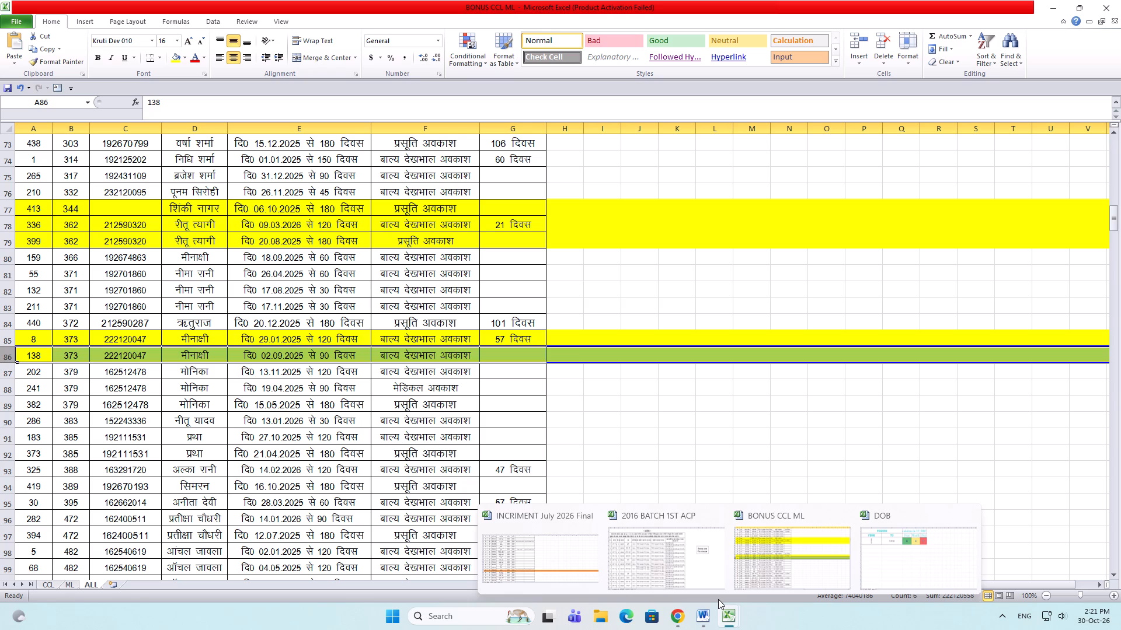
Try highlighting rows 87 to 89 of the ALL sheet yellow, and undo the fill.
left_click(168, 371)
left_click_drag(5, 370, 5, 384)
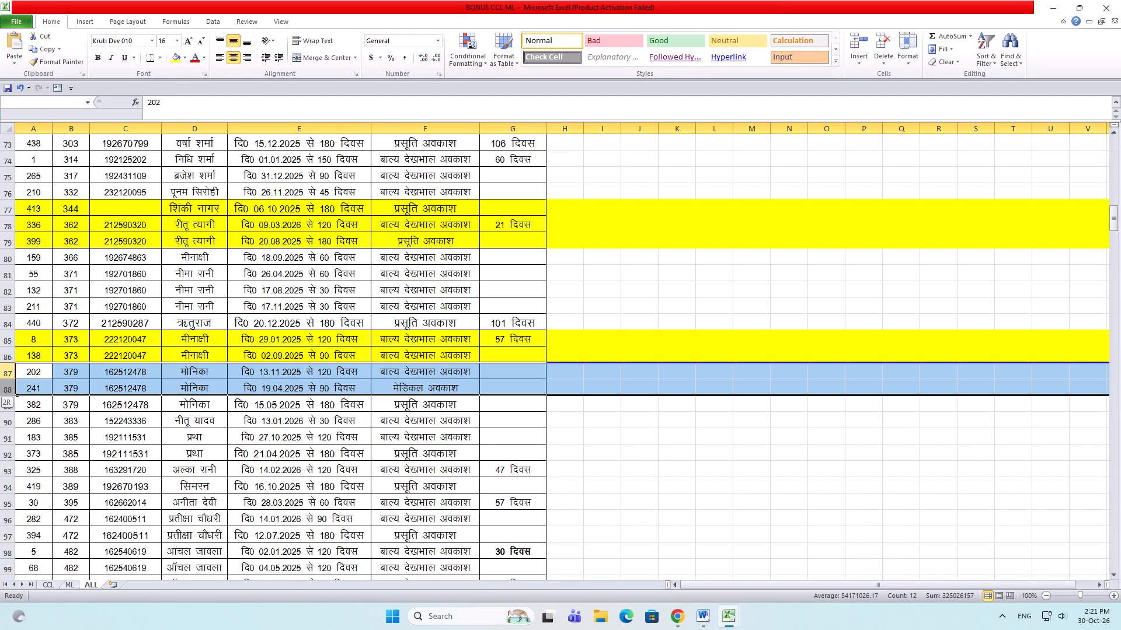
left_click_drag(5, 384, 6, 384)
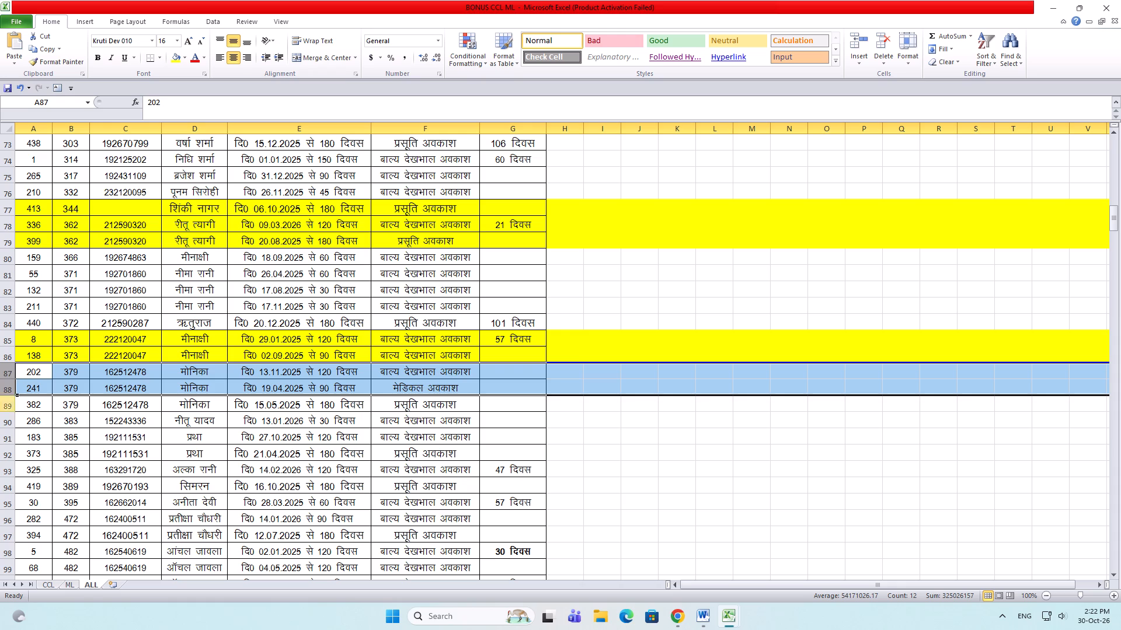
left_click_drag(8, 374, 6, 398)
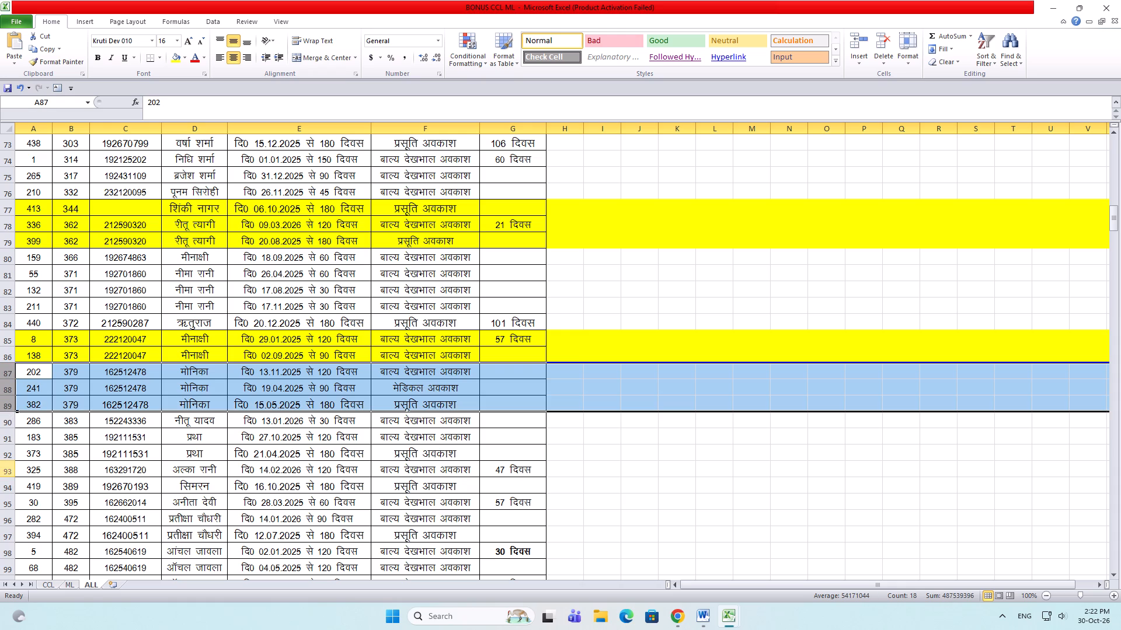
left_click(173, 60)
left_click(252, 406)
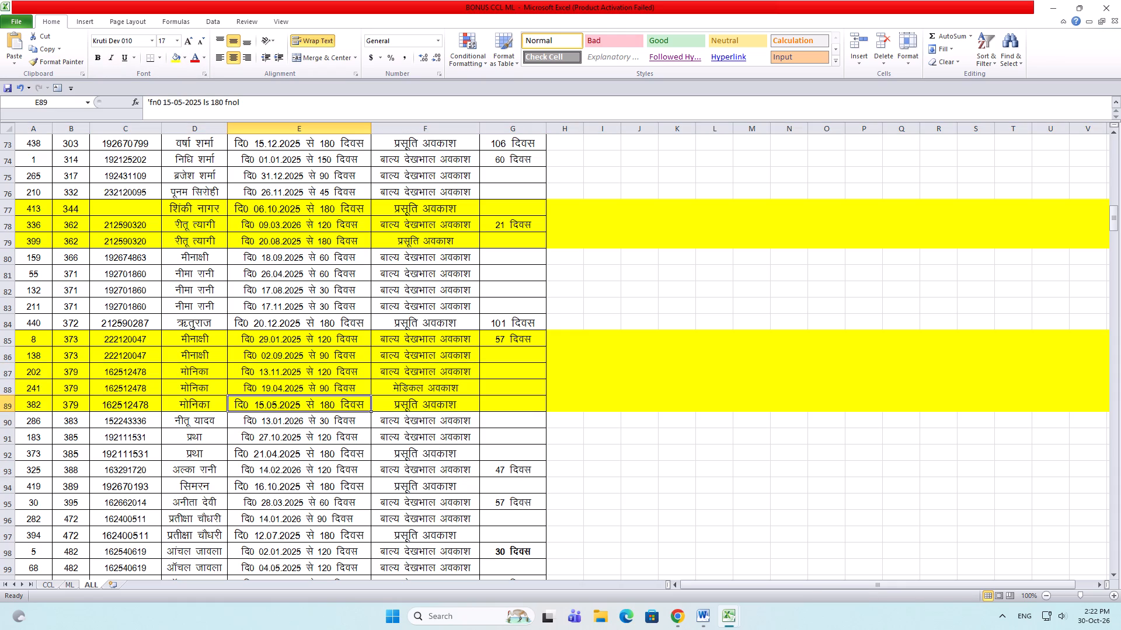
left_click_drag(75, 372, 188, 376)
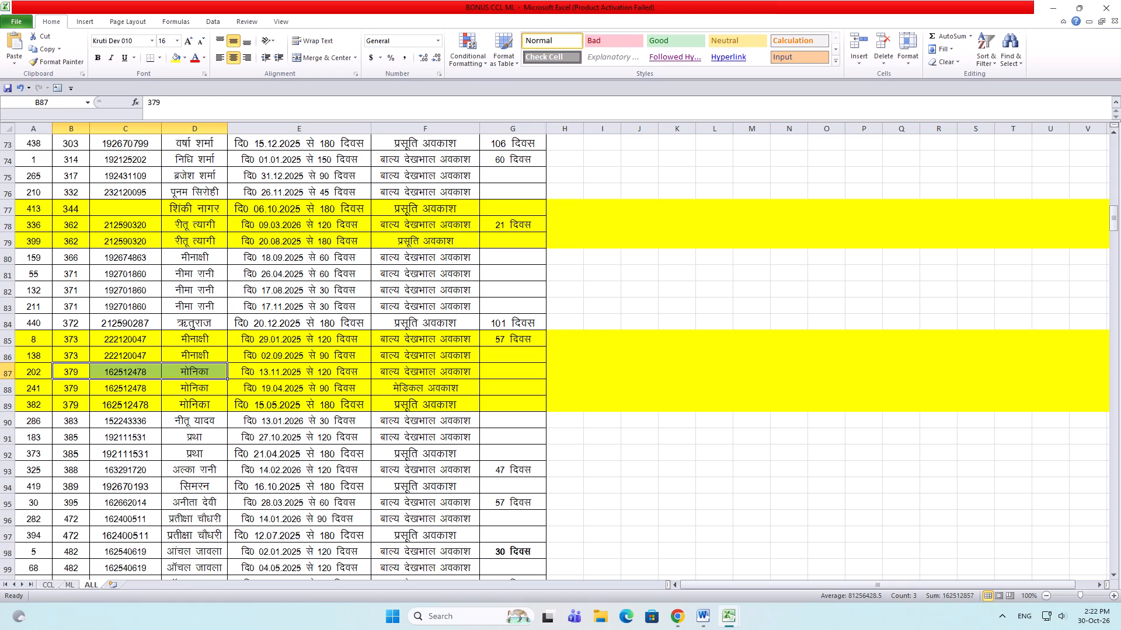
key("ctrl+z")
Copy the number, ID and name cells of record 379 from row 87 of the ALL sheet into entry 133 of BONUS 2026 at font size 12.
left_click(124, 380)
left_click_drag(70, 372, 113, 377)
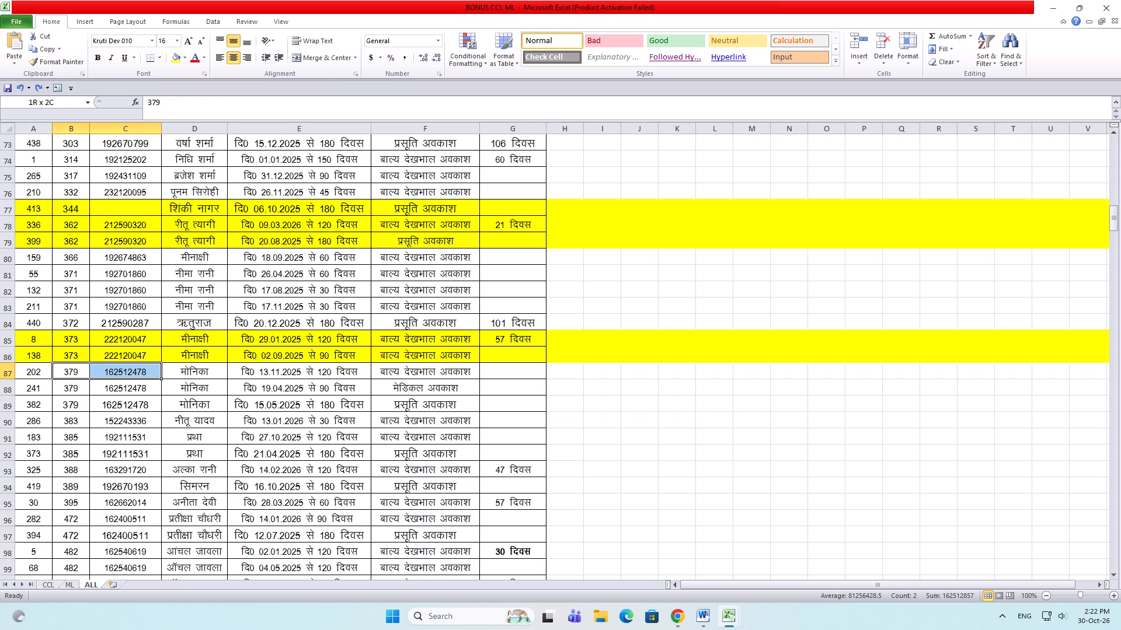
left_click_drag(113, 377, 179, 374)
key("ctrl+c")
key("alt+Tab")
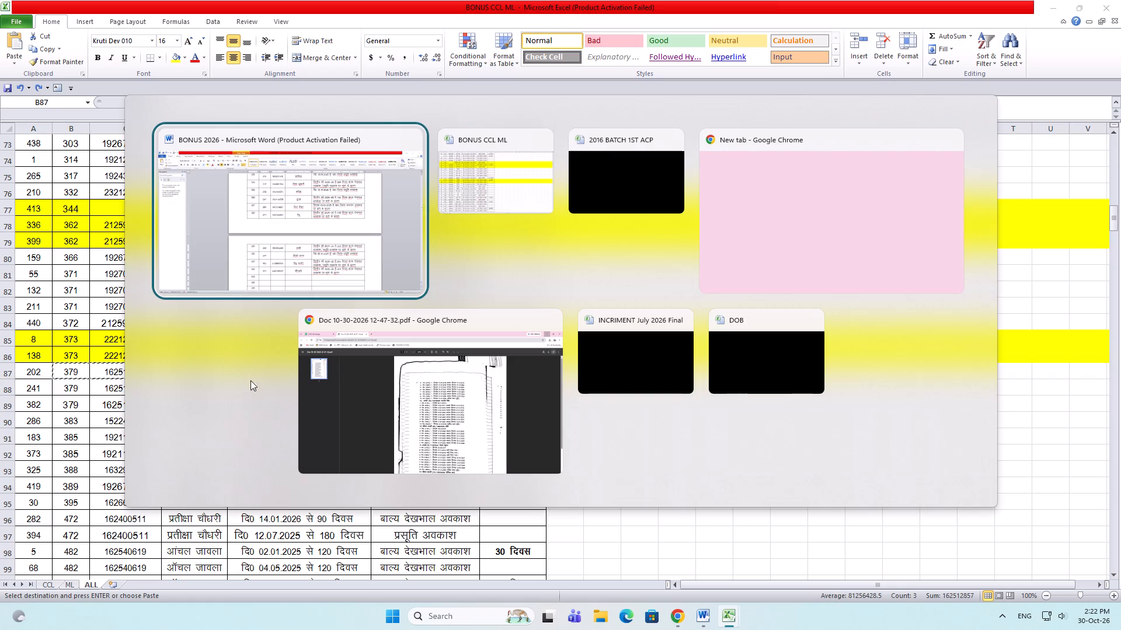
key("alt+Tab")
left_click(264, 272, "alt")
left_click_drag(450, 537, 570, 540)
key("ctrl+v")
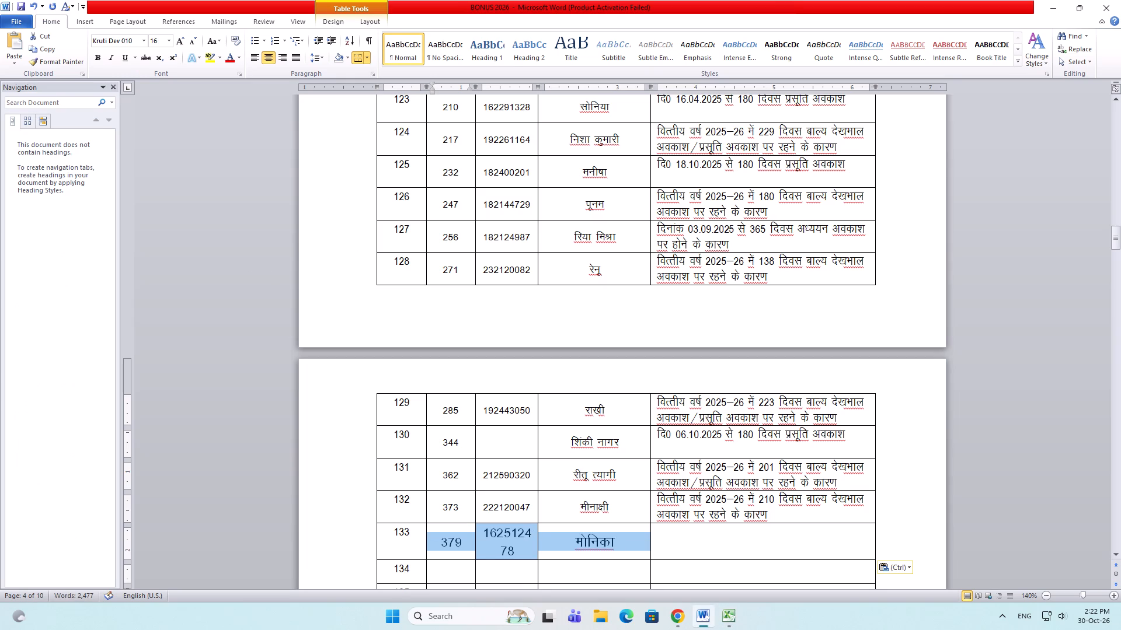
double_click(189, 41)
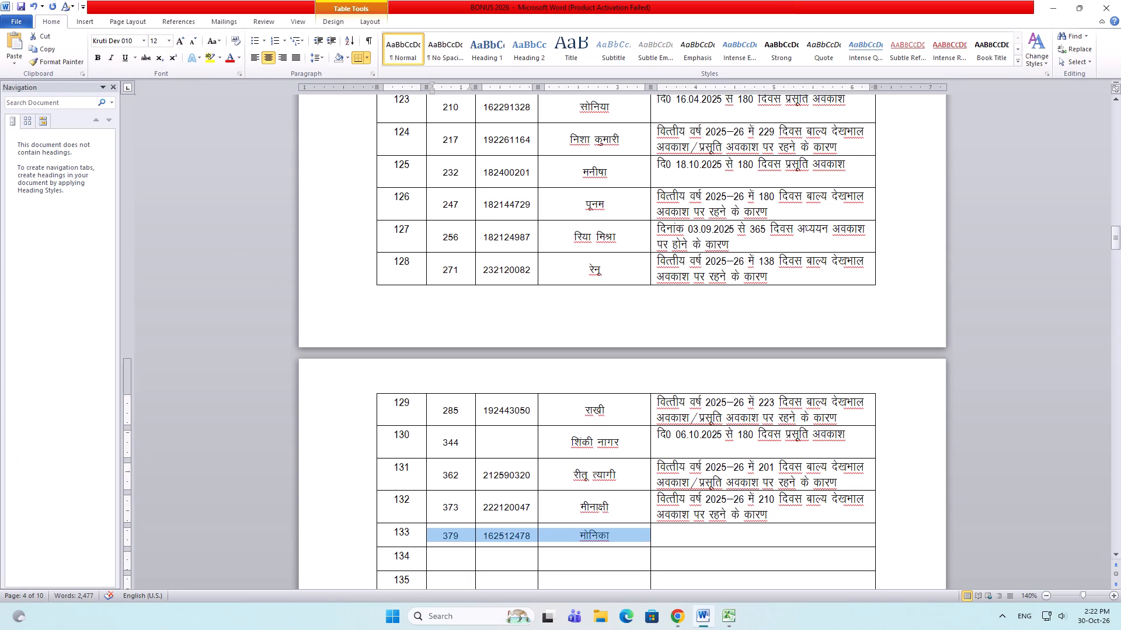
Fill entry 133's remark with entry 131's child care/maternity leave text, set the leave to 300 days, and save the document.
left_click_drag(846, 484, 666, 463)
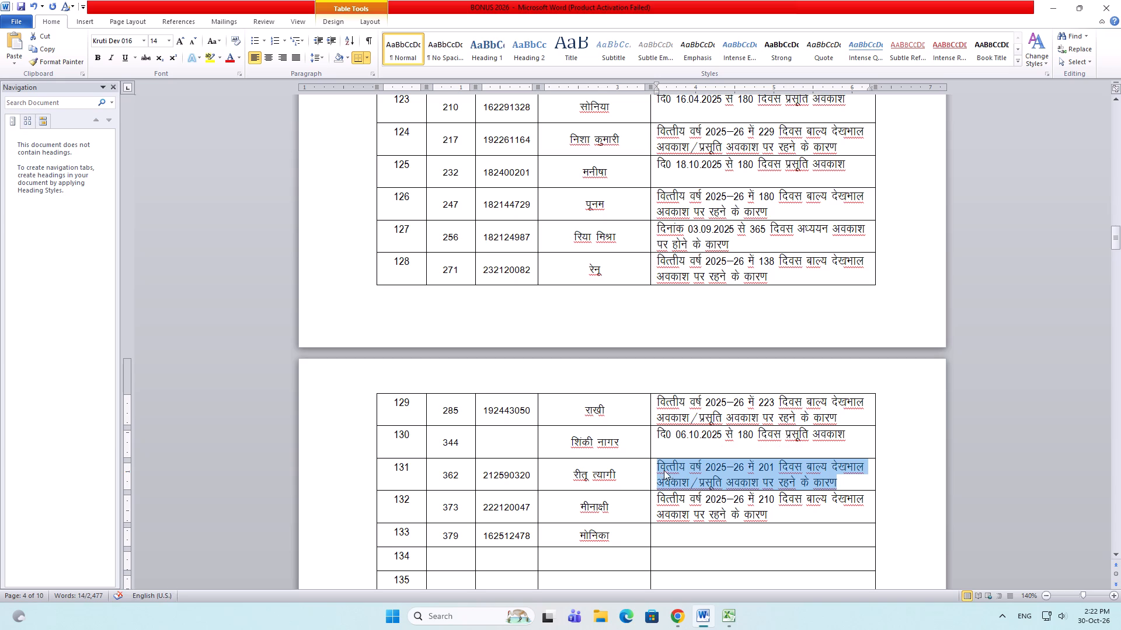
key("ctrl+c")
left_click(720, 536)
key("ctrl+v")
scroll(726, 513, "down", 2)
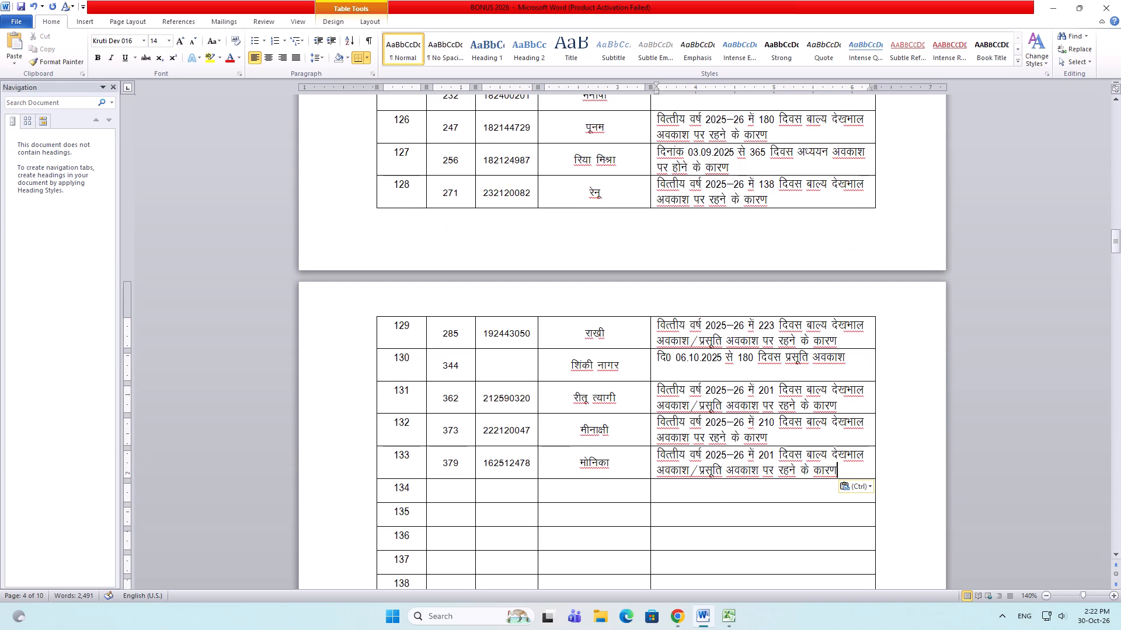
left_click(760, 452)
key("Delete")
key("Delete")
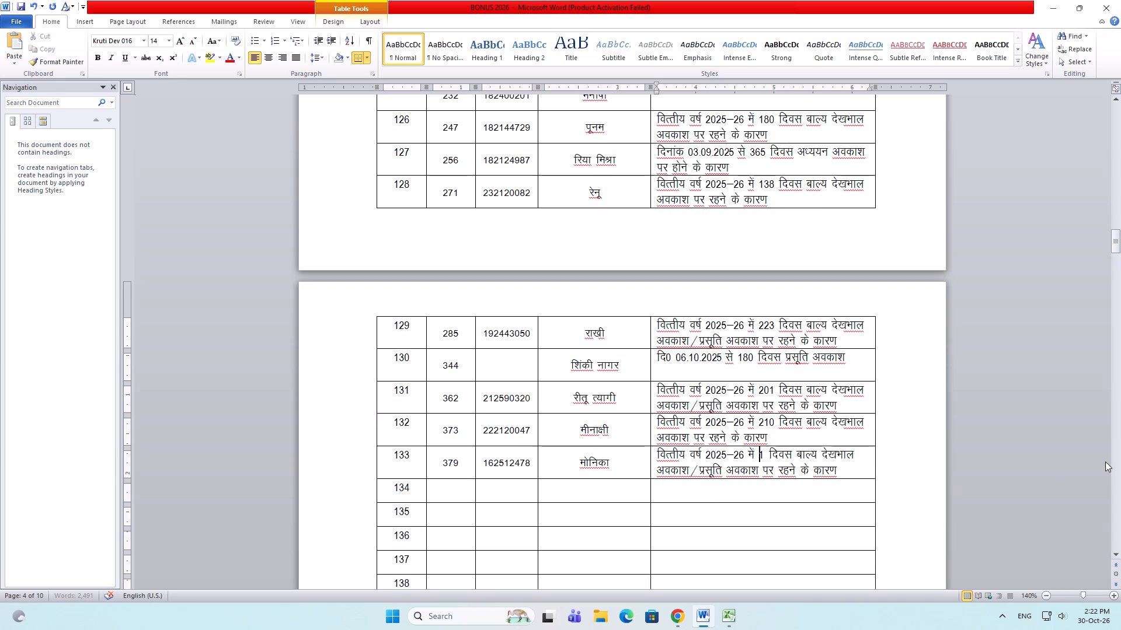
key("Delete")
type("300")
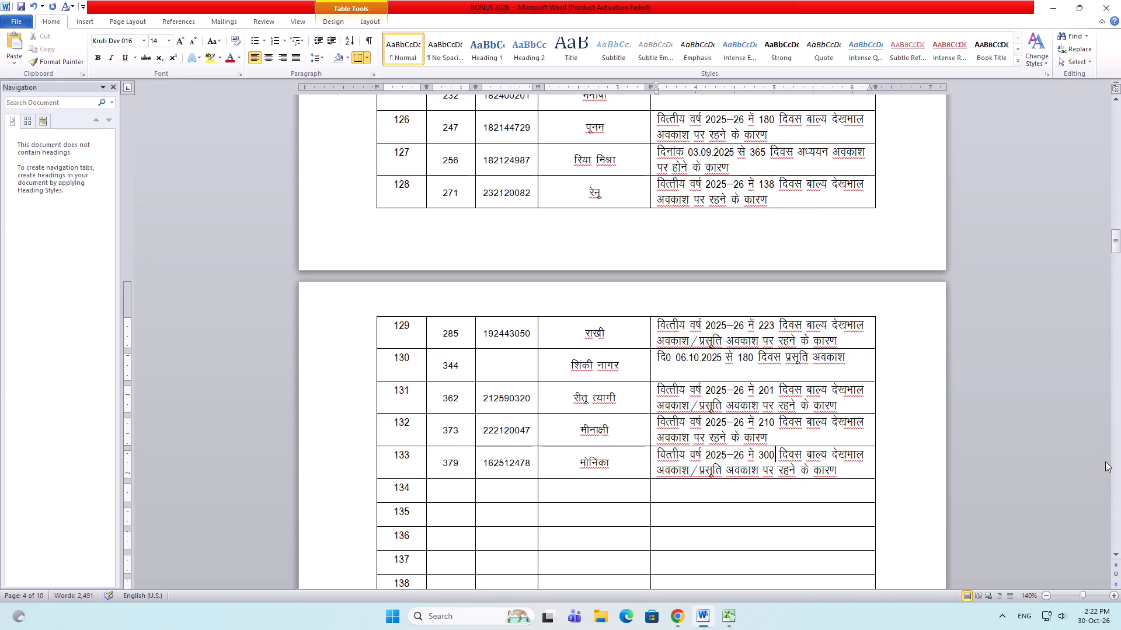
key("ctrl+s")
Highlight rows 87 to 89 yellow in the ALL sheet of BONUS CCL ML and save the workbook.
key("alt+Tab")
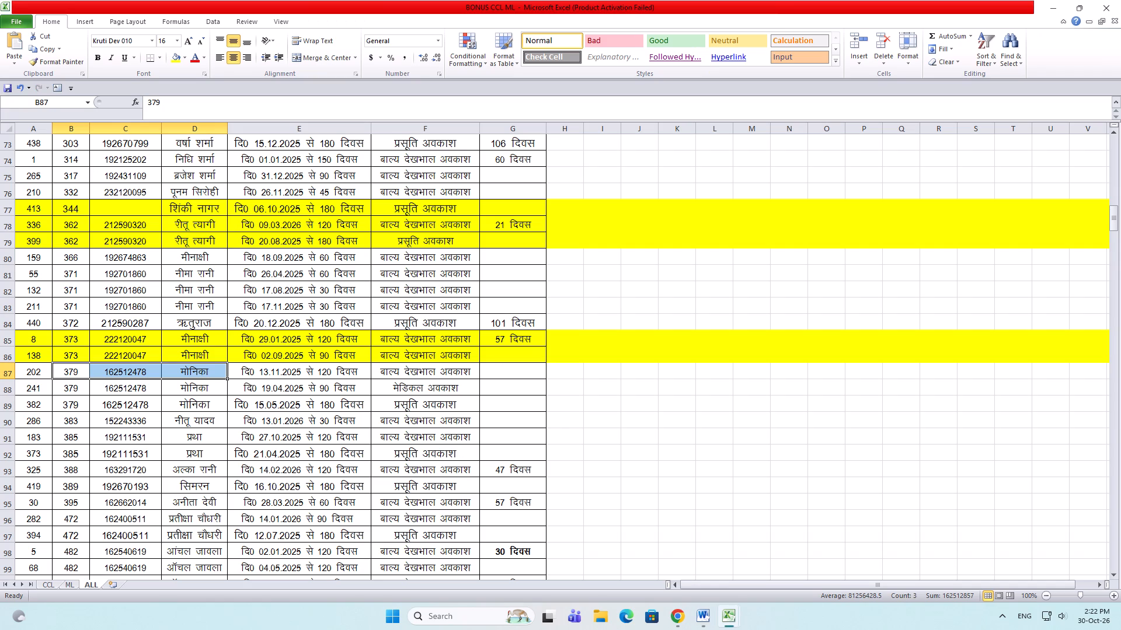
left_click_drag(7, 370, 2, 386)
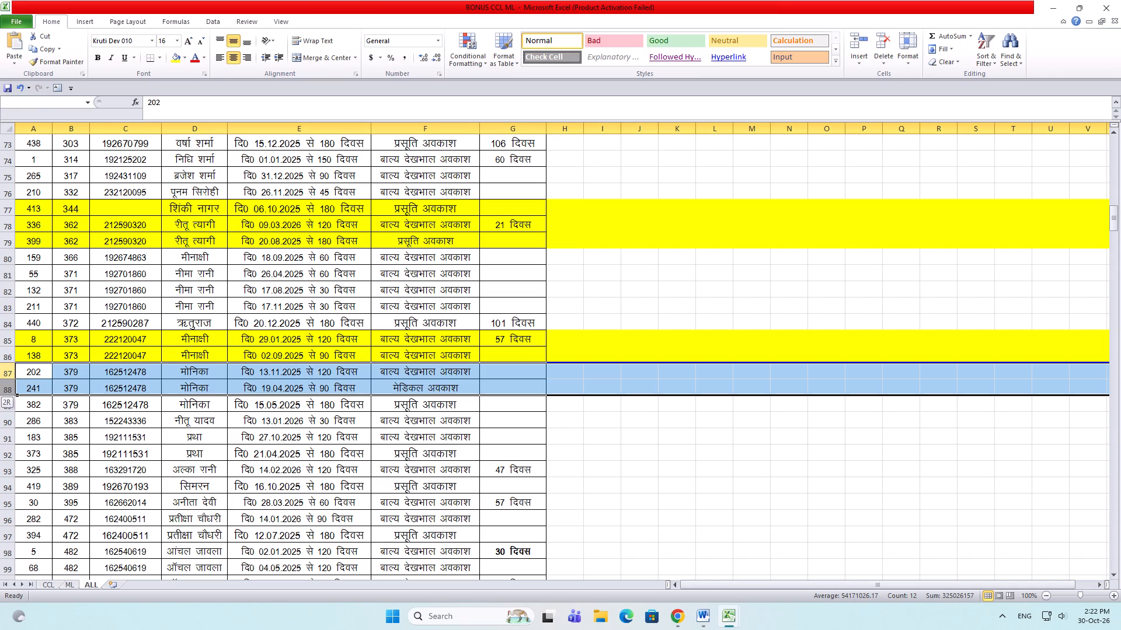
left_click_drag(2, 386, 2, 400)
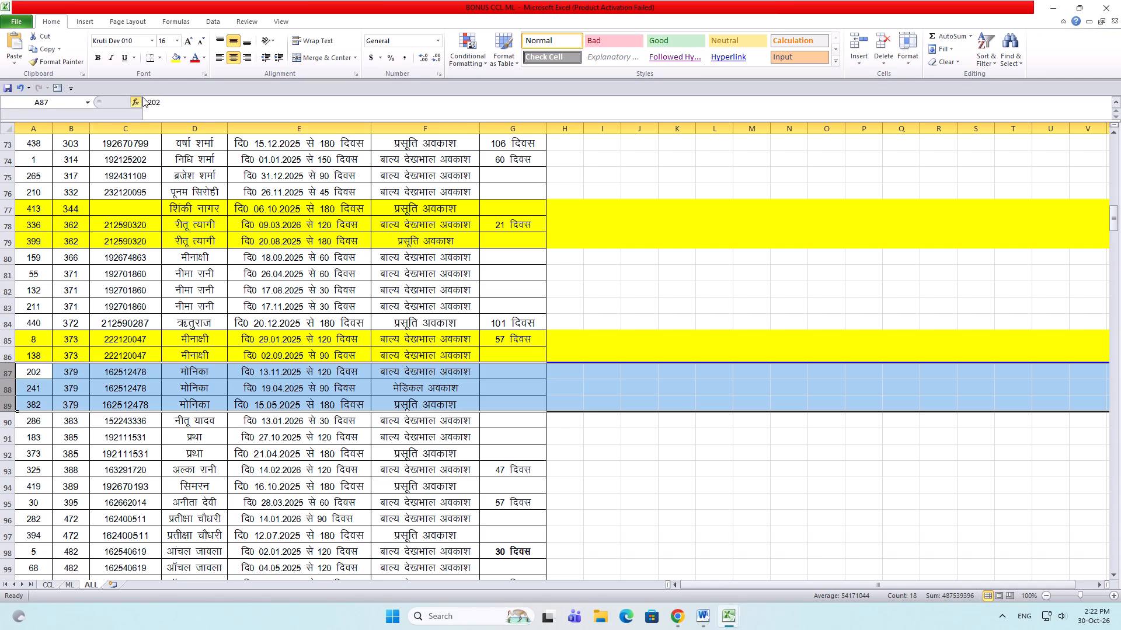
left_click(174, 60)
left_click(222, 369)
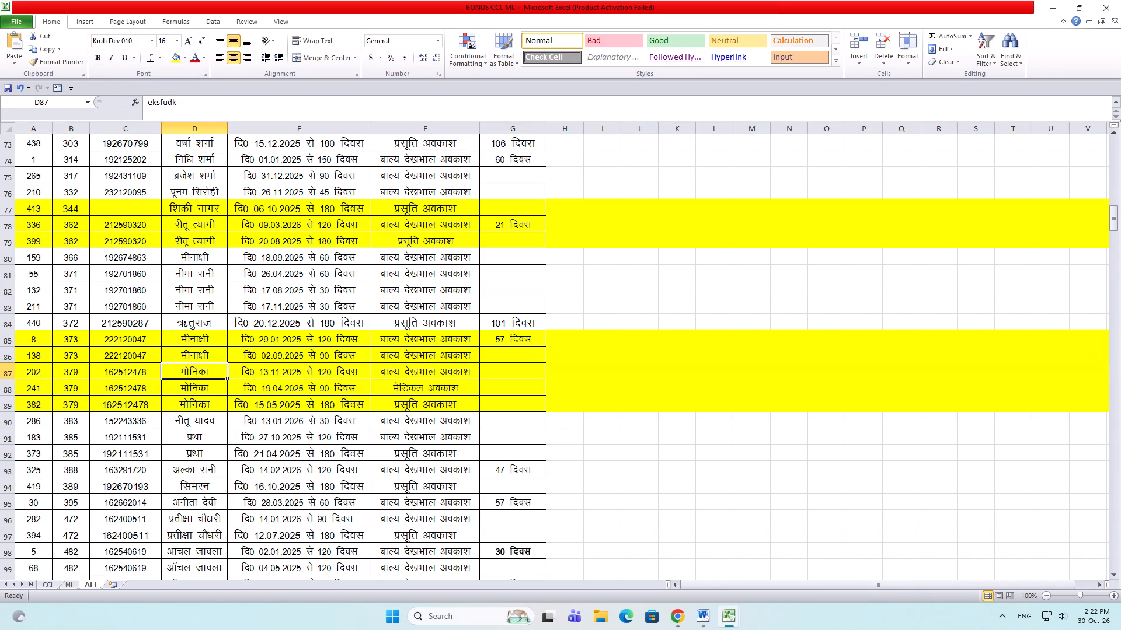
key("ctrl+s")
Copy the number, ID and name cells of record 385 from row 92 of the ALL sheet into entry 134 of BONUS 2026 at font size 12.
scroll(159, 407, "down", 1)
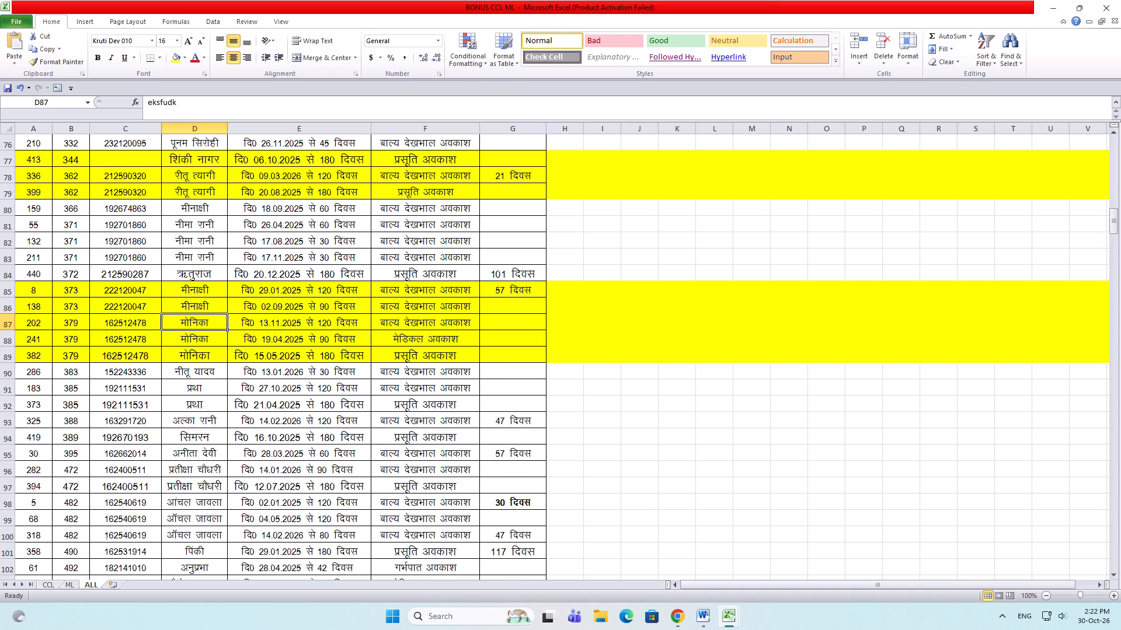
left_click(11, 373)
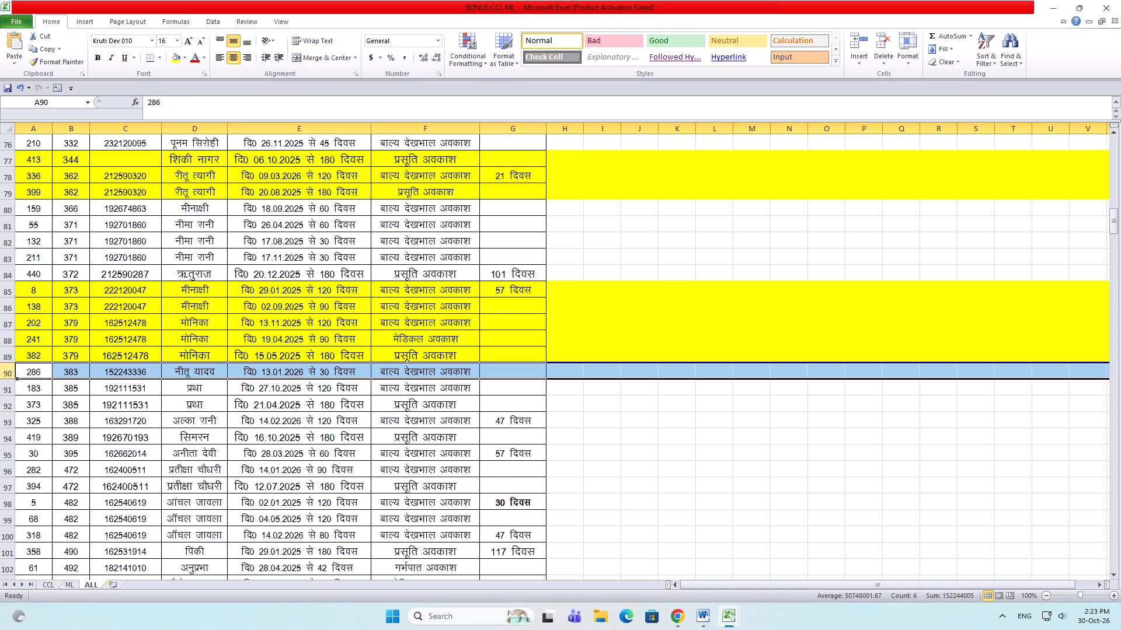
left_click_drag(7, 390, 6, 404)
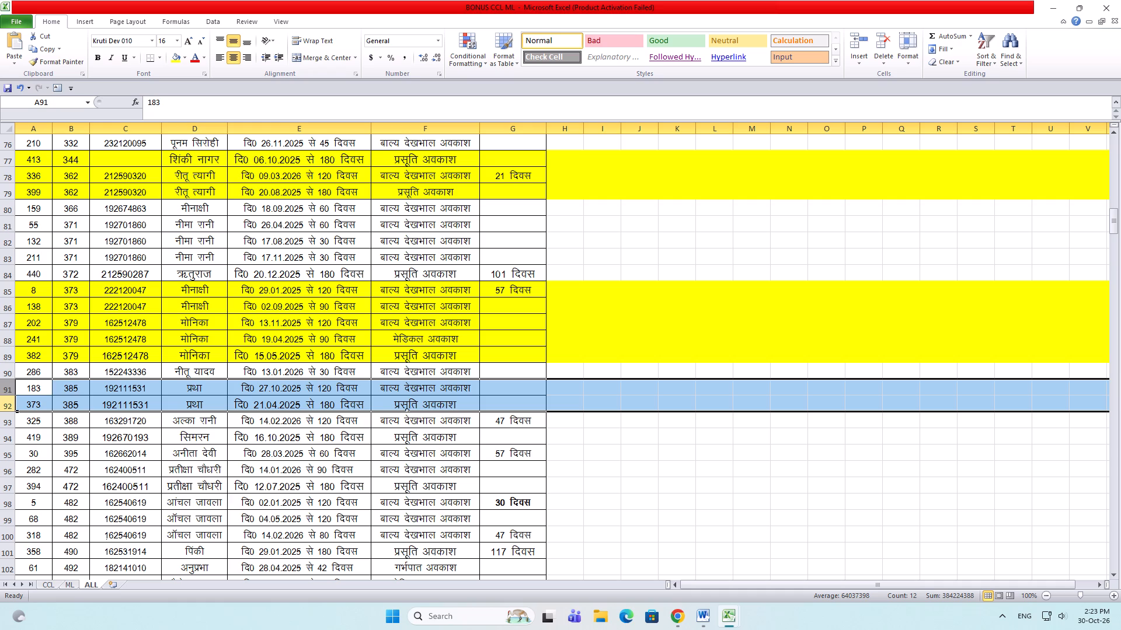
left_click_drag(61, 403, 149, 405)
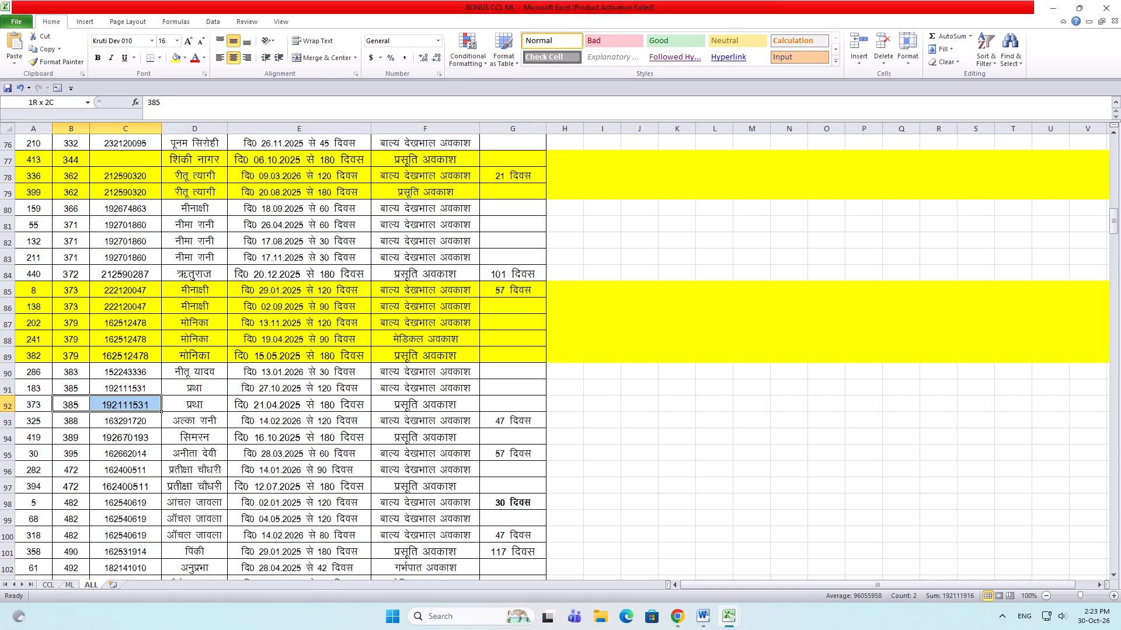
left_click_drag(149, 405, 184, 405)
key("ctrl+c")
key("ctrl+c")
key("alt+Tab")
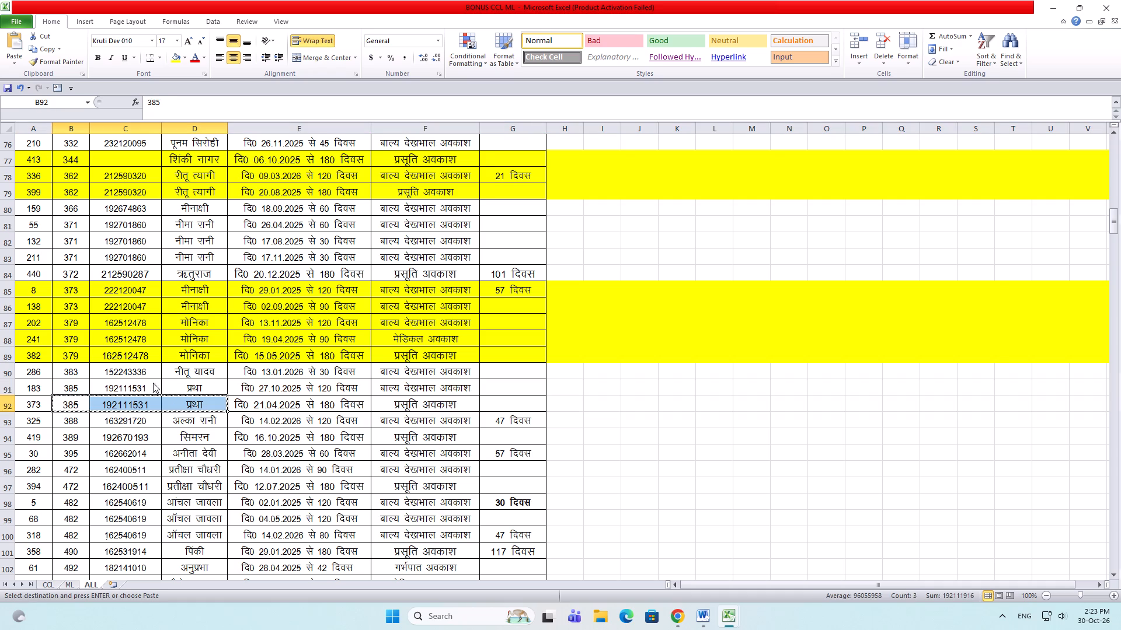
left_click_drag(445, 485, 546, 491)
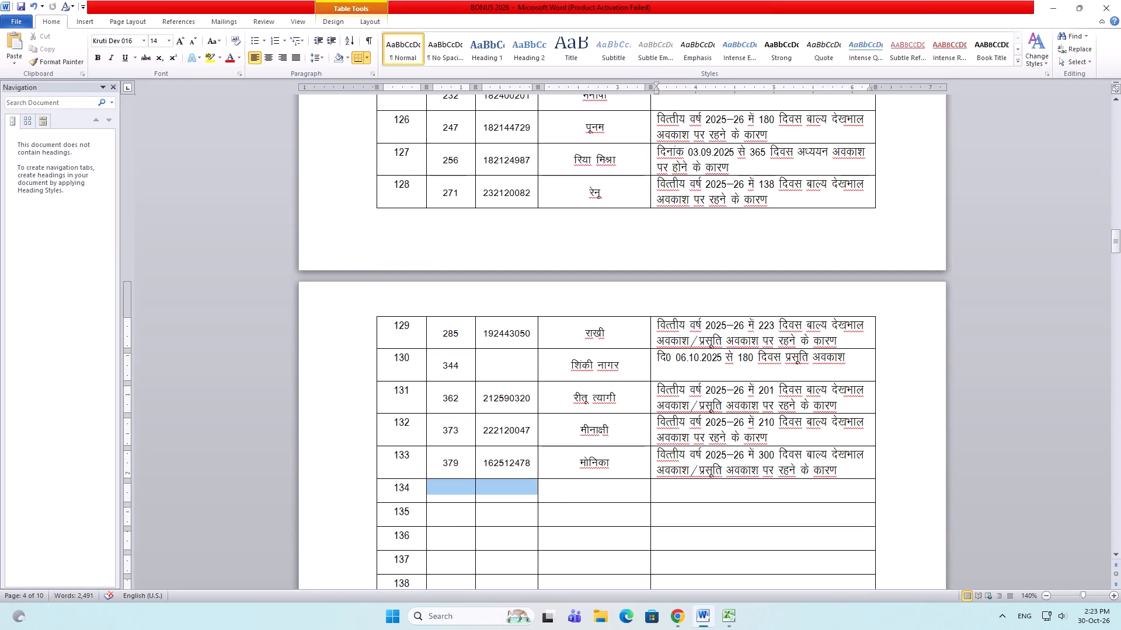
left_click_drag(546, 491, 559, 491)
key("ctrl+v")
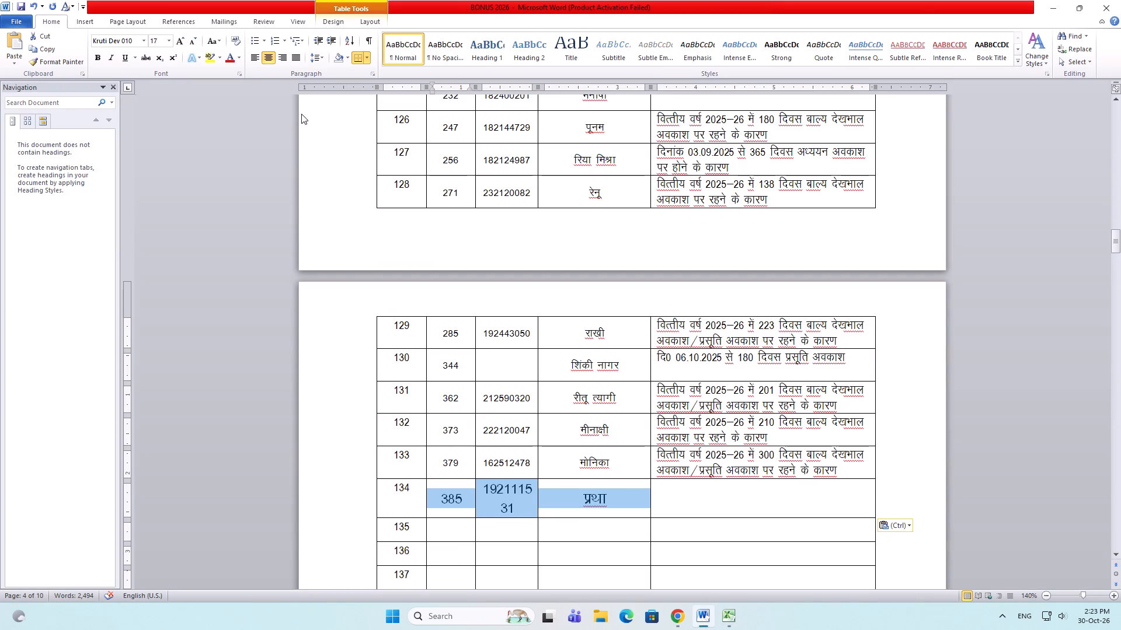
double_click(194, 37)
left_click(194, 37)
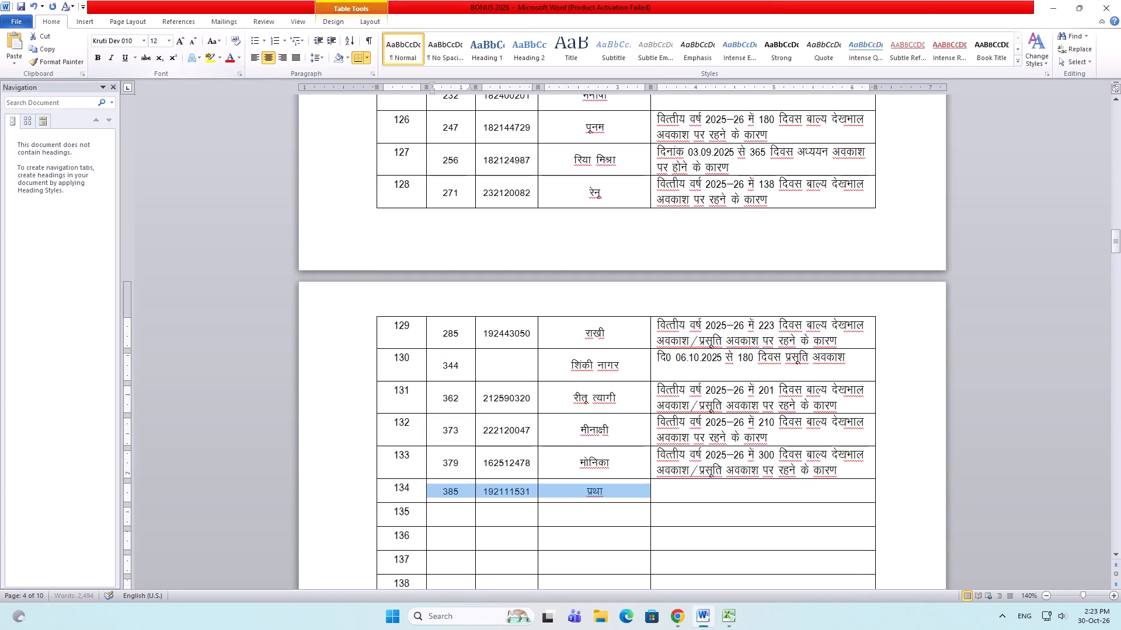
Fill entry 134's remark with entry 133's 300-day child care/maternity leave text.
left_click_drag(840, 473, 661, 456)
key("ctrl+c")
left_click(694, 489)
key("ctrl+v")
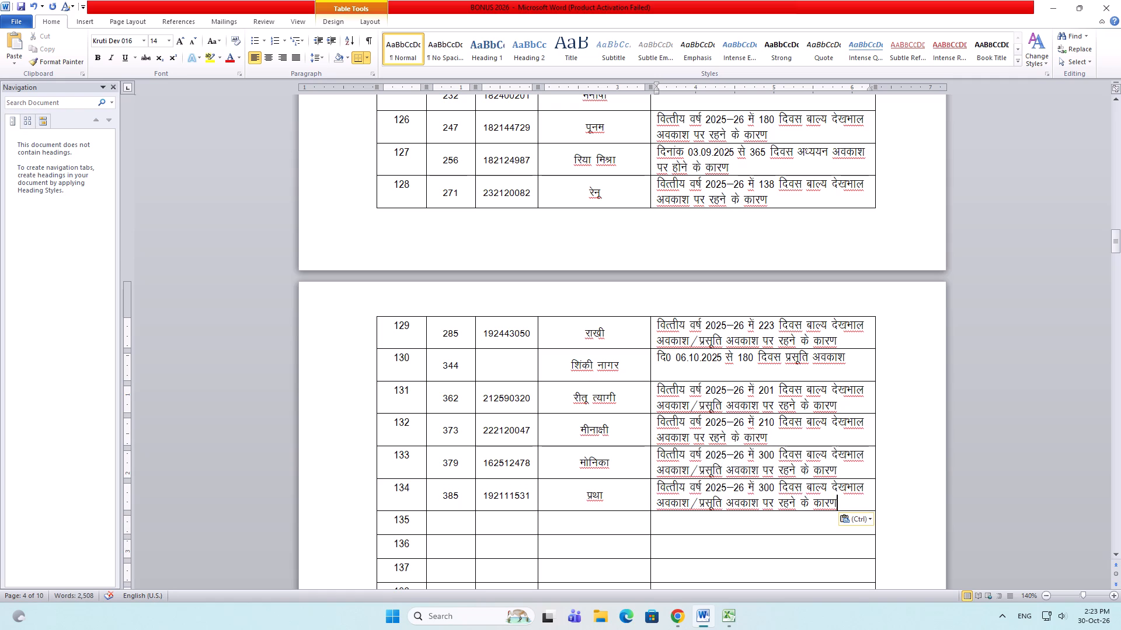
Highlight rows 91 and 92 yellow in the ALL sheet of BONUS CCL ML and save the workbook.
key("alt+Tab")
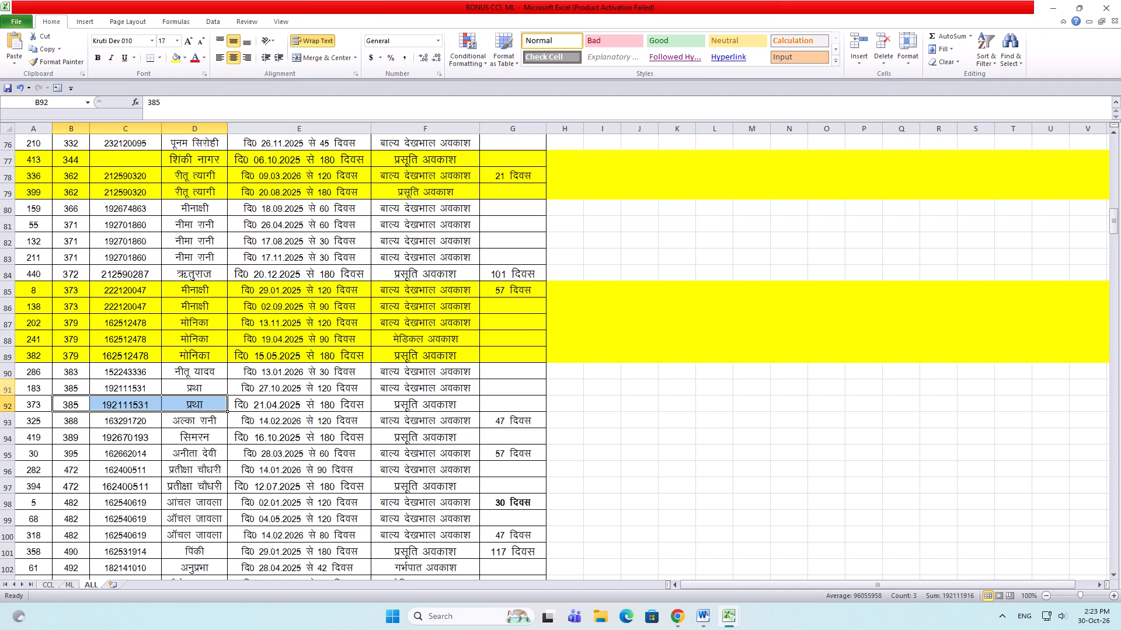
left_click_drag(4, 391, 1, 400)
left_click(175, 59)
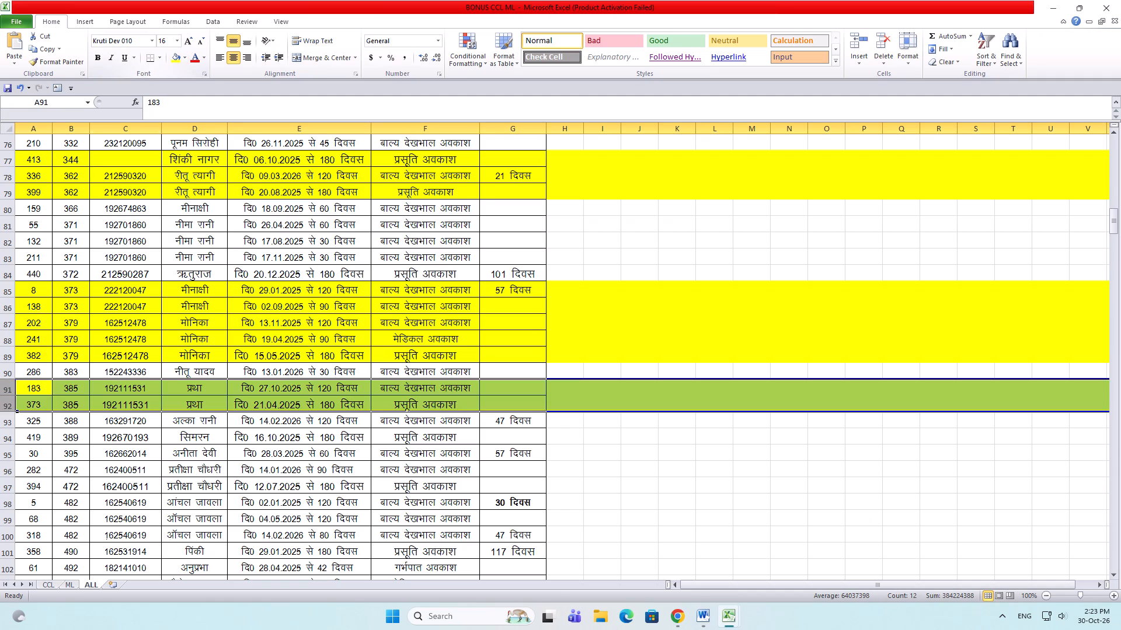
left_click(126, 412)
left_click(10, 421)
key("ctrl+s")
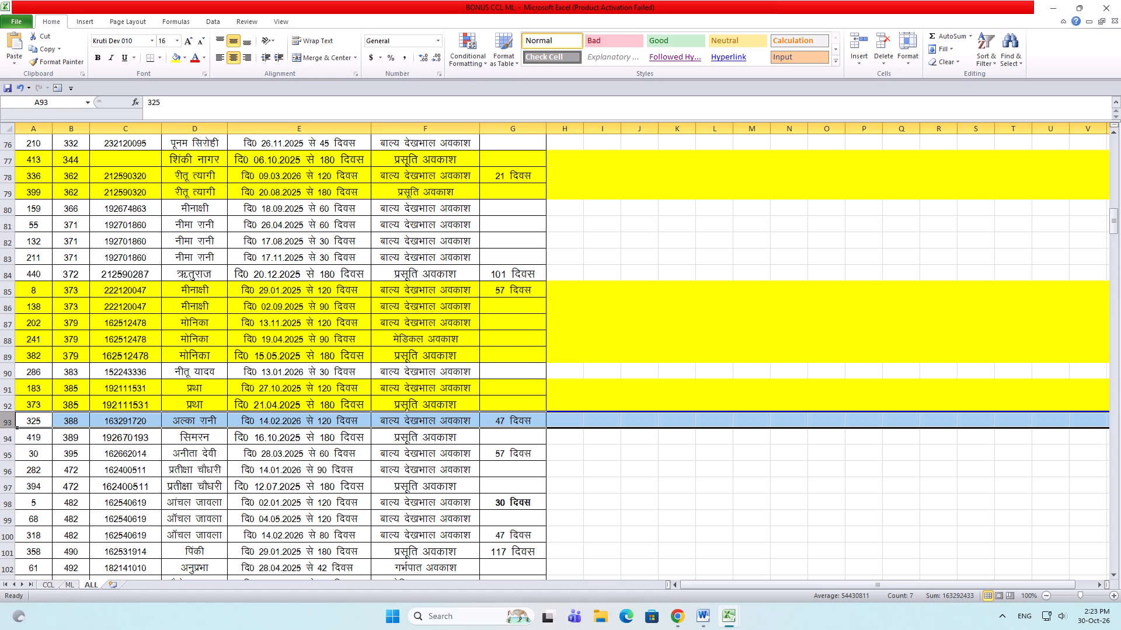
Copy the number, ID and name cells of record 389 from row 94 of the ALL sheet into entry 135 of BONUS 2026 at font size 12.
left_click(6, 453)
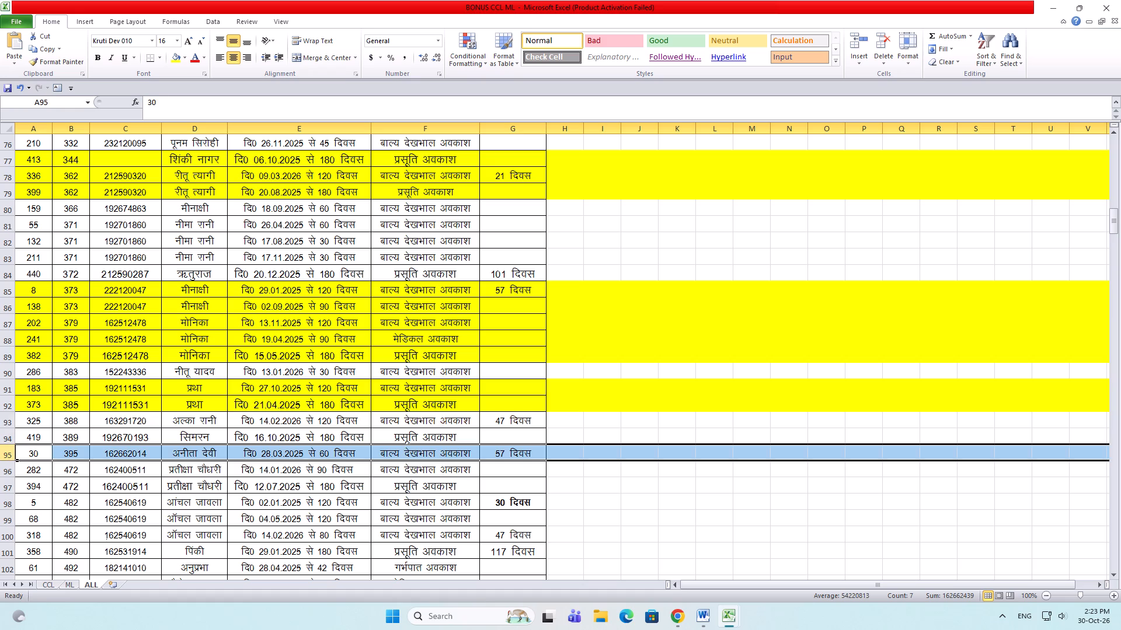
left_click(4, 434)
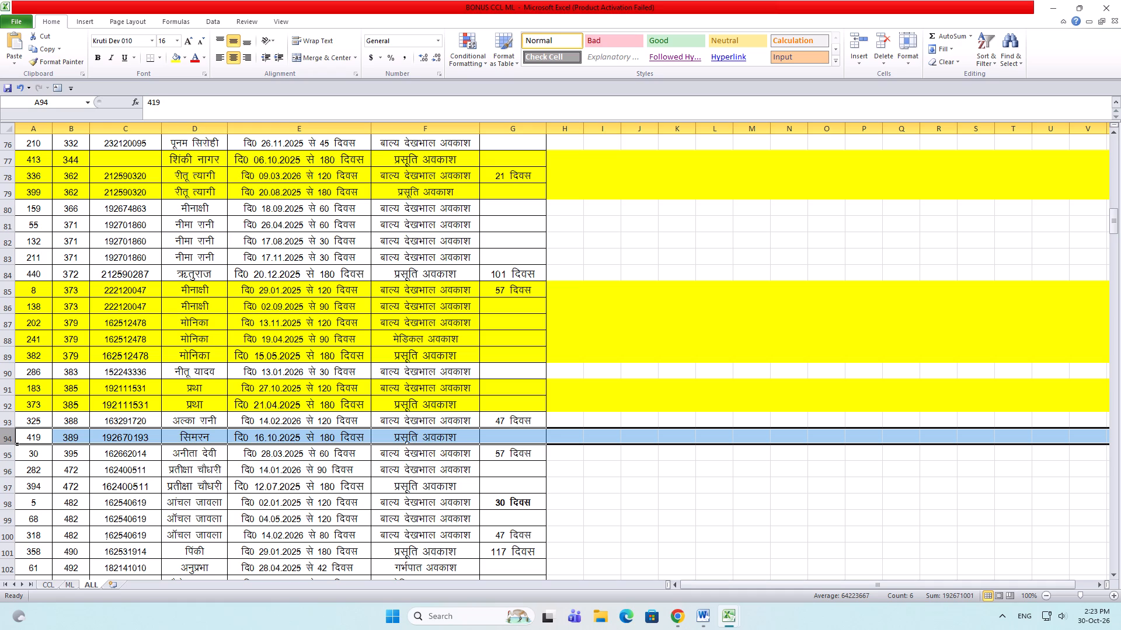
left_click_drag(63, 436, 87, 439)
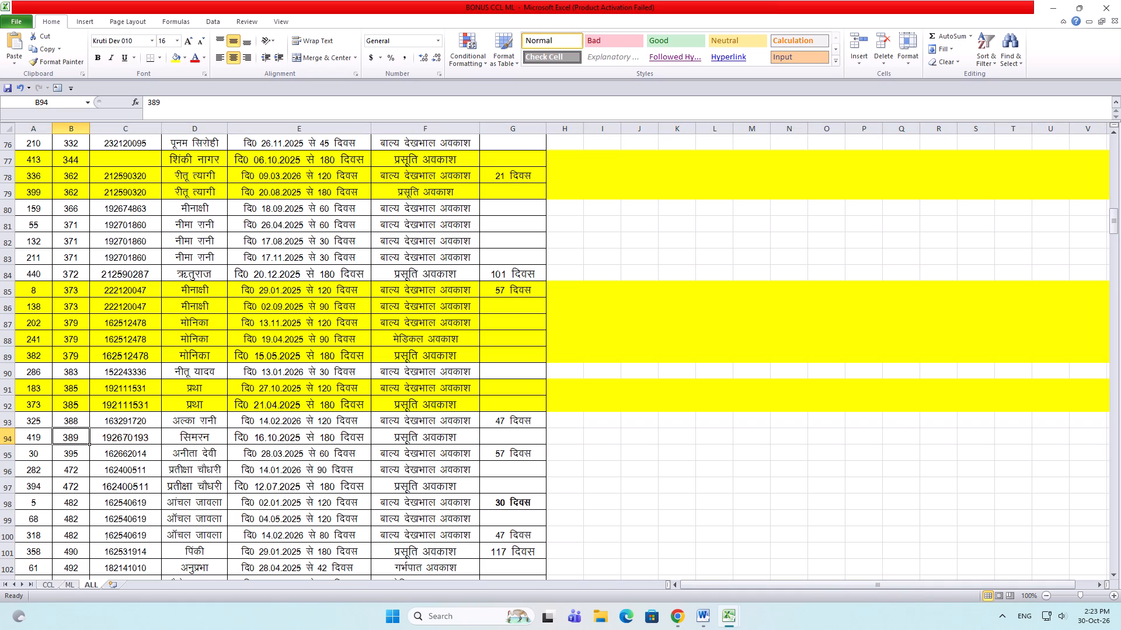
left_click_drag(87, 439, 179, 437)
key("ctrl+c")
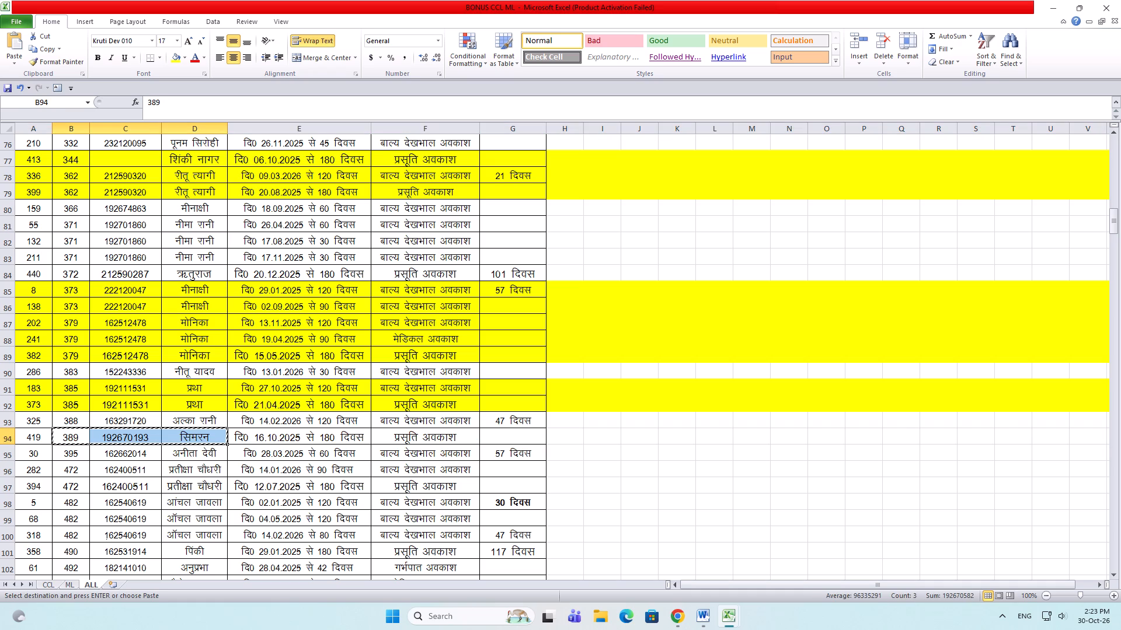
key("alt+Tab")
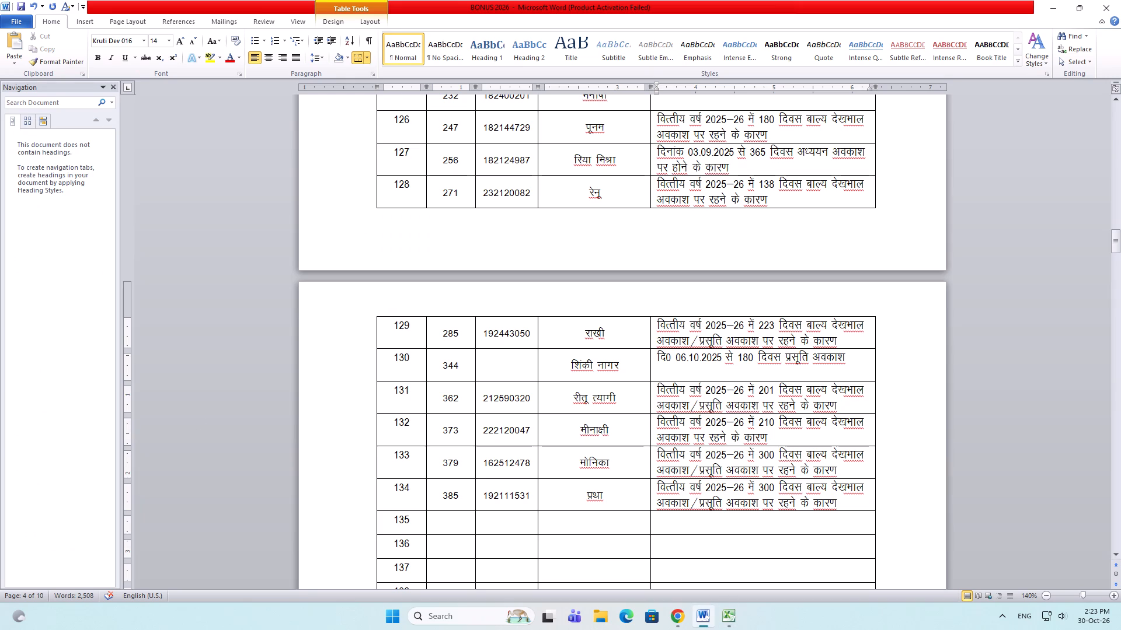
left_click_drag(442, 517, 582, 517)
key("ctrl+v")
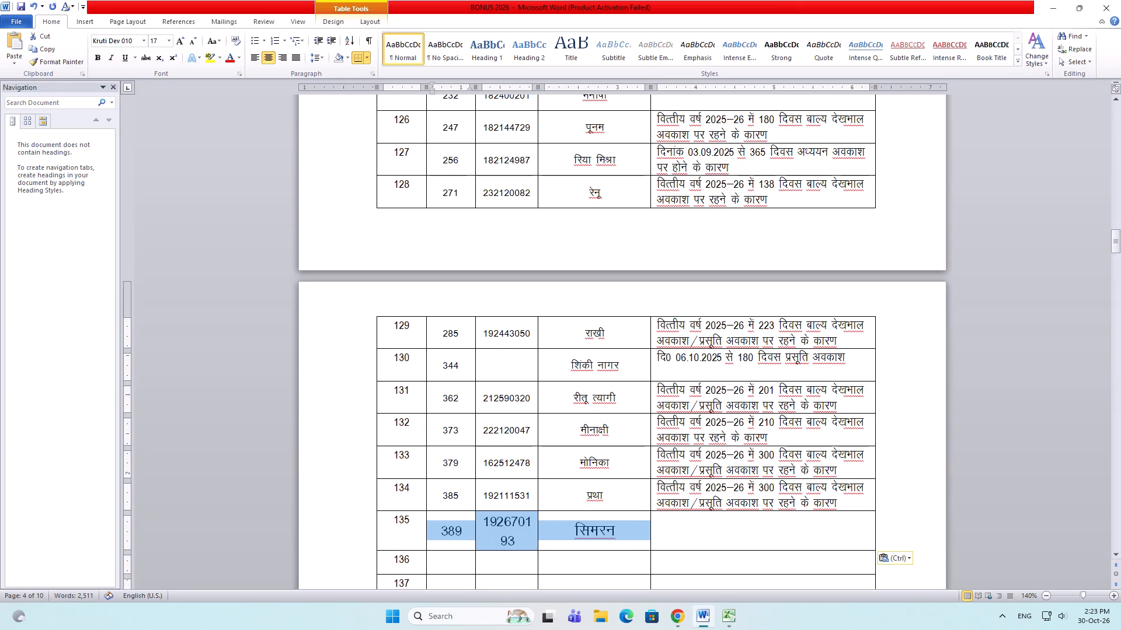
double_click(190, 42)
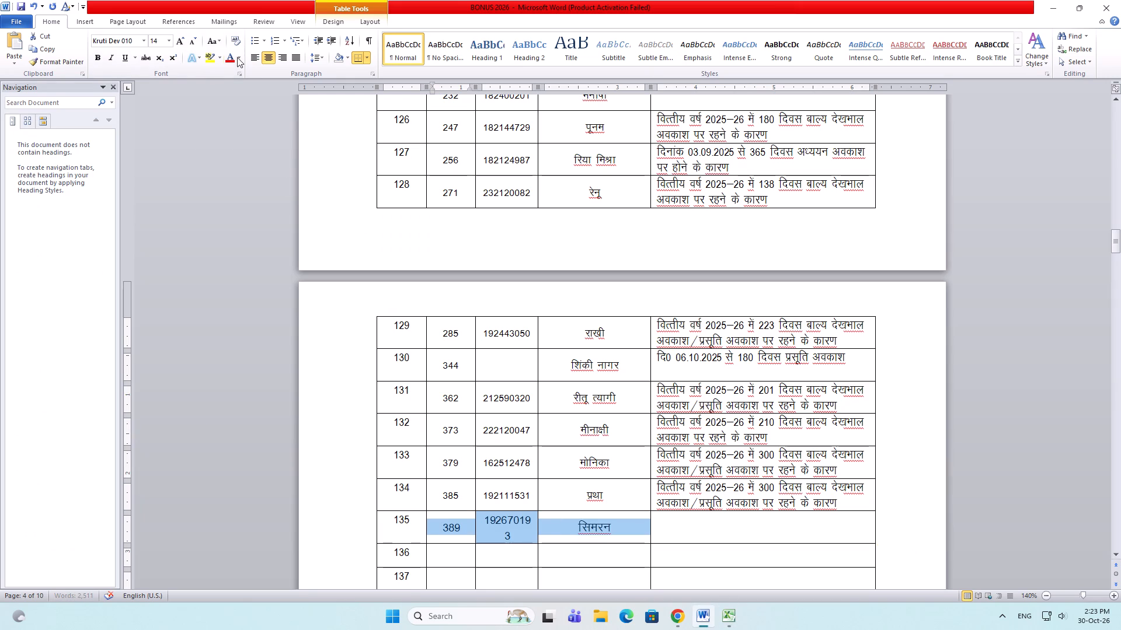
left_click(189, 38)
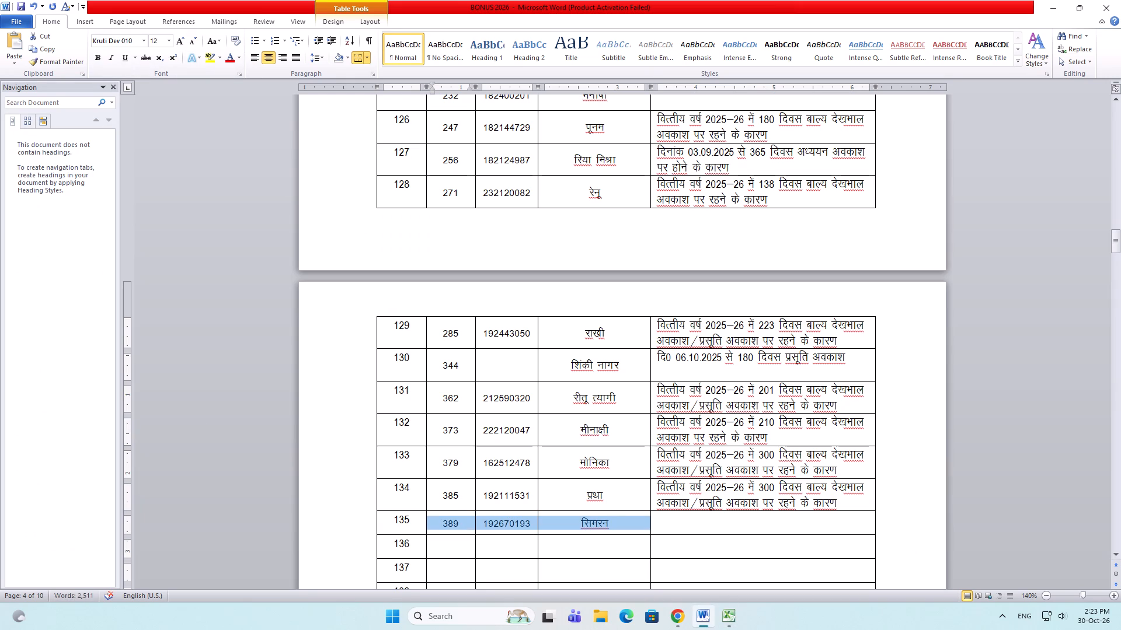
Fill entry 135's remark with entry 130's 180-day maternity leave text, set the start date to 16.10.2025, and save the document.
left_click_drag(852, 356, 657, 356)
key("ctrl+c")
left_click(678, 519)
key("ctrl+v")
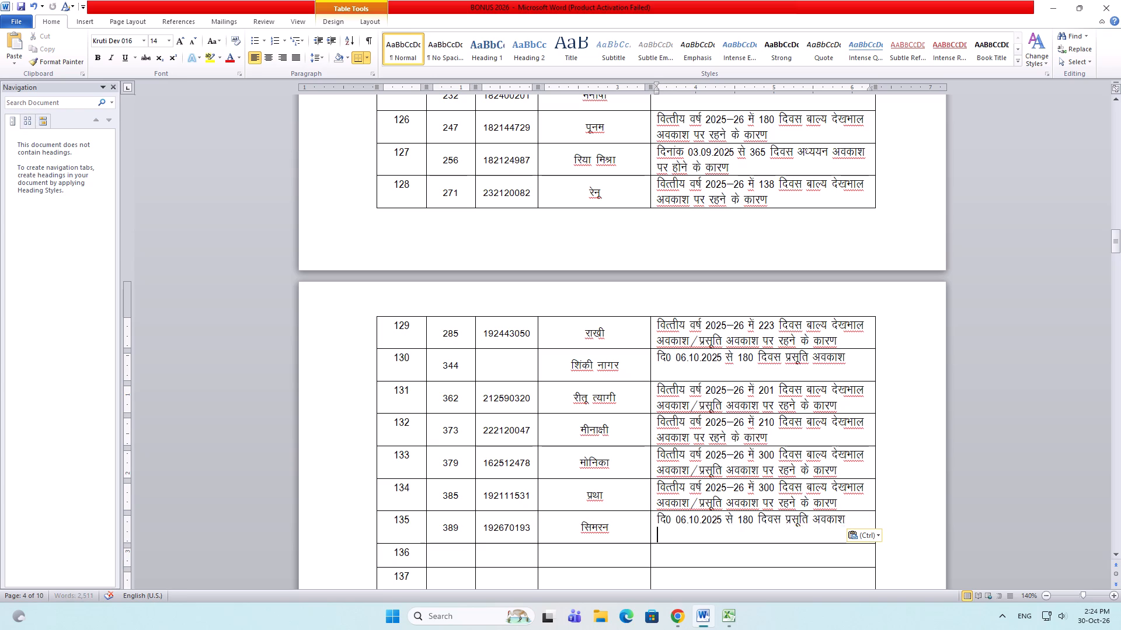
left_click(671, 517)
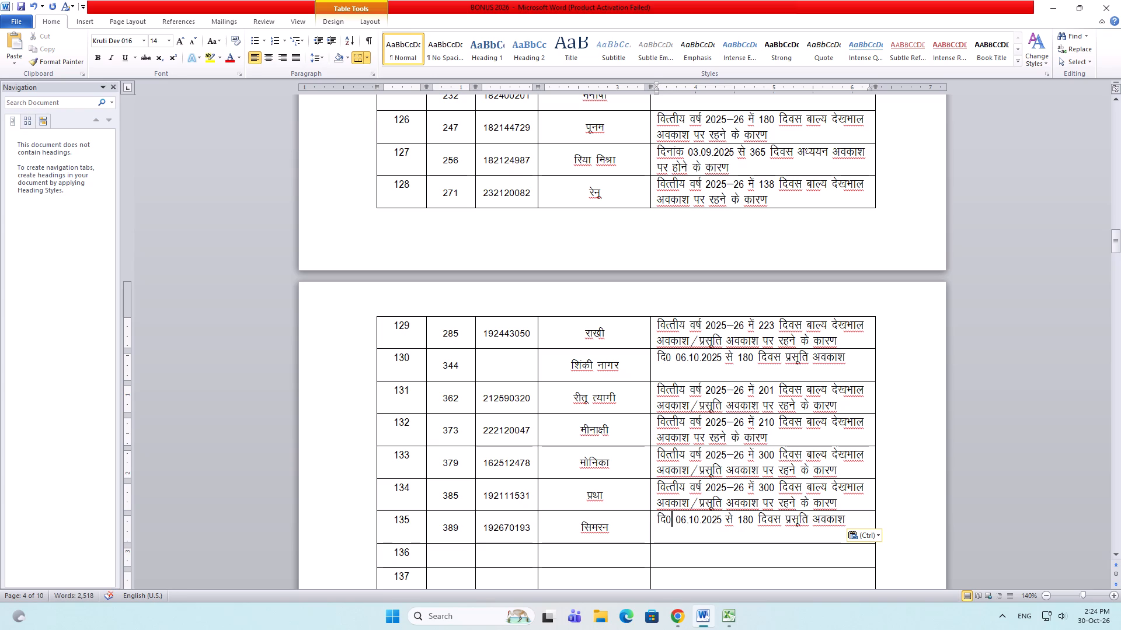
left_click(676, 518)
key("Delete")
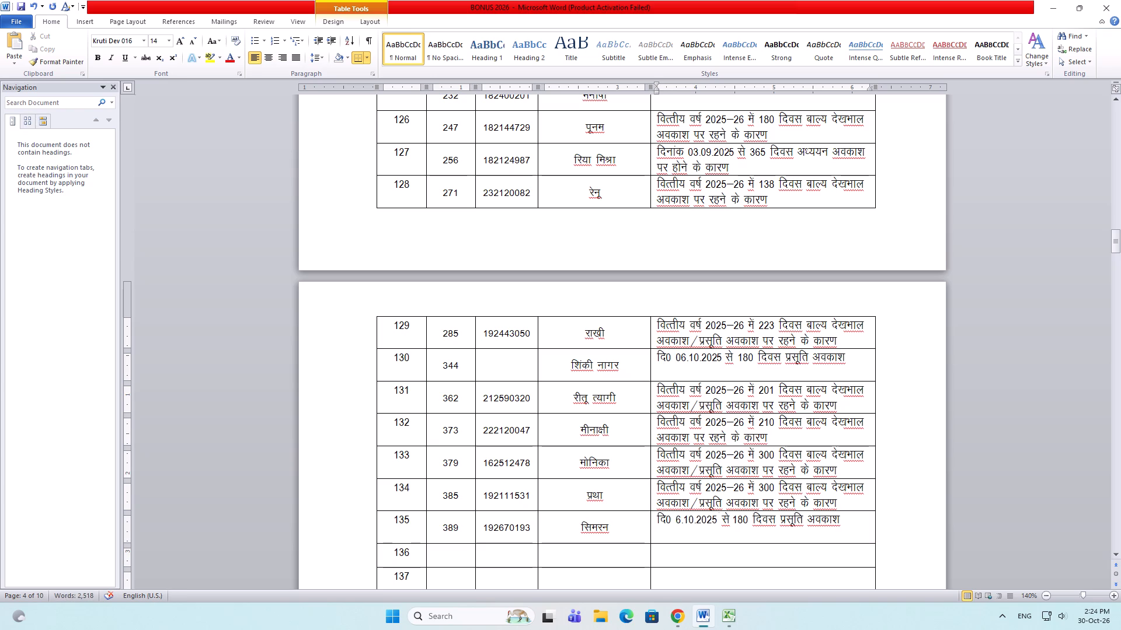
key("Delete")
type("16")
left_click(686, 544)
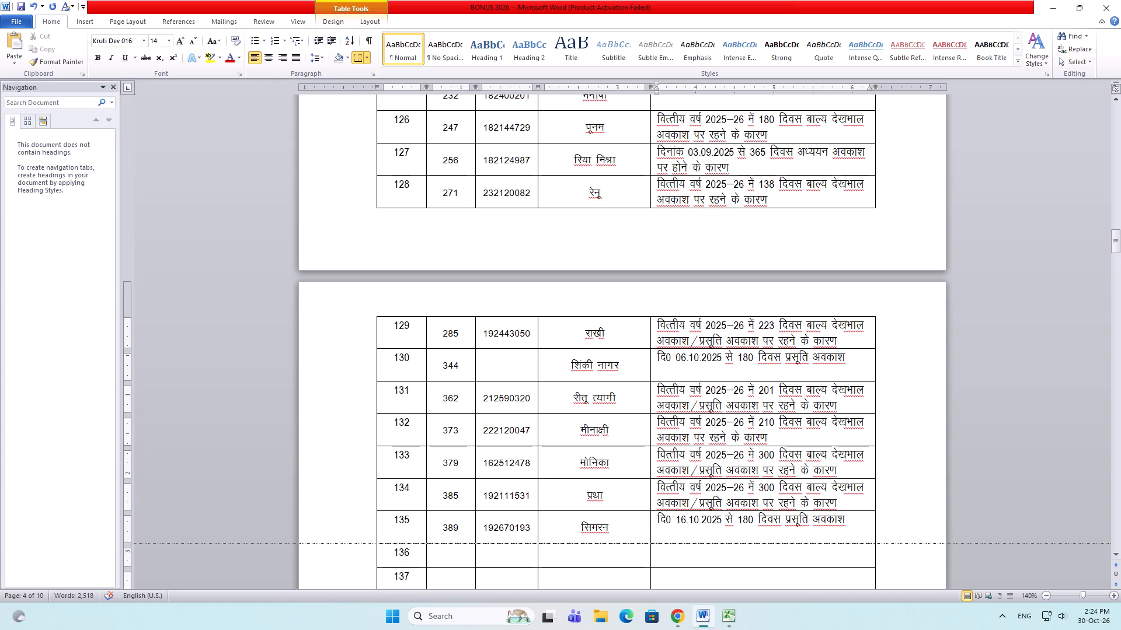
key("ctrl+s")
left_click(465, 554)
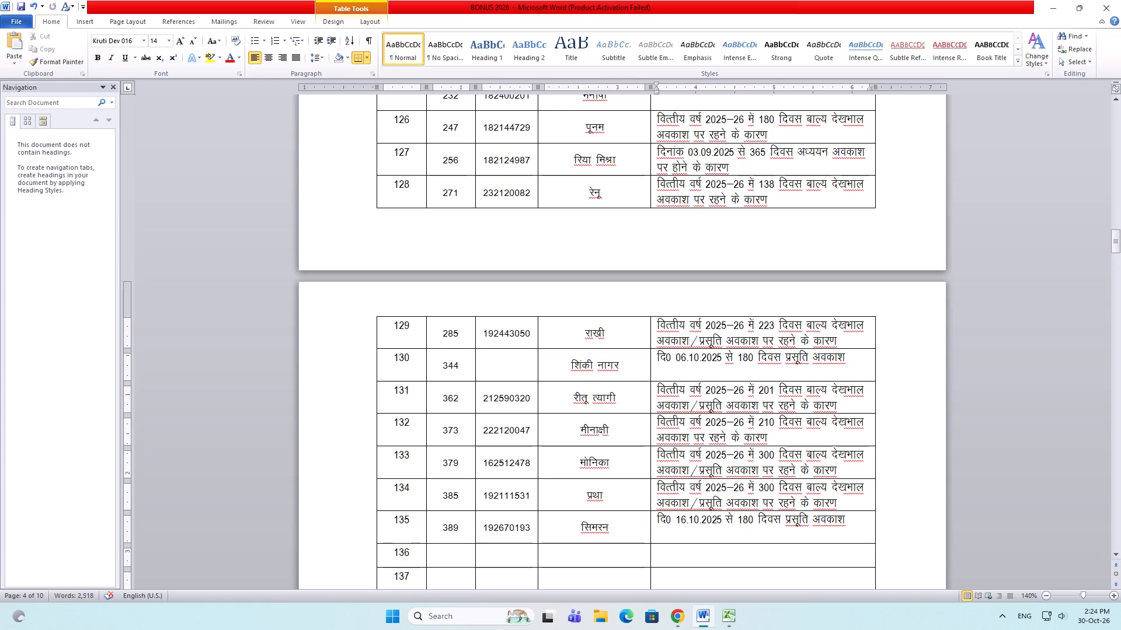
Highlight row 94 yellow in the ALL sheet of BONUS CCL ML.
key("alt+Tab")
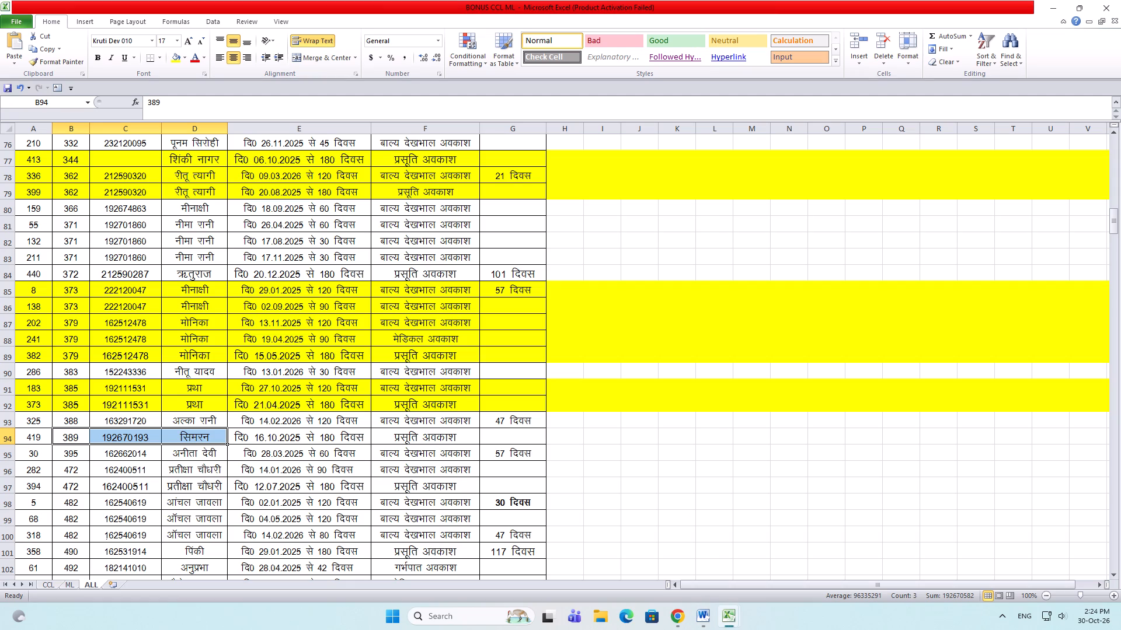
left_click(8, 434)
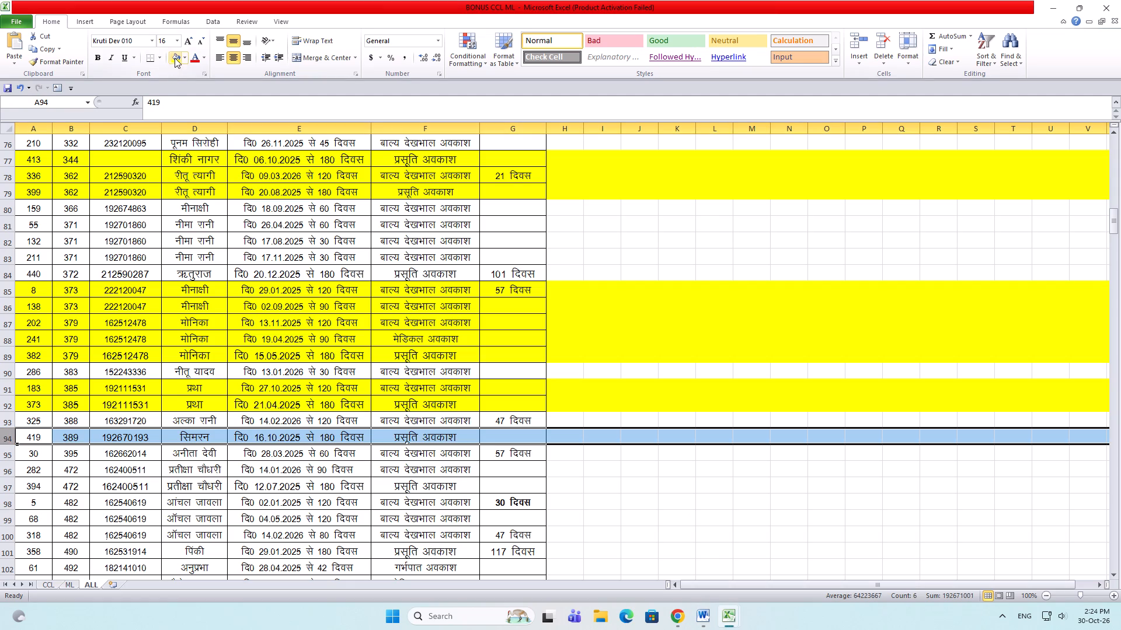
left_click(175, 58)
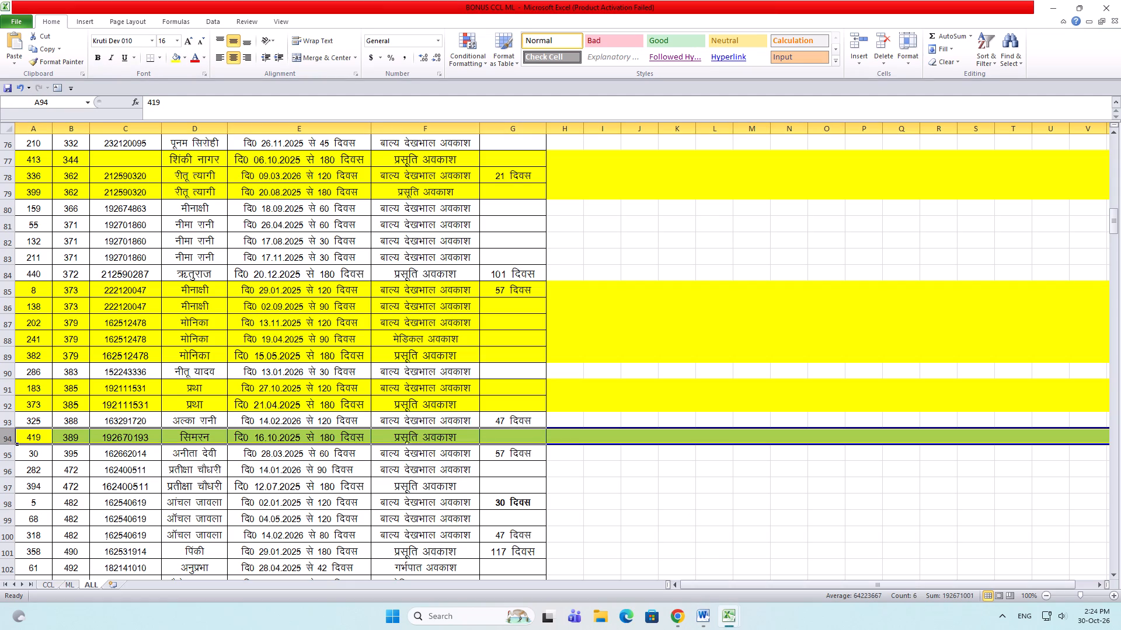
Copy the number, ID and name cells of record 472 from row 96 of the ALL sheet into entry 136 of BONUS 2026 at font size 12.
left_click(0, 457)
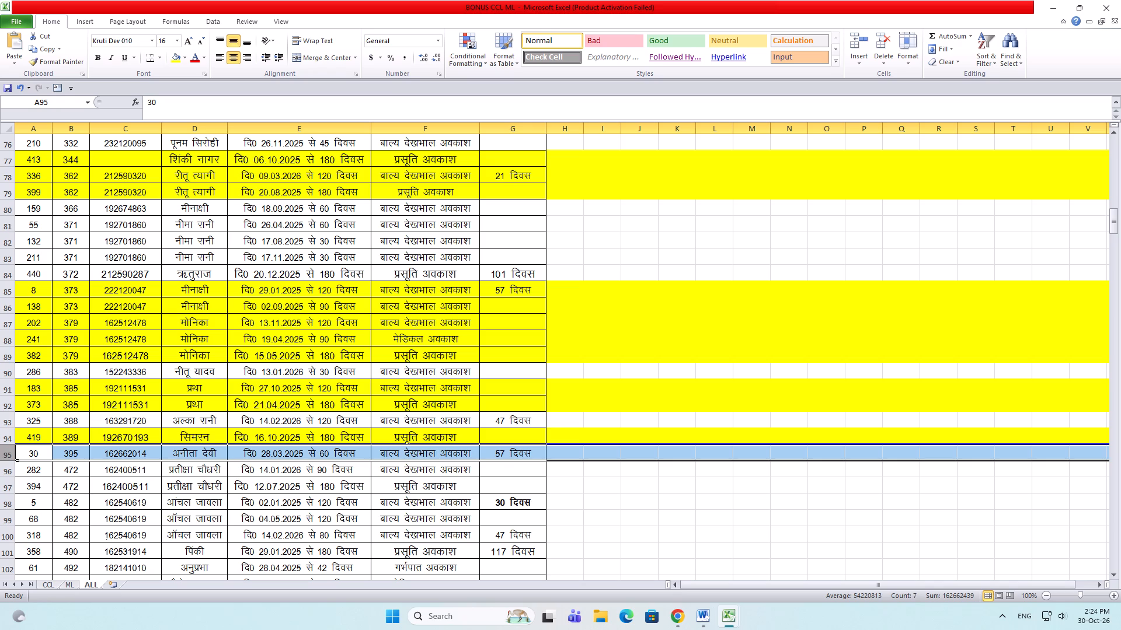
left_click_drag(8, 466, 8, 478)
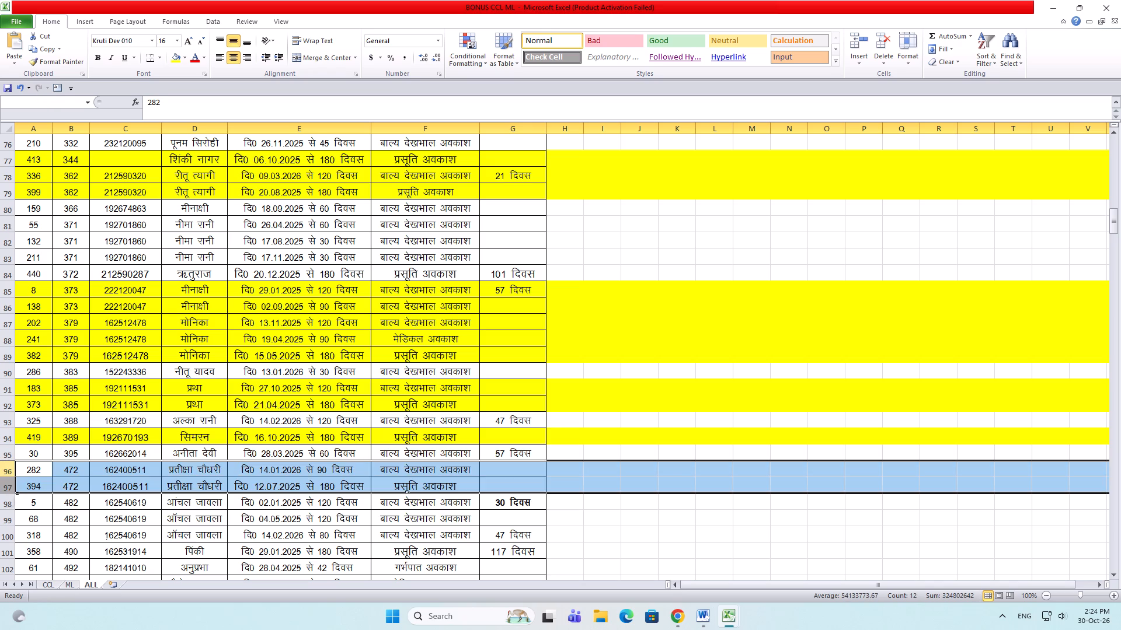
left_click_drag(8, 478, 8, 480)
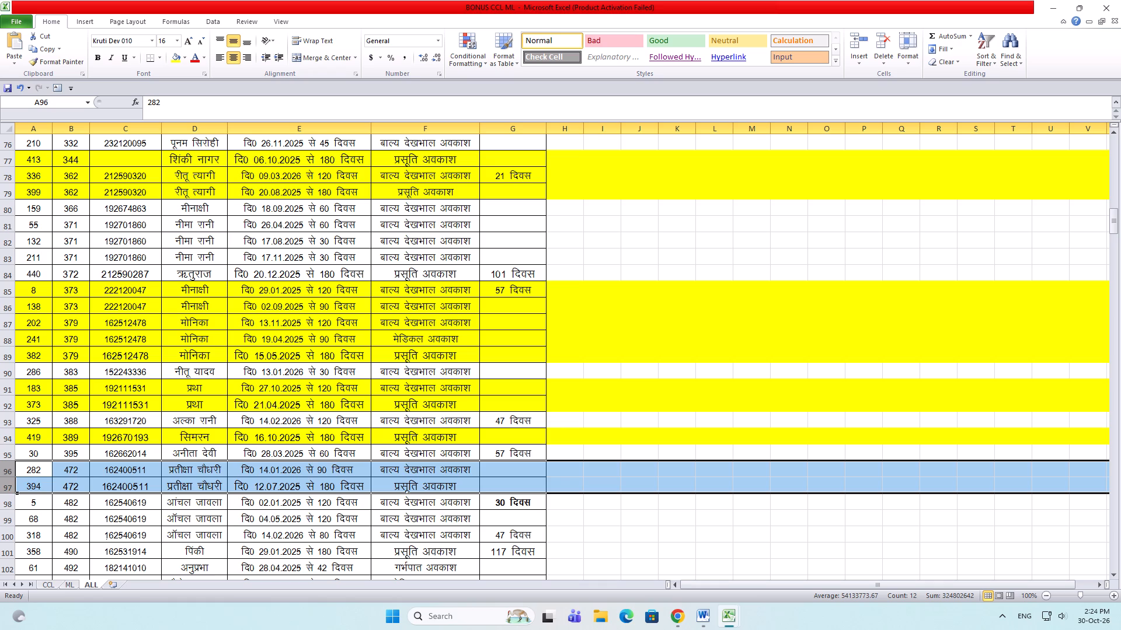
left_click_drag(62, 471, 190, 468)
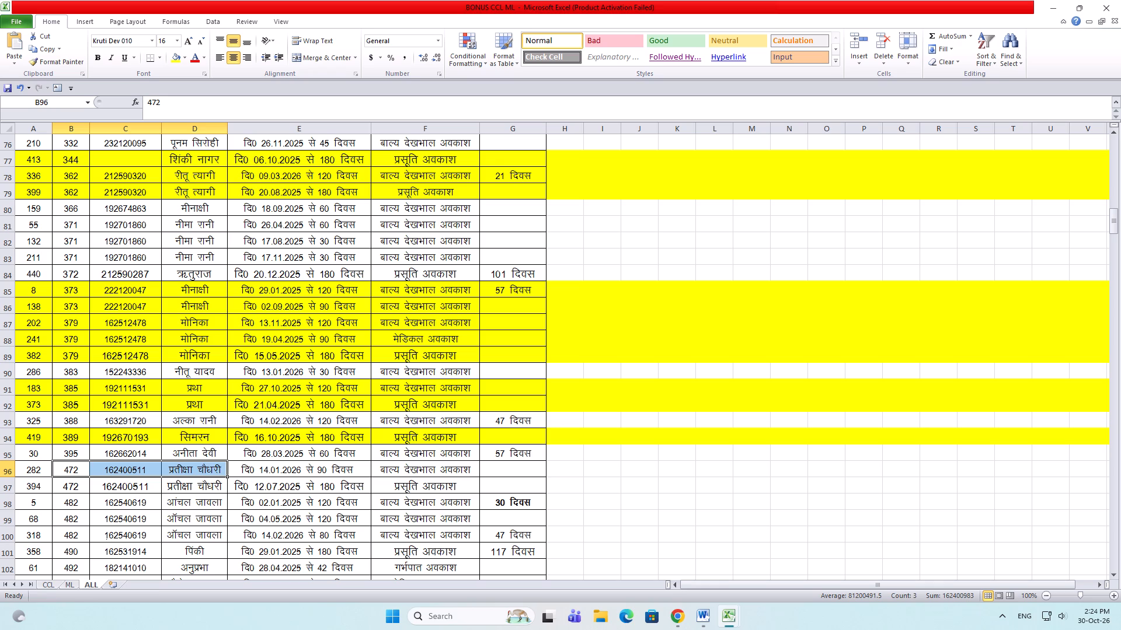
key("ctrl+c")
key("ctrl+c")
key("alt+Tab")
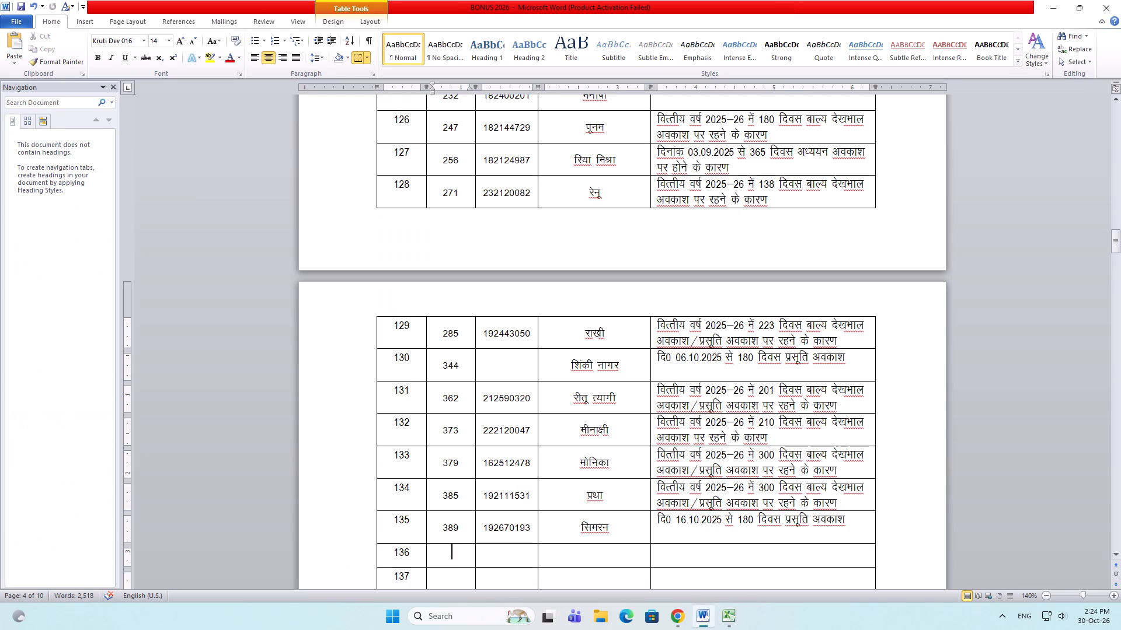
left_click_drag(458, 547, 558, 551)
key("ctrl+v")
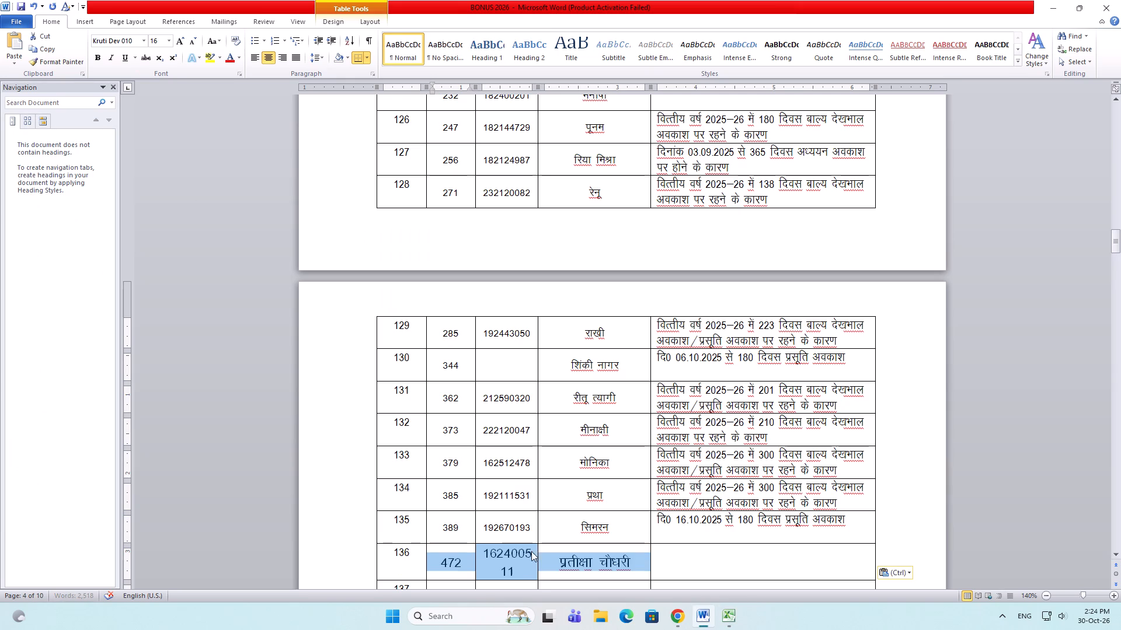
double_click(189, 40)
left_click(189, 40)
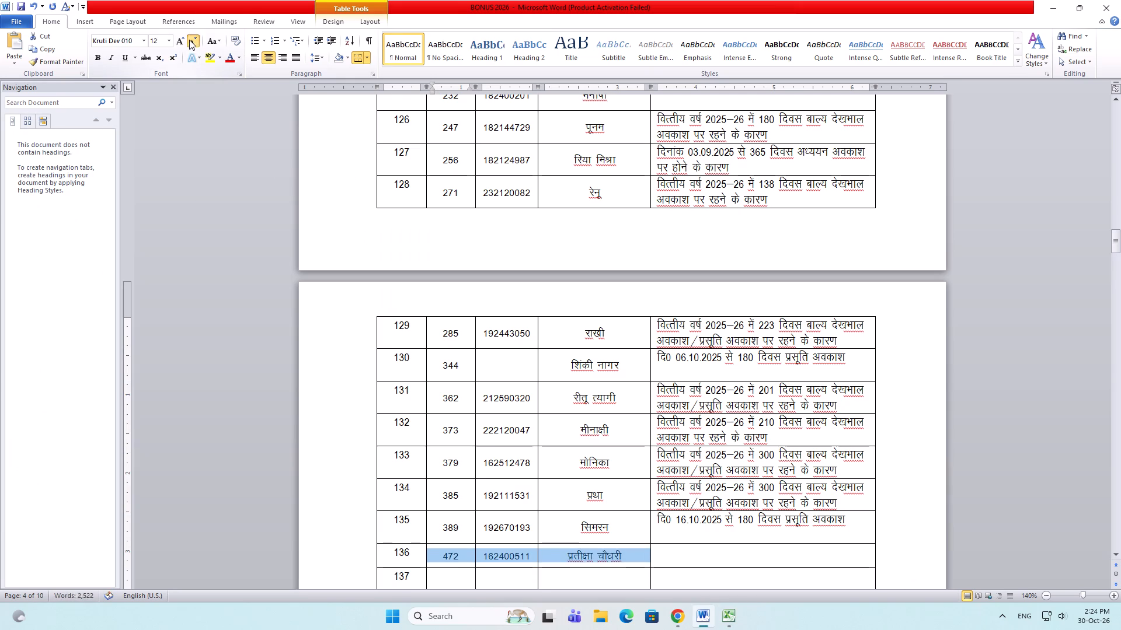
left_click(176, 37)
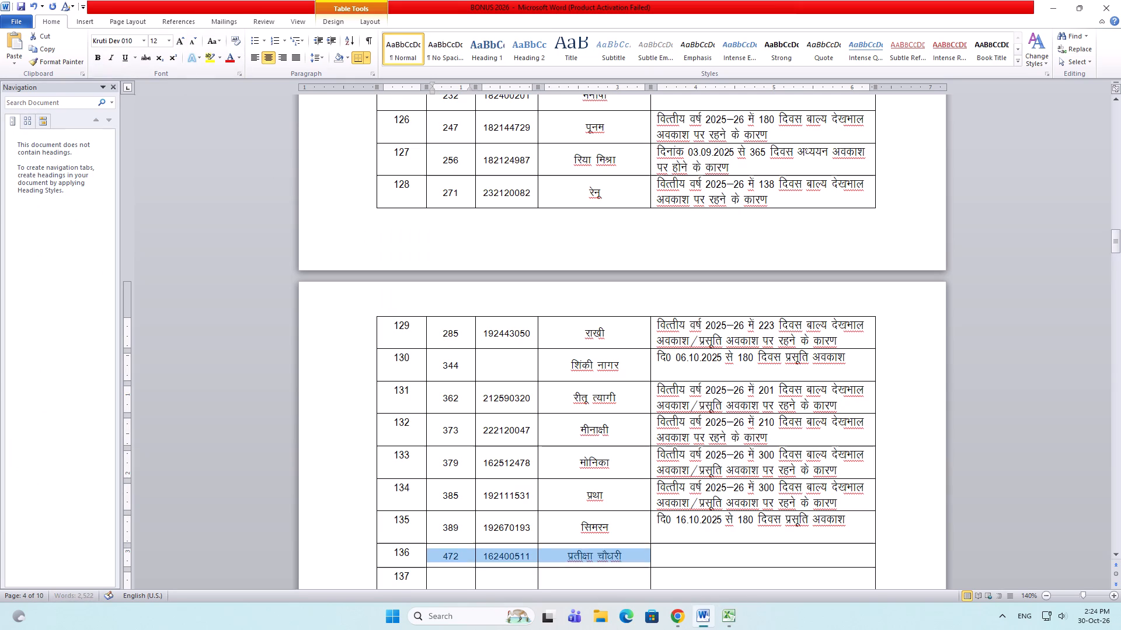
Fill entry 136's remark with entry 134's child care/maternity leave text, set the days to 270, and save the document.
left_click_drag(845, 501, 657, 481)
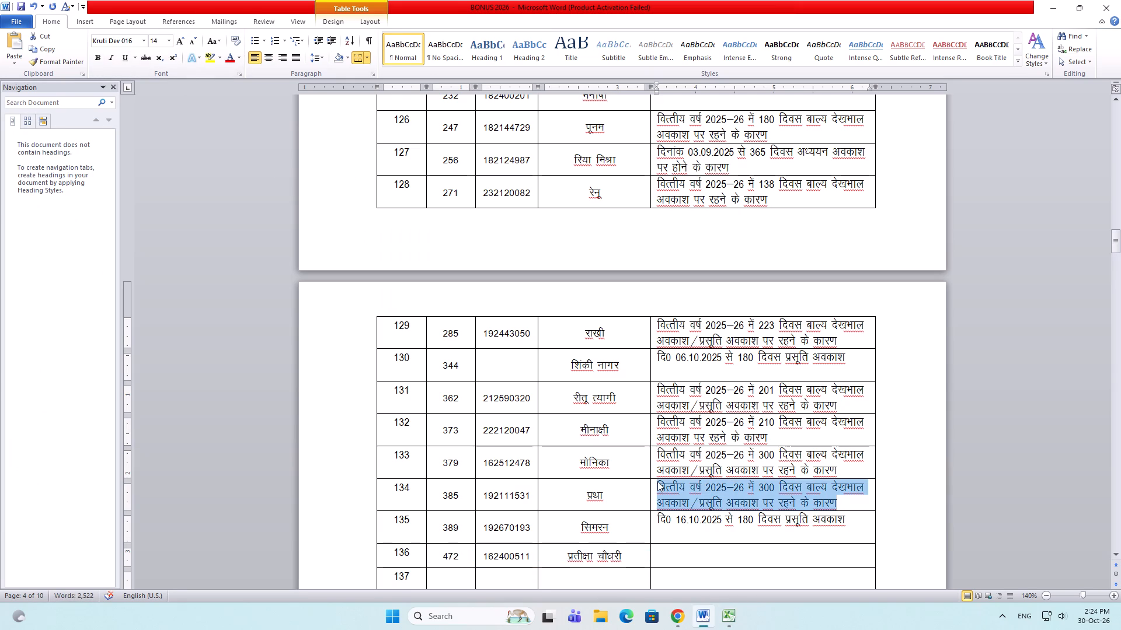
key("ctrl+c")
left_click(669, 549)
key("ctrl+v")
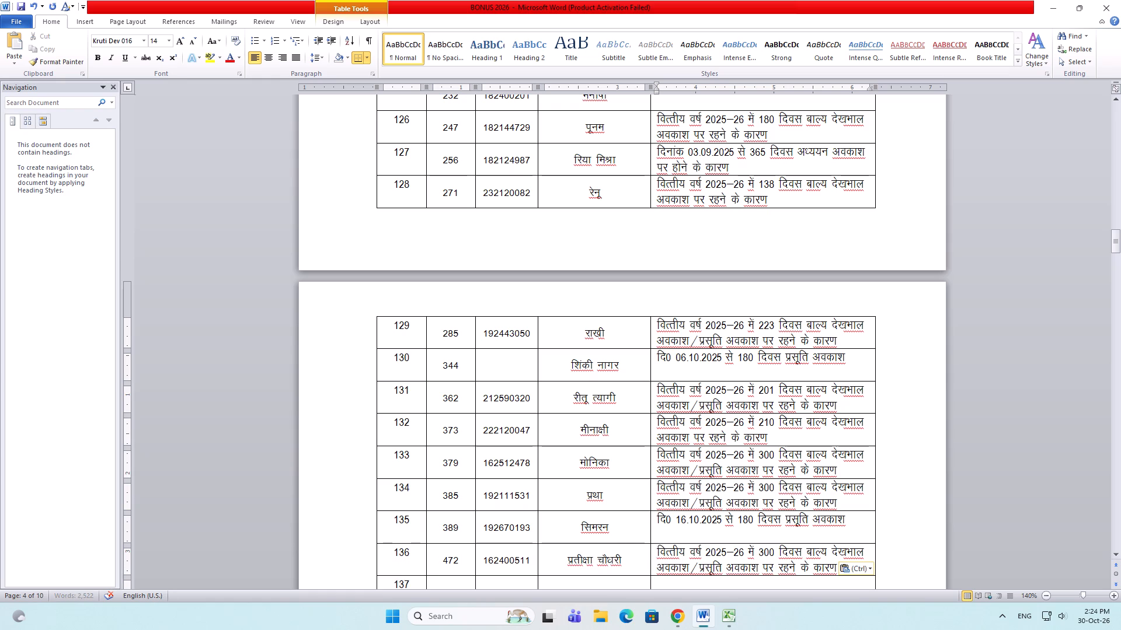
left_click_drag(760, 548, 774, 551)
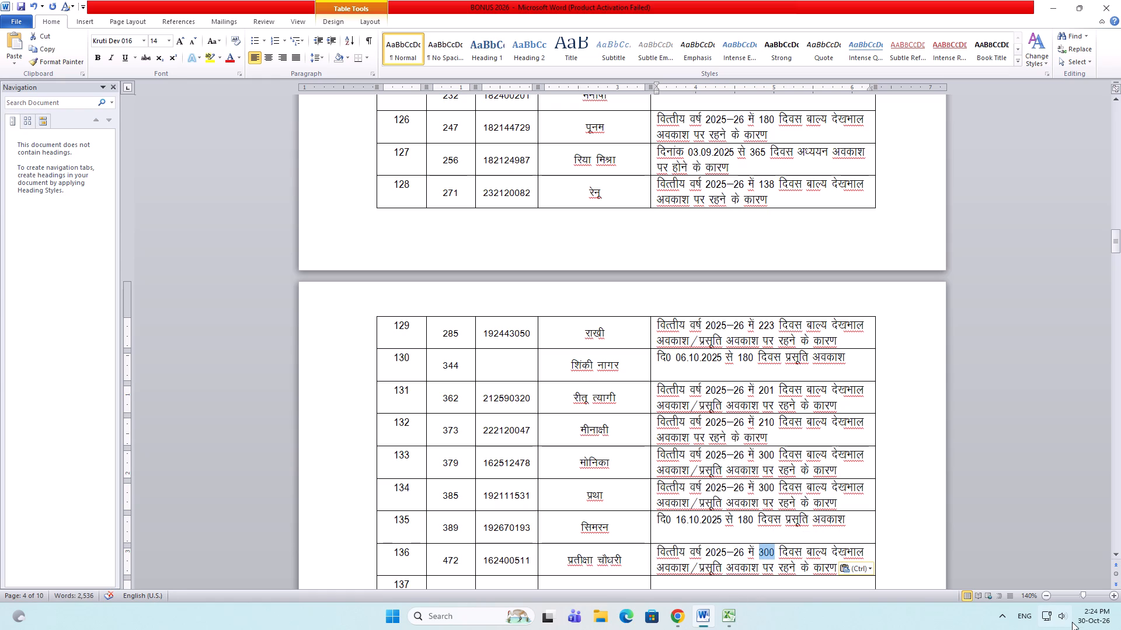
type("270")
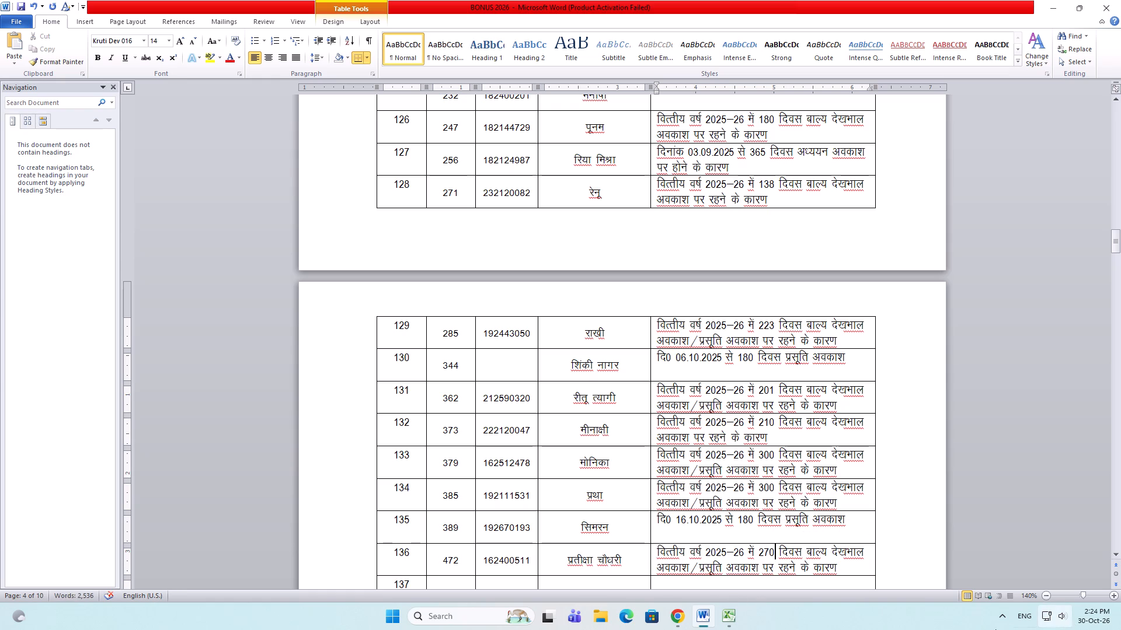
key("ctrl+s")
scroll(701, 470, "down", 2)
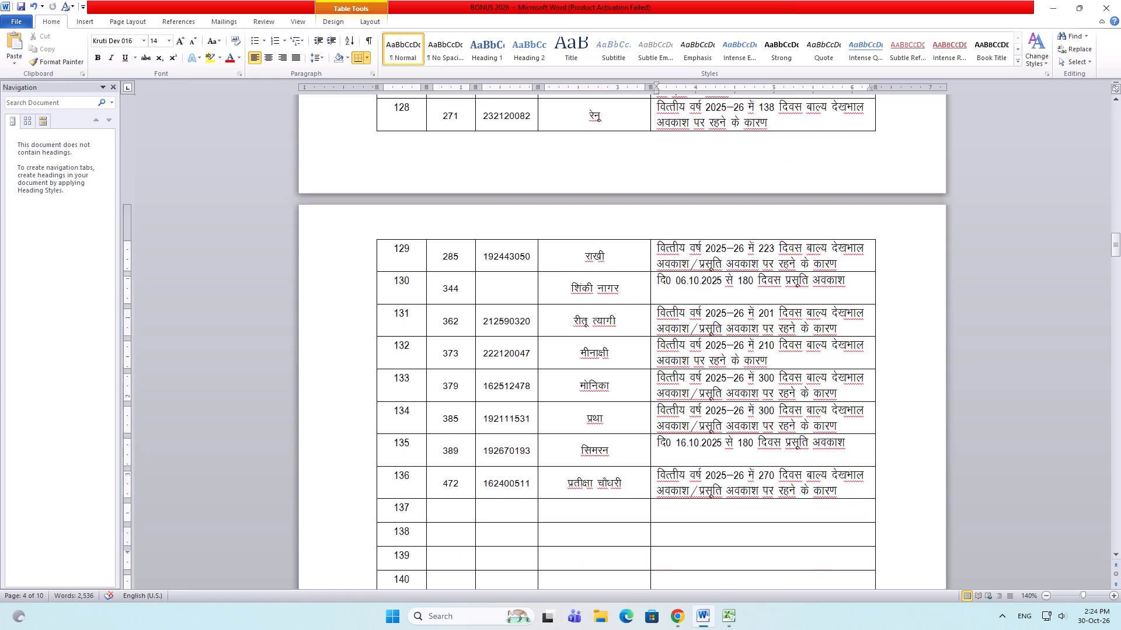
scroll(535, 482, "down", 3)
scroll(516, 470, "up", 19)
scroll(532, 466, "up", 6)
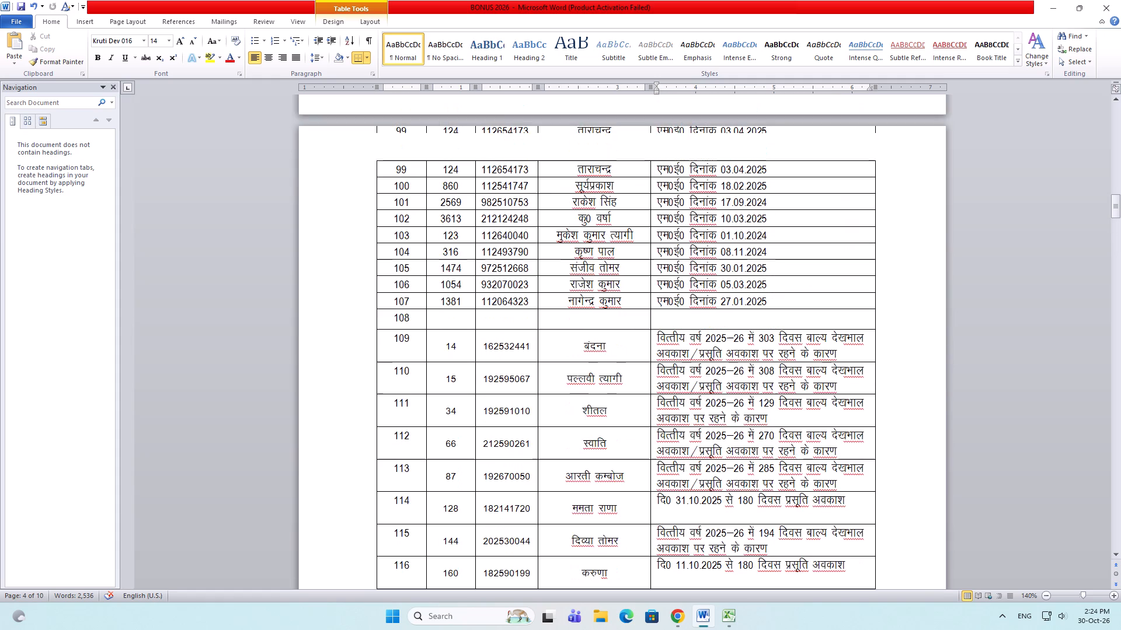
scroll(528, 468, "down", 20)
scroll(528, 468, "down", 4)
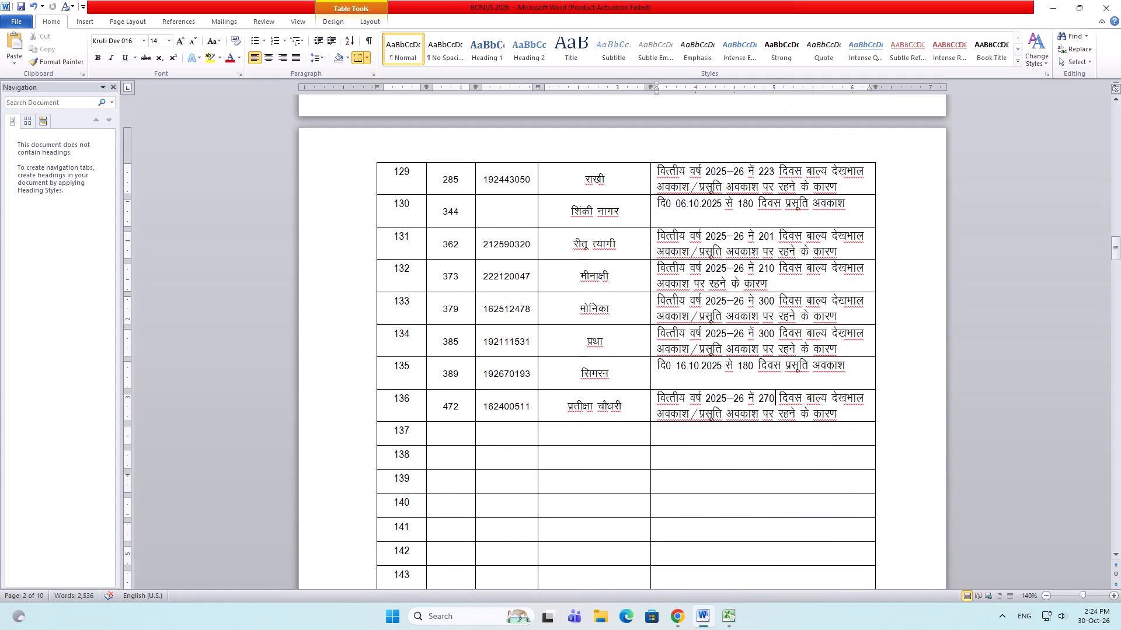
left_click(451, 438)
key("ctrl+s")
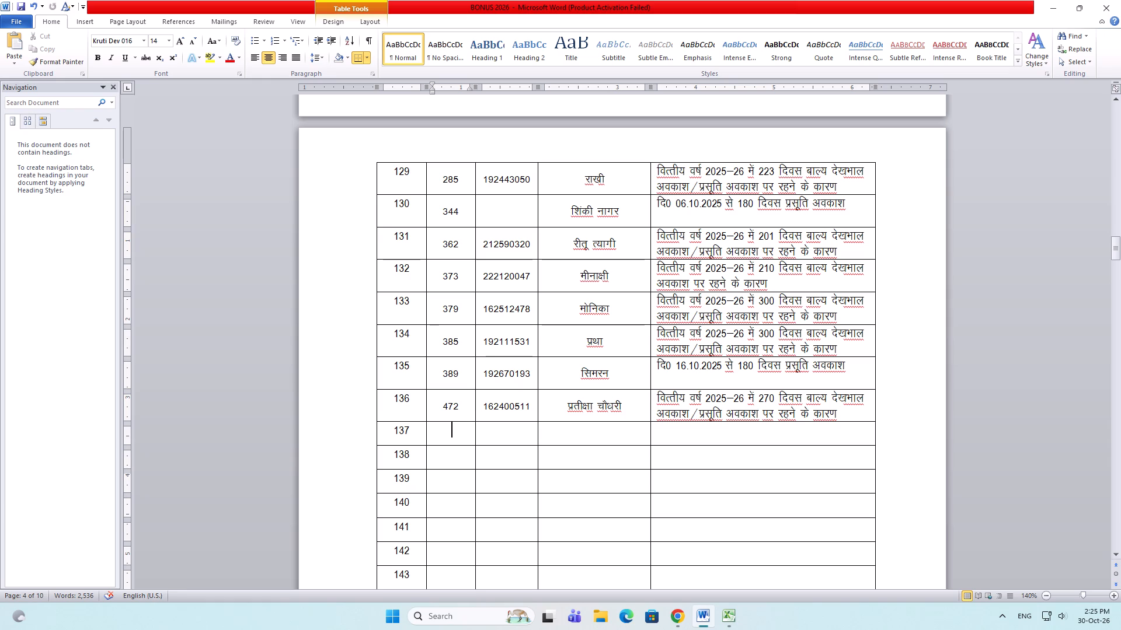
Highlight rows 96 and 97 yellow in the ALL sheet of BONUS CCL ML and save the workbook.
key("alt+Tab")
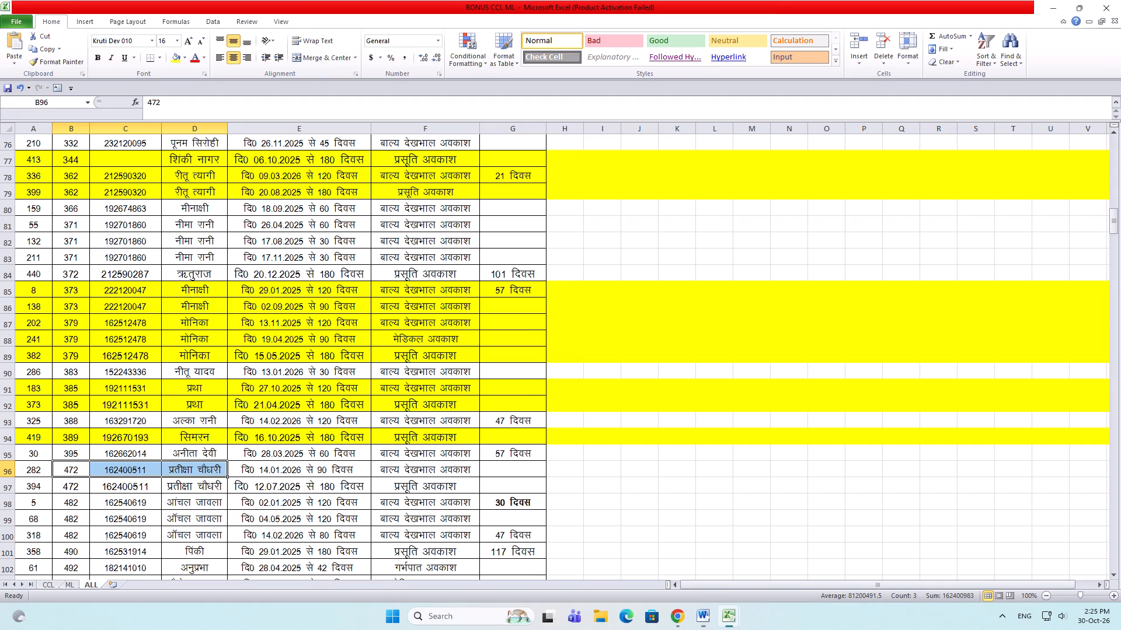
left_click_drag(4, 467, 4, 482)
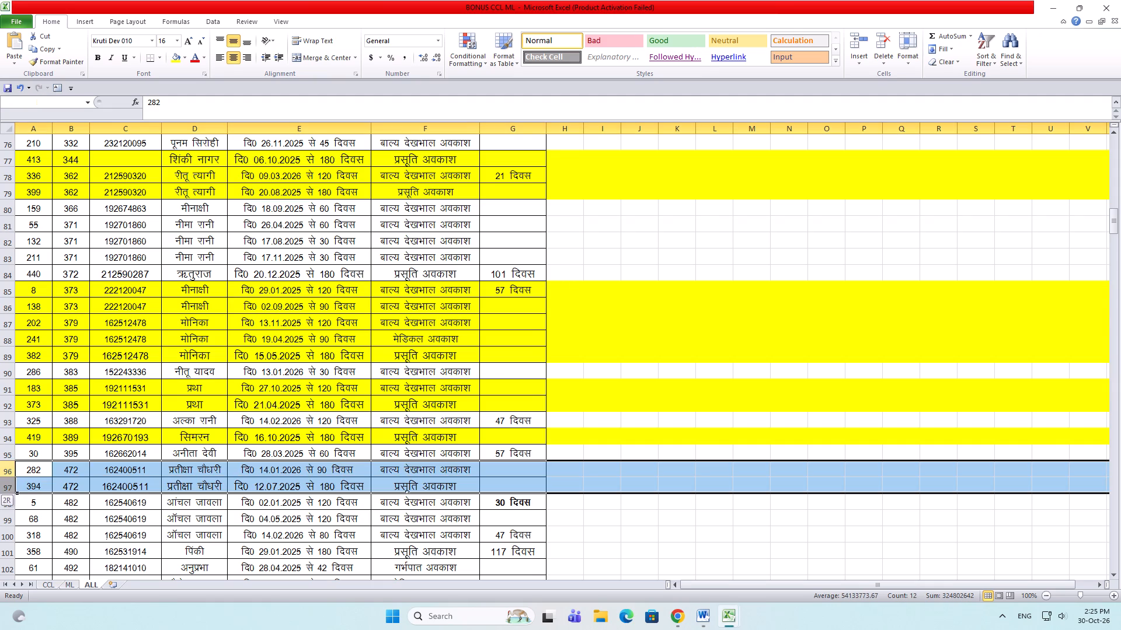
left_click_drag(4, 482, 4, 484)
left_click(177, 49)
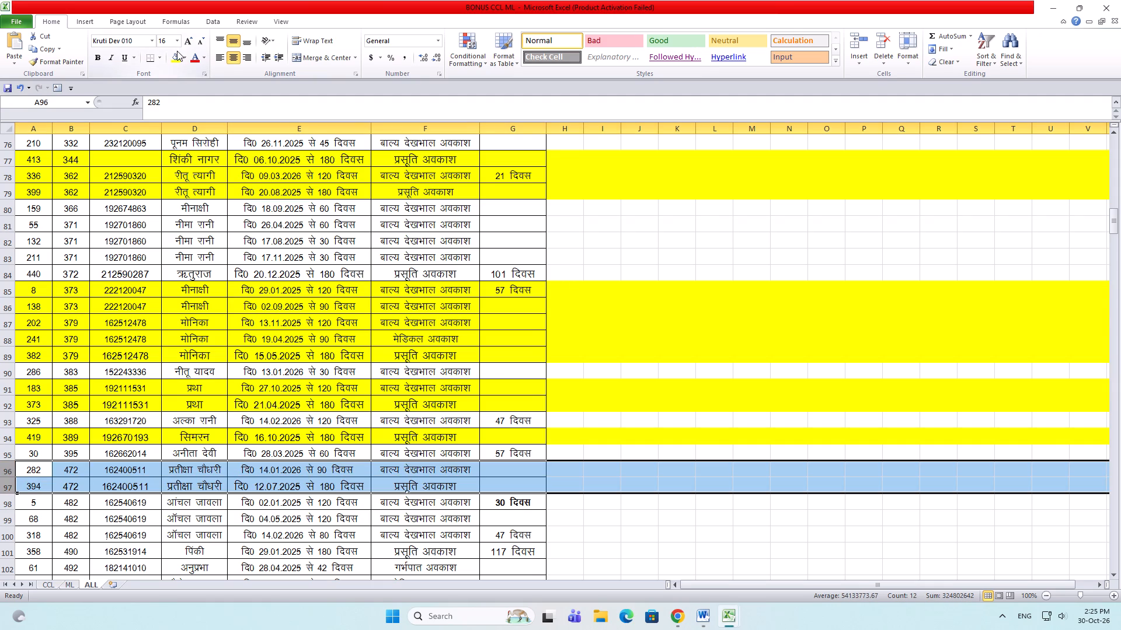
left_click(177, 55)
left_click(115, 485)
key("ctrl+s")
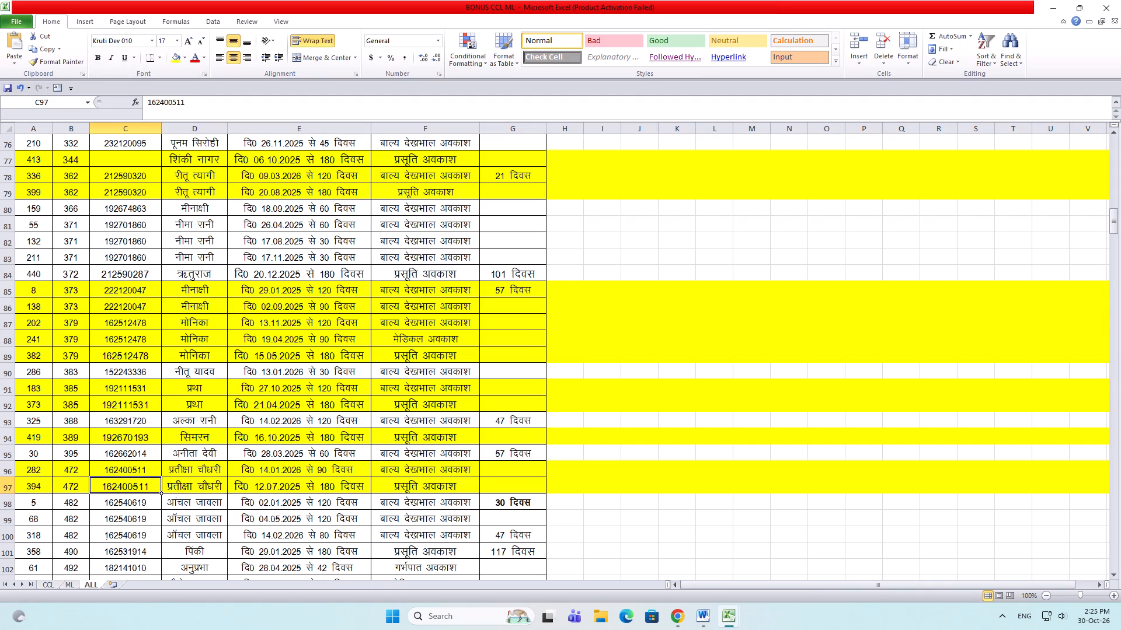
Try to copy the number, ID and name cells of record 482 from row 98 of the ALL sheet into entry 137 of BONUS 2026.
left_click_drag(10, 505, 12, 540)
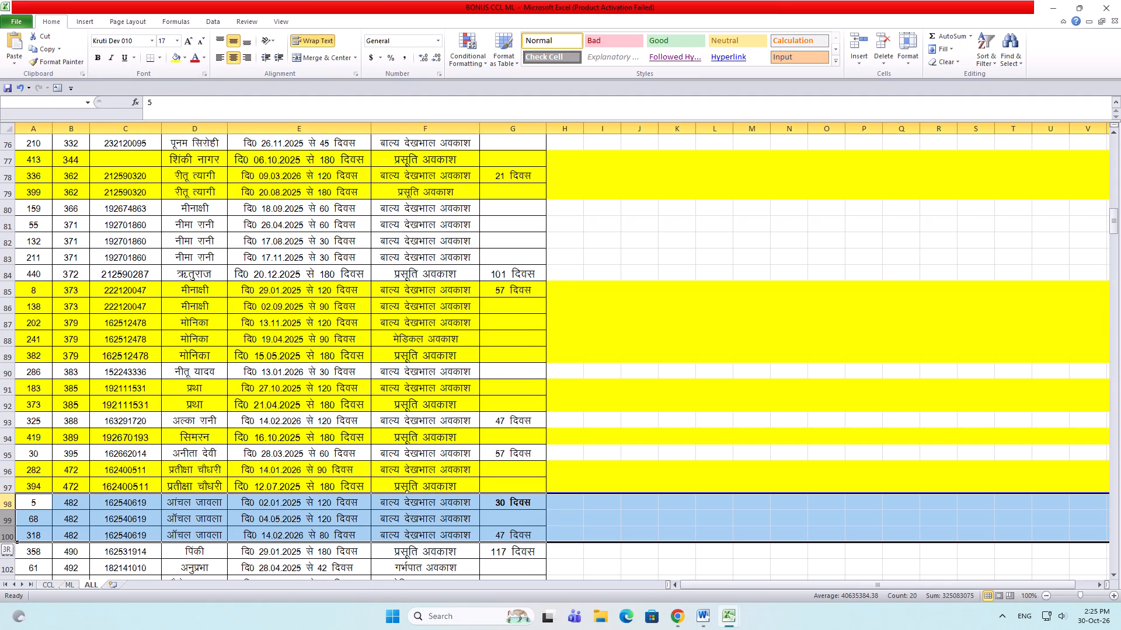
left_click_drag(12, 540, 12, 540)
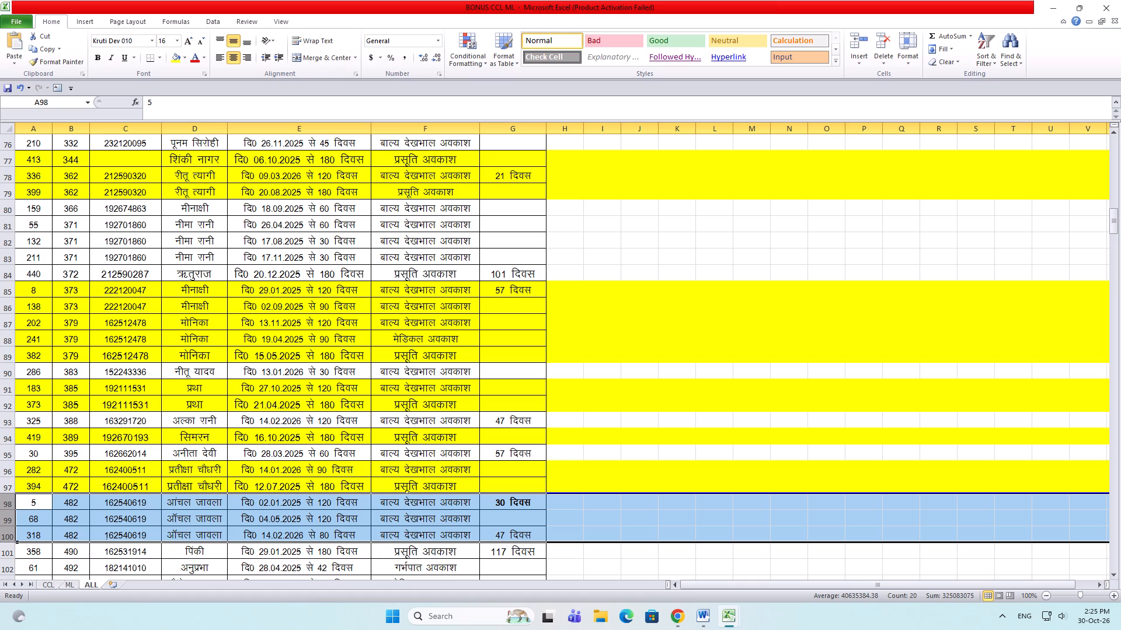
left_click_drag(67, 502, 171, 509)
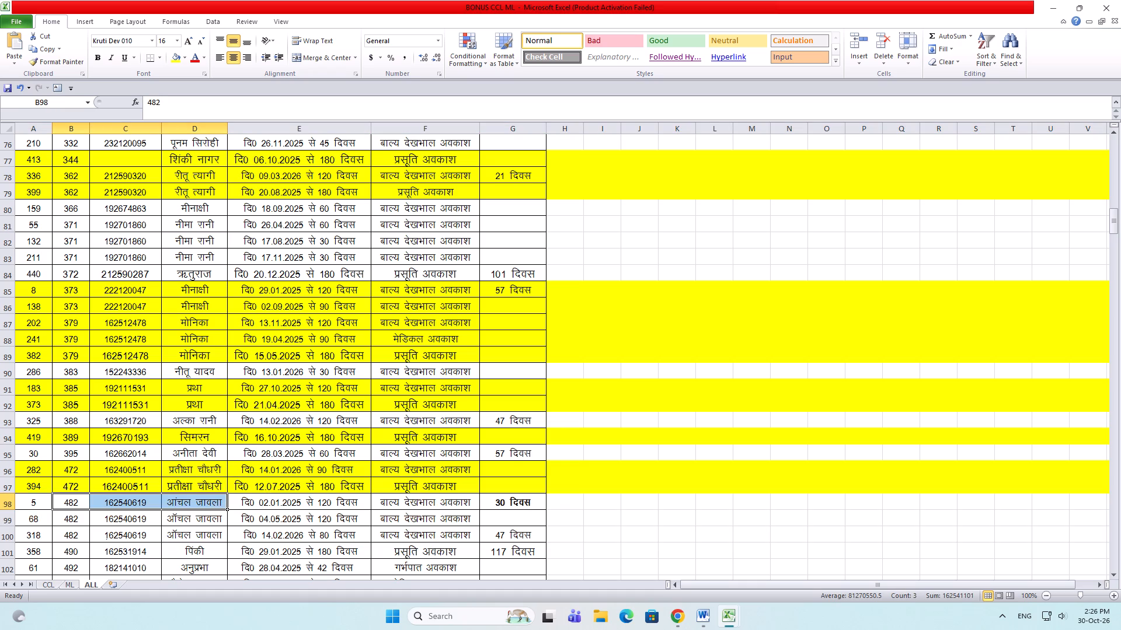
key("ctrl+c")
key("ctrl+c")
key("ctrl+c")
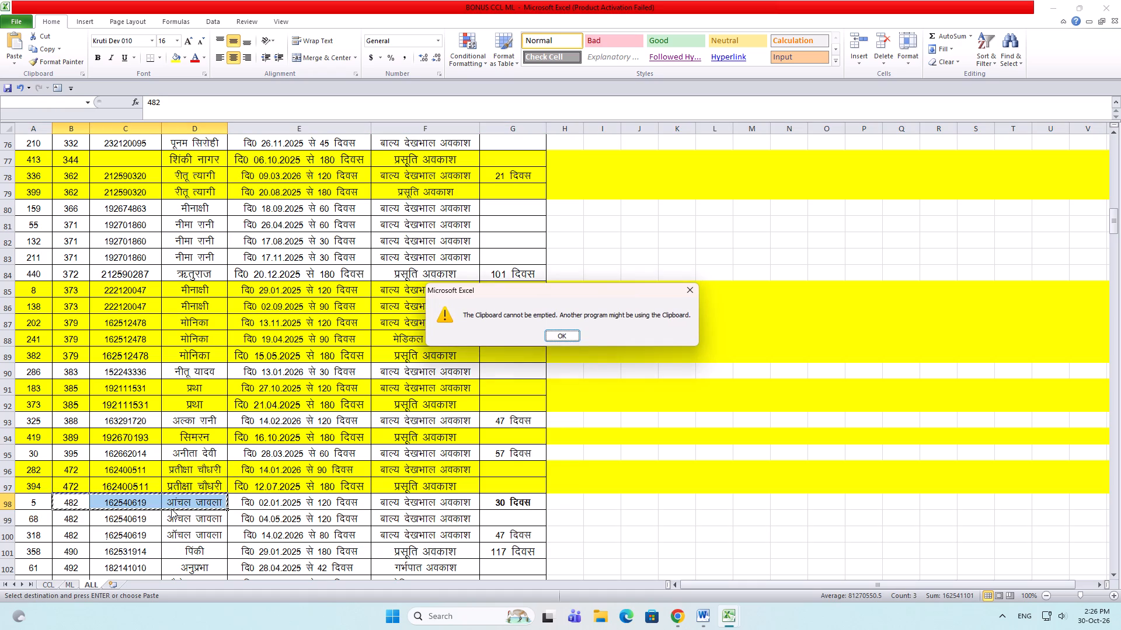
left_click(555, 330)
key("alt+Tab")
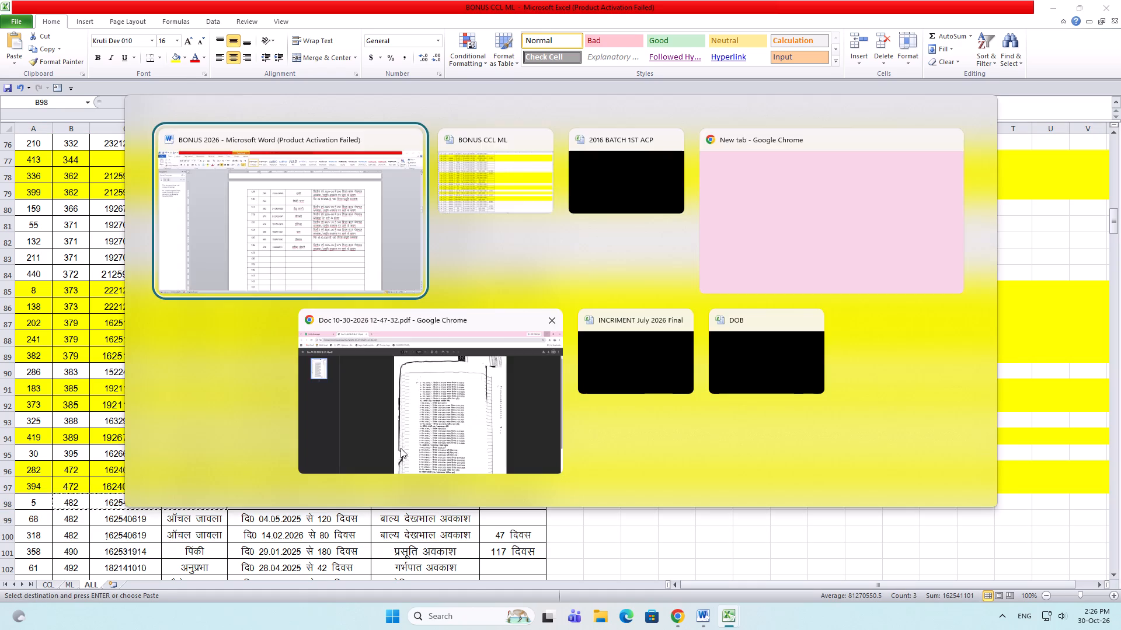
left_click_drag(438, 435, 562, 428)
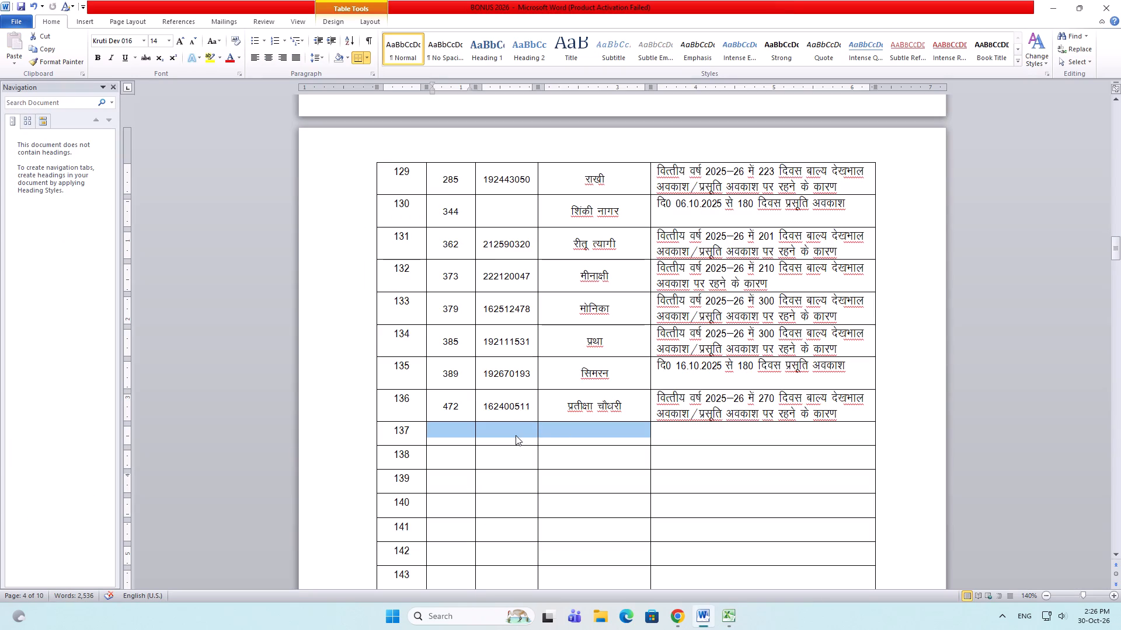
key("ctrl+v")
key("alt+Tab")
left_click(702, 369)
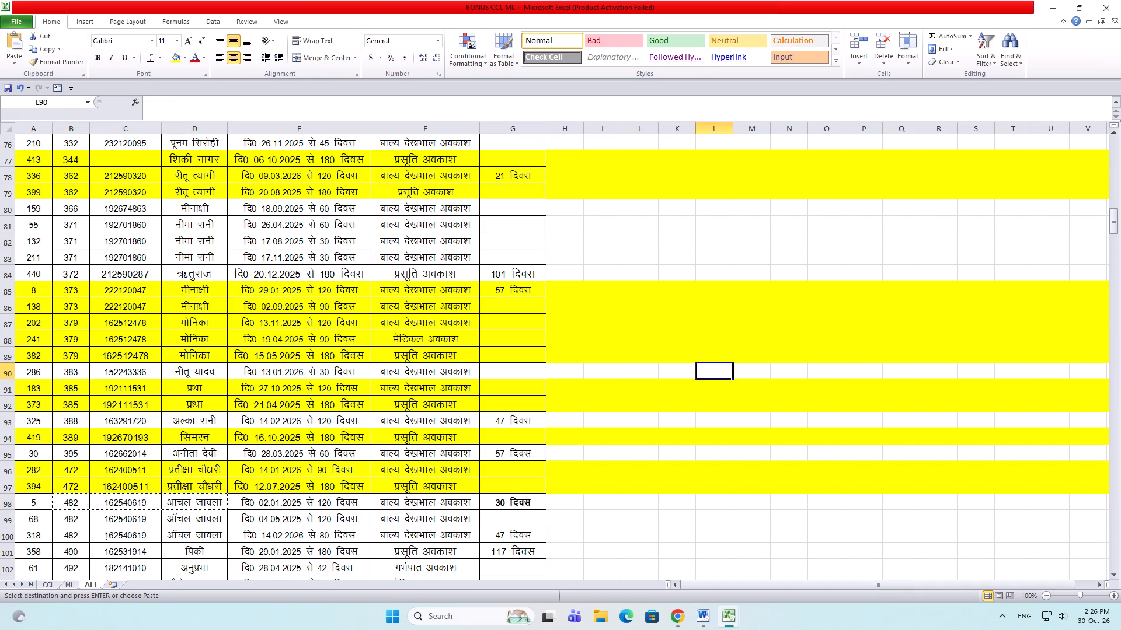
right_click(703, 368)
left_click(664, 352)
Copy record 482's number, ID and name cells from row 98 of the ALL sheet into entry 137 of BONUS 2026 at font size 12.
left_click_drag(72, 504, 185, 507)
key("ctrl+c")
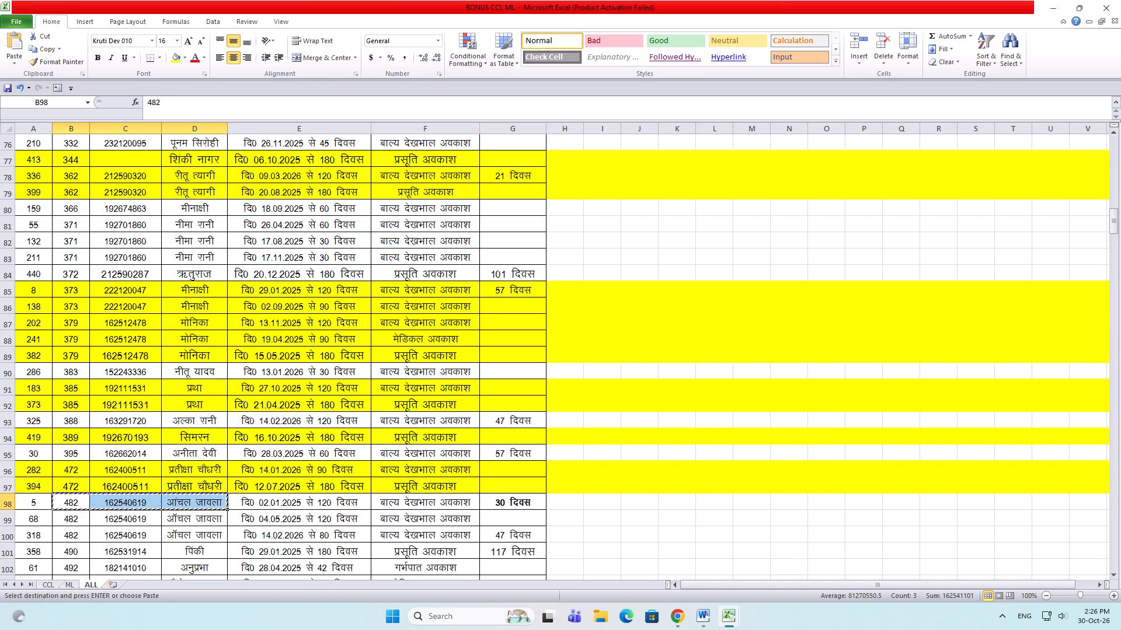
key("alt+Tab")
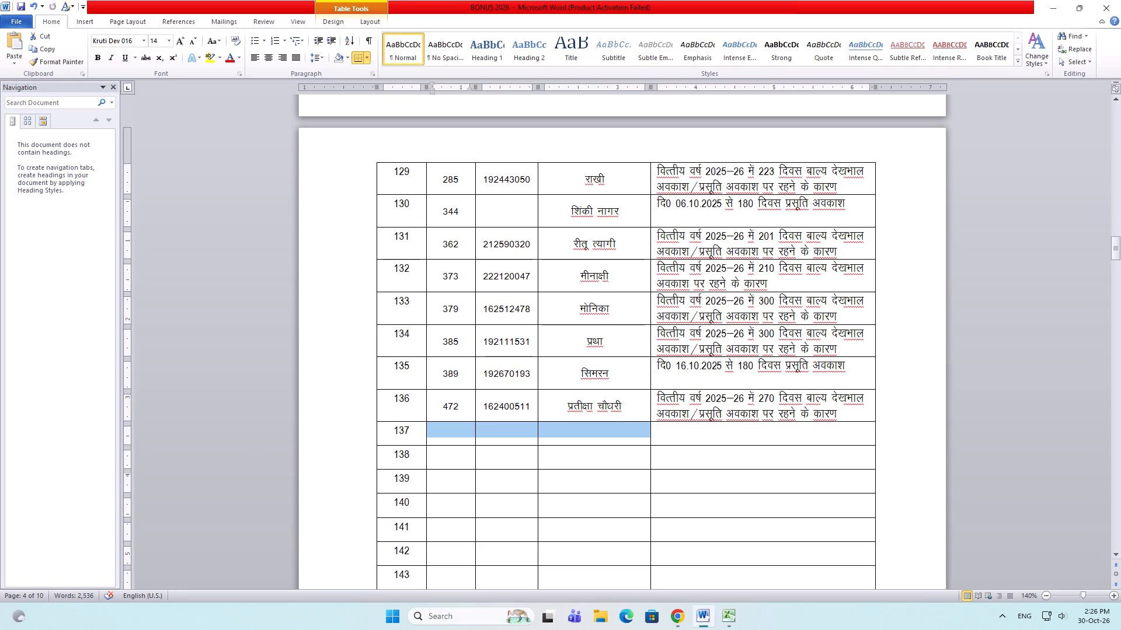
key("ctrl+v")
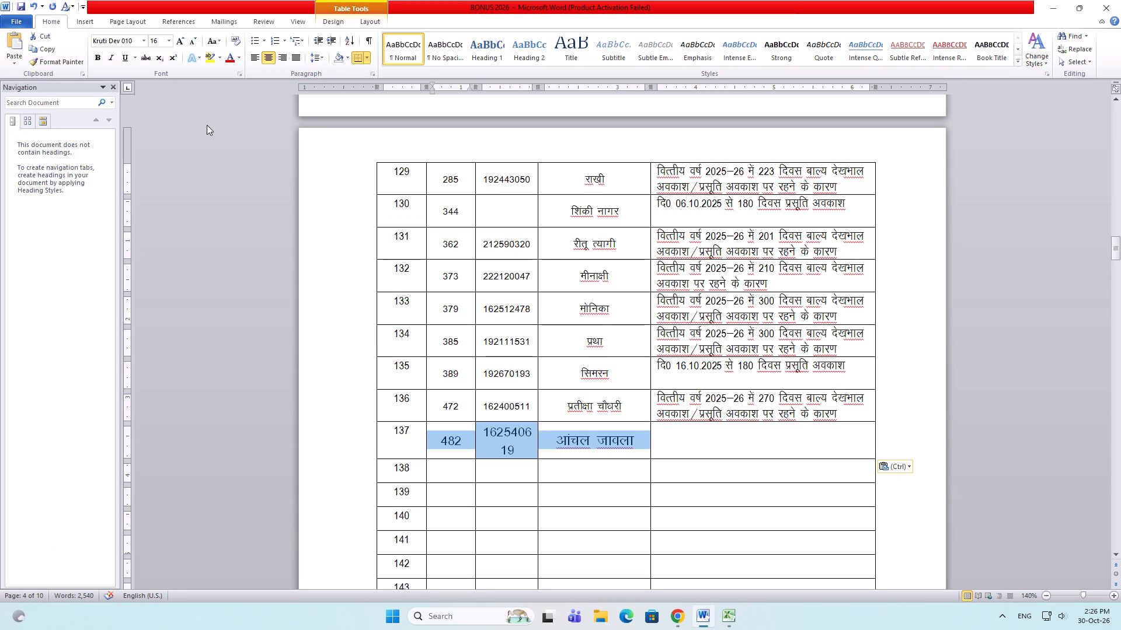
double_click(190, 44)
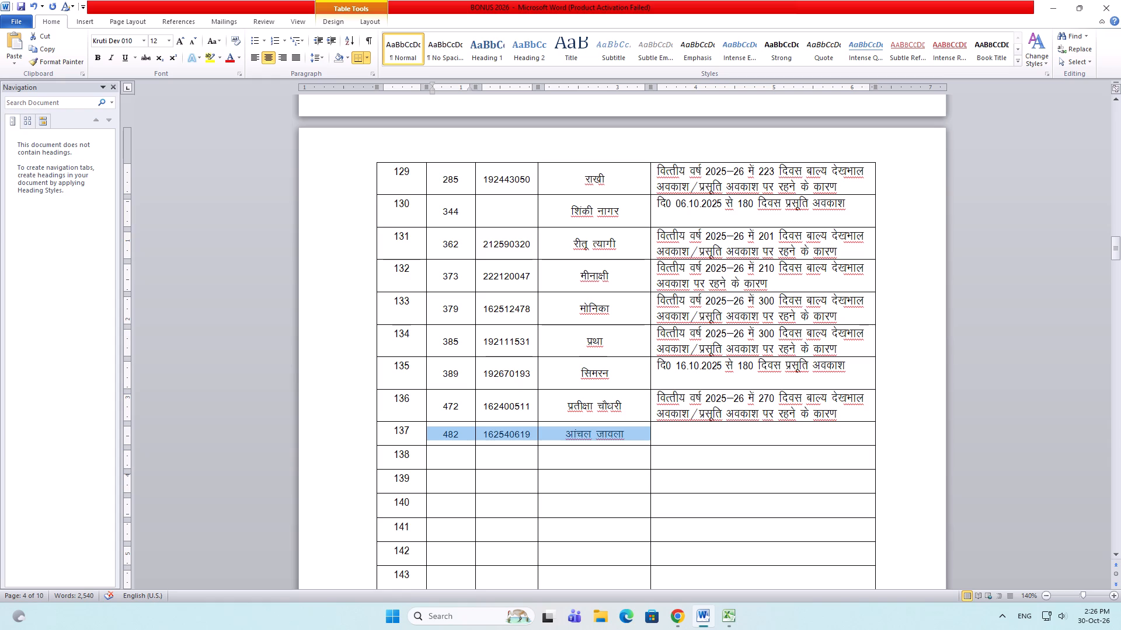
Fill entry 137's remark with entry 132's child care leave text, set the days to 197, and save the document.
left_click_drag(772, 283, 666, 270)
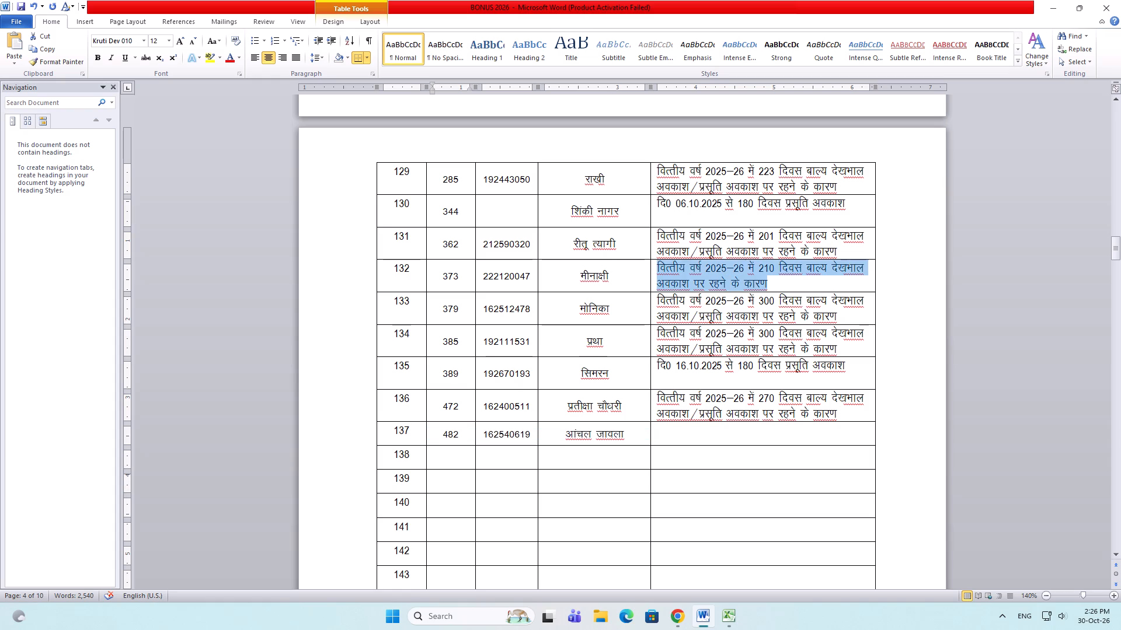
left_click_drag(666, 270, 665, 265)
key("ctrl+c")
left_click(687, 435)
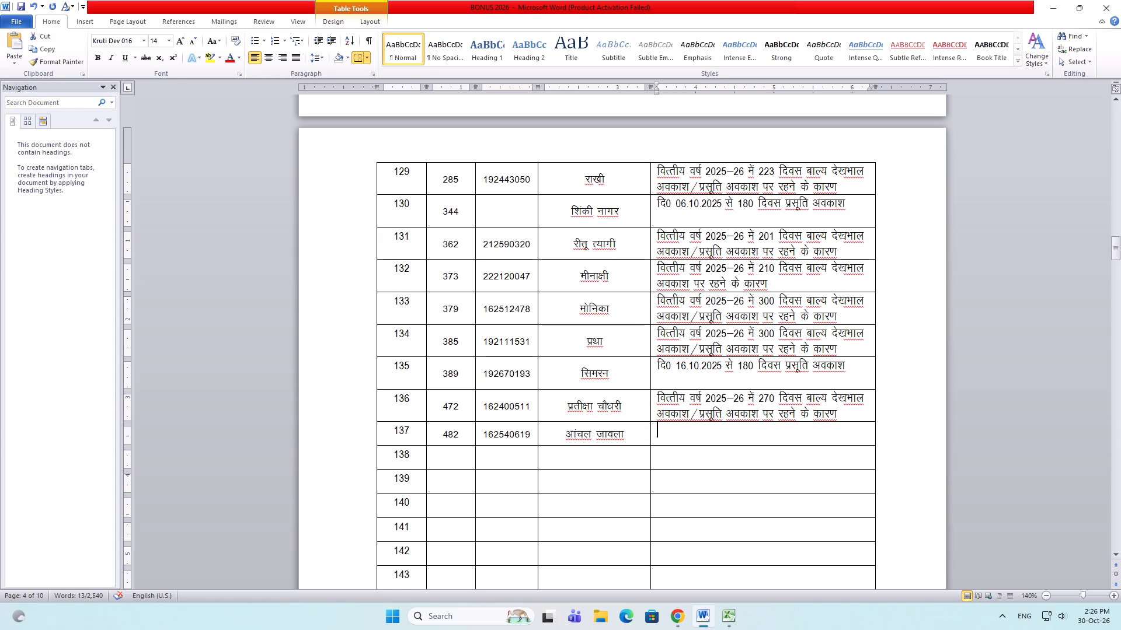
key("ctrl+v")
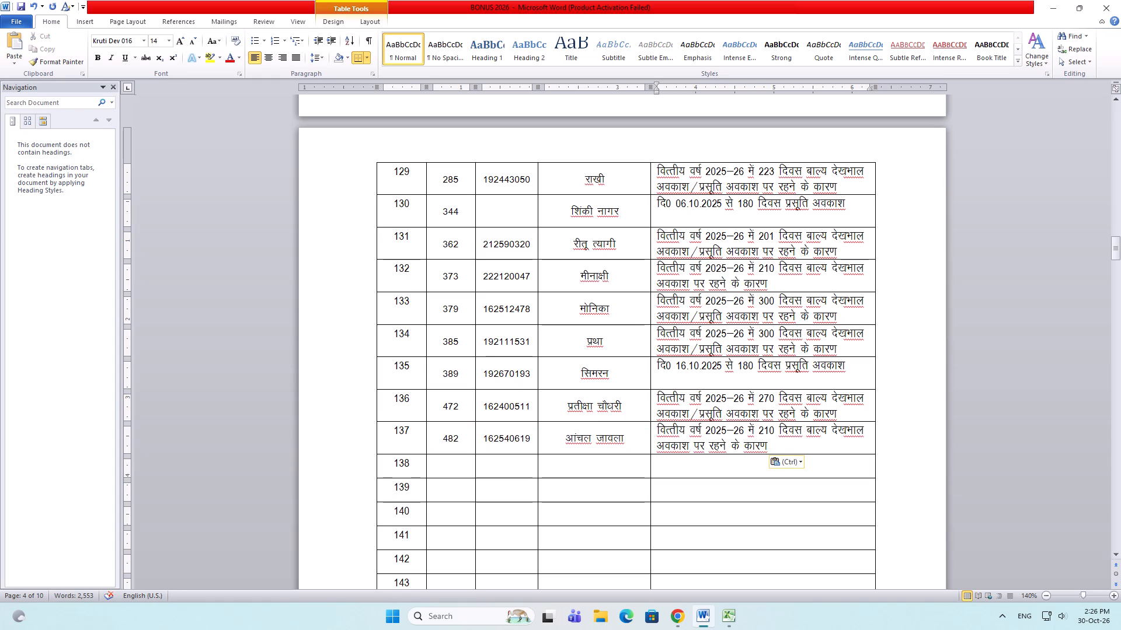
left_click_drag(760, 428, 775, 432)
type("197")
key("ctrl+s")
Highlight record 482's rows 98 to 100 yellow in the ALL sheet of BONUS CCL ML and save the workbook.
key("alt+Tab")
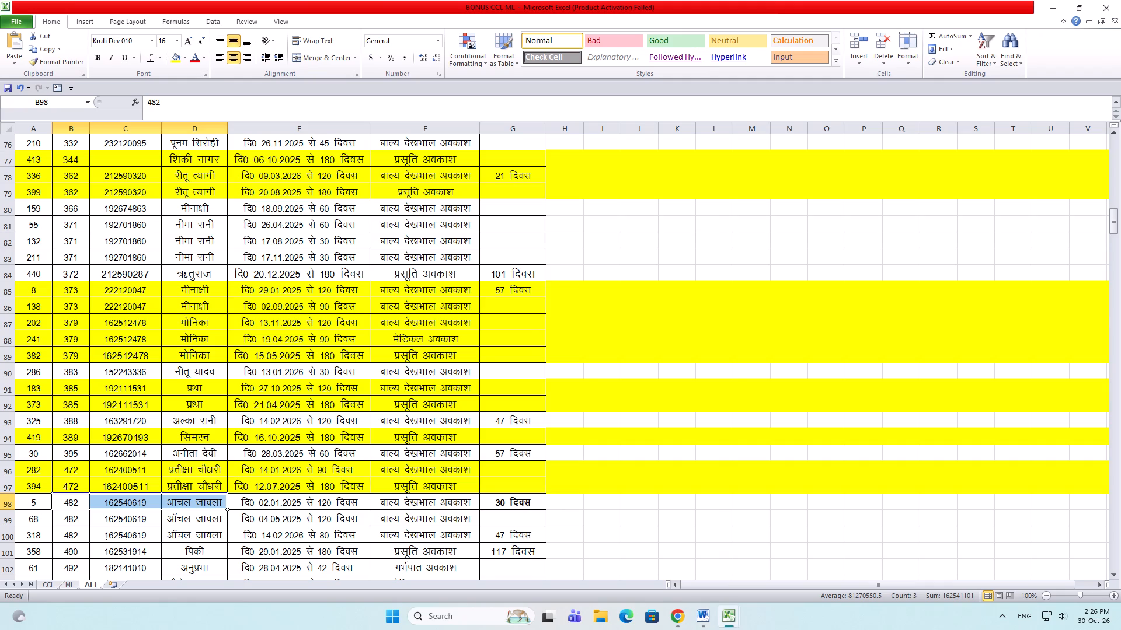
left_click_drag(5, 504, 6, 532)
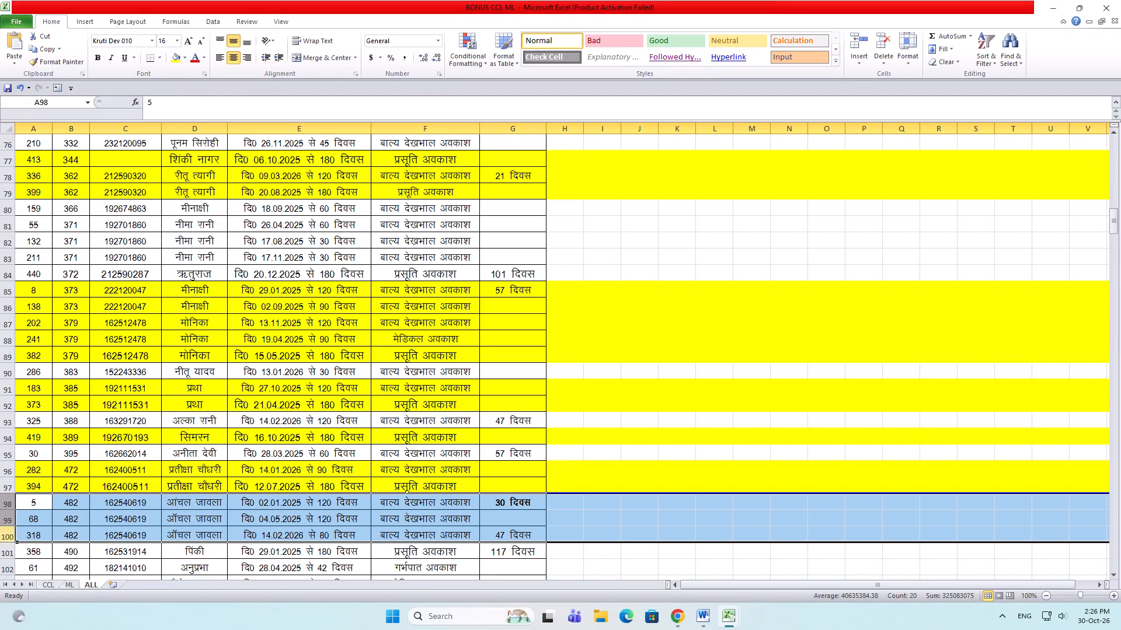
left_click(175, 54)
scroll(193, 366, "down", 4)
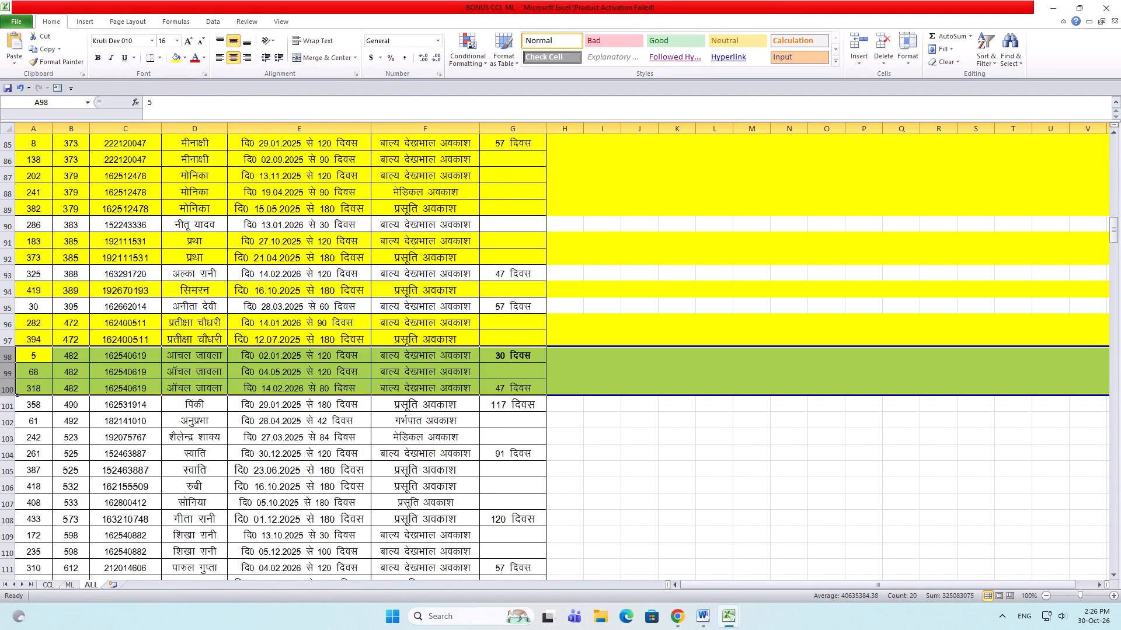
scroll(190, 370, "down", 1)
left_click(172, 281)
key("ctrl+s")
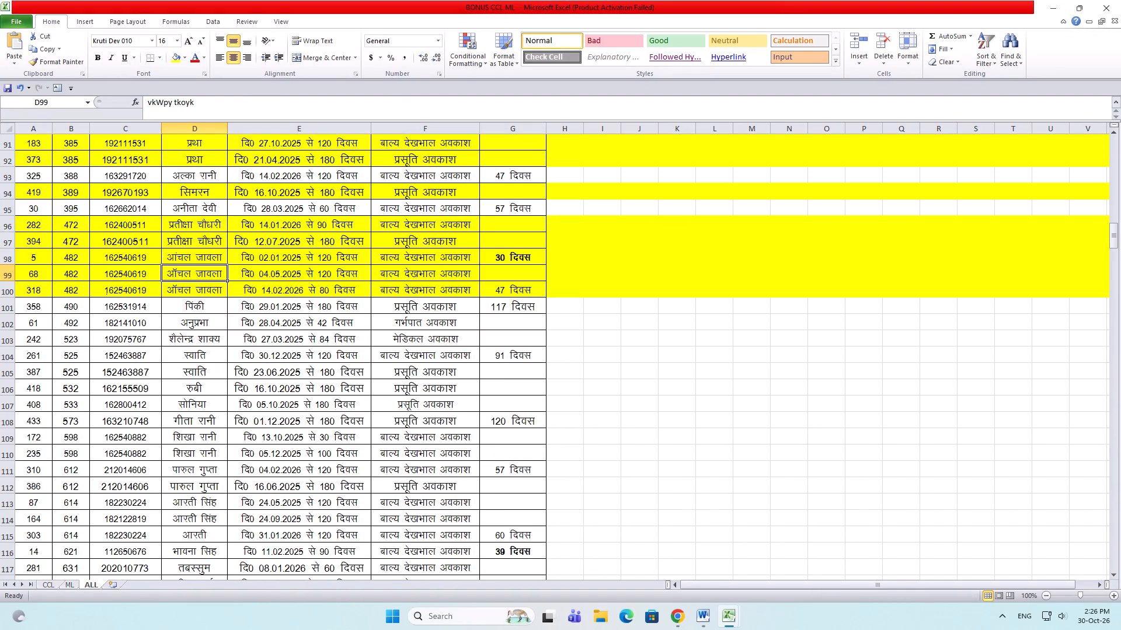
Examine the unhighlighted leave records in rows 101 to 103 of the ALL sheet for the next candidate for BONUS 2026.
left_click(4, 307)
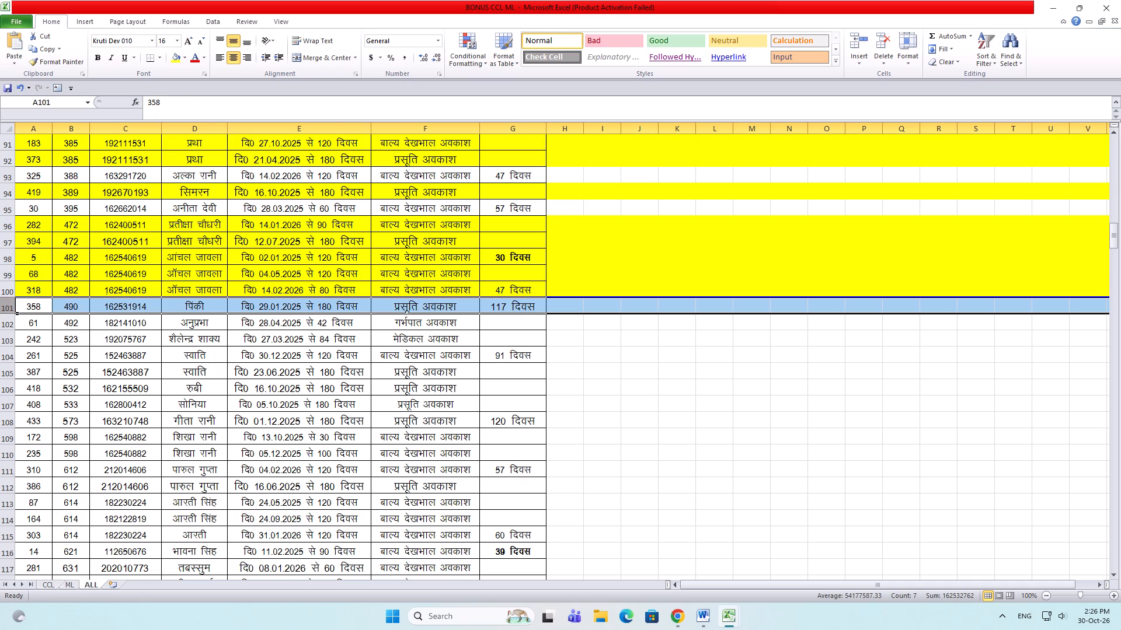
left_click(1052, 4)
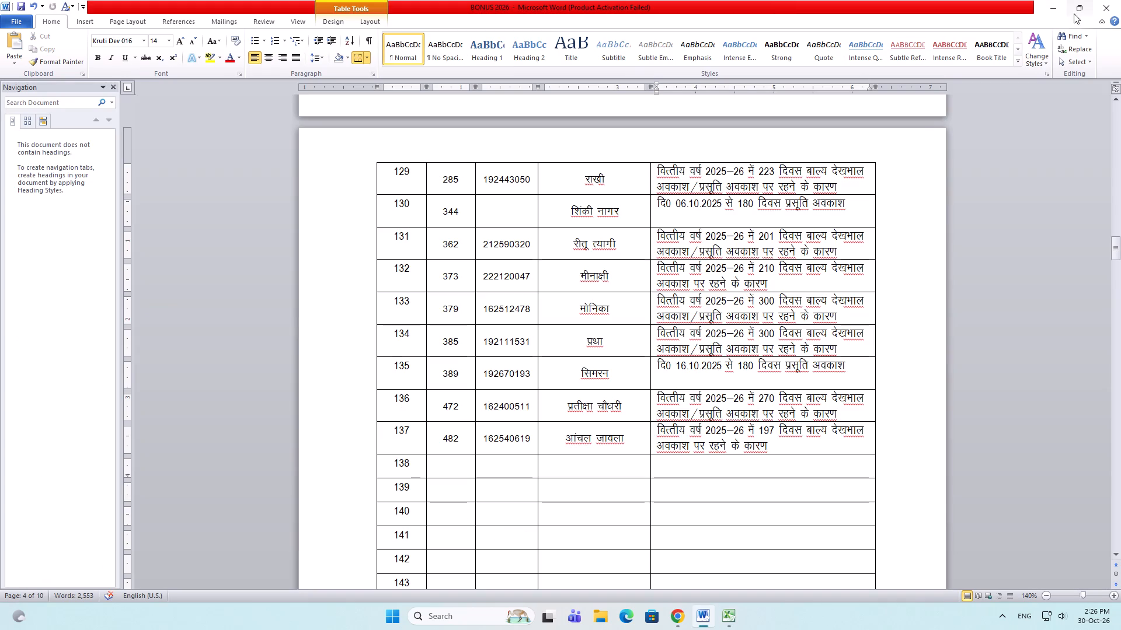
left_click(1054, 3)
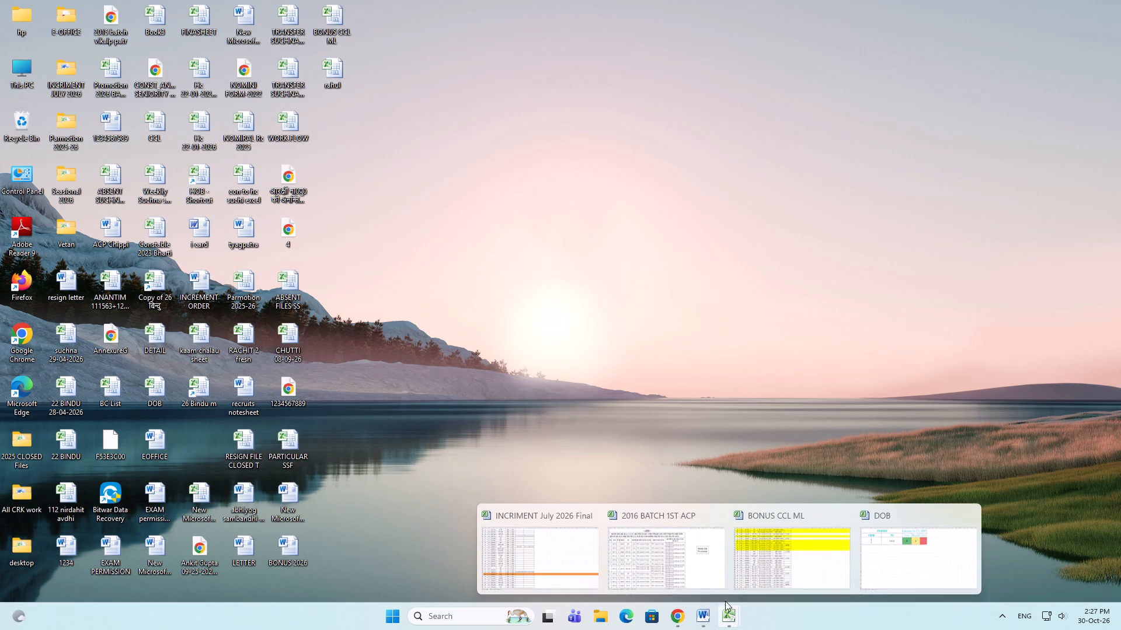
left_click(760, 557)
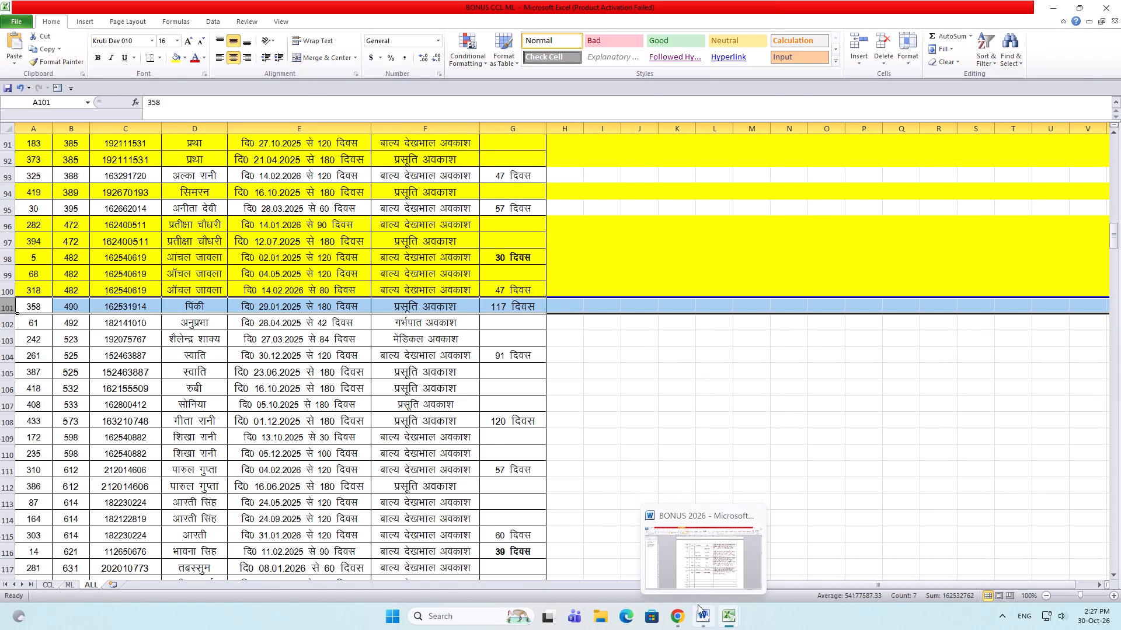
left_click(702, 555)
left_click(562, 452)
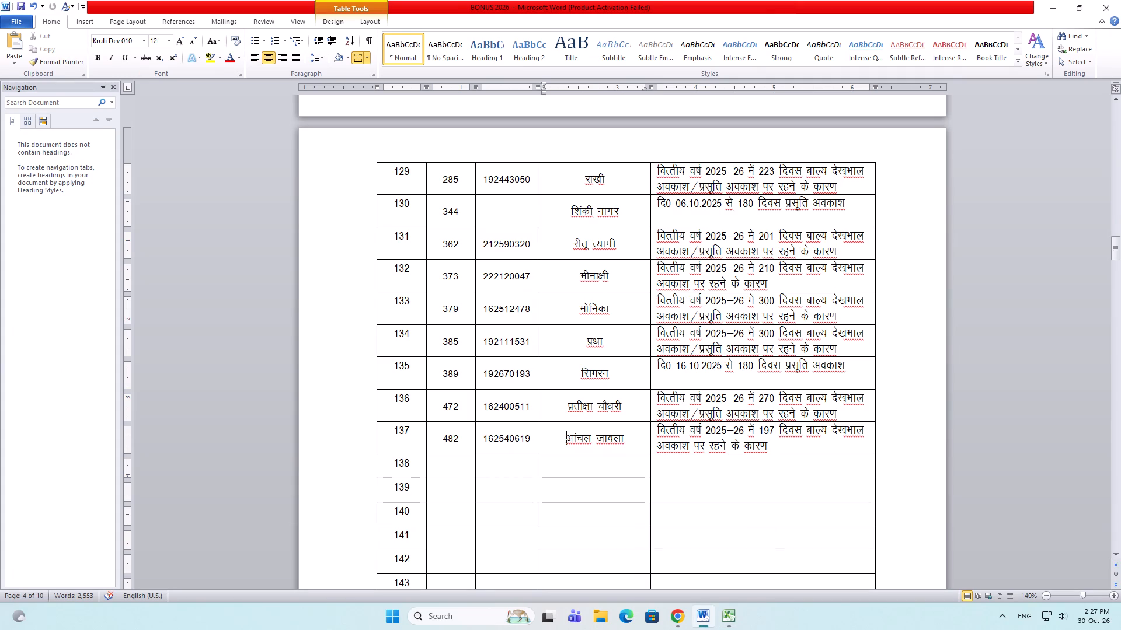
key("alt+Tab")
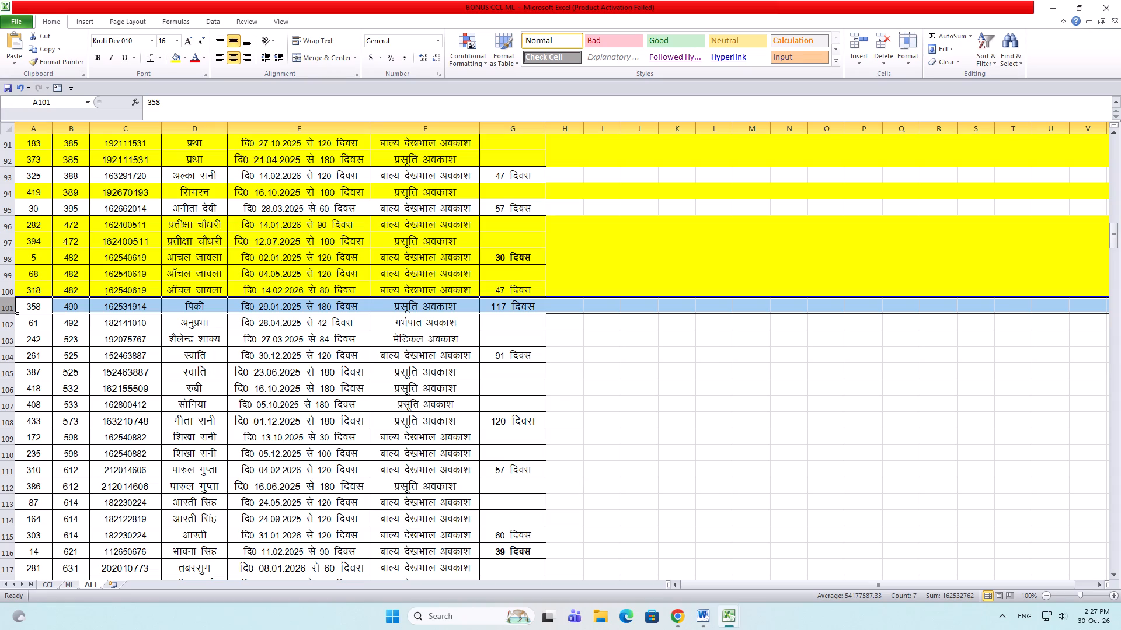
left_click(177, 337)
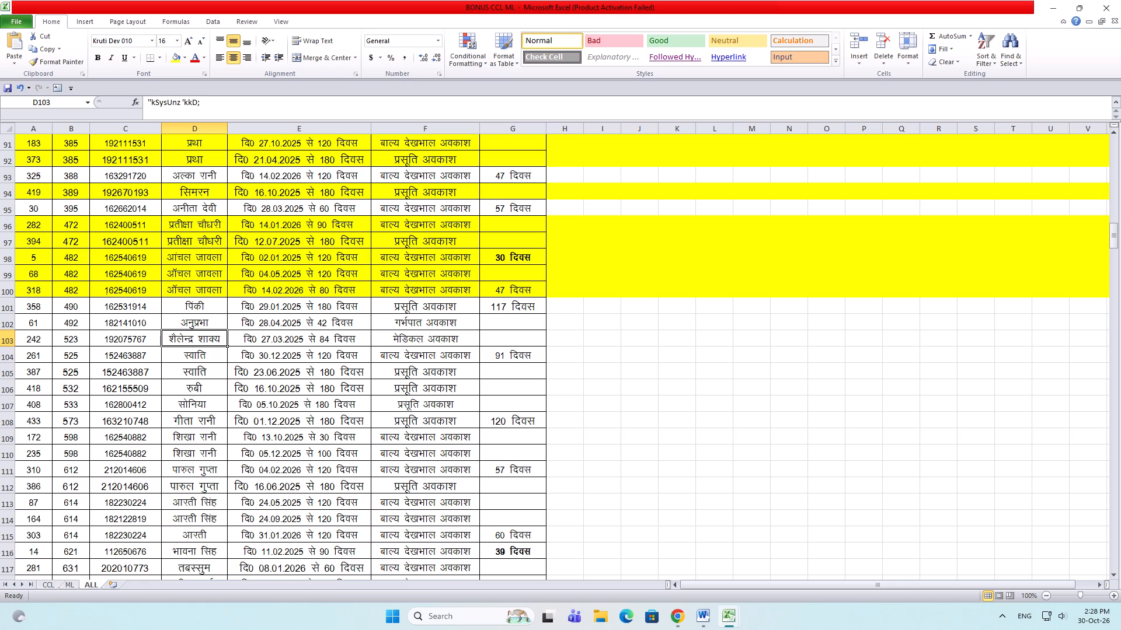
left_click(142, 320)
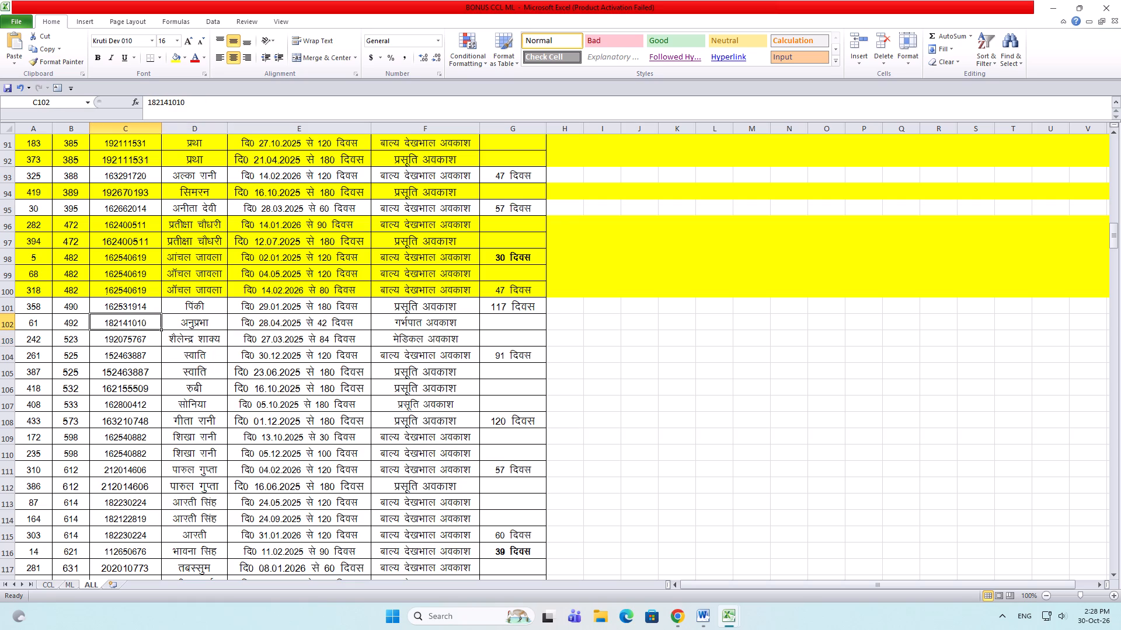
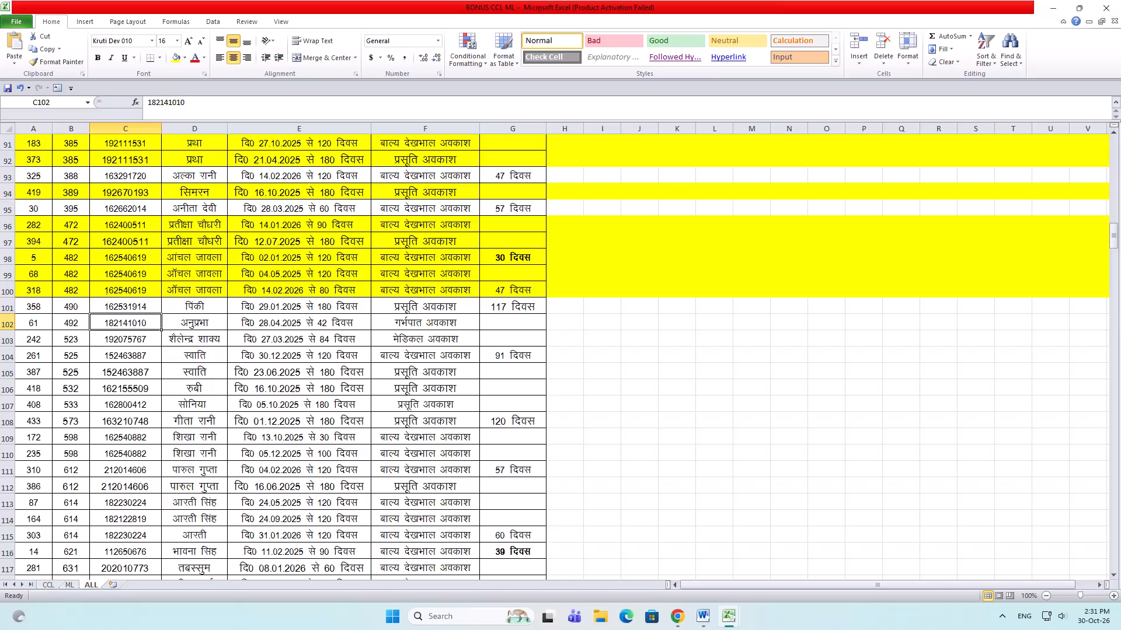
Save the BONUS CCL ML workbook.
triple_click(5, 85)
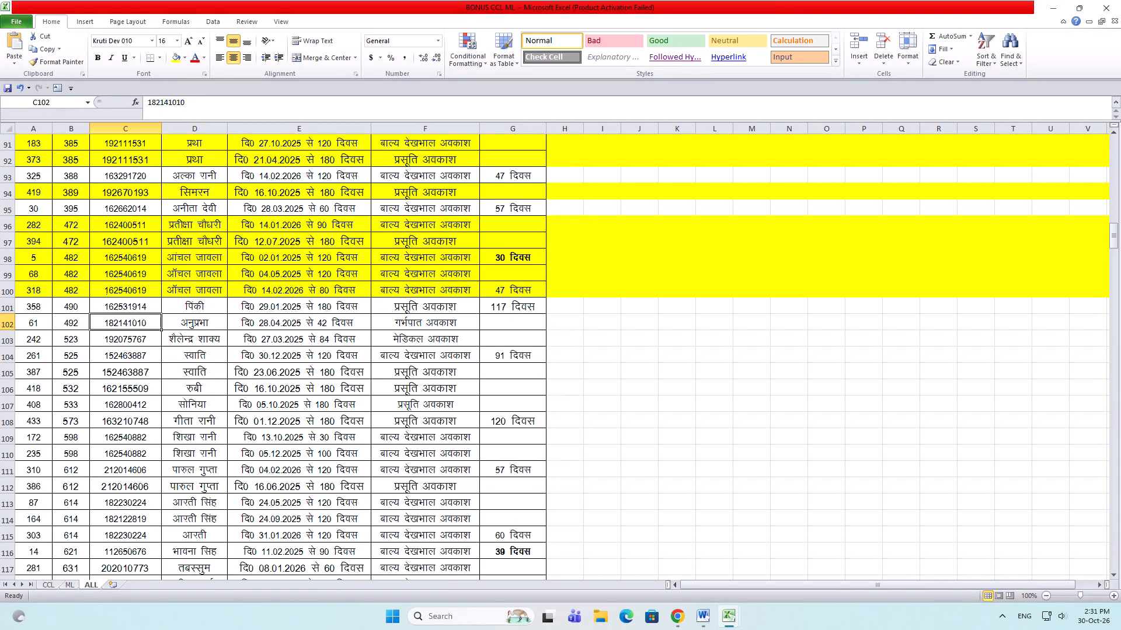
Examine the leave dates and types in unhighlighted rows 101 to 103 of the ALL sheet for entries qualifying for BONUS 2026.
left_click(3, 306)
left_click(4, 316)
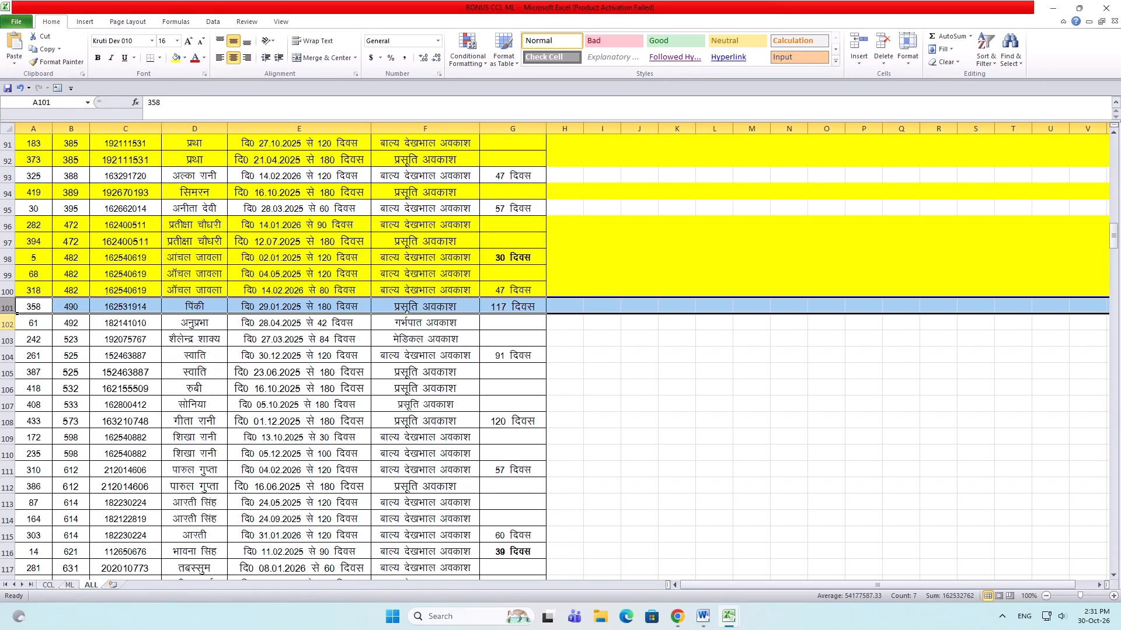
left_click(4, 318)
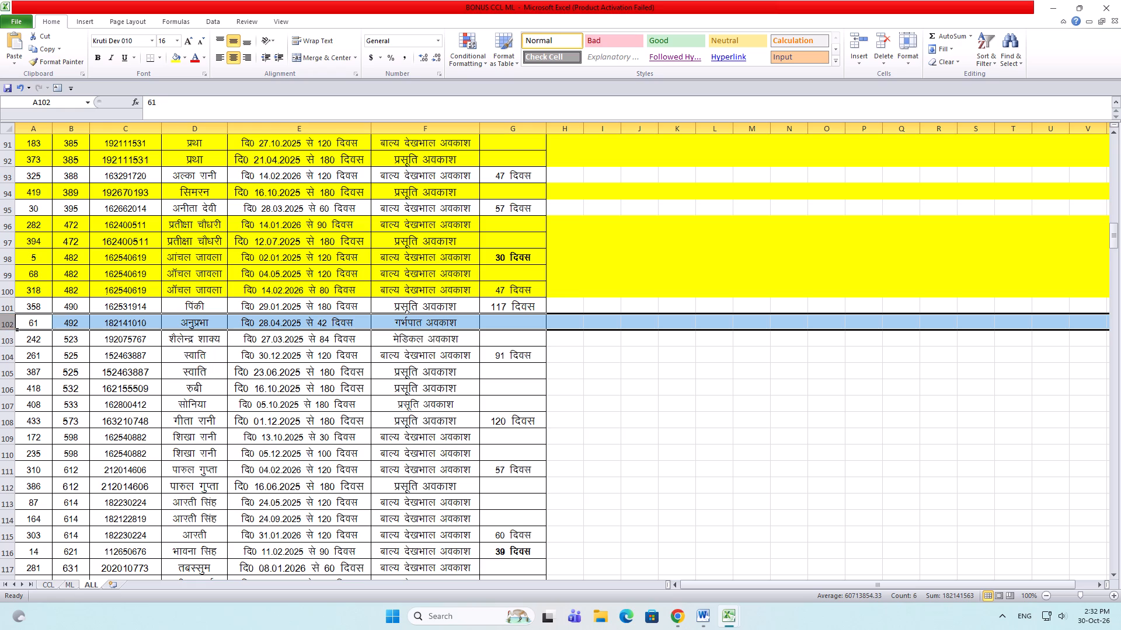
left_click(8, 338)
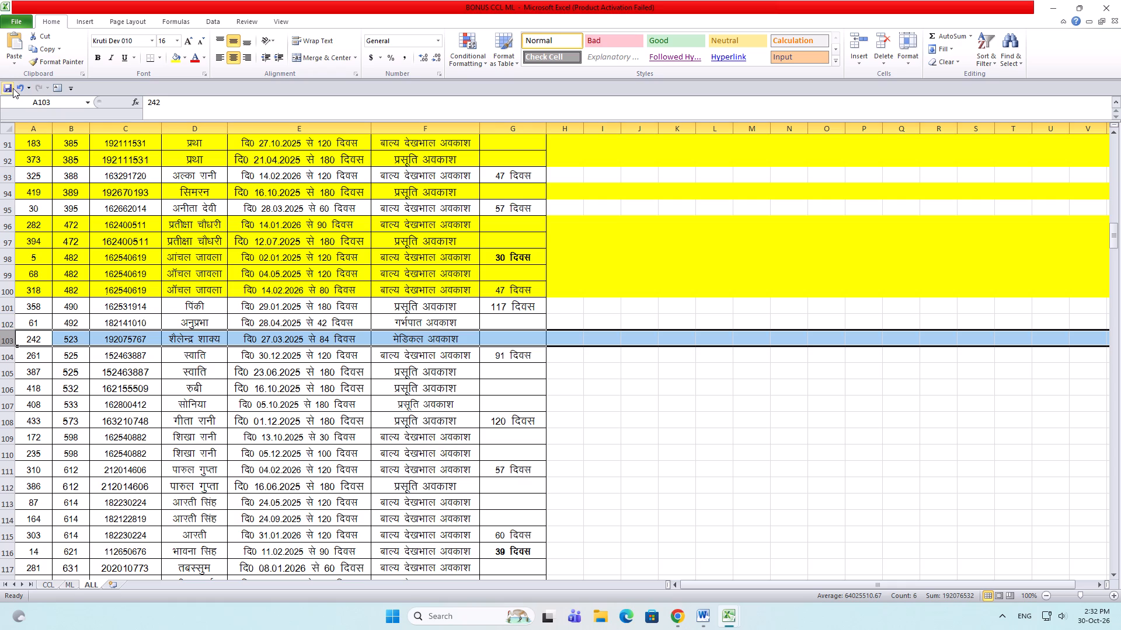
left_click(152, 337)
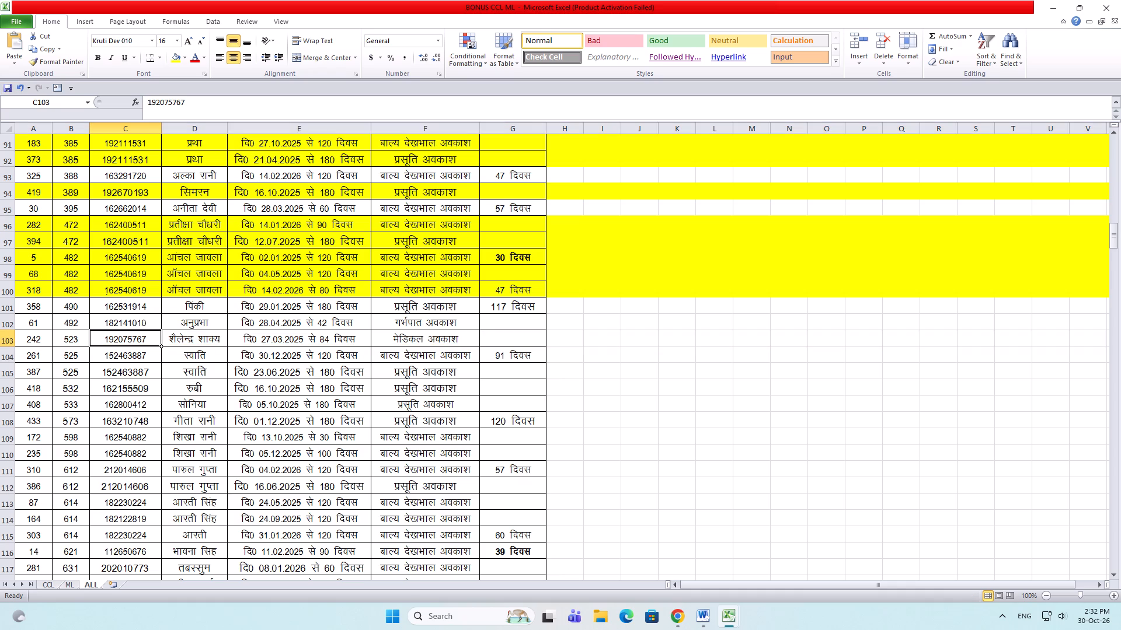
left_click(7, 337)
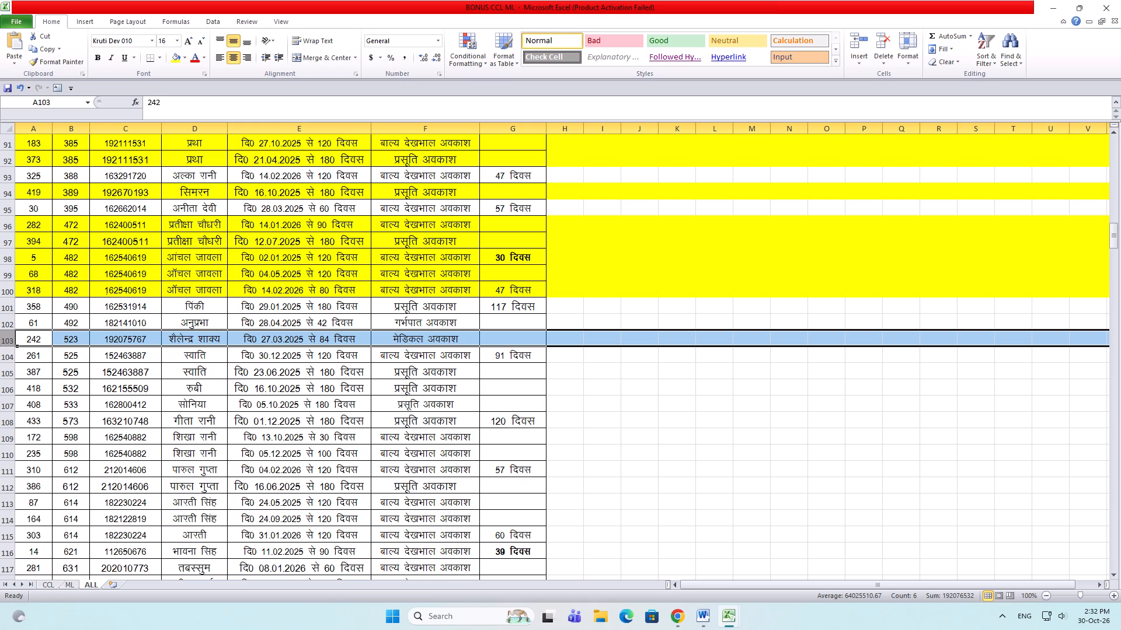
left_click(3, 306)
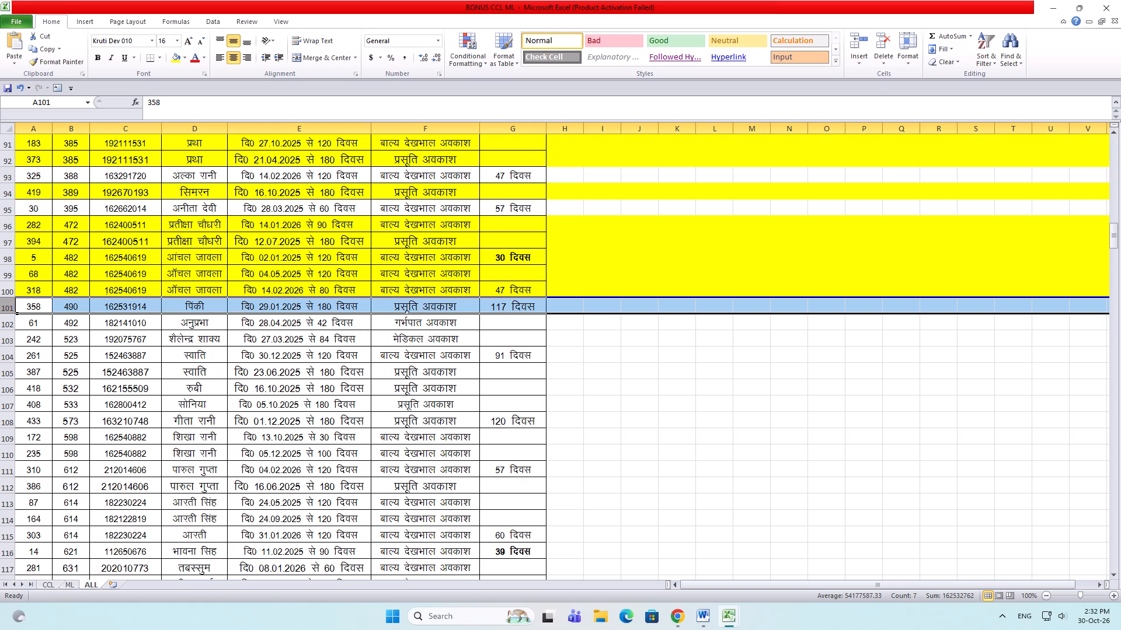
left_click(8, 324)
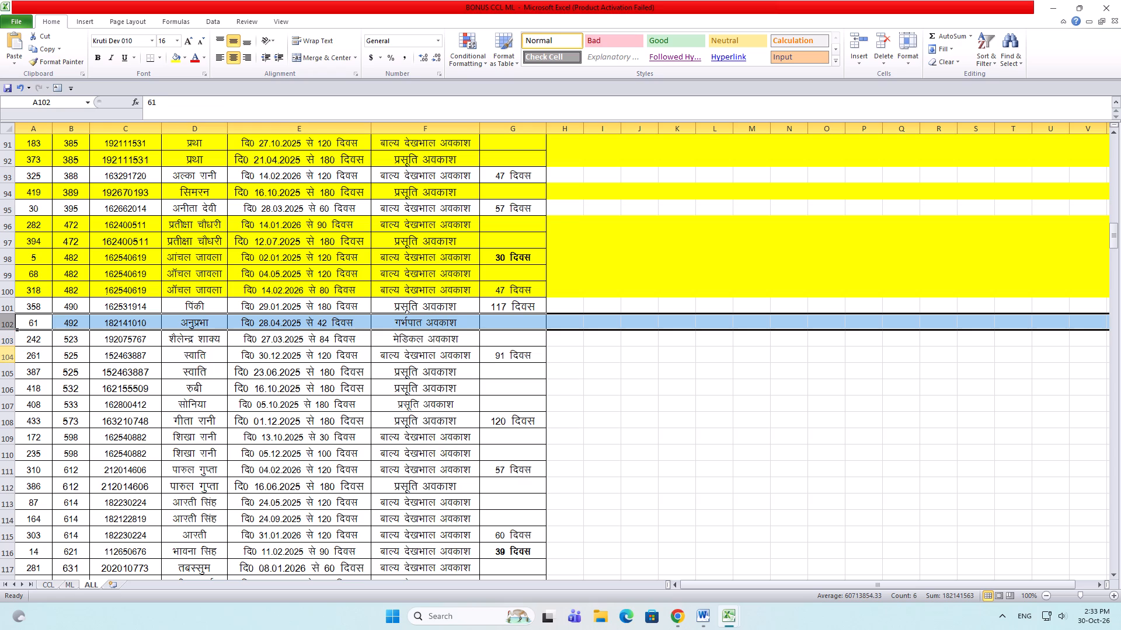
Copy record 525's number, ID and name cells from row 104 of the ALL sheet into entry 138 of BONUS 2026 at font size 12.
left_click_drag(6, 354, 6, 355)
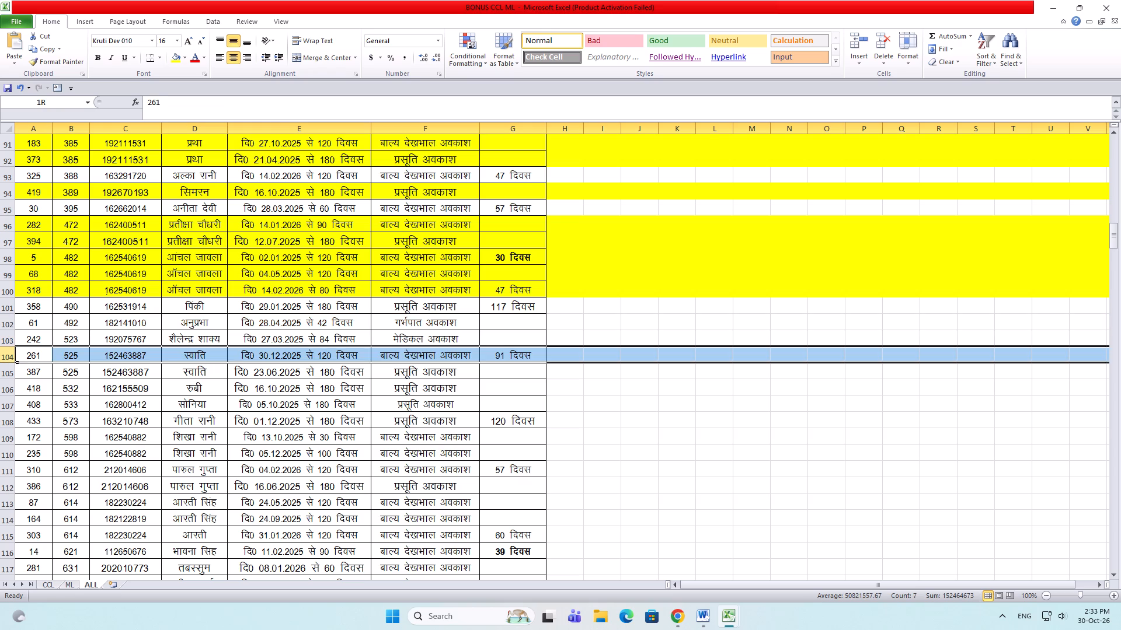
left_click_drag(6, 355, 6, 366)
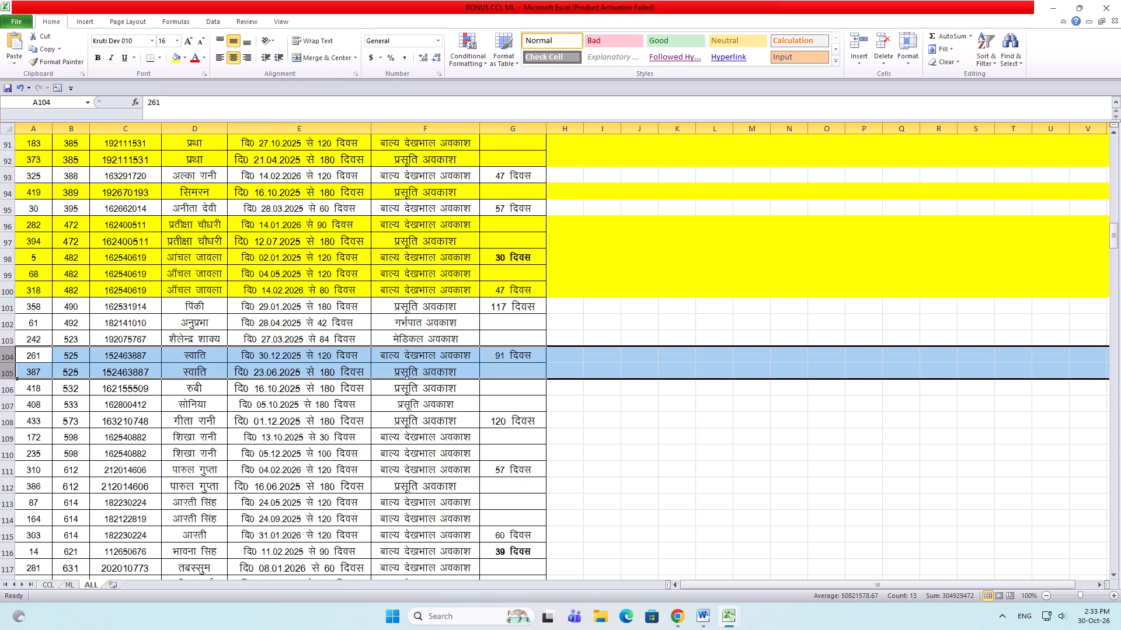
left_click_drag(75, 355, 78, 355)
left_click_drag(78, 355, 181, 355)
key("ctrl+c")
key("ctrl+c")
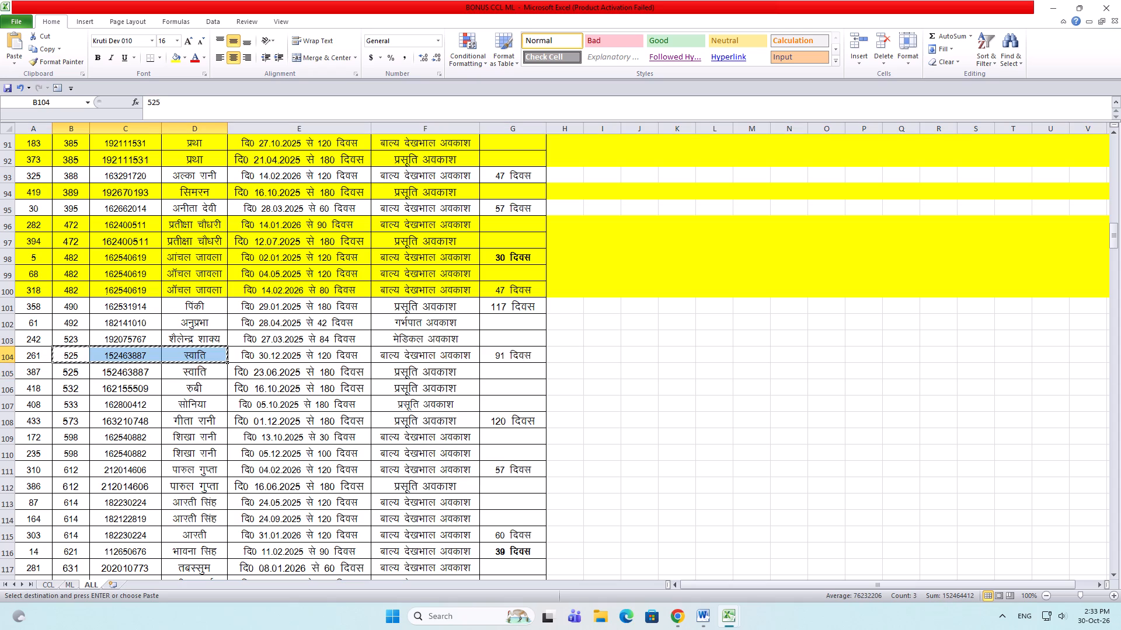
key("alt+Tab")
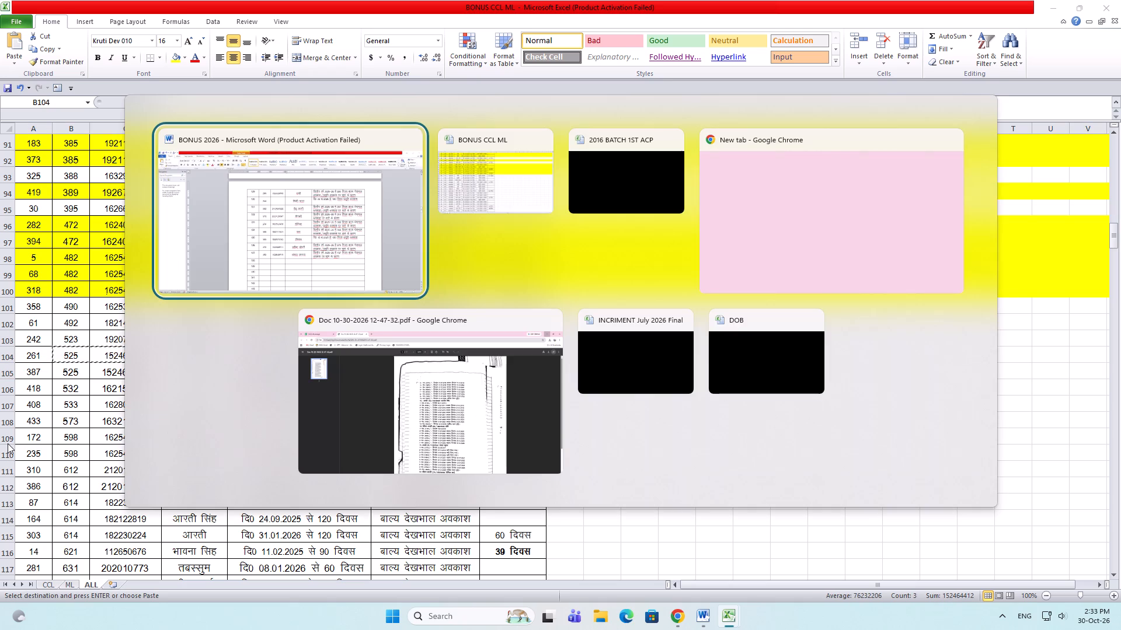
left_click_drag(450, 460, 553, 466)
key("ctrl+v")
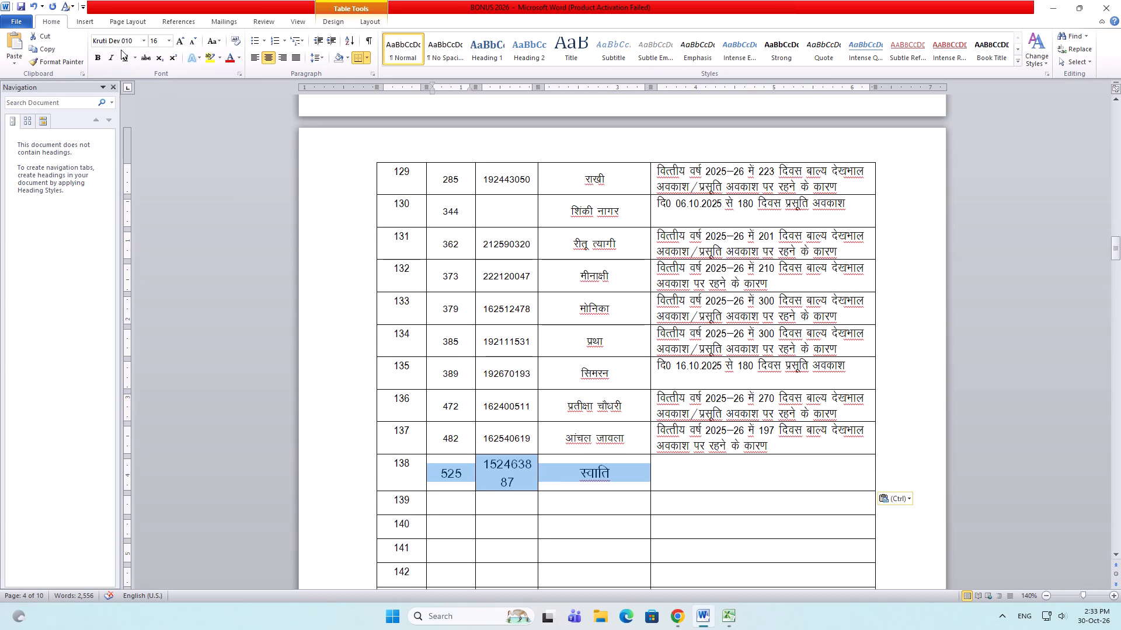
double_click(194, 38)
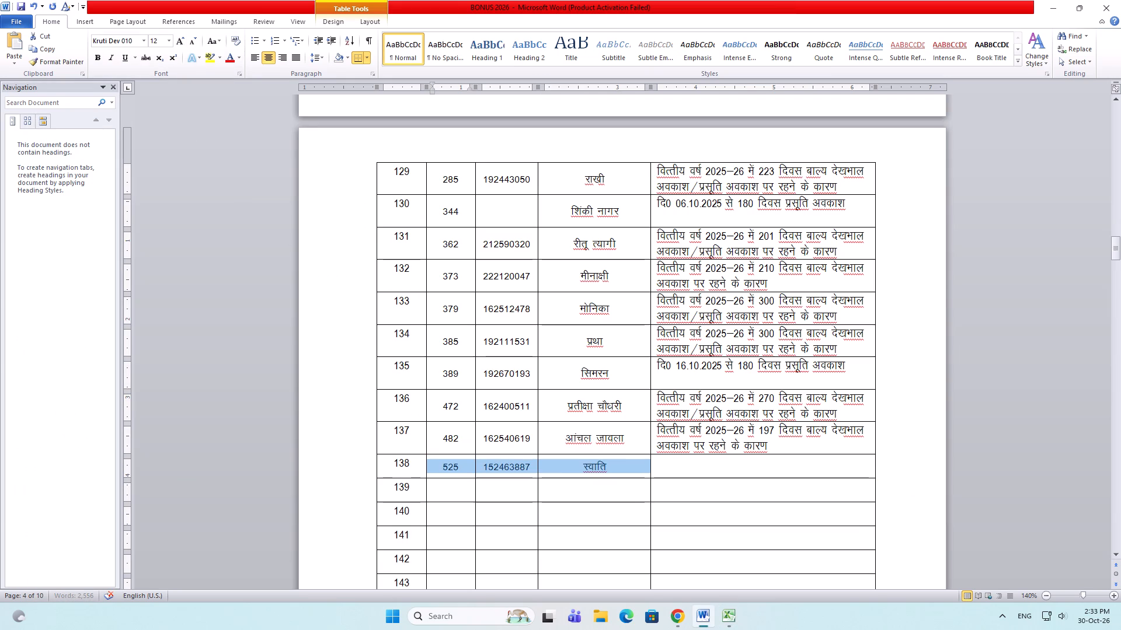
Fill entry 138's remark with entry 136's child care/maternity leave text, set the days to 271, and save the document.
left_click(690, 475)
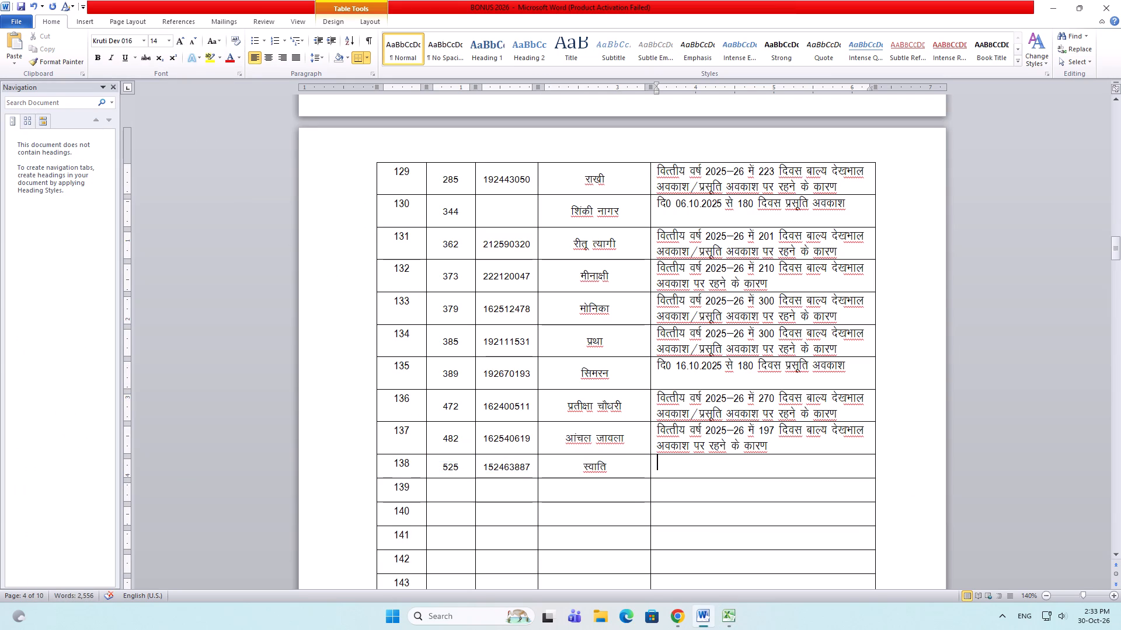
left_click_drag(831, 407, 661, 395)
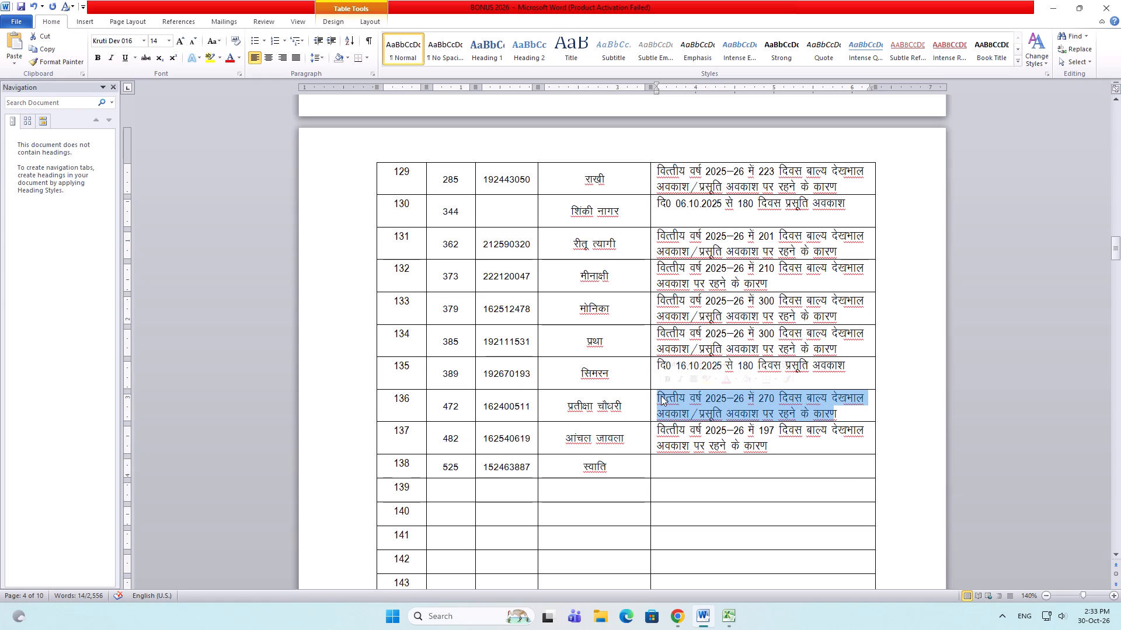
key("ctrl+c")
left_click(671, 459)
key("ctrl+v")
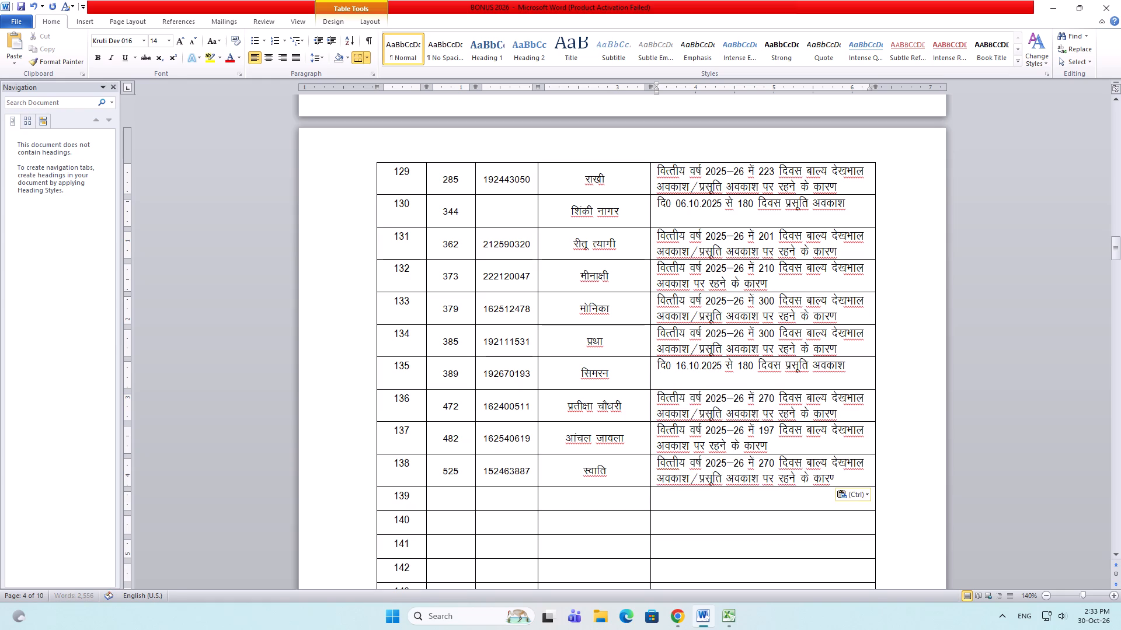
left_click_drag(760, 459, 778, 462)
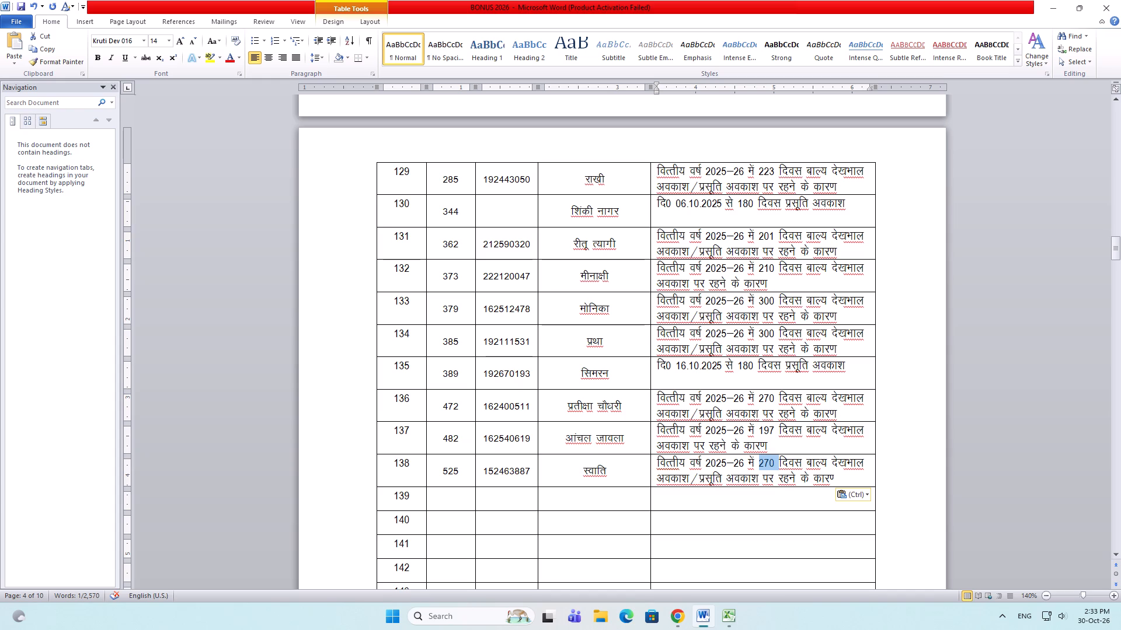
type("271")
key("space")
key("ctrl+s")
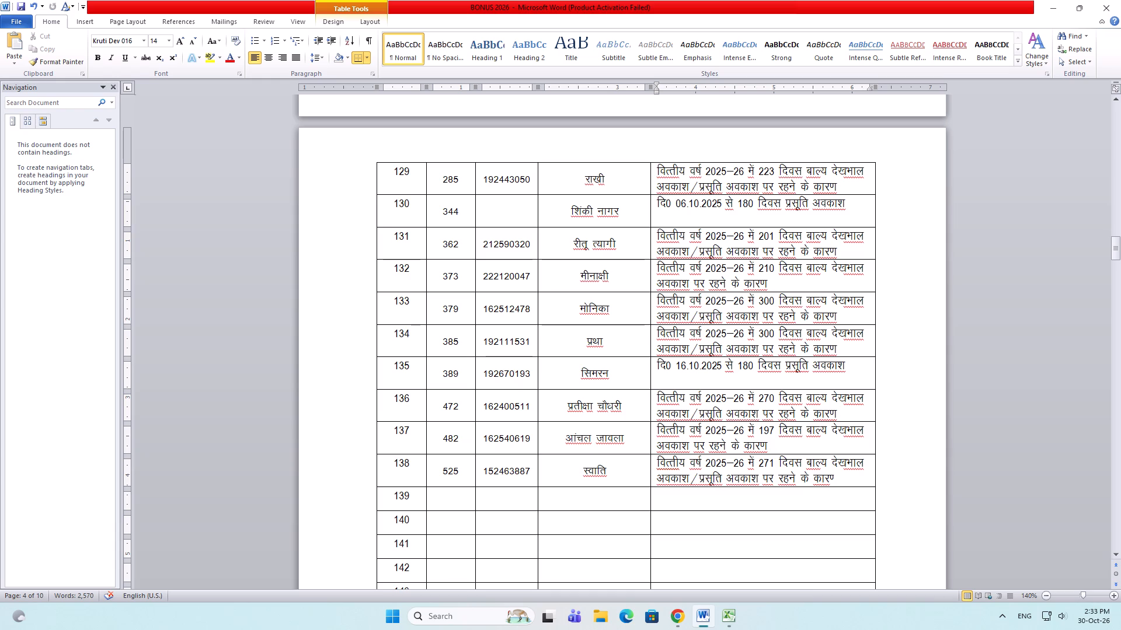
Highlight record 525's rows 104 and 105 yellow in the ALL sheet of BONUS CCL ML and save the workbook.
key("alt+Tab")
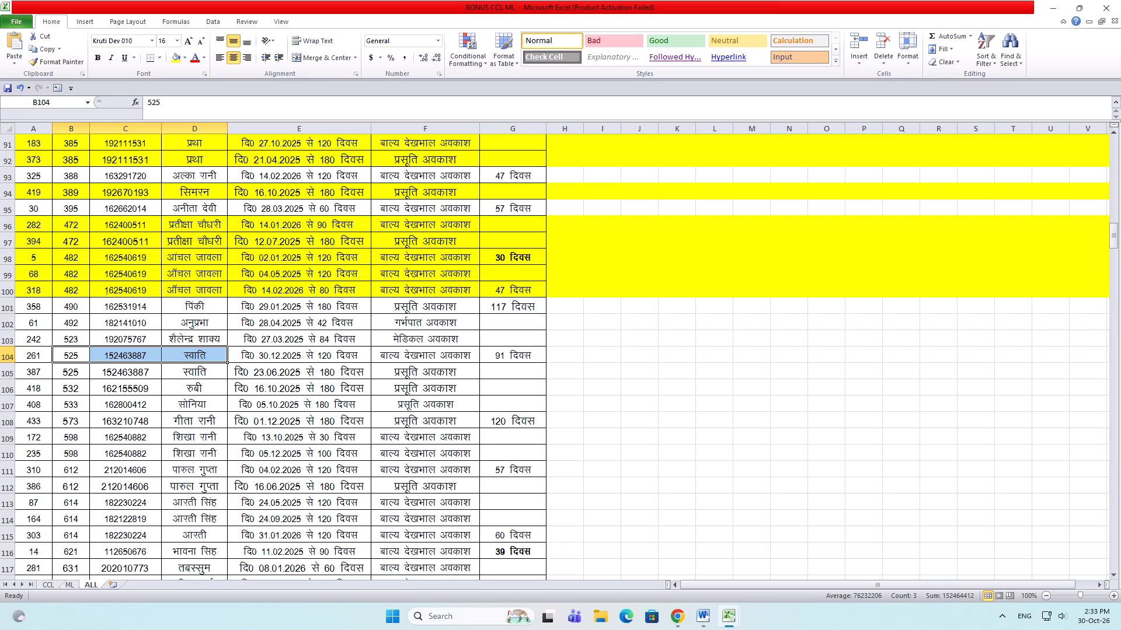
left_click_drag(9, 352, 4, 368)
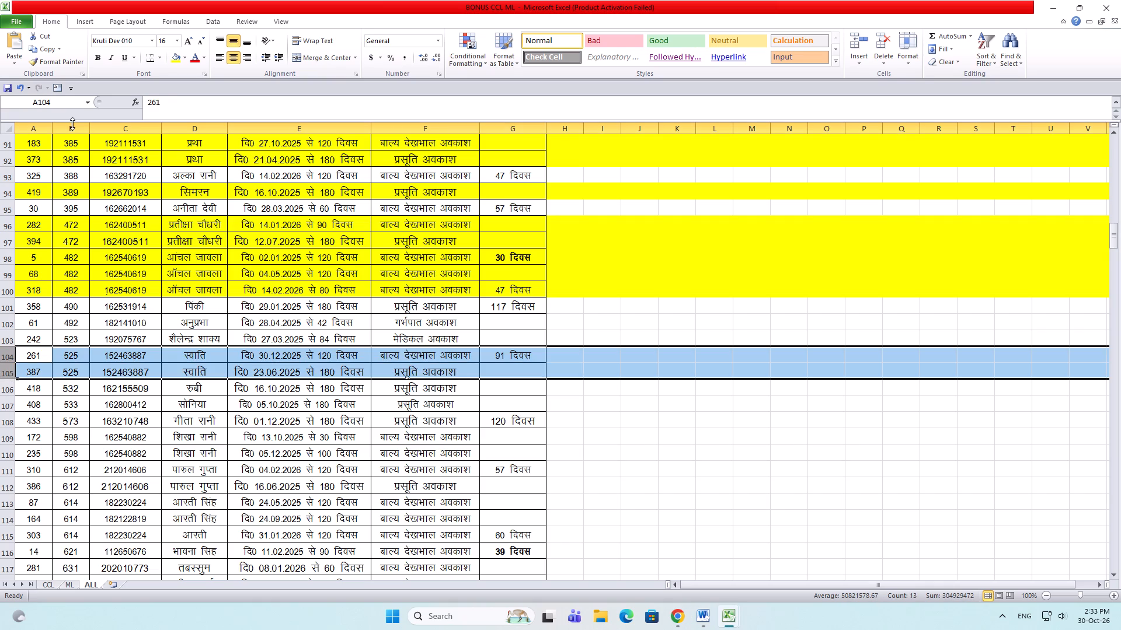
left_click(175, 59)
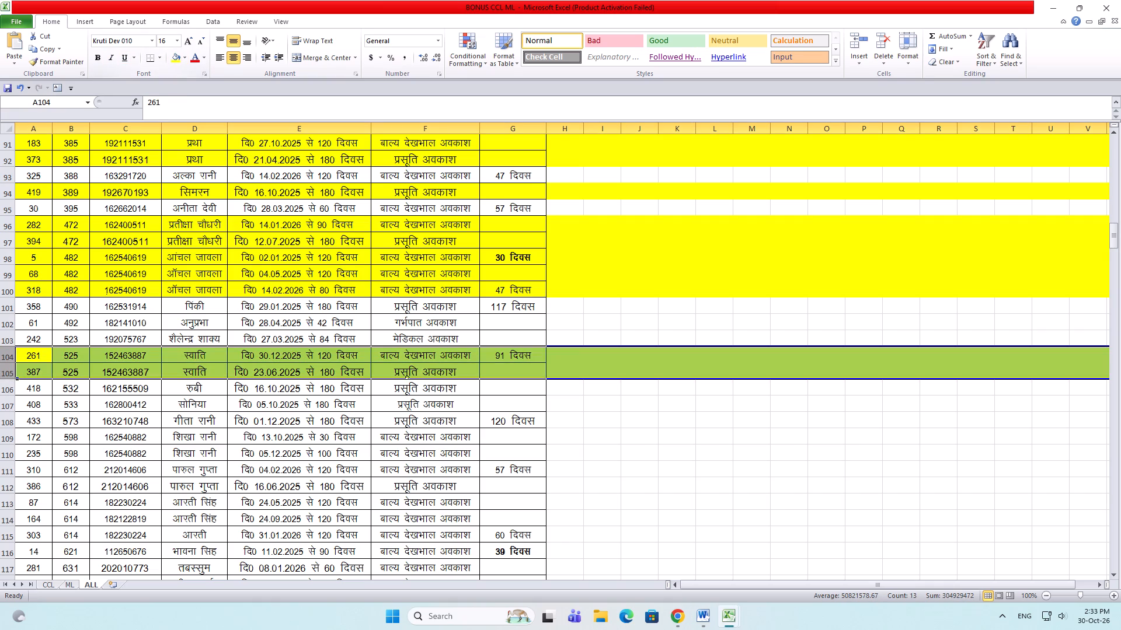
left_click(201, 315)
key("ctrl+s")
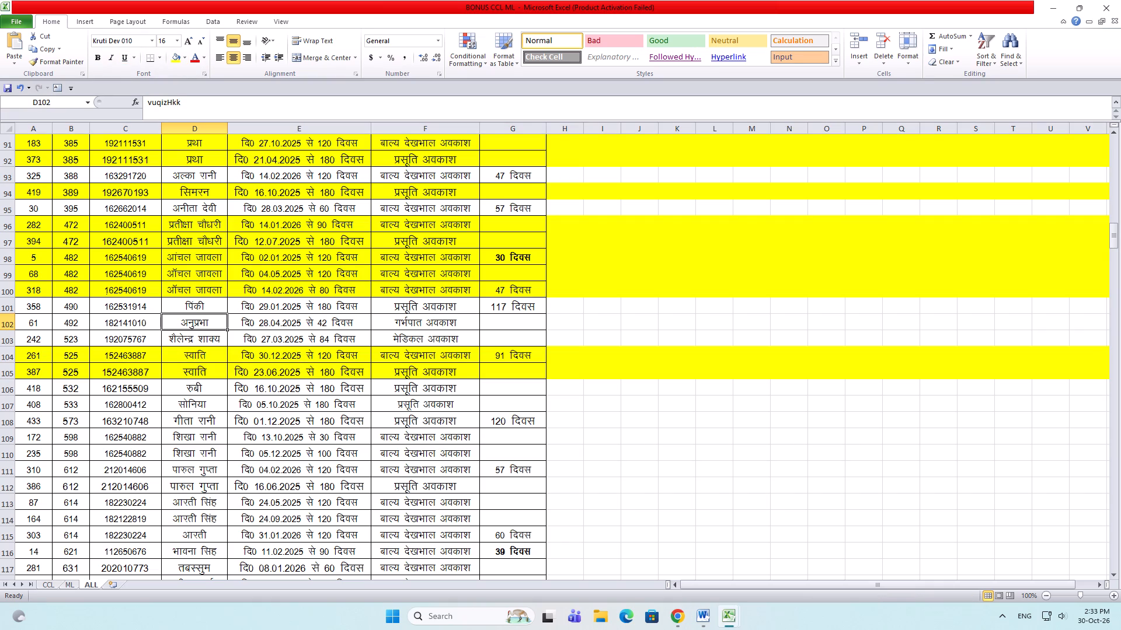
Copy record 532's number, ID and name cells from row 106 into entry 139 of BONUS 2026, shrinking the font to match the entries above.
left_click(0, 390)
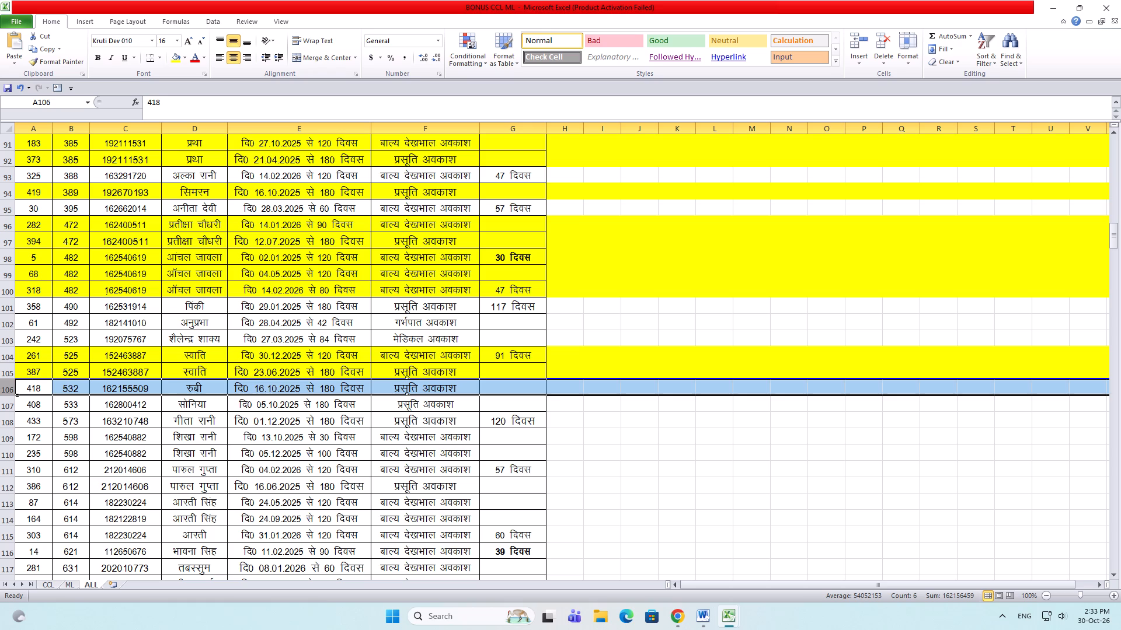
left_click_drag(77, 389, 89, 390)
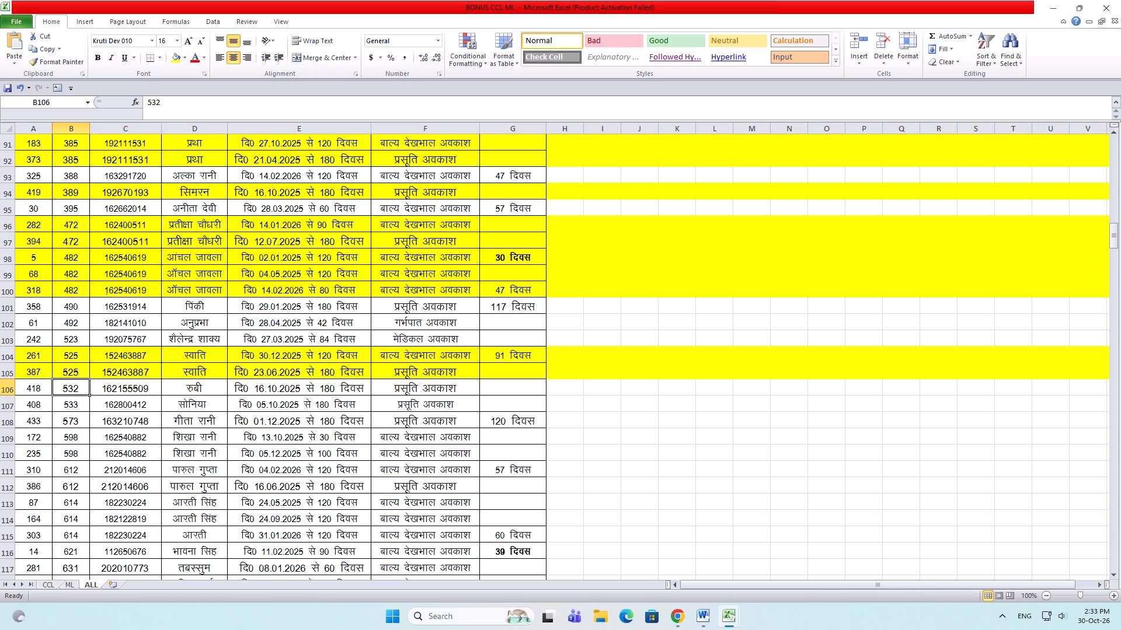
left_click_drag(89, 390, 179, 391)
key("ctrl+c")
key("ctrl+c")
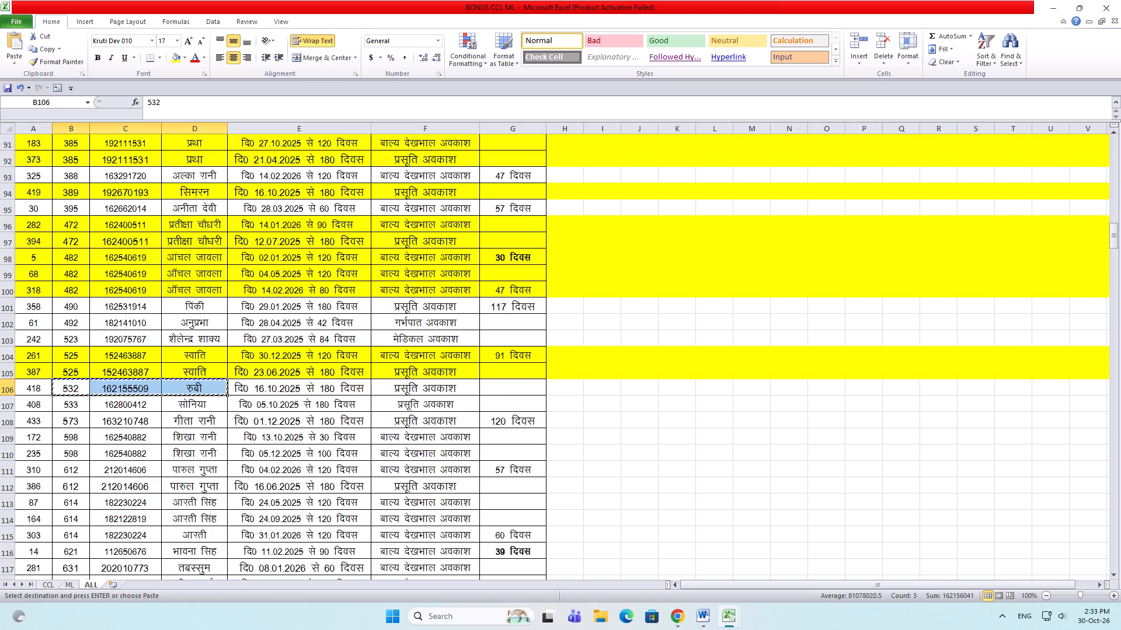
key("alt+Tab")
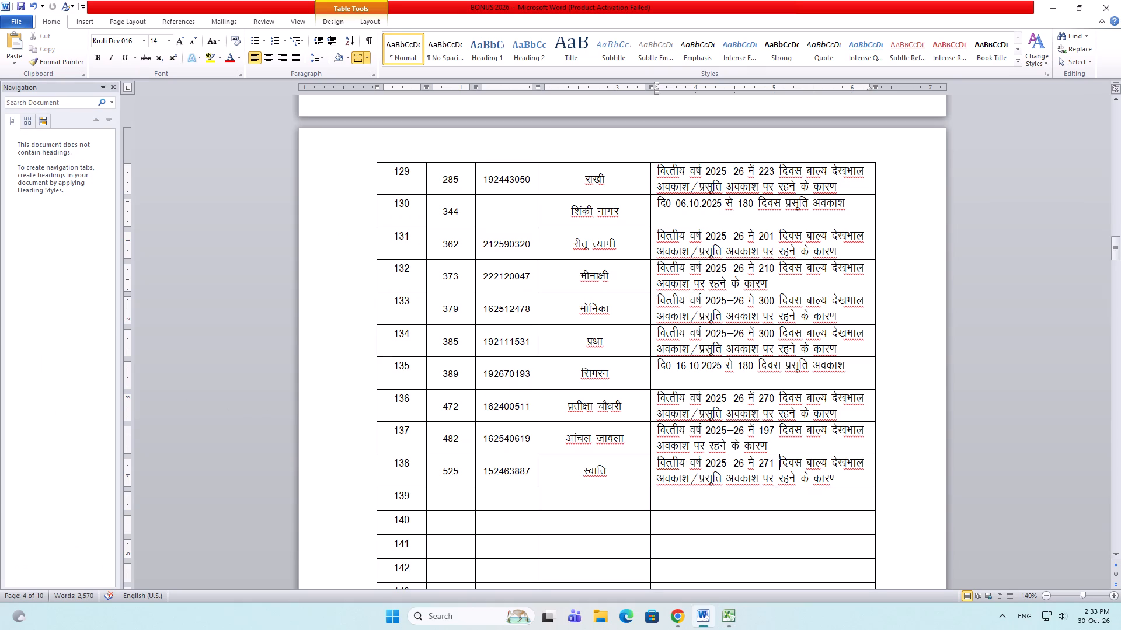
left_click_drag(459, 495, 582, 498)
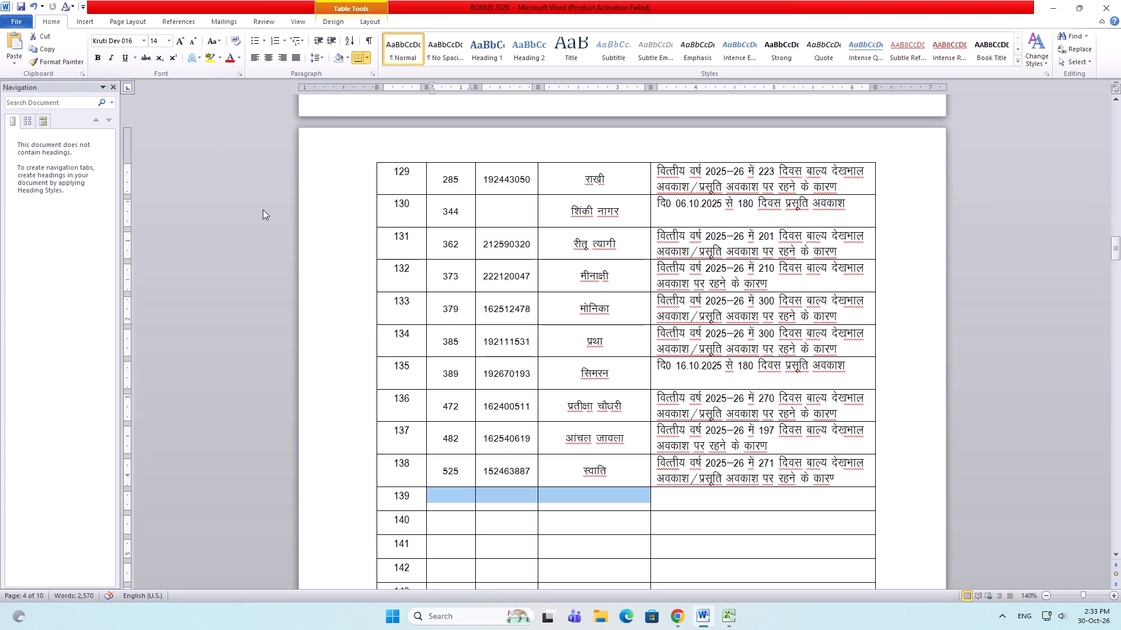
key("ctrl+v")
double_click(194, 38)
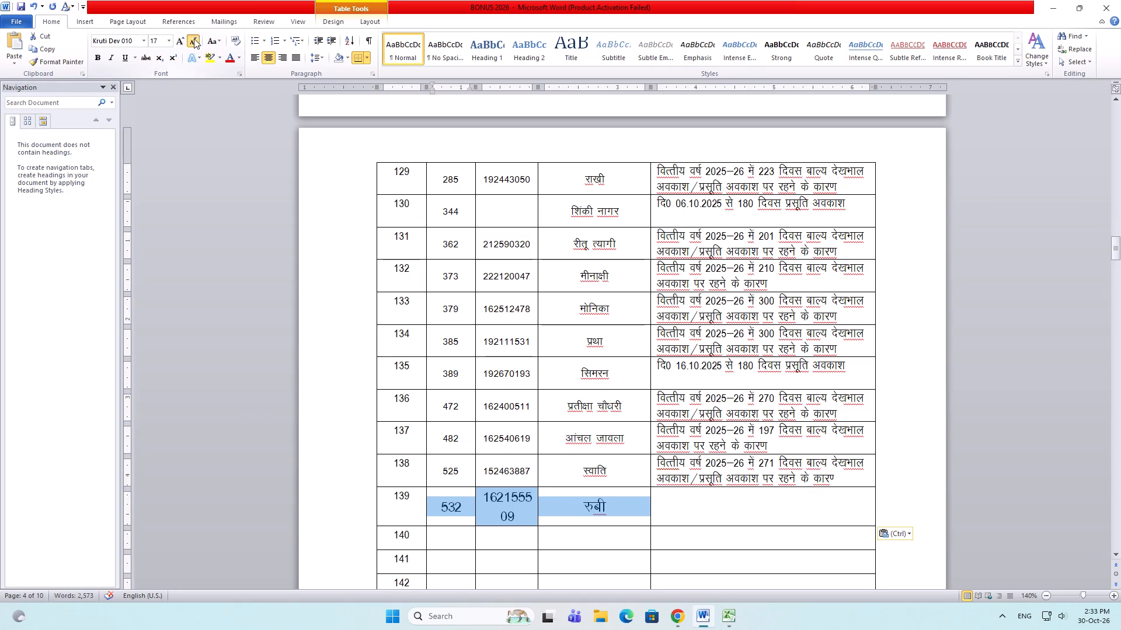
left_click(194, 38)
Fill entry 139's remark with entry 135's text for 180 days of maternity leave from 16.10.2025, and save the document.
left_click(684, 499)
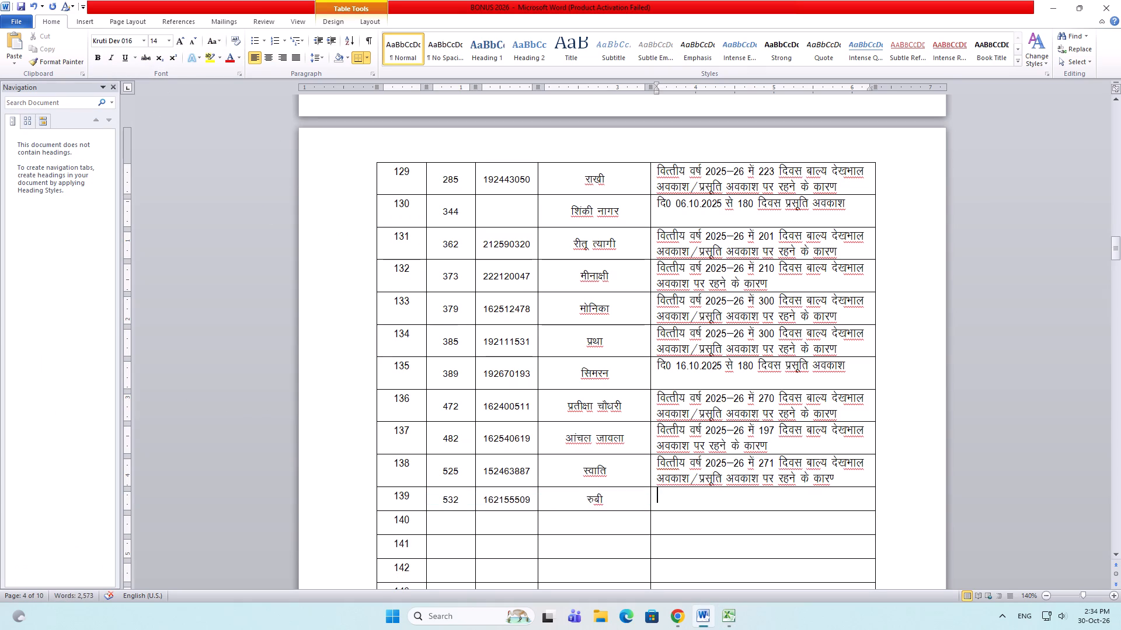
left_click_drag(850, 364, 700, 367)
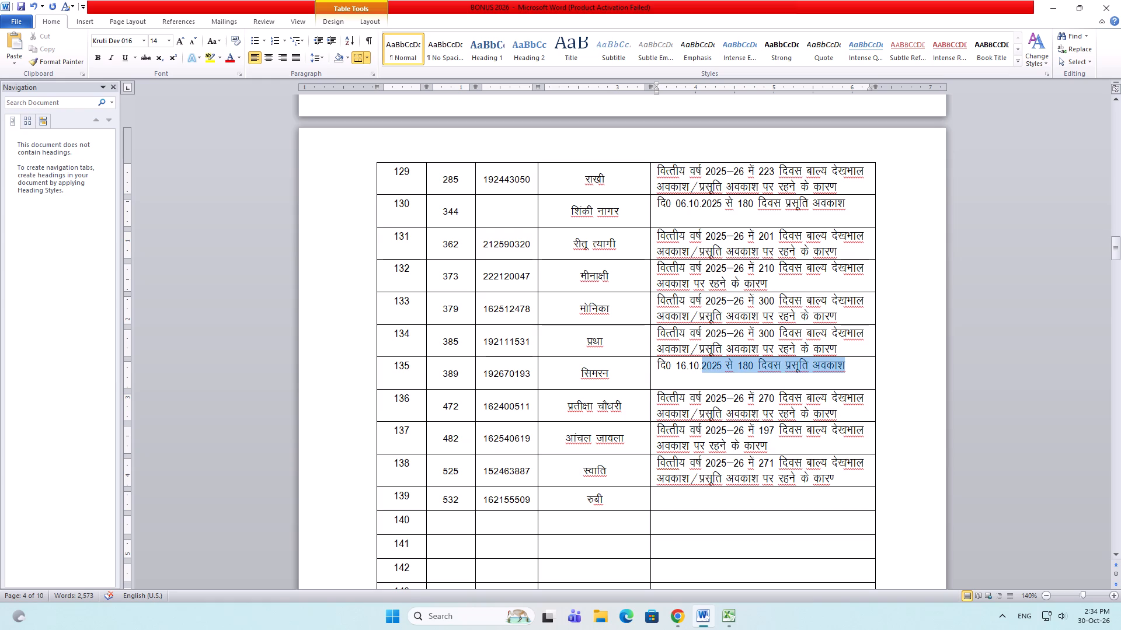
left_click_drag(700, 367, 662, 366)
key("ctrl+c")
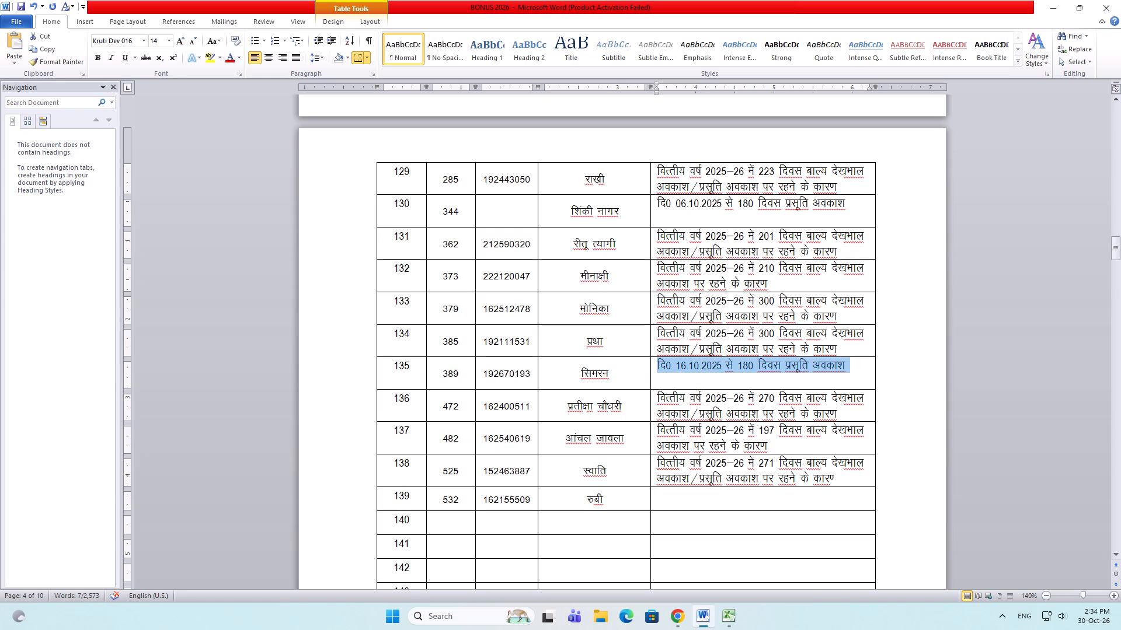
left_click(679, 496)
key("ctrl+v")
key("ctrl+s")
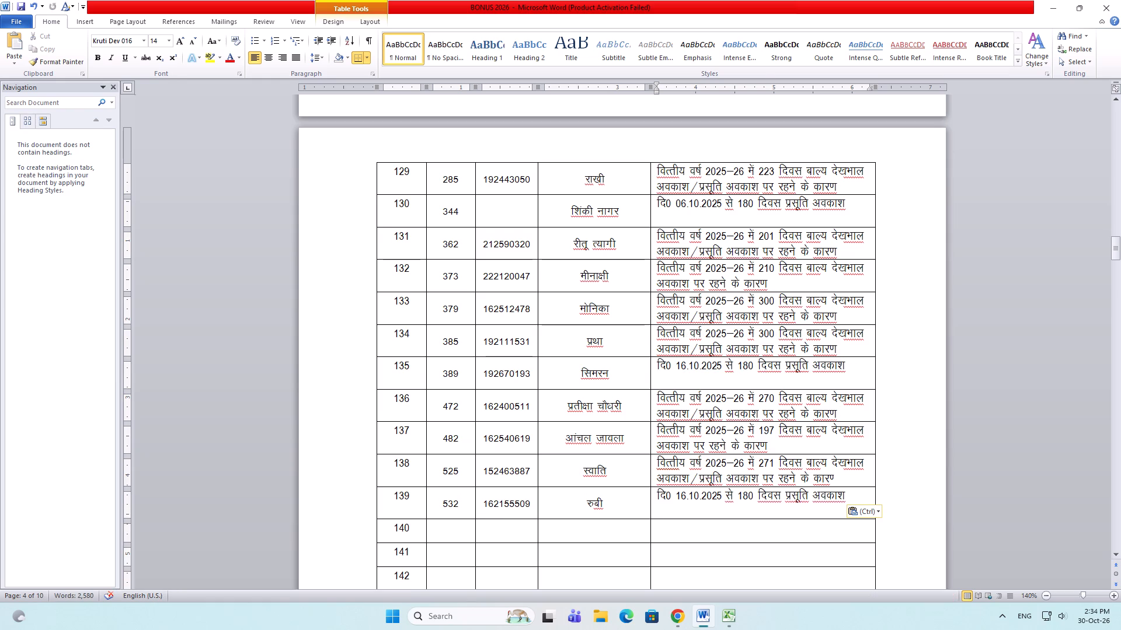
Highlight record 532's row 106 yellow in the ALL sheet of BONUS CCL ML.
key("alt+Tab")
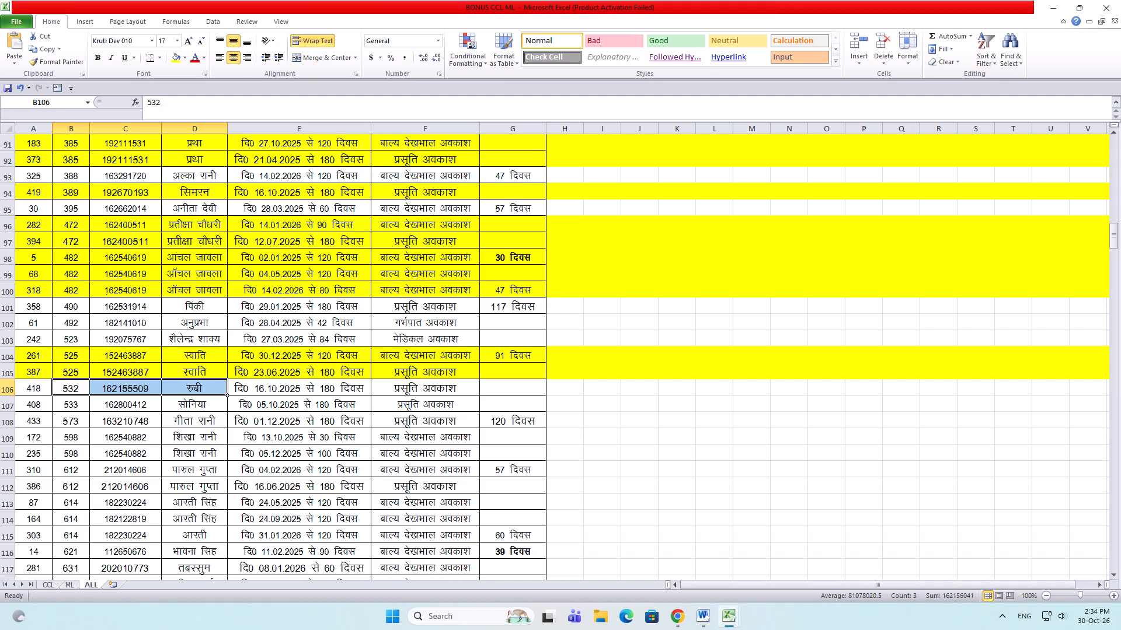
left_click(2, 388)
left_click(170, 56)
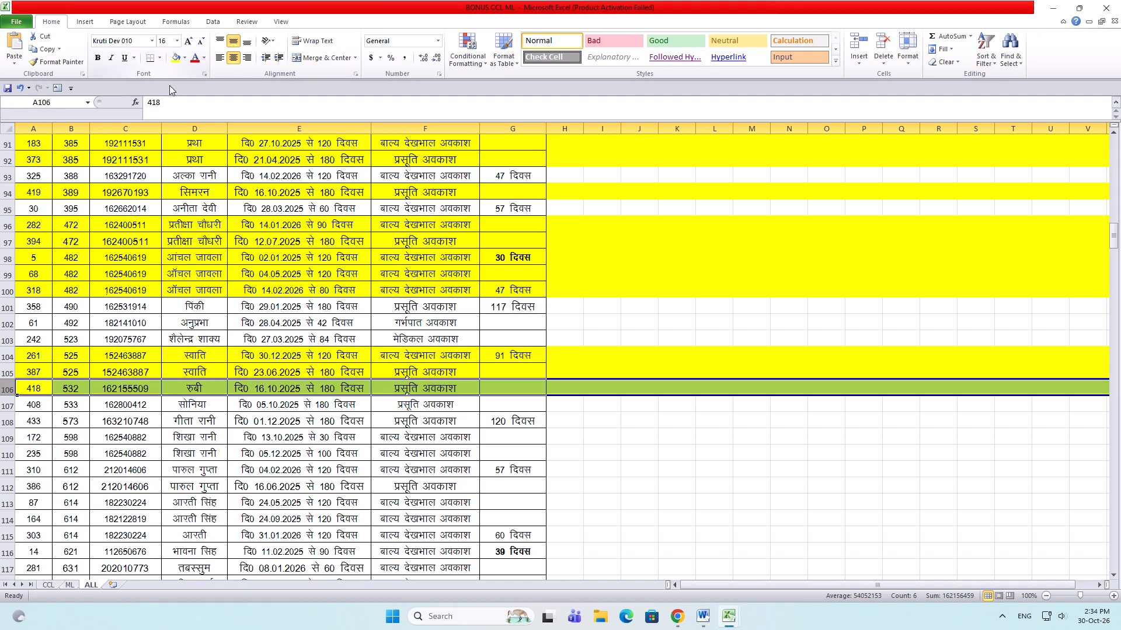
Copy record 533's number, ID and name cells from row 107 into entry 140 of BONUS 2026, reducing the font size to 12.
left_click(0, 405)
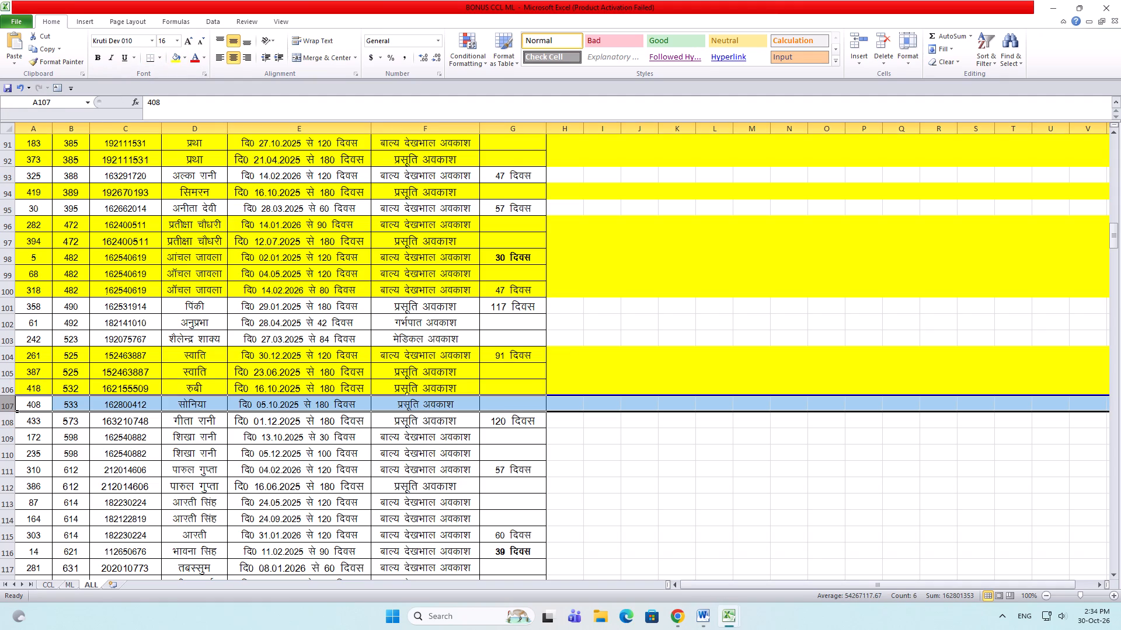
left_click_drag(73, 401, 169, 405)
key("ctrl+c")
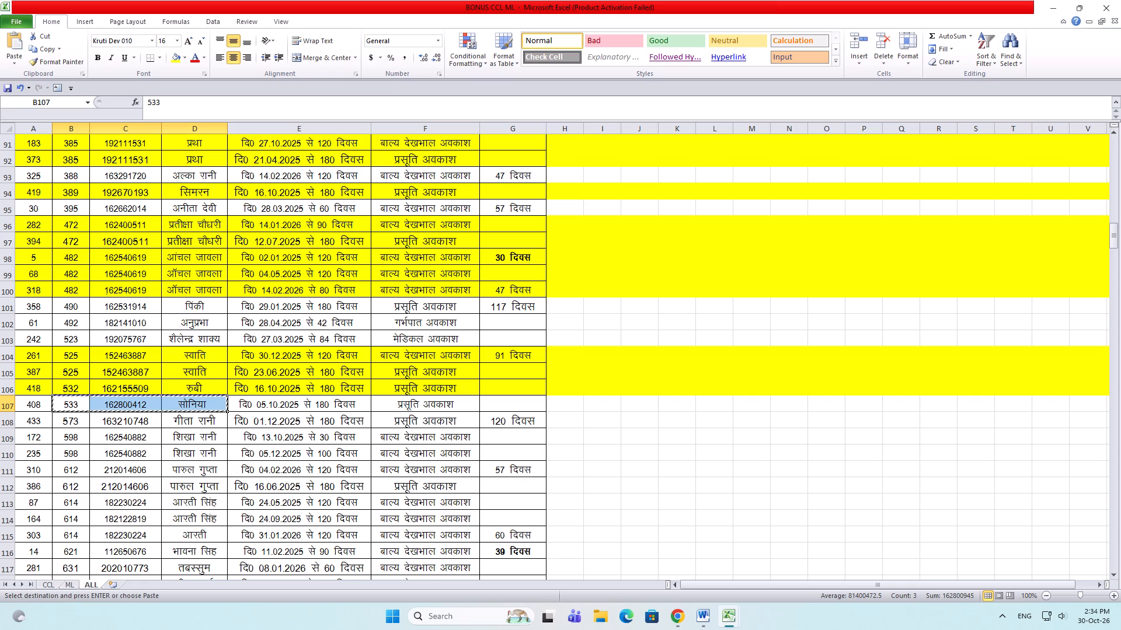
key("alt+Tab")
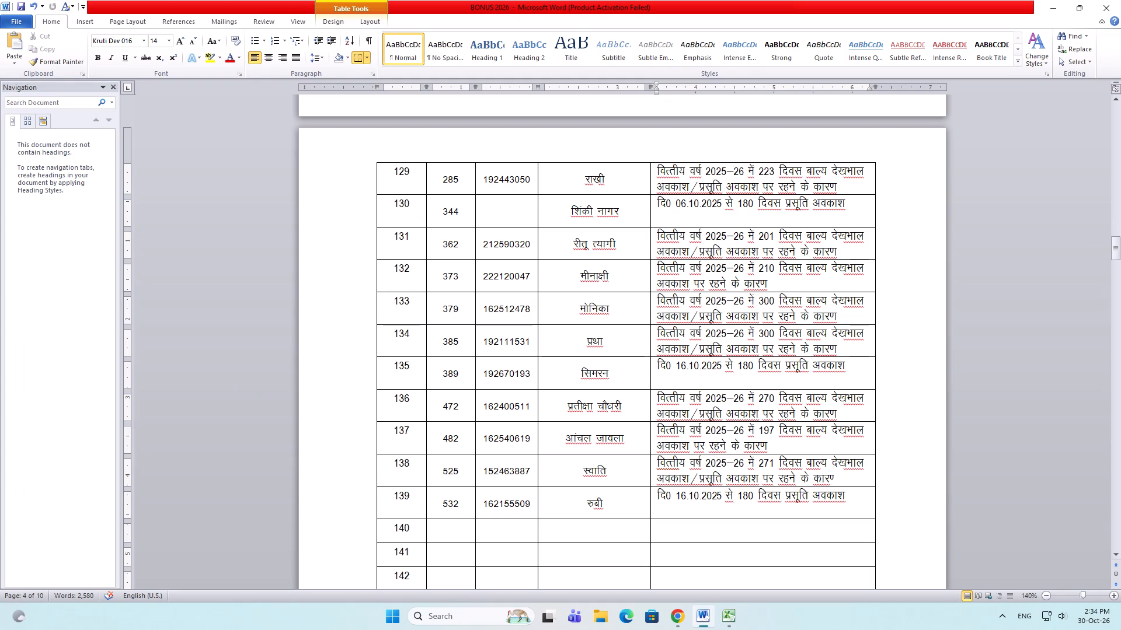
left_click_drag(443, 521, 557, 521)
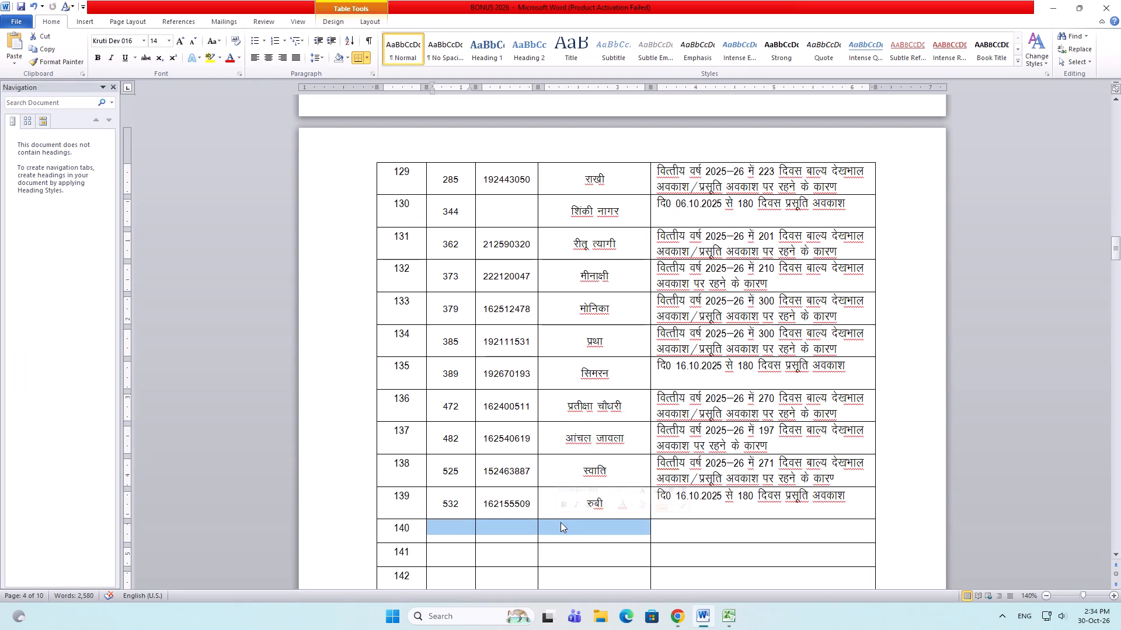
key("ctrl+v")
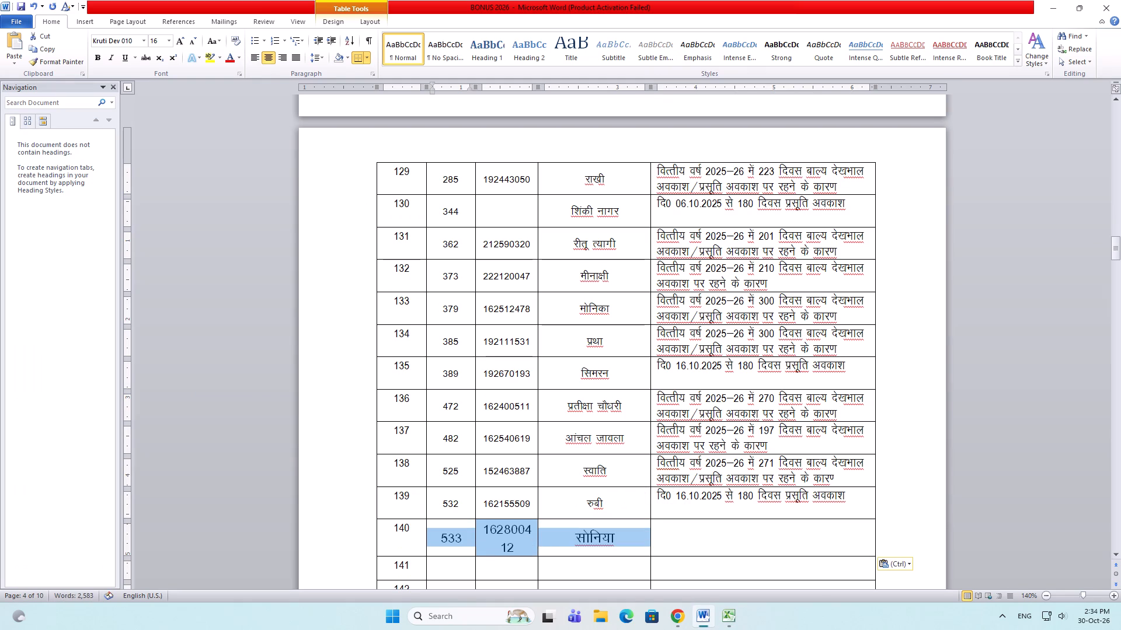
double_click(194, 43)
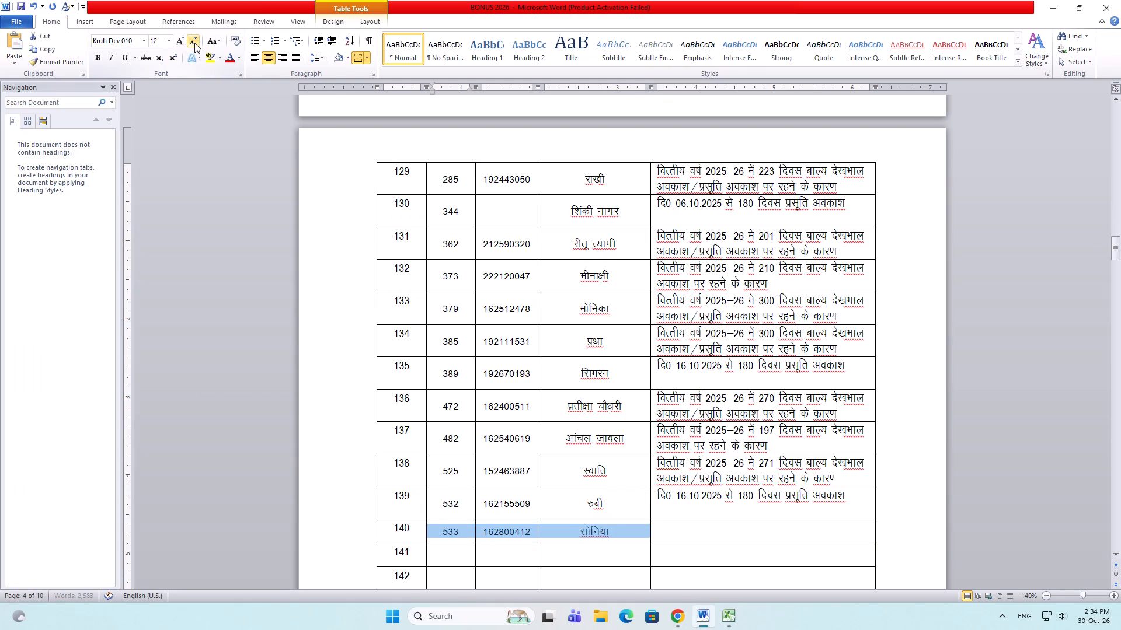
Fill entry 140's remark with entry 139's 180-day maternity leave text, change the start date to 15.10.2025, and save the document.
left_click(719, 522)
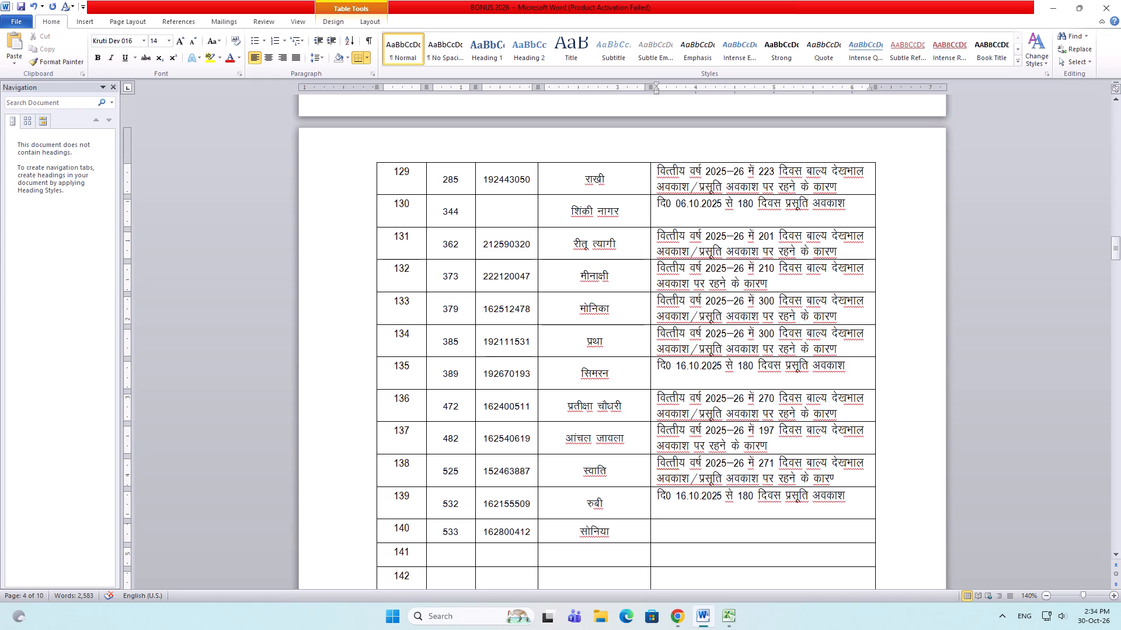
left_click_drag(851, 494, 664, 490)
key("ctrl+c")
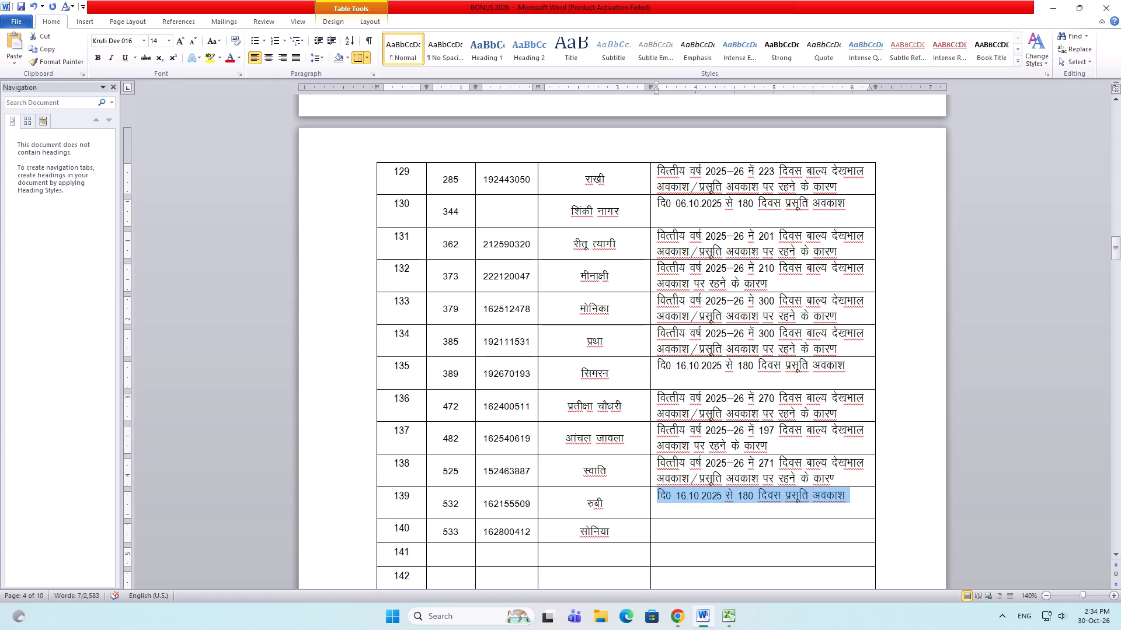
left_click(667, 524)
key("ctrl+v")
left_click(679, 527)
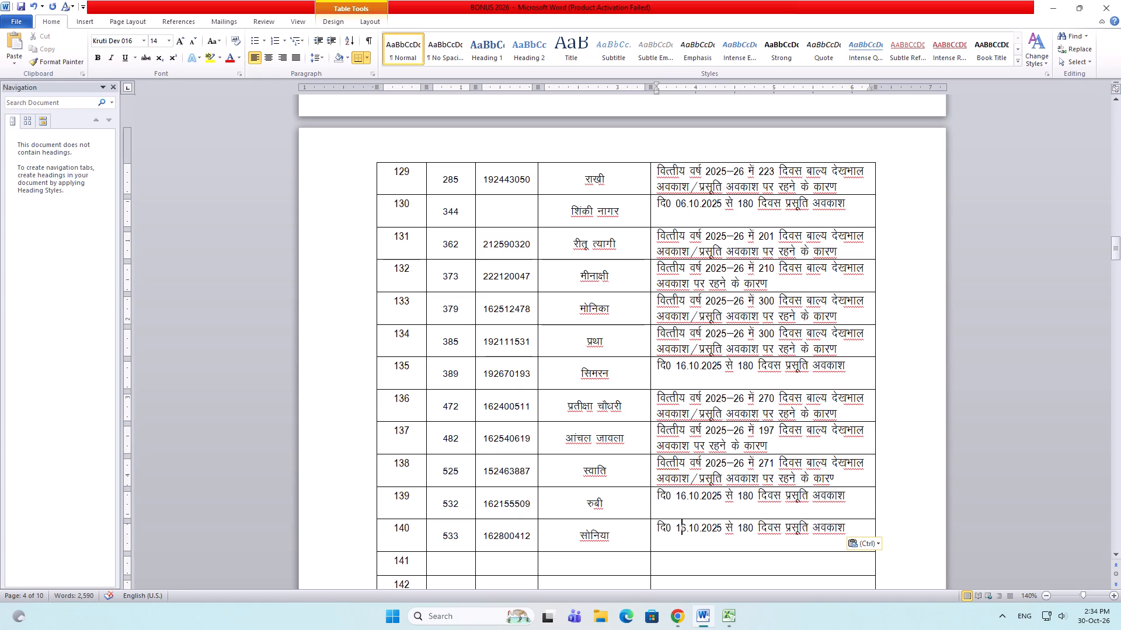
key("Delete")
key("5")
left_click(680, 559)
key("ctrl+s")
Highlight record 533's row 107 yellow in the ALL sheet of BONUS CCL ML.
key("alt+Tab")
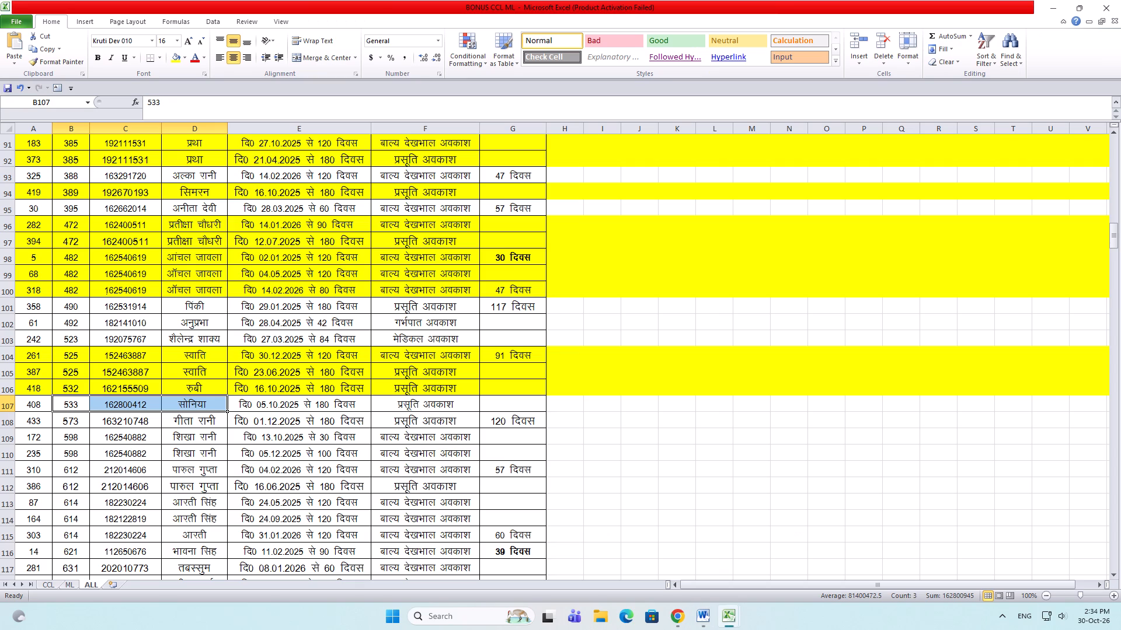
left_click(3, 403)
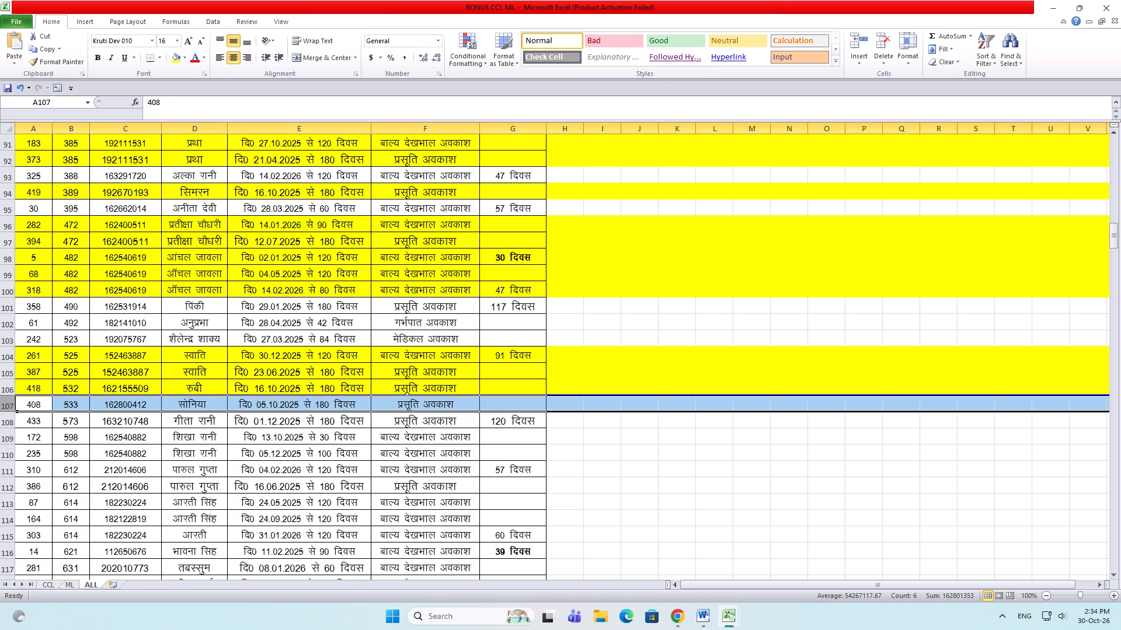
left_click(174, 56)
left_click(134, 428)
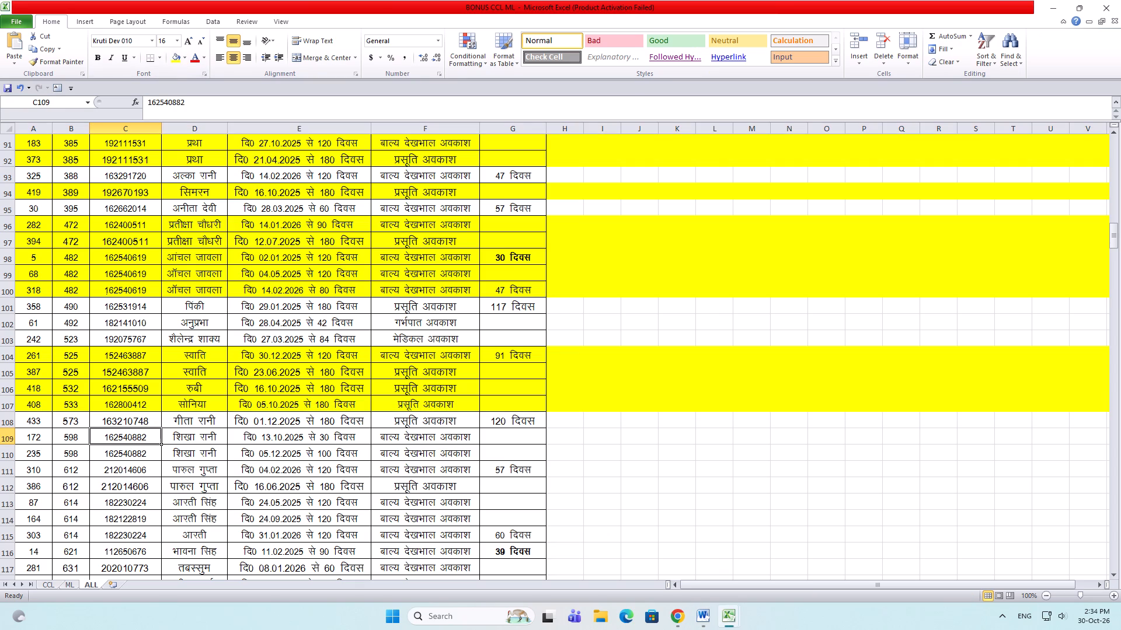
Copy record 598's number, ID and name cells from row 109 into entry 141 of BONUS 2026, reducing the font size to 12.
left_click(6, 419)
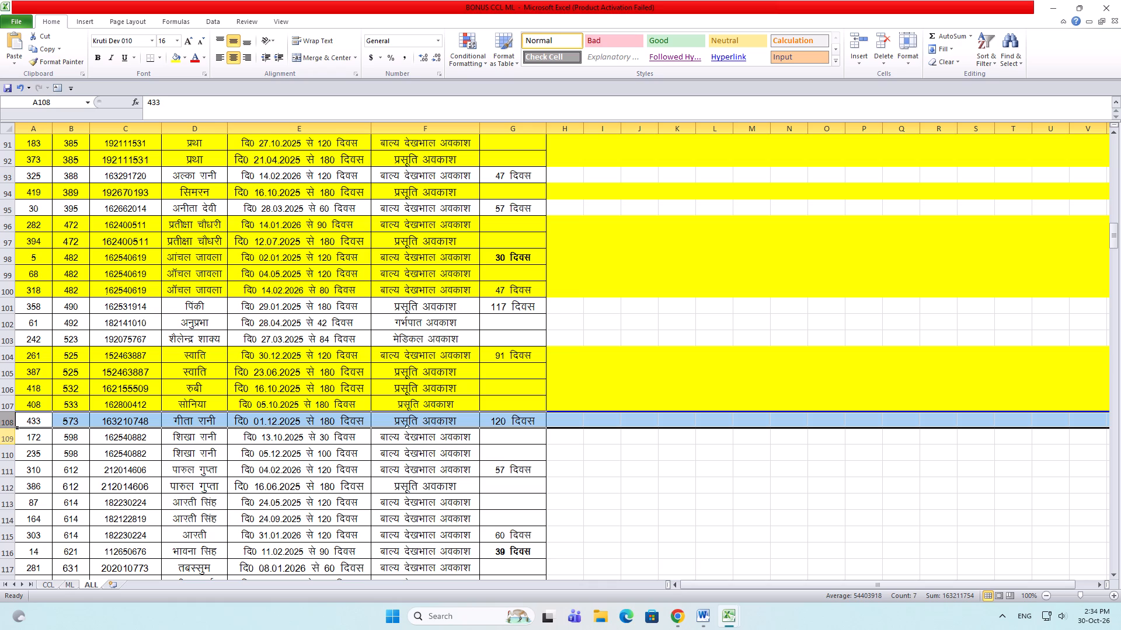
left_click_drag(4, 436, 4, 450)
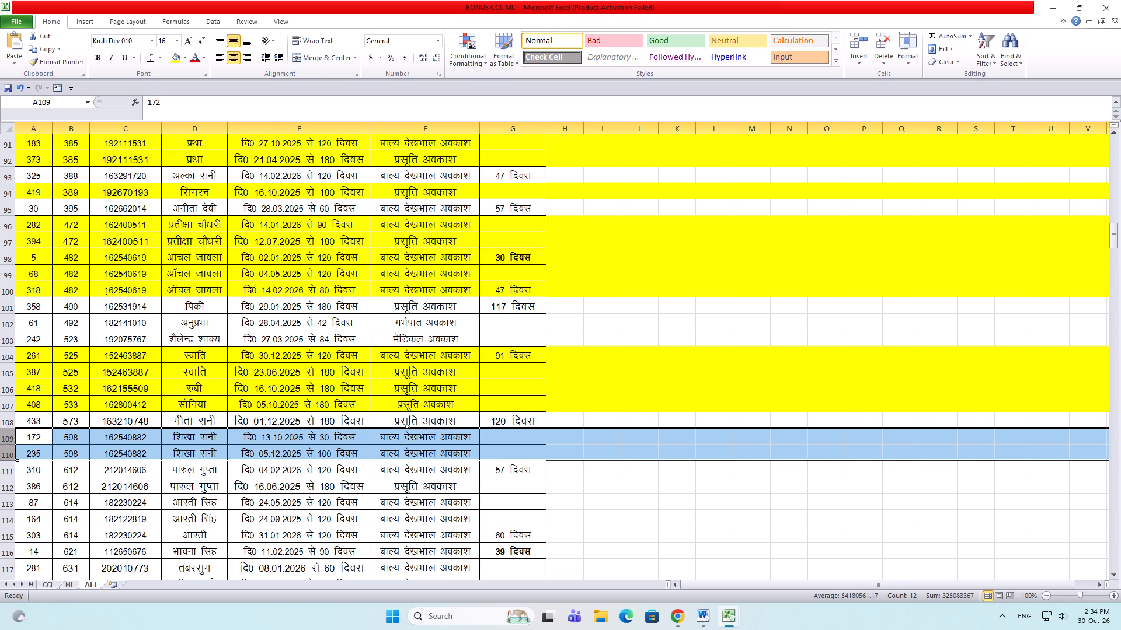
left_click_drag(67, 437, 186, 439)
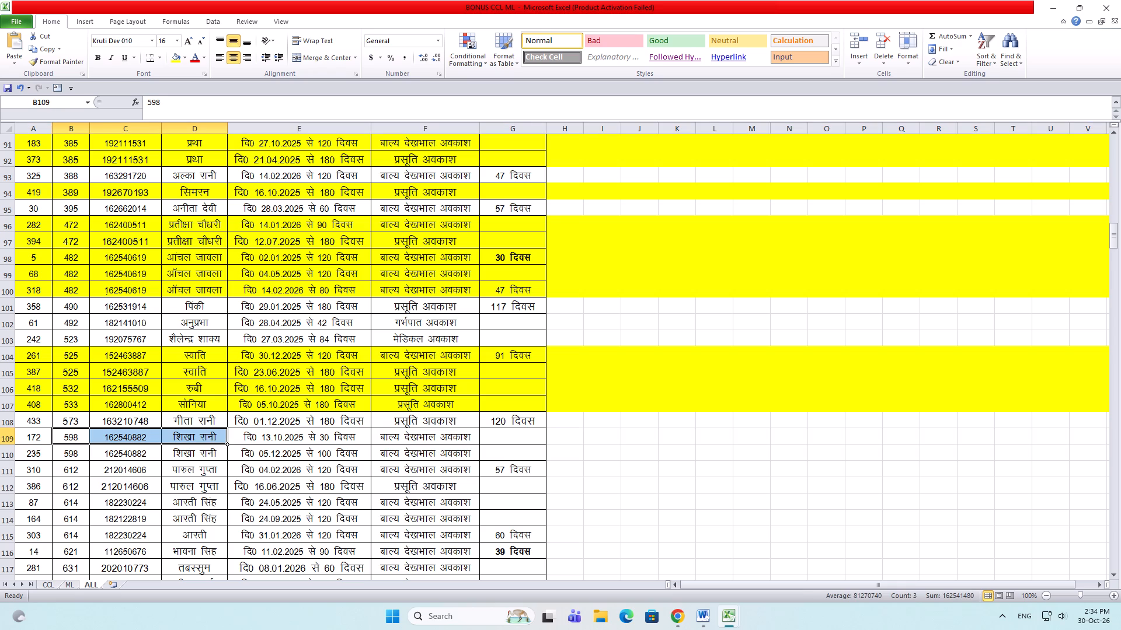
key("ctrl+c")
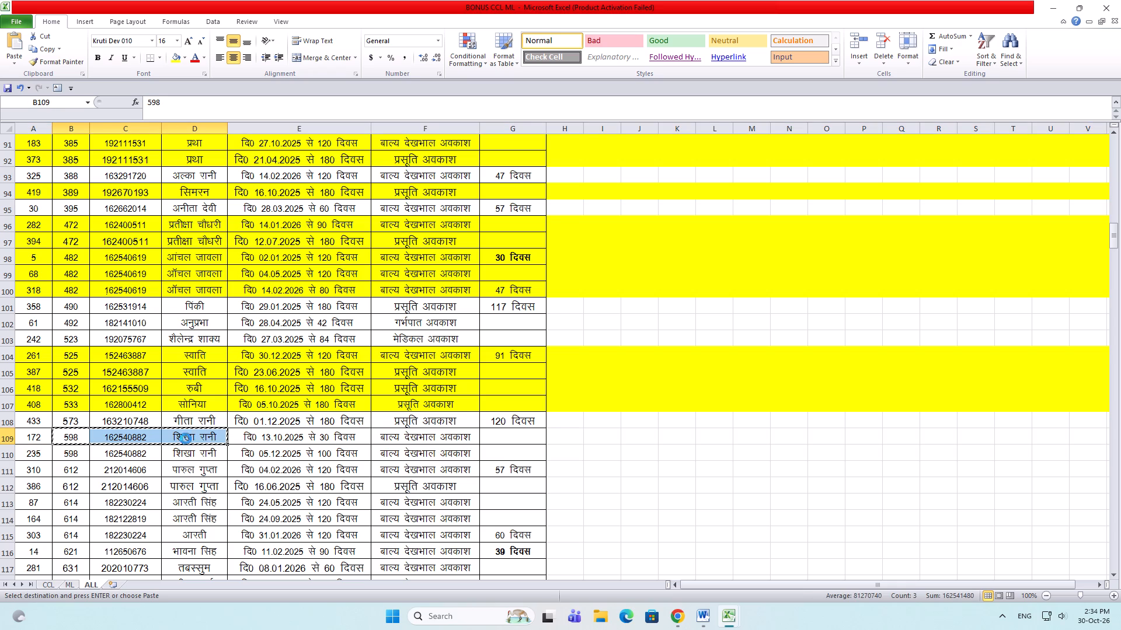
key("ctrl+c")
key("alt+Tab")
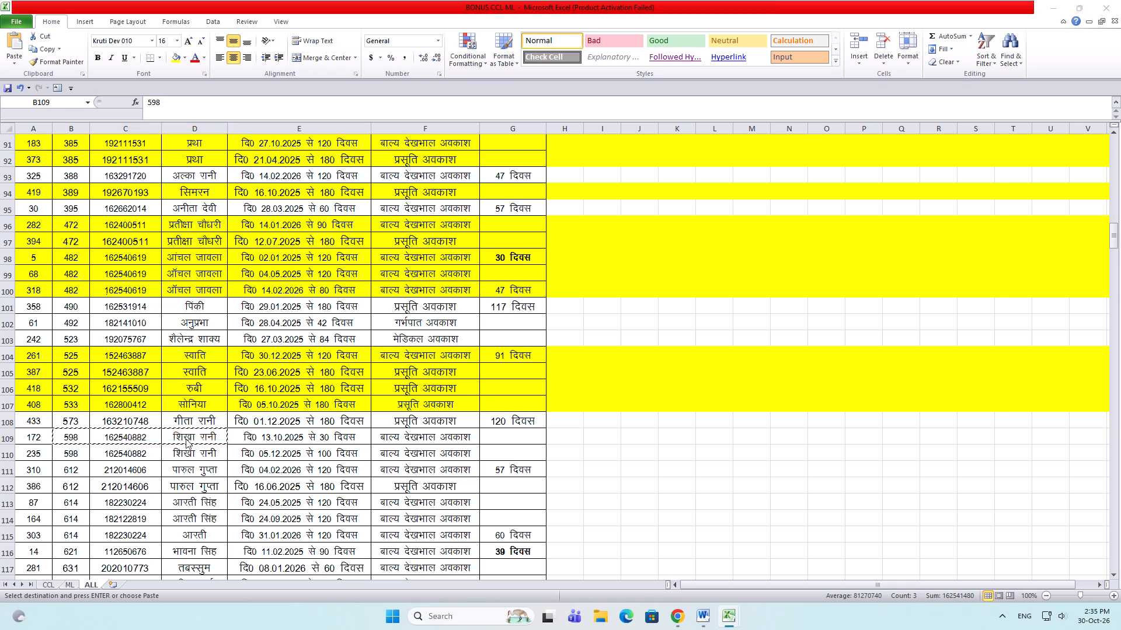
left_click_drag(451, 558, 475, 558)
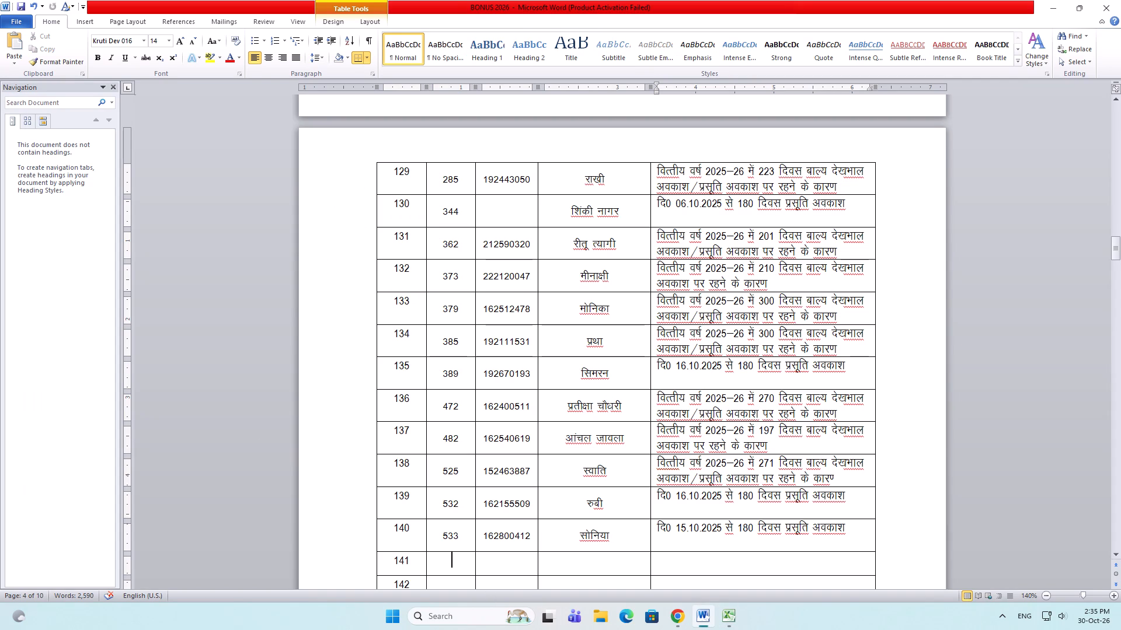
left_click_drag(475, 558, 559, 562)
key("ctrl+v")
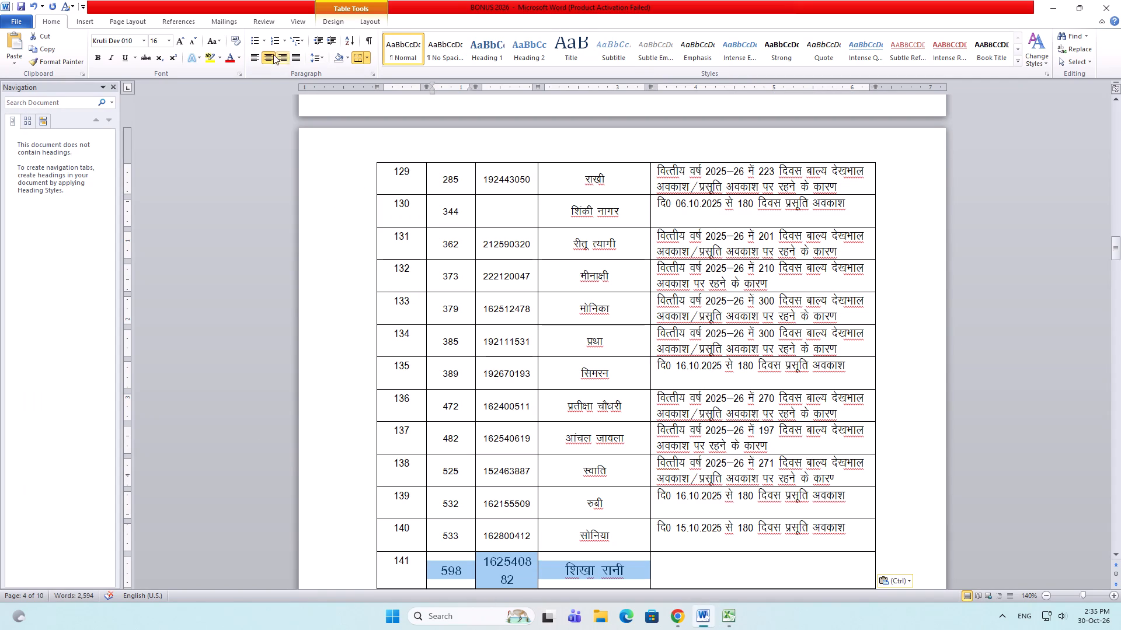
double_click(197, 40)
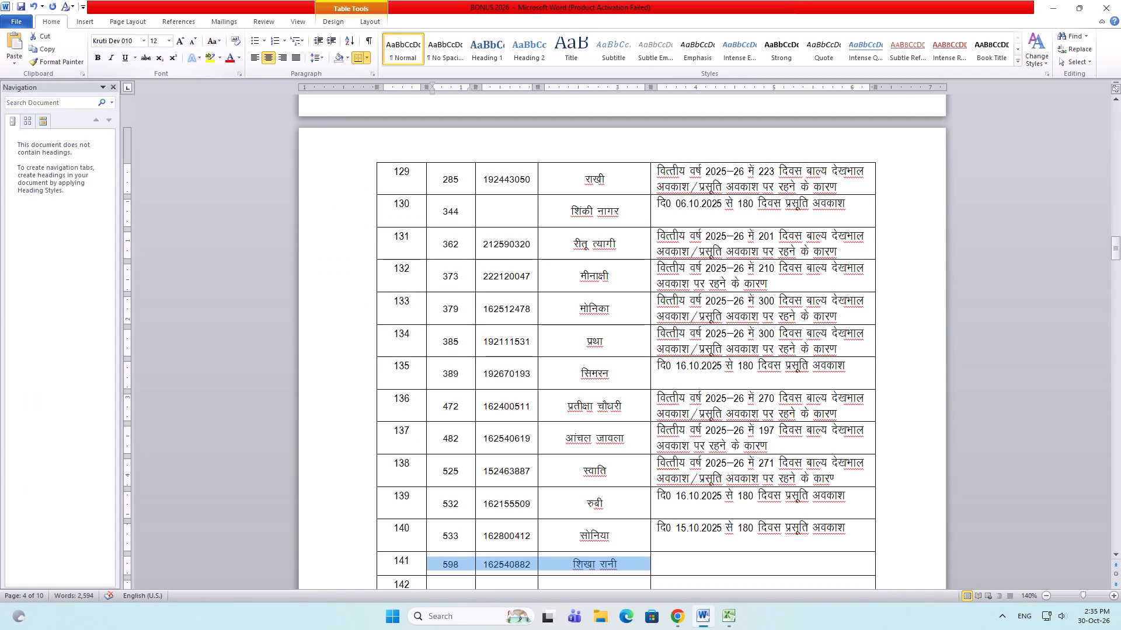
Fill entry 141's remark with entry 132's 2025–26 child care leave text, set the days to 130, and save the document.
left_click(748, 481)
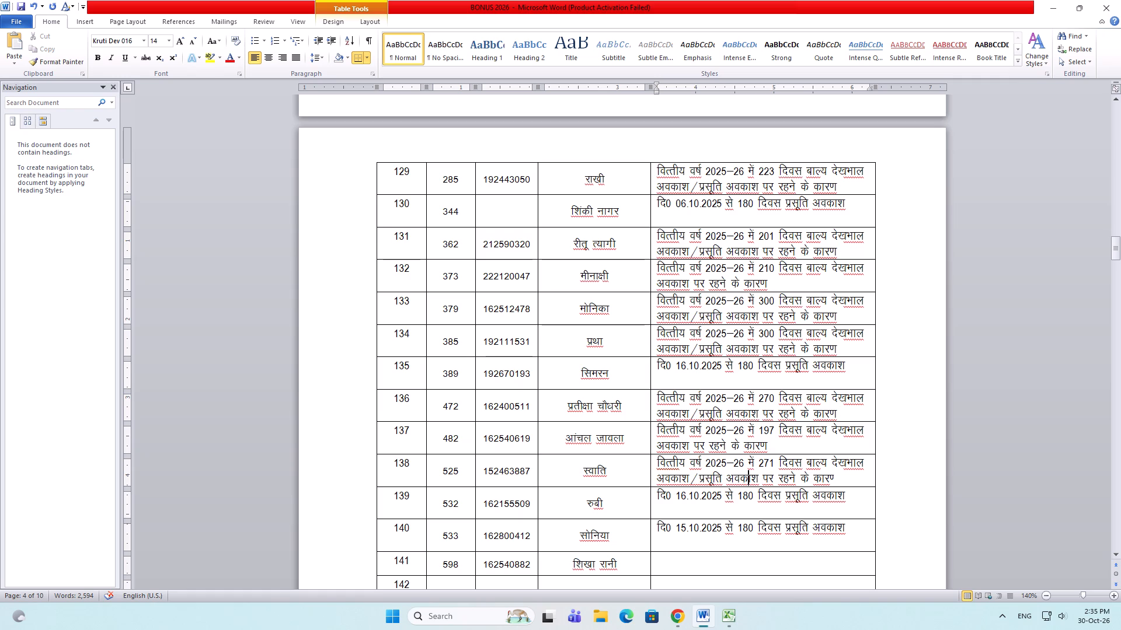
left_click_drag(767, 283, 664, 268)
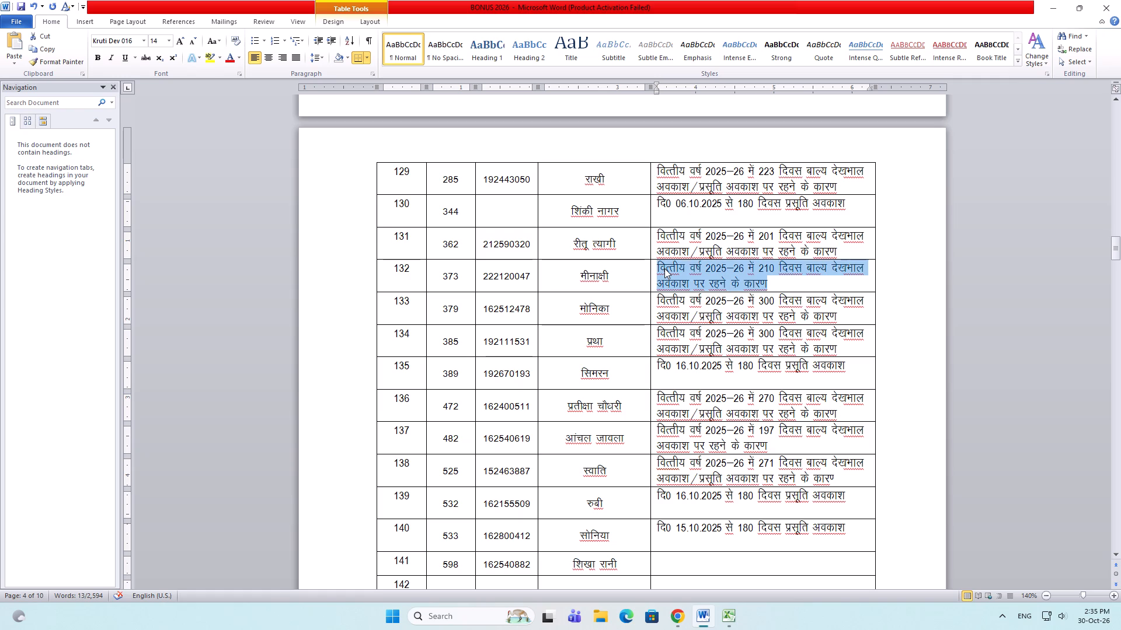
key("ctrl+c")
scroll(687, 363, "down", 3)
left_click(674, 448)
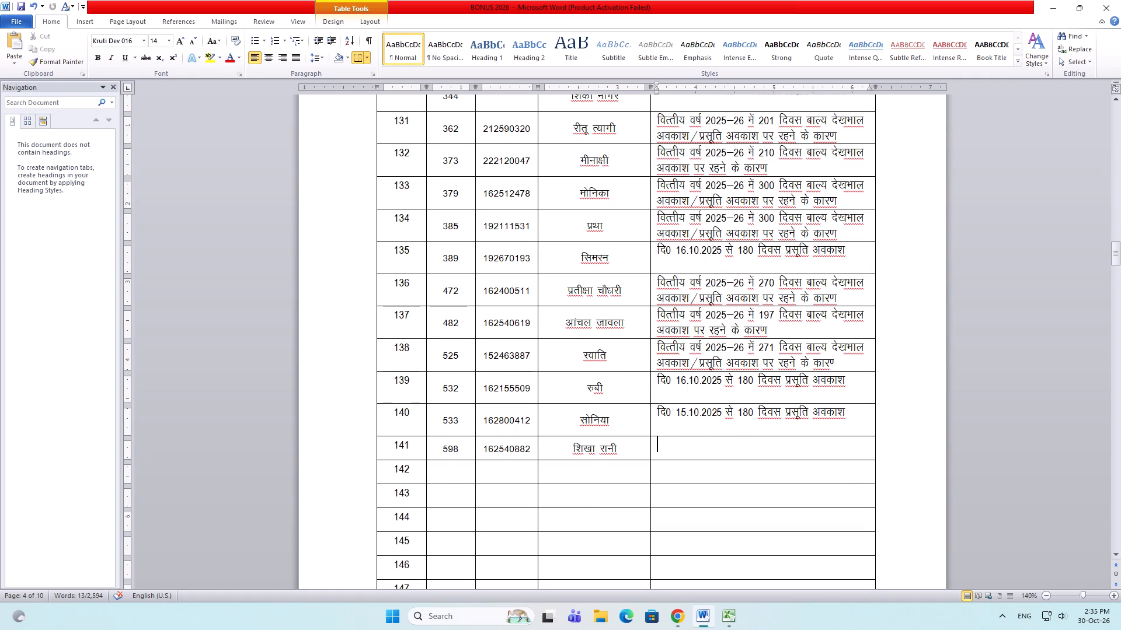
key("ctrl+v")
left_click(758, 447)
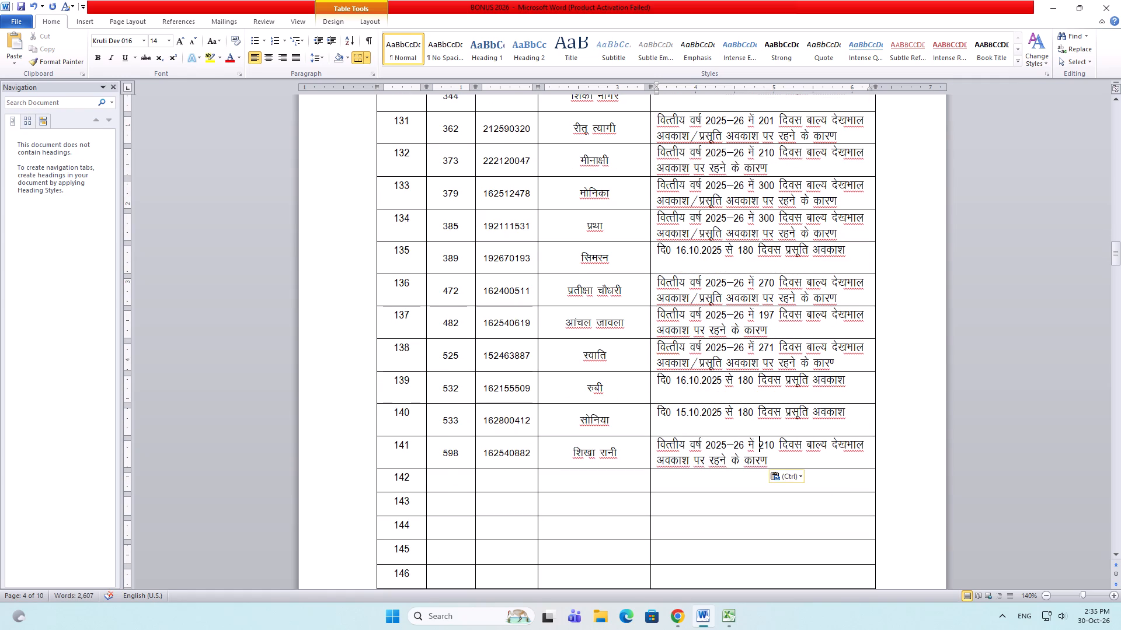
key("Delete")
key("Delete")
key("Delete")
type("130")
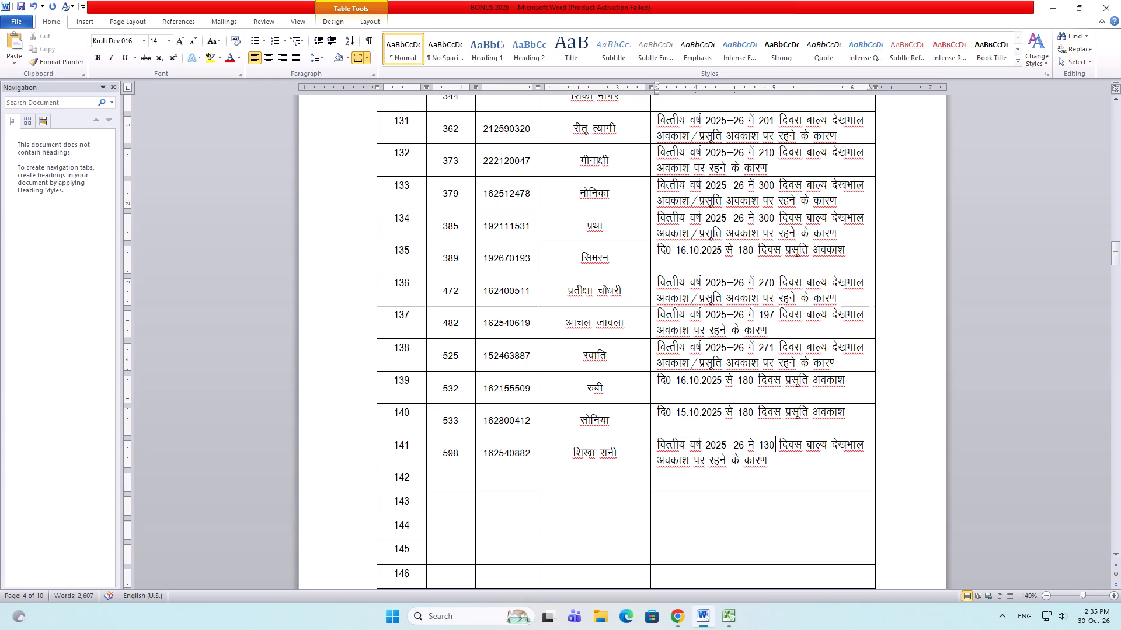
left_click(18, 5)
triple_click(18, 5)
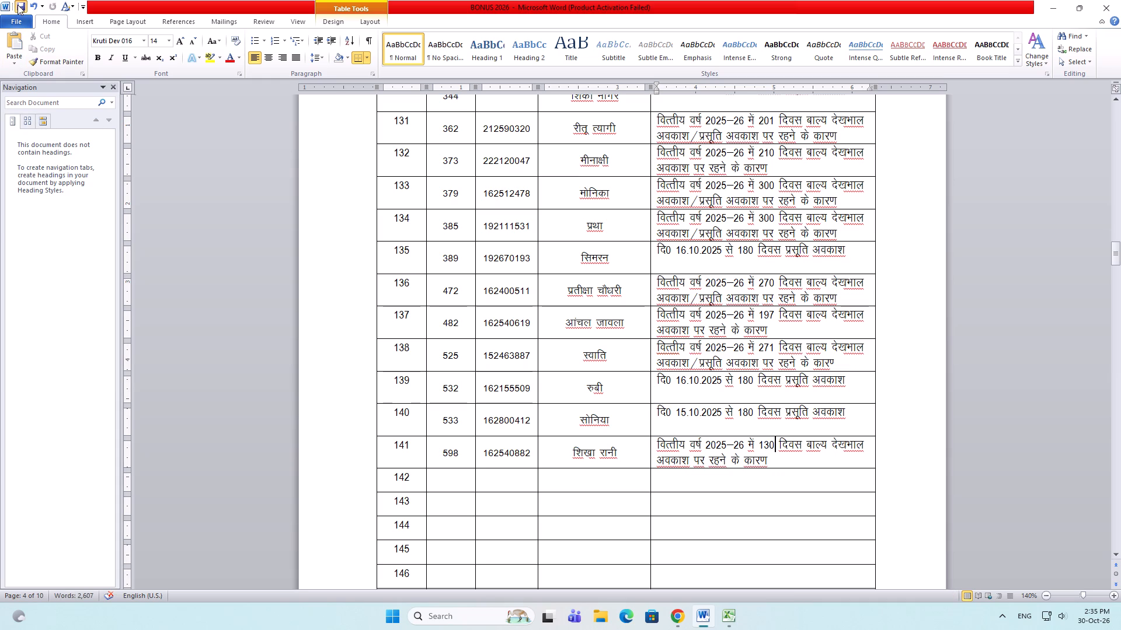
triple_click(18, 5)
double_click(18, 5)
Look back through the earlier entries of the BONUS 2026 table, from its beginning down to the leave records.
scroll(413, 366, "up", 11)
scroll(410, 341, "up", 16)
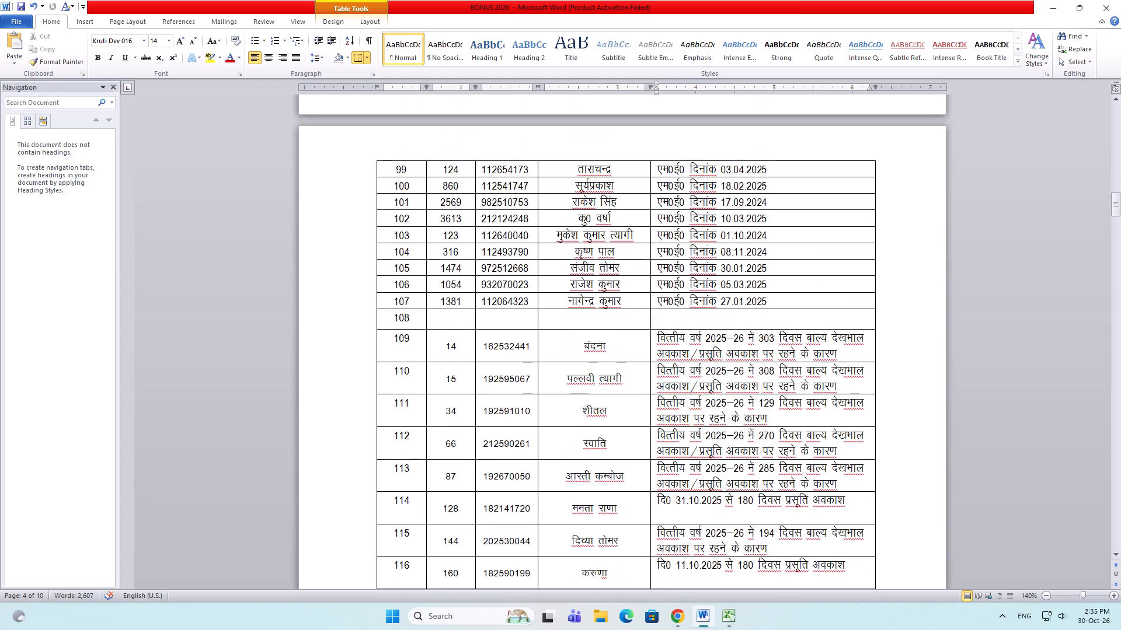
scroll(412, 341, "up", 4)
scroll(412, 341, "up", 20)
scroll(412, 341, "up", 3)
scroll(412, 341, "down", 1)
scroll(412, 341, "up", 8)
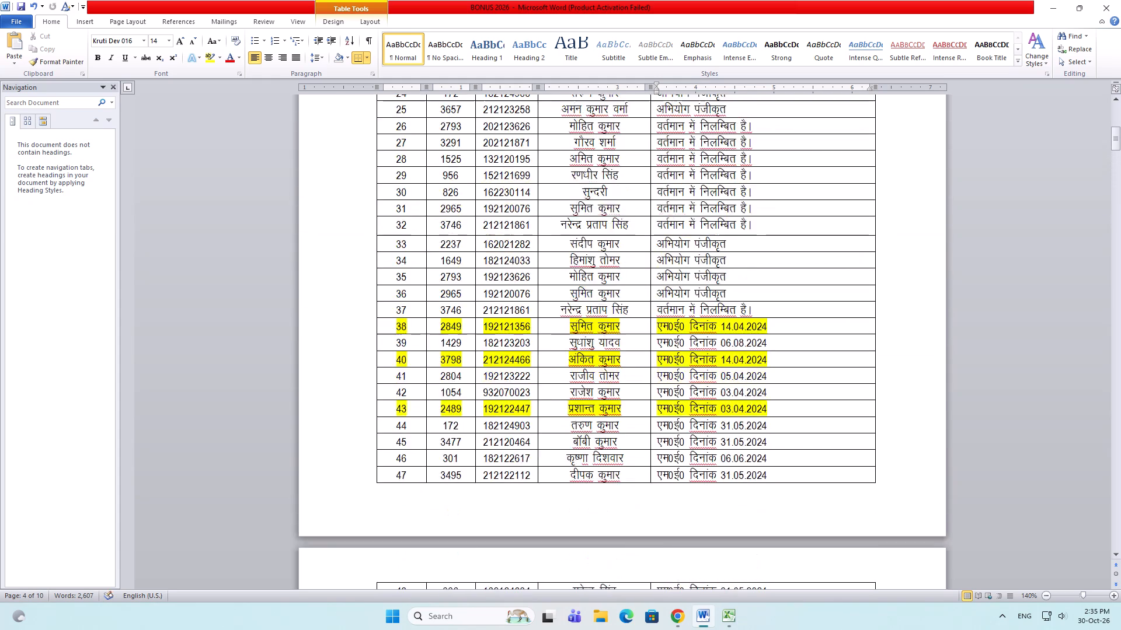
scroll(412, 341, "up", 12)
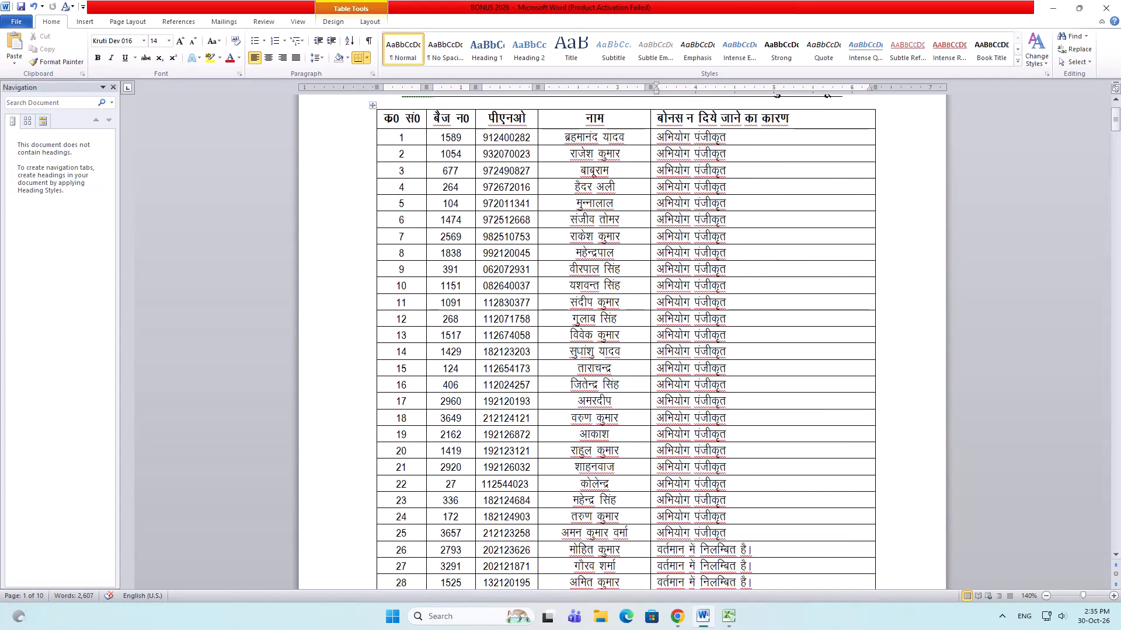
scroll(551, 395, "down", 13)
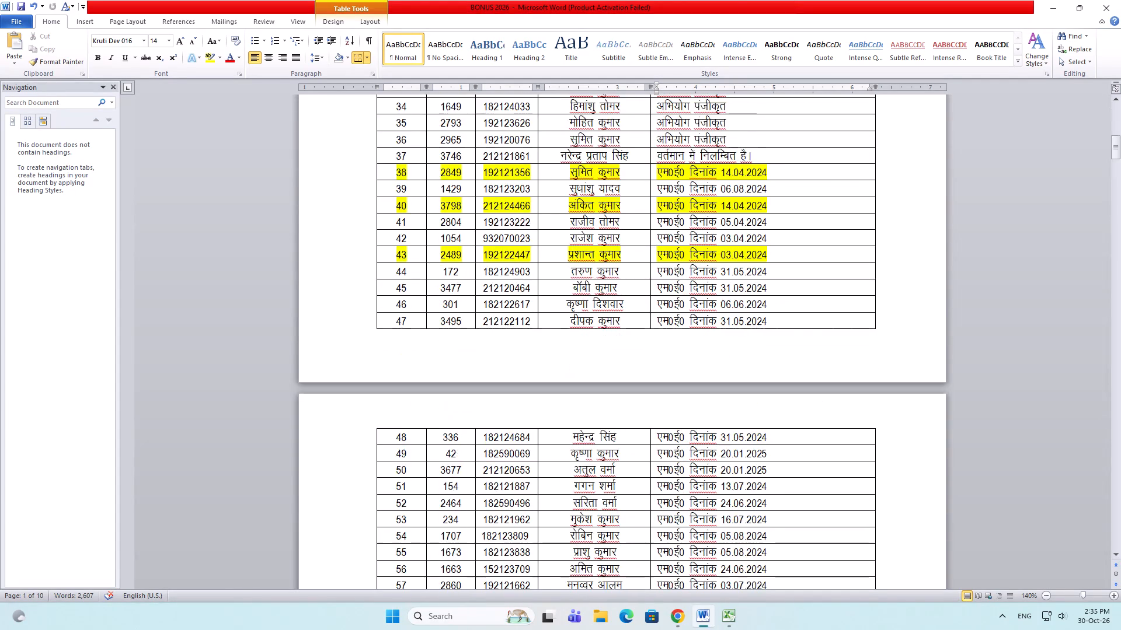
scroll(560, 359, "down", 20)
scroll(560, 359, "down", 18)
scroll(591, 360, "down", 5)
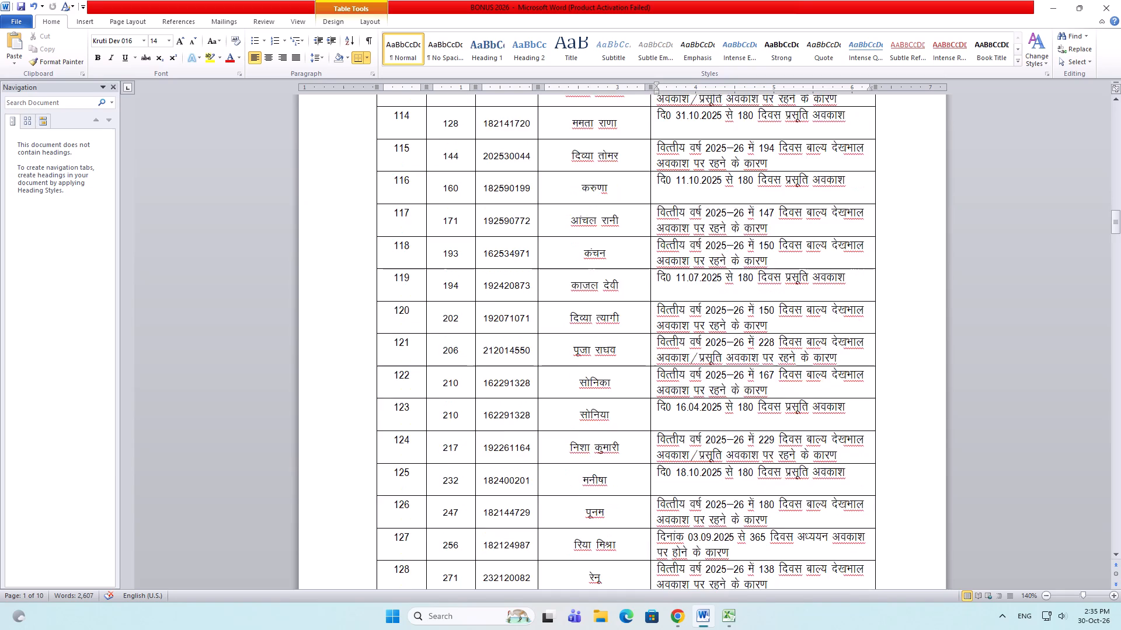
Return to the first empty entry, 142, in the BONUS 2026 table and save the document.
scroll(591, 360, "down", 14)
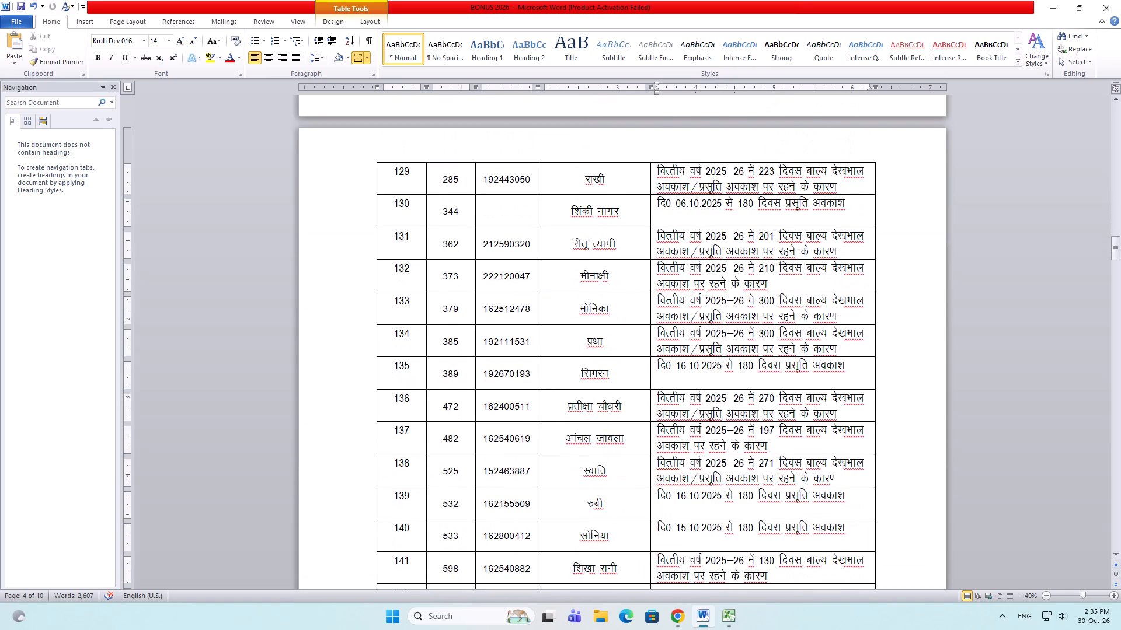
scroll(591, 360, "down", 4)
left_click(490, 435)
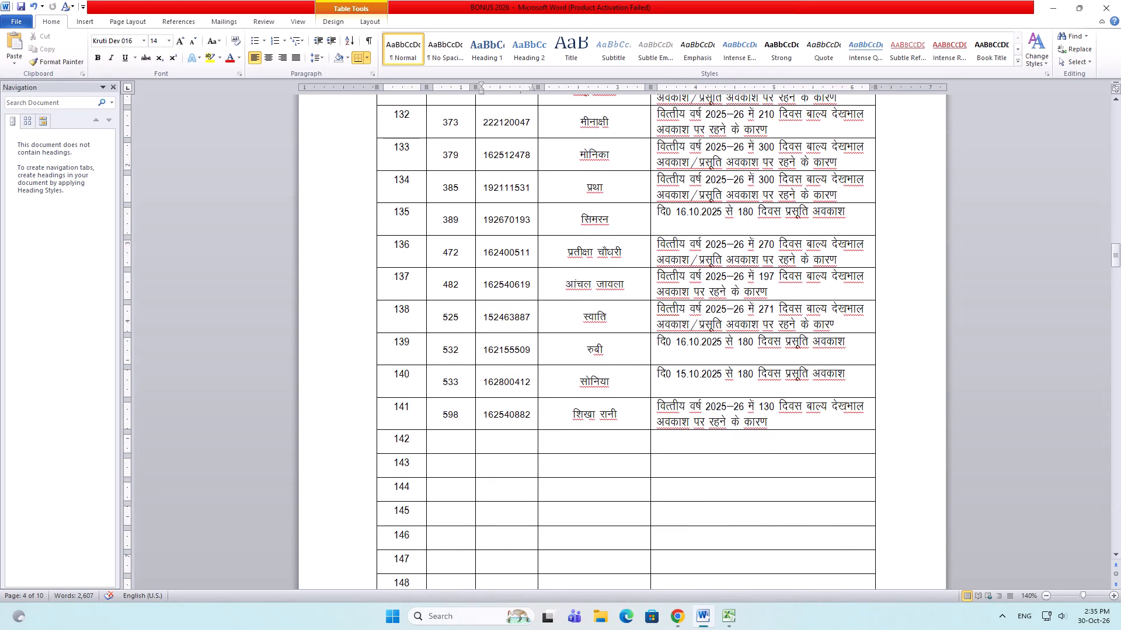
left_click(459, 436)
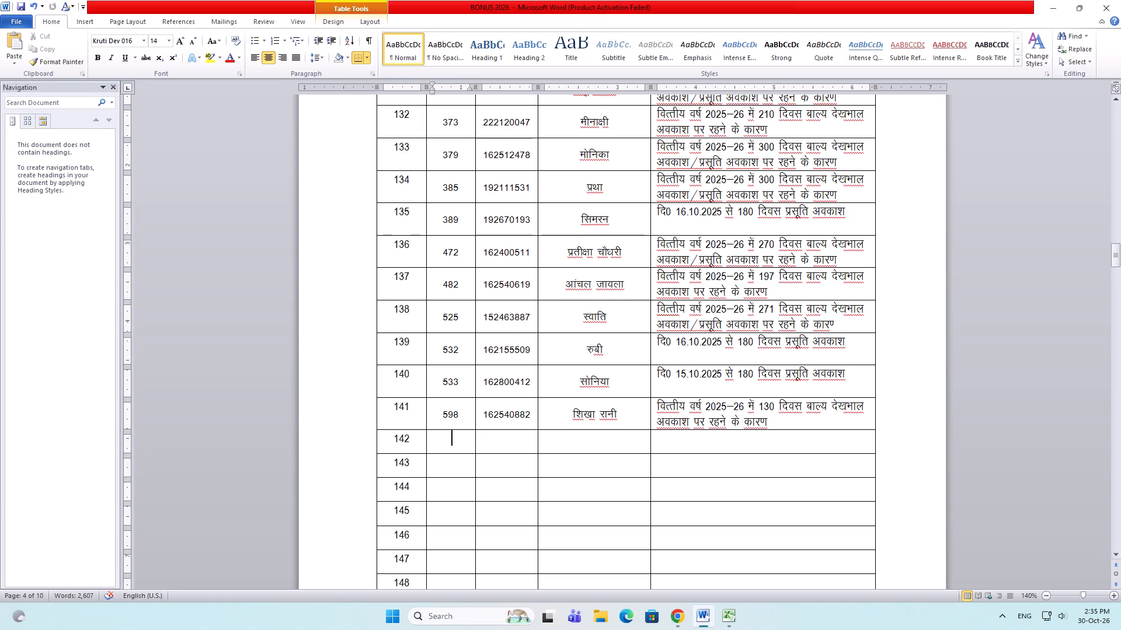
key("ctrl+s")
Switch to BONUS CCL ML and highlight record 598's rows 109 and 110 yellow in the ALL sheet.
key("alt+Tab")
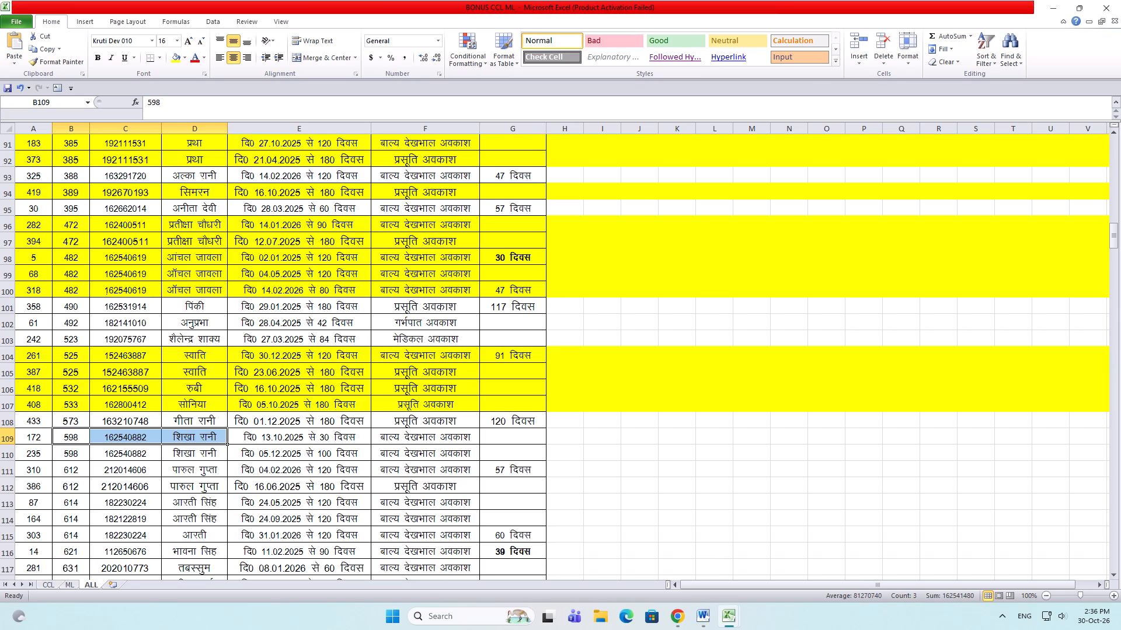
key("alt+Tab")
key("alt+Tab")
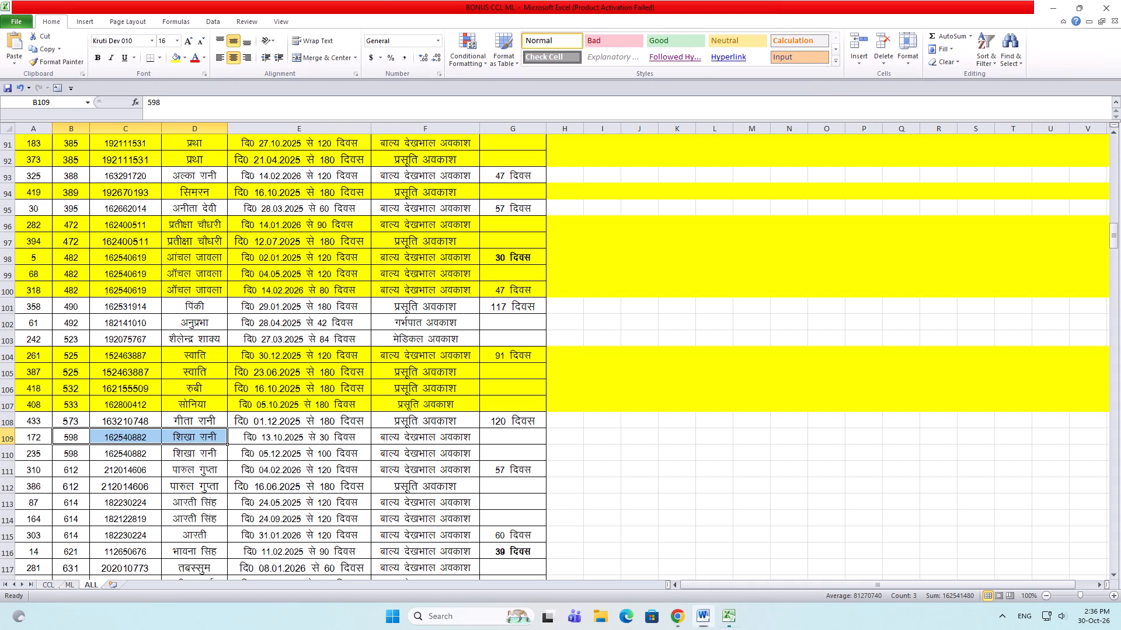
left_click_drag(2, 435, 0, 450)
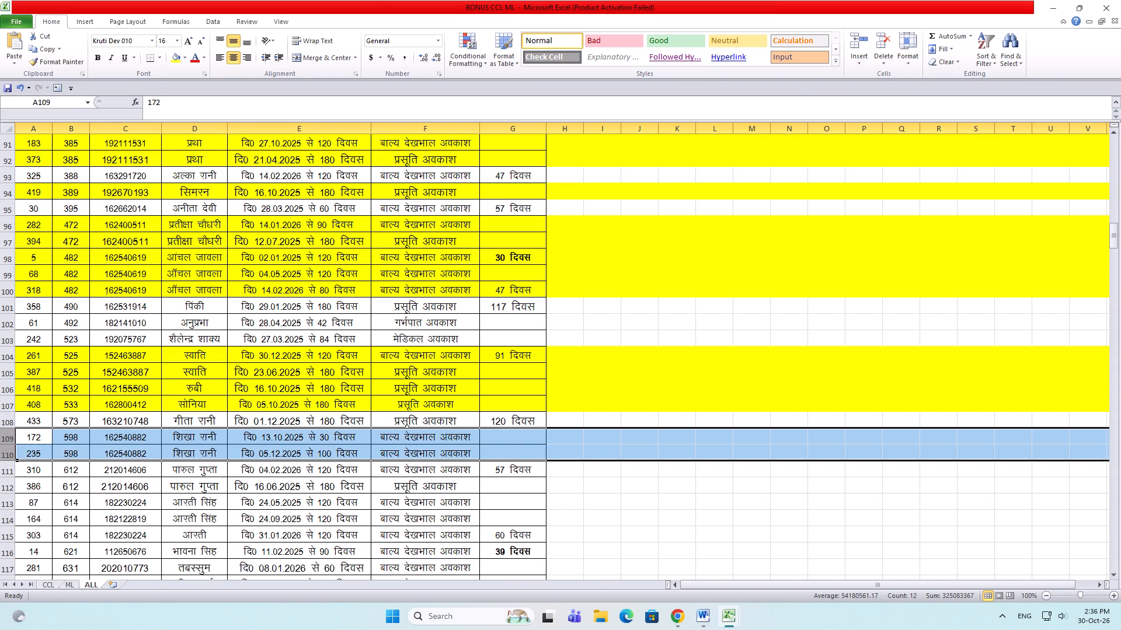
left_click(171, 55)
left_click(158, 443)
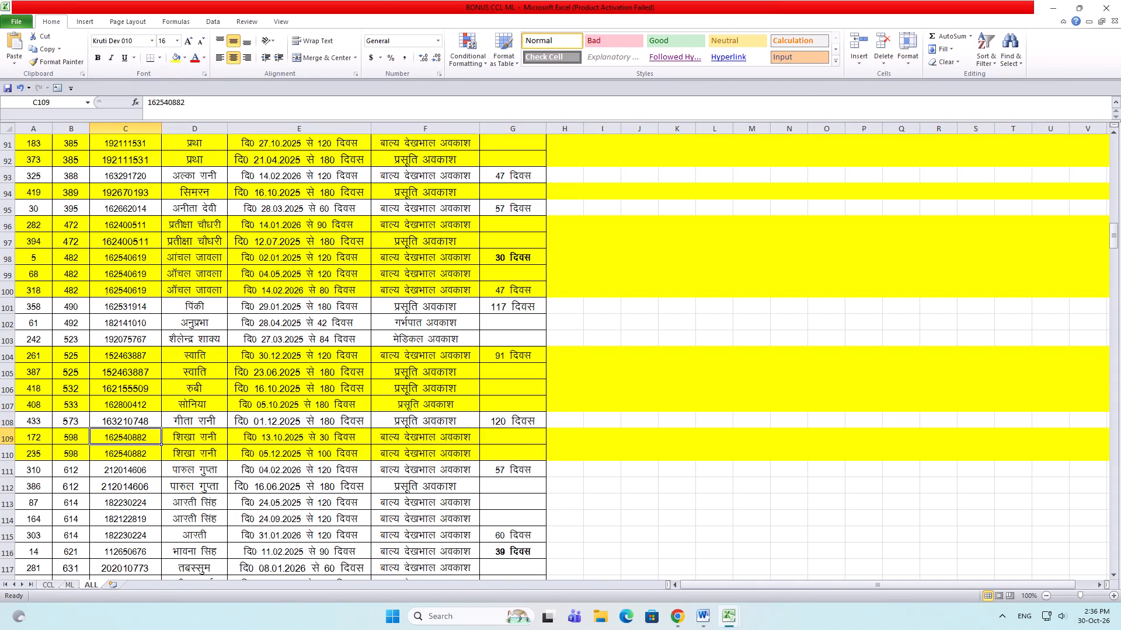
Copy record 612's number, ID and name cells from row 111 into entry 142 of BONUS 2026, reducing the font size to 12.
left_click_drag(4, 469, 3, 482)
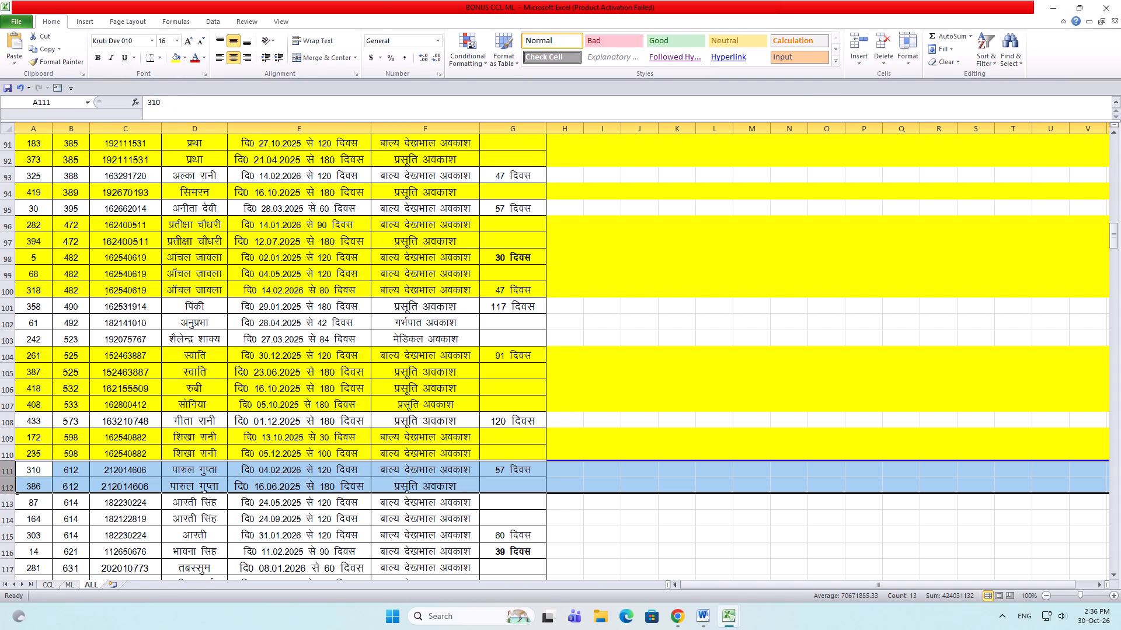
left_click_drag(74, 471, 175, 473)
key("ctrl+c")
key("alt+Tab")
key("alt+Tab")
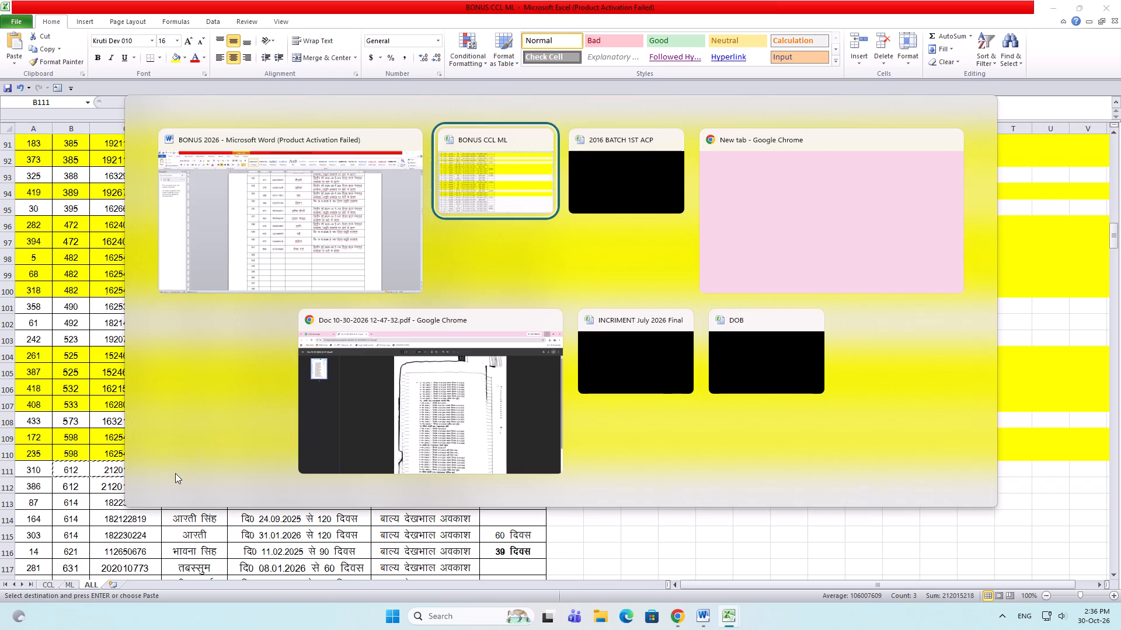
key("alt+Tab")
left_click(245, 271, "alt")
left_click_drag(454, 439, 482, 439)
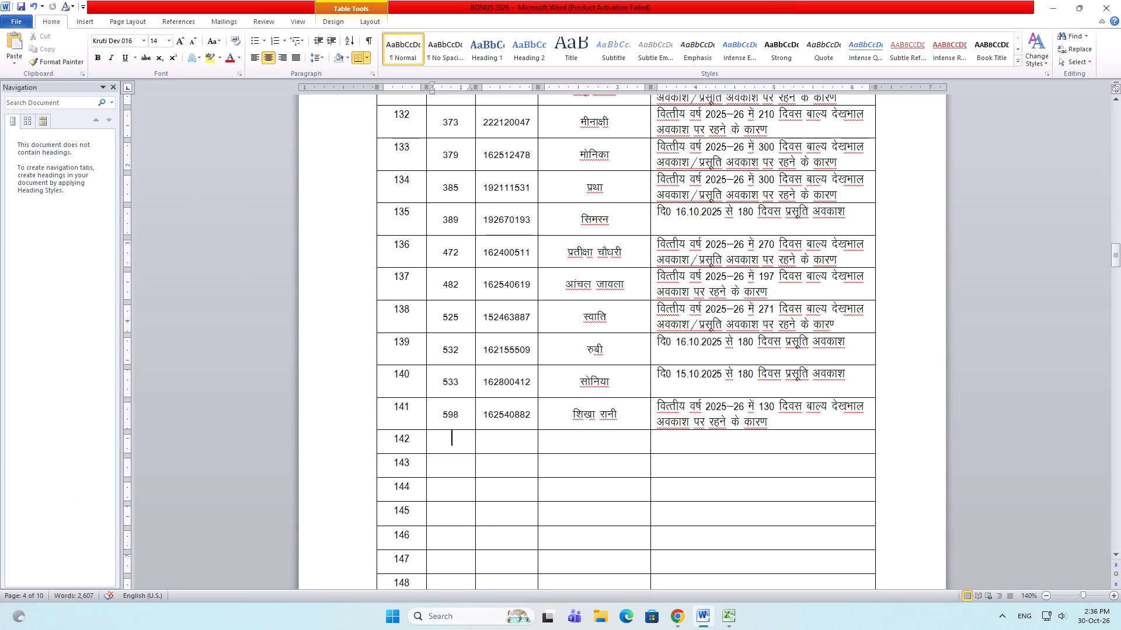
left_click_drag(482, 439, 557, 440)
key("ctrl+v")
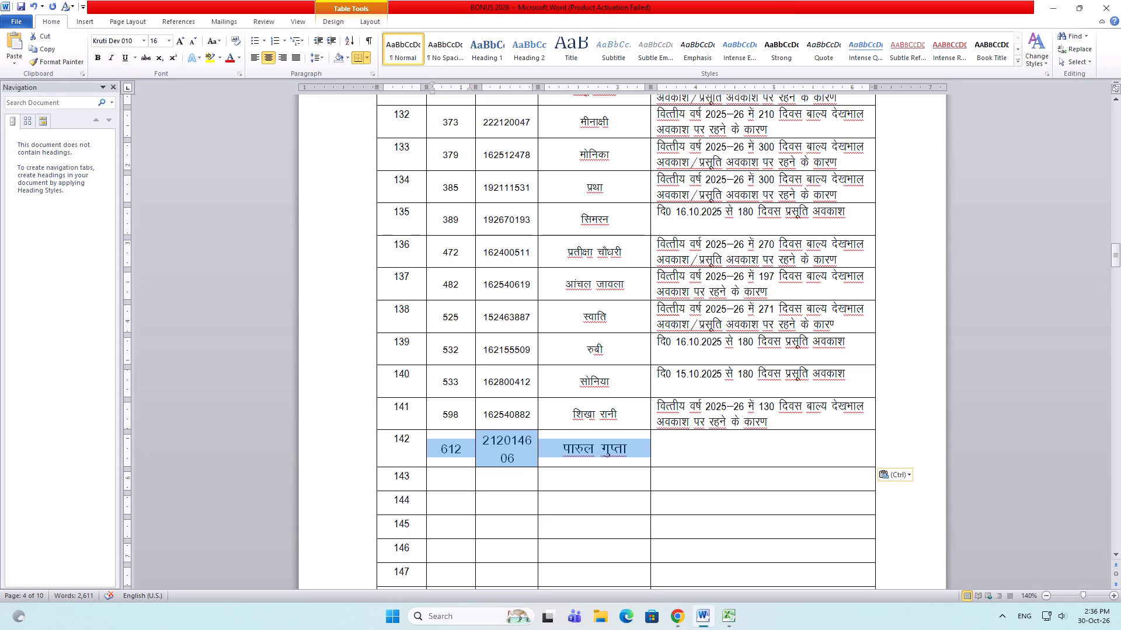
triple_click(190, 39)
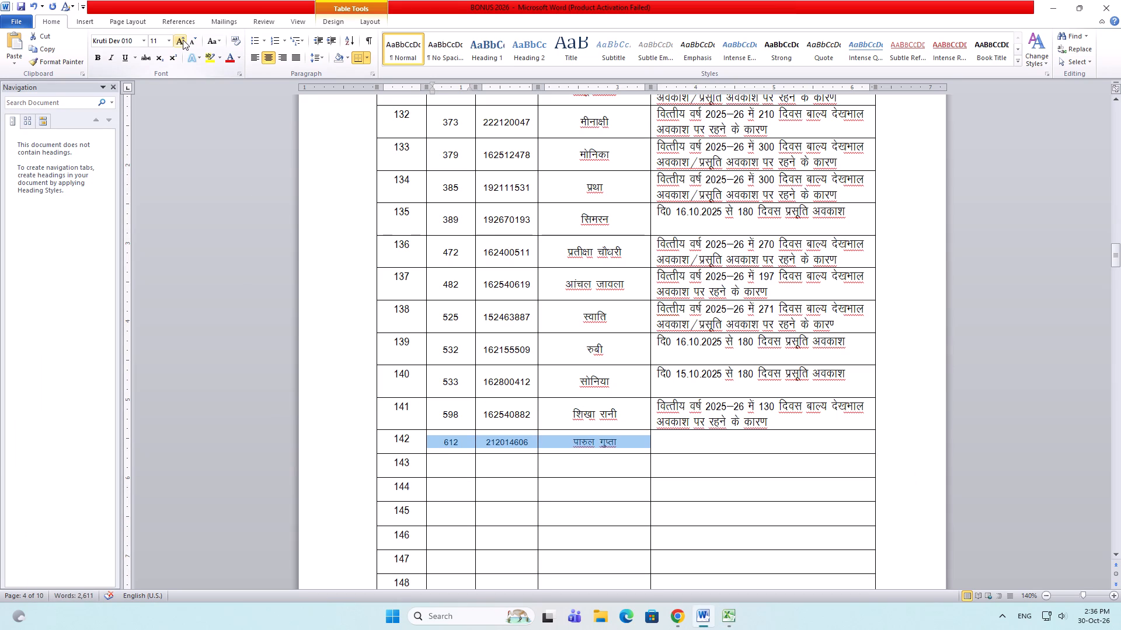
left_click(177, 38)
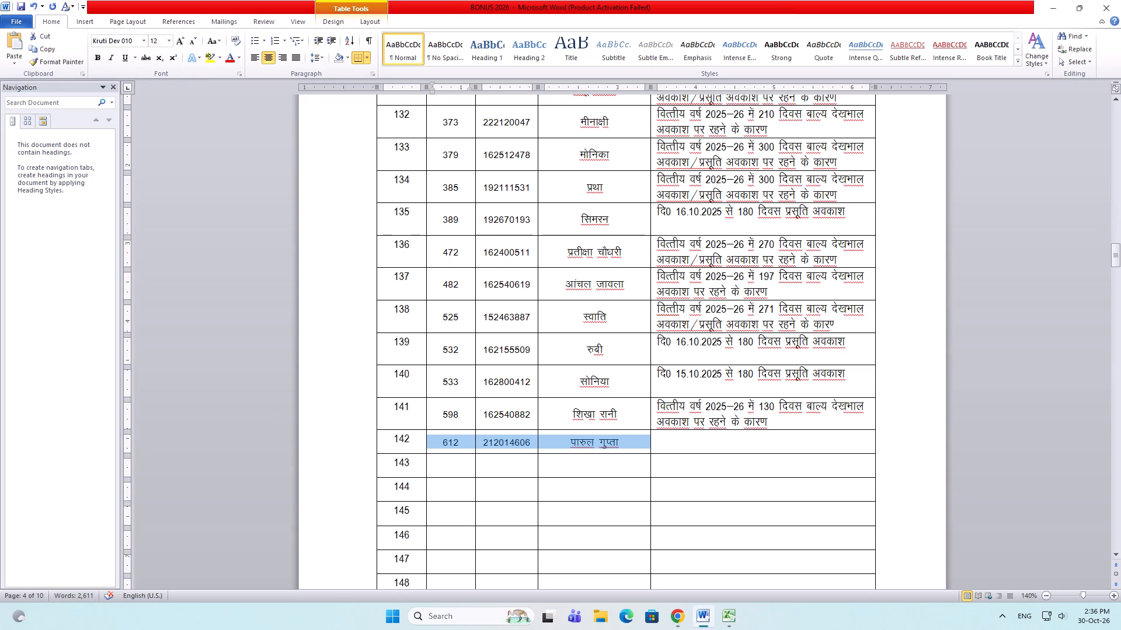
Fill entry 142's remark with entry 138's 2025–26 child care/maternity leave text and set the days to 237.
left_click_drag(835, 325, 655, 303)
key("ctrl+c")
left_click(677, 439)
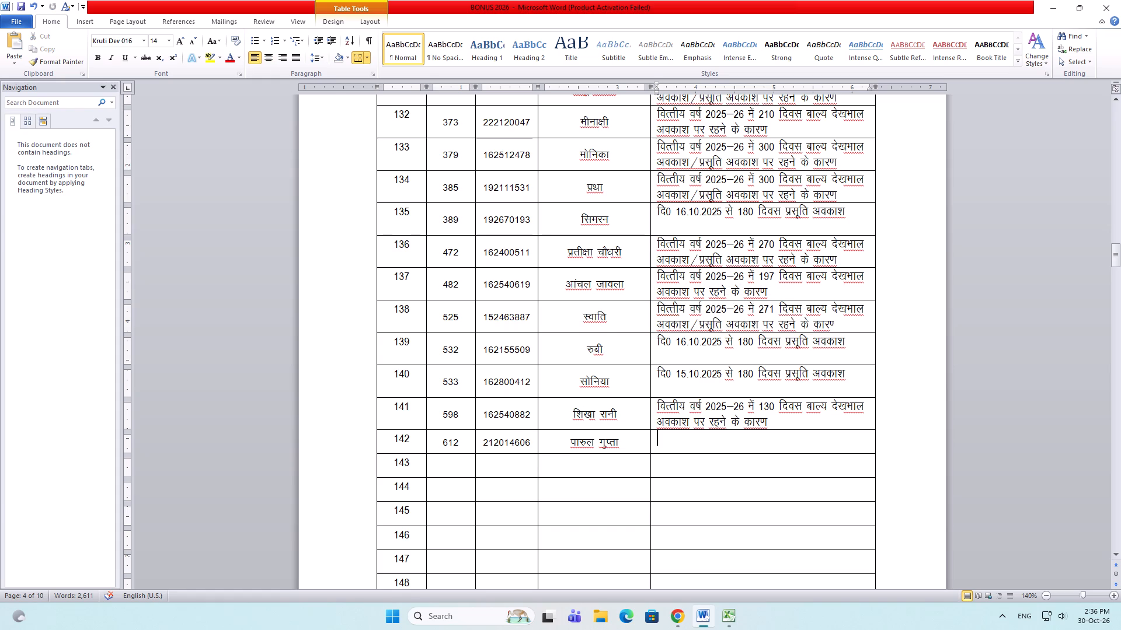
key("ctrl+v")
left_click(760, 436)
left_click_drag(760, 436, 772, 436)
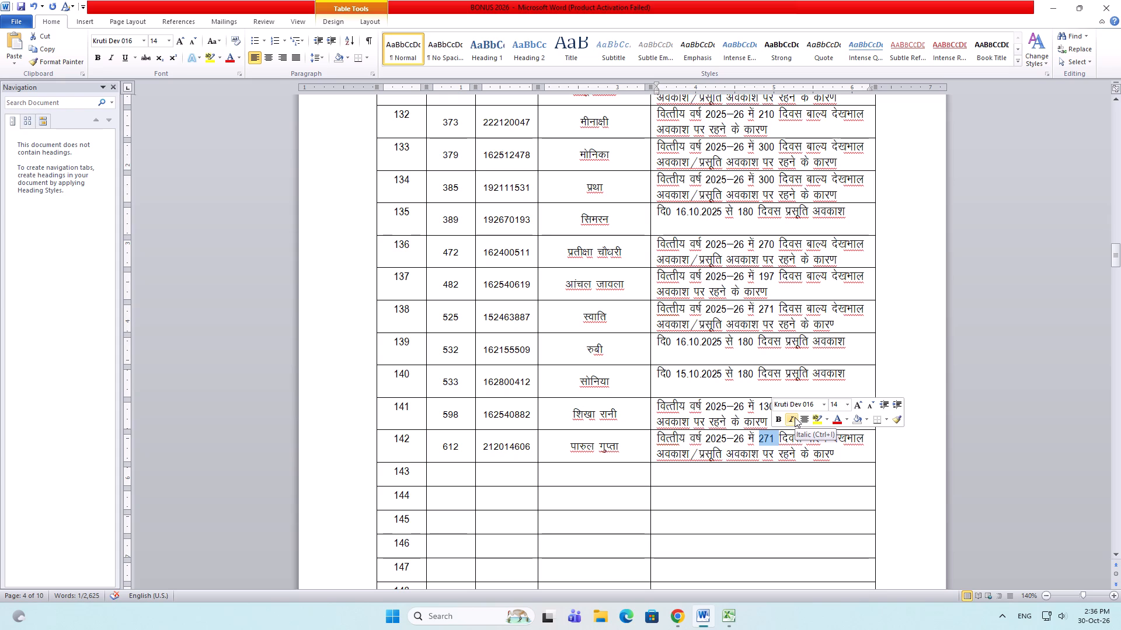
type("237")
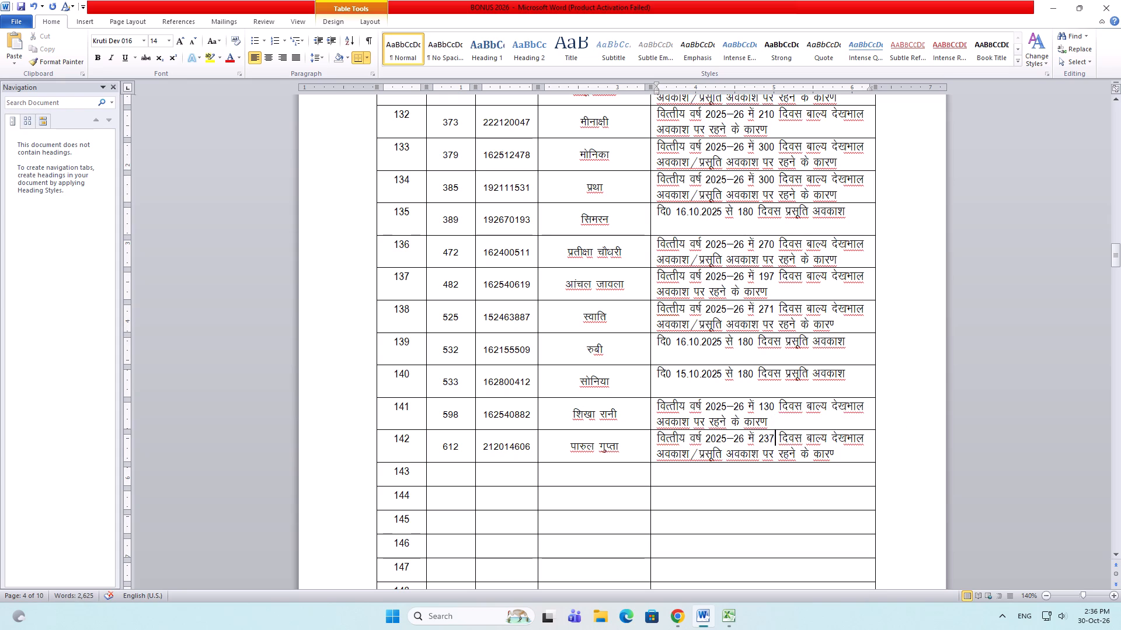
Complete the cut-off final word कारण in the remarks of entries 138 and 142, and save the document.
left_click(837, 325)
key("k")
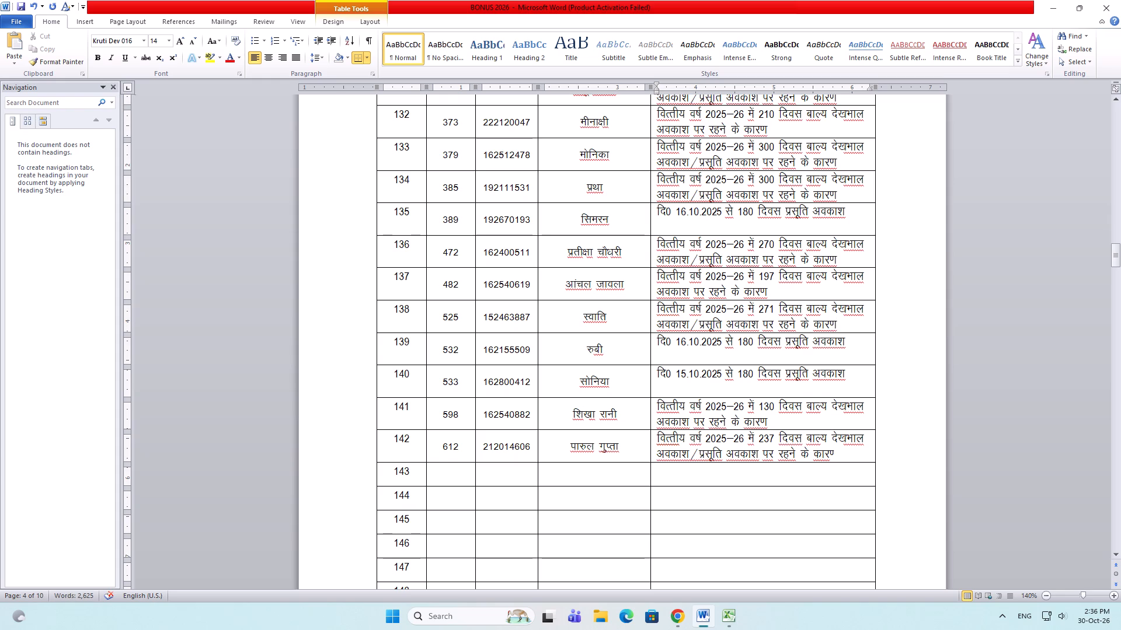
left_click(837, 455)
key("k")
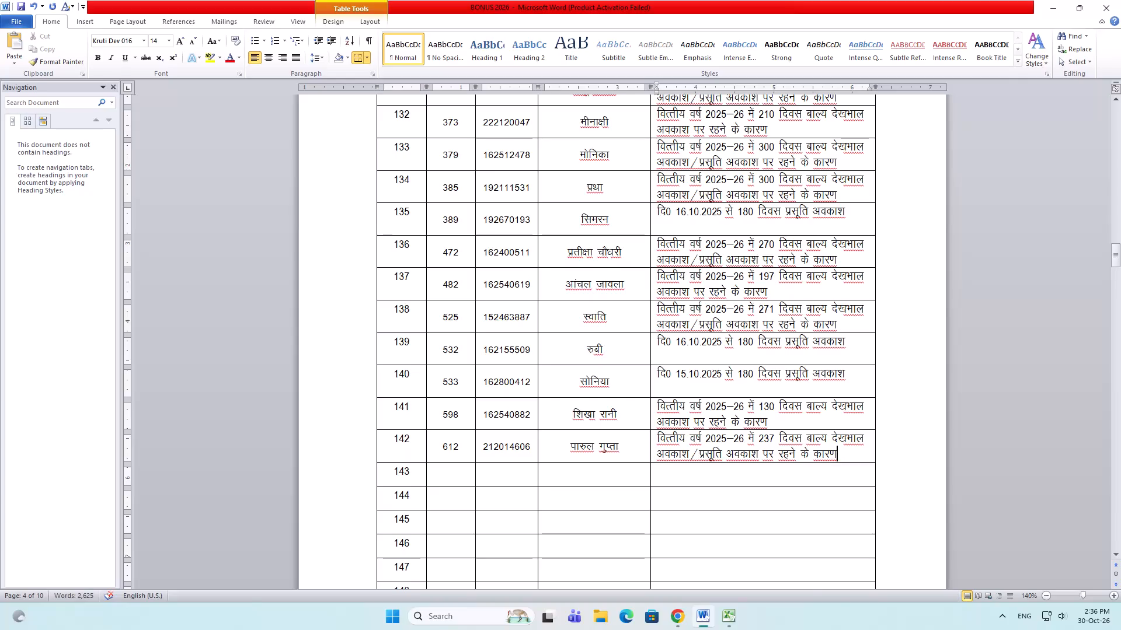
key("ctrl+s")
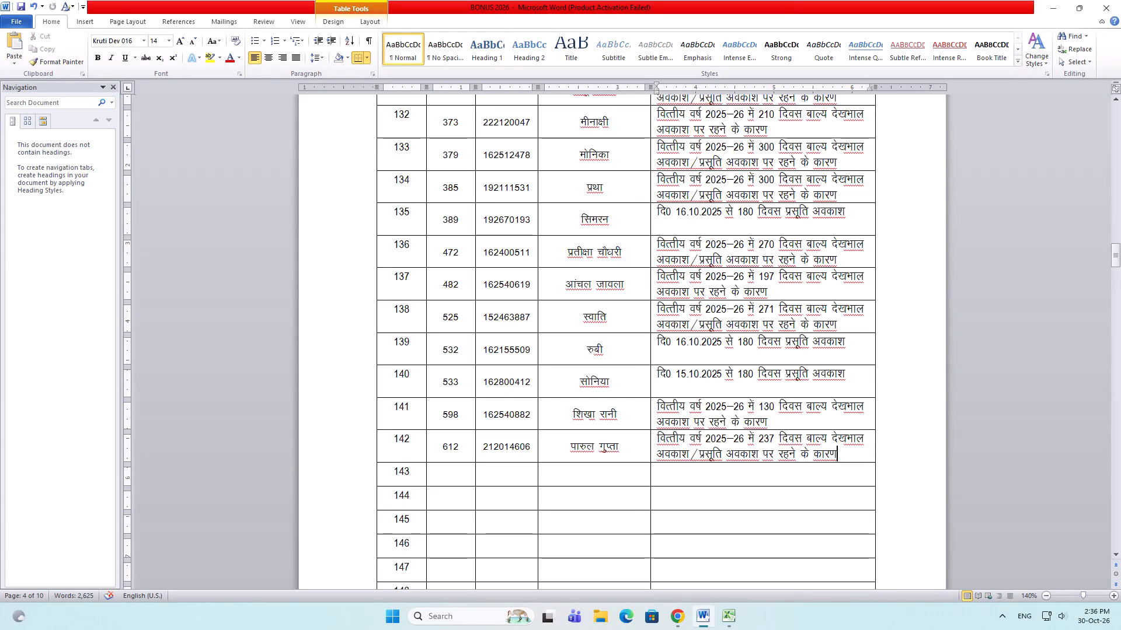
Highlight record 612's rows 111 and 112 yellow in the ALL sheet of BONUS CCL ML and save the workbook.
key("alt+Tab")
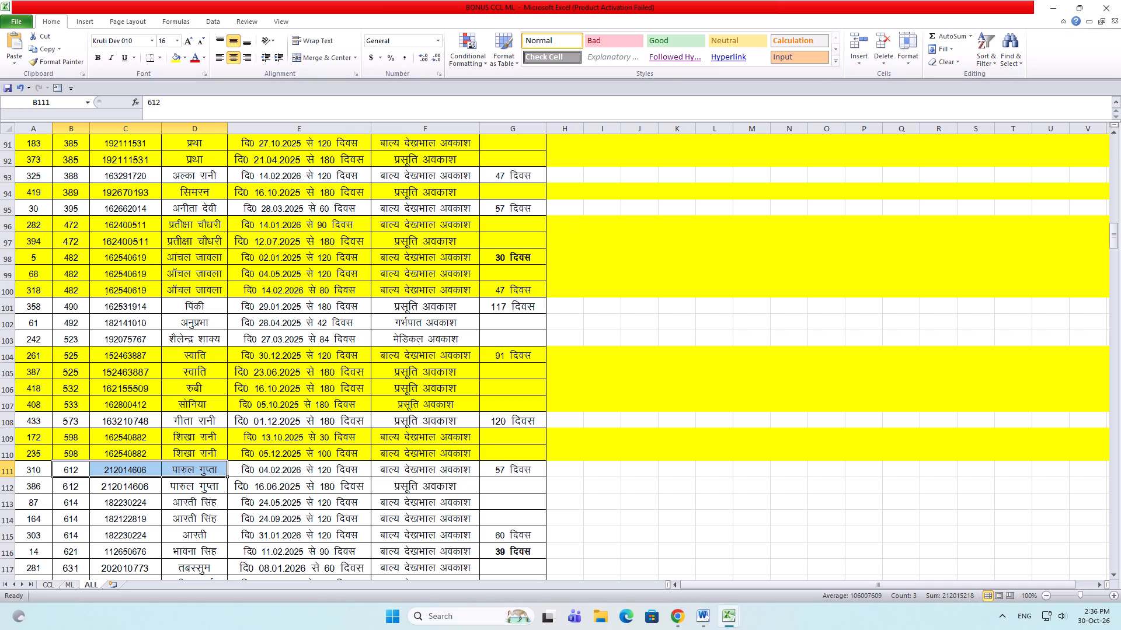
left_click_drag(7, 469, 6, 479)
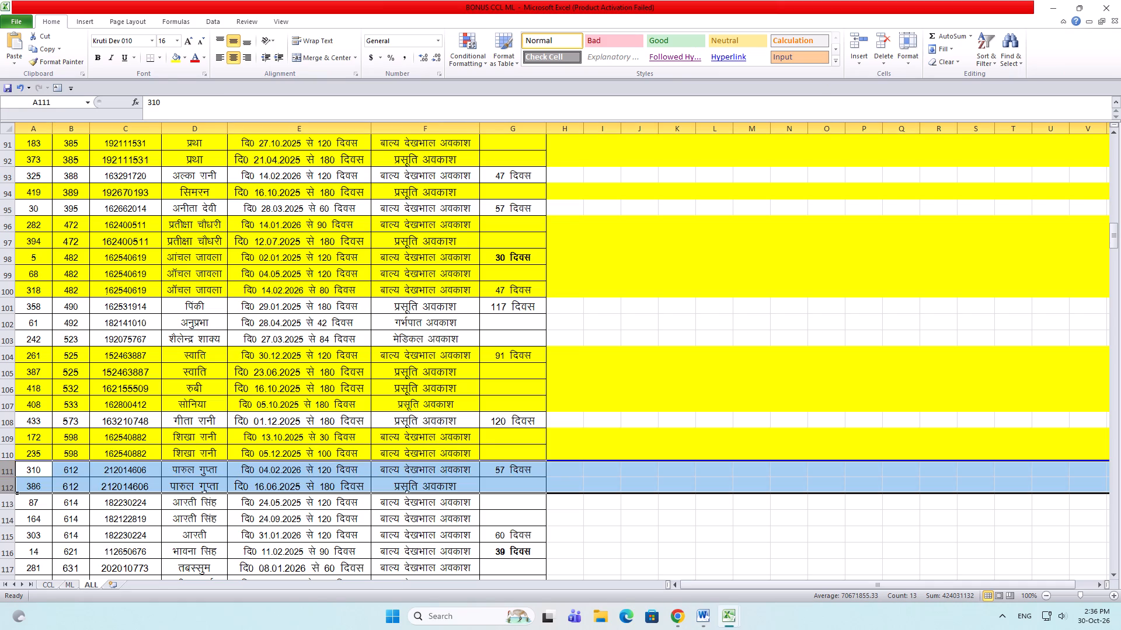
left_click(172, 57)
left_click(199, 385)
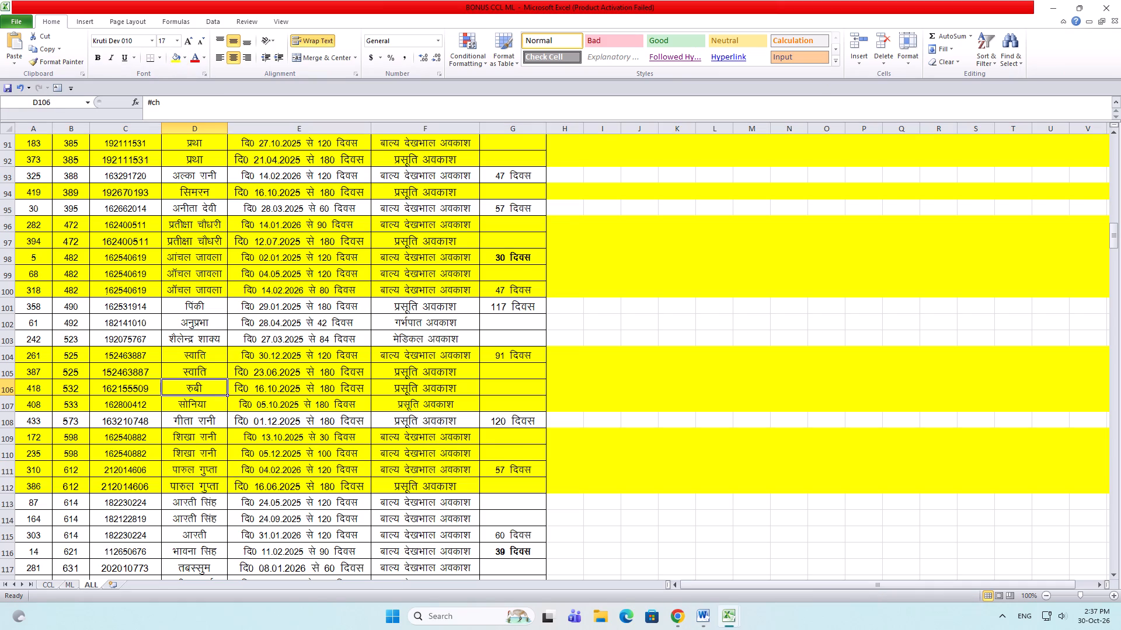
key("ctrl+s")
Copy record 614's number, ID and name cells from row 113 into entry 143 of BONUS 2026, reducing the font size to 12.
scroll(184, 433, "down", 3)
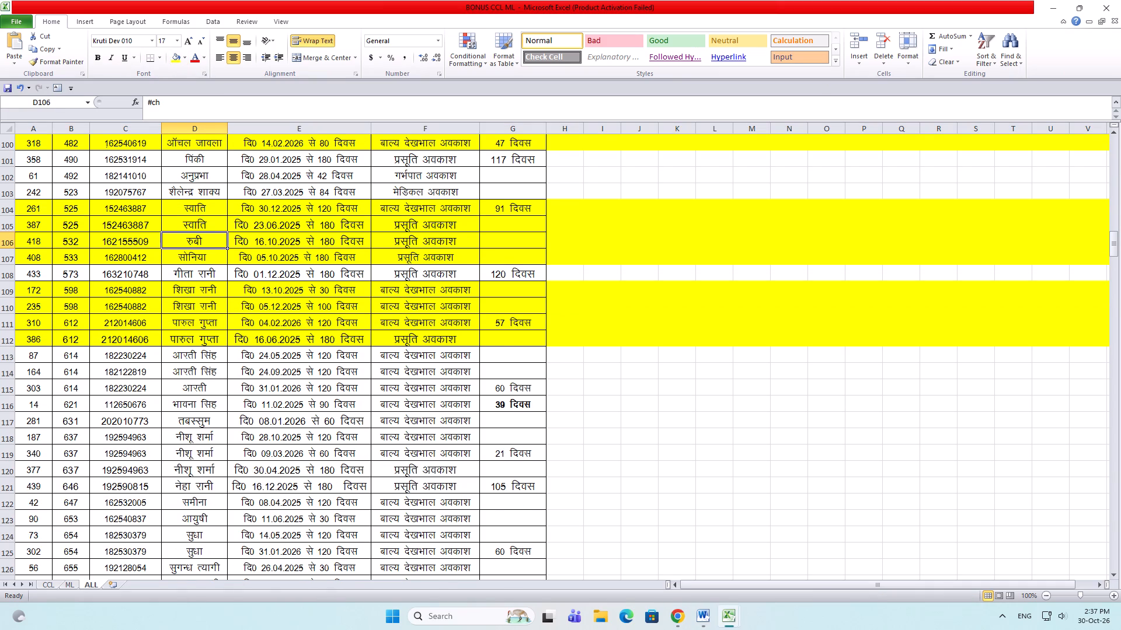
left_click_drag(6, 355, 6, 358)
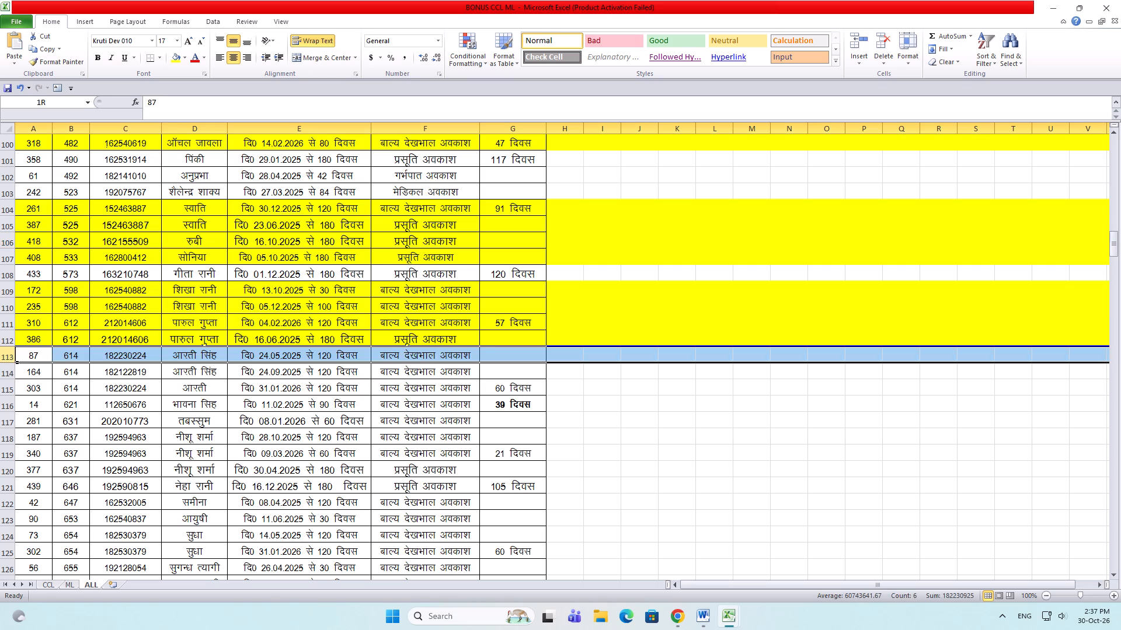
left_click_drag(6, 358, 6, 364)
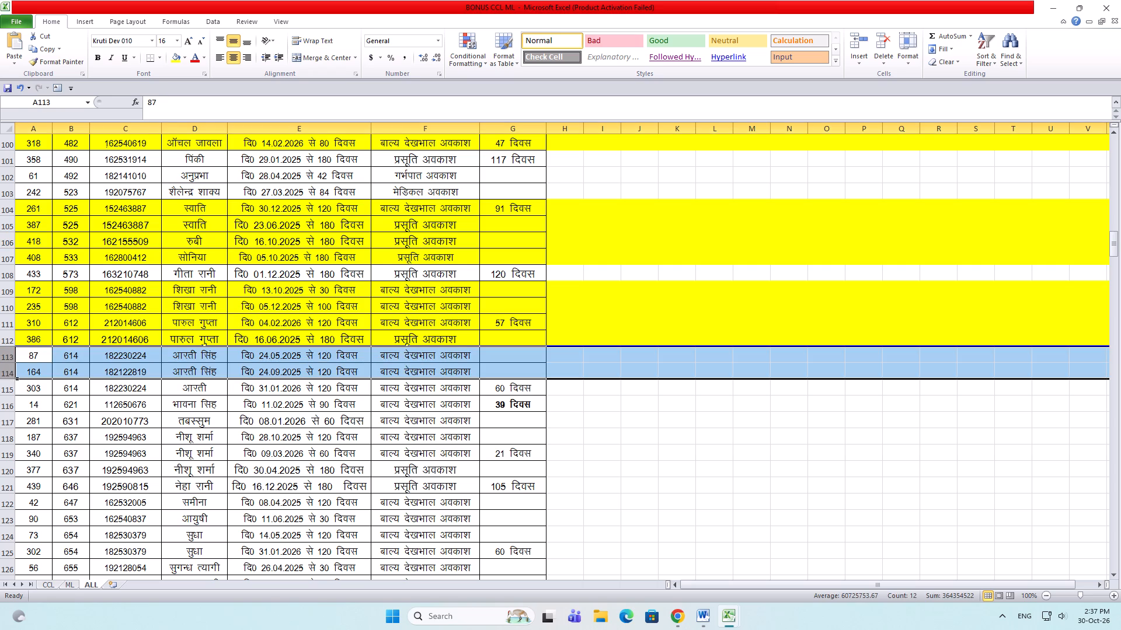
left_click_drag(72, 353, 184, 362)
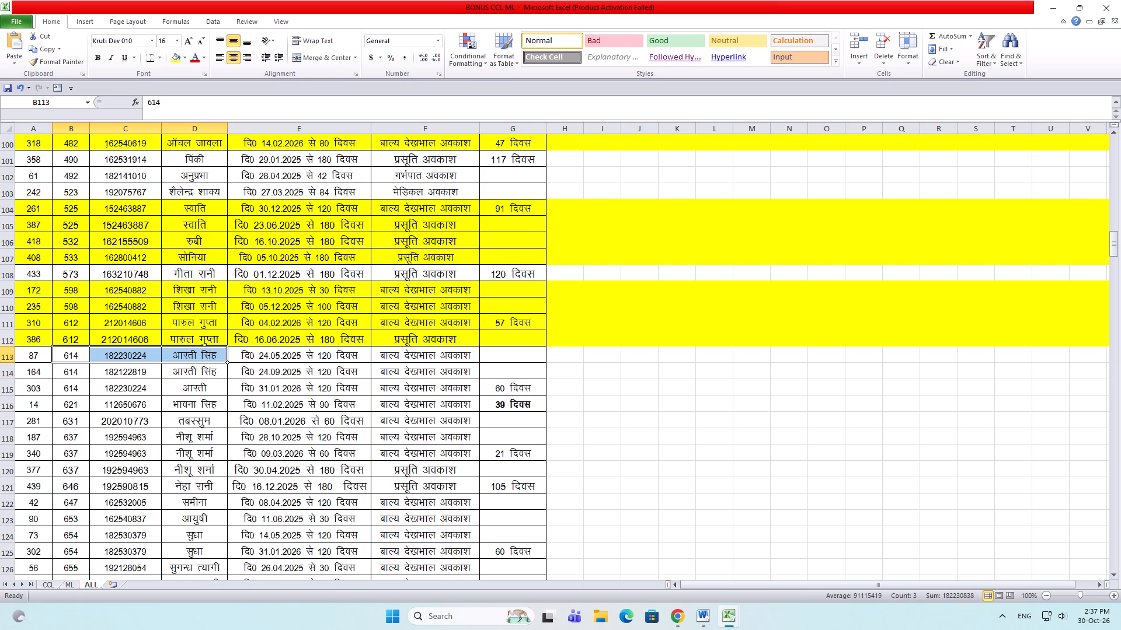
key("ctrl+c")
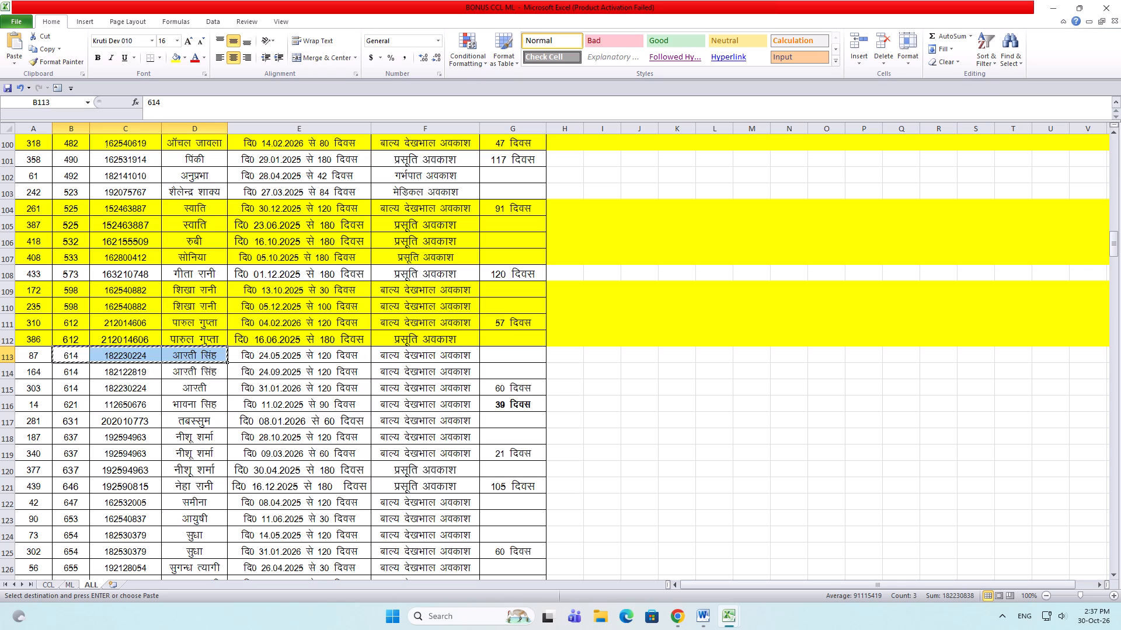
key("ctrl+c")
key("alt+Tab")
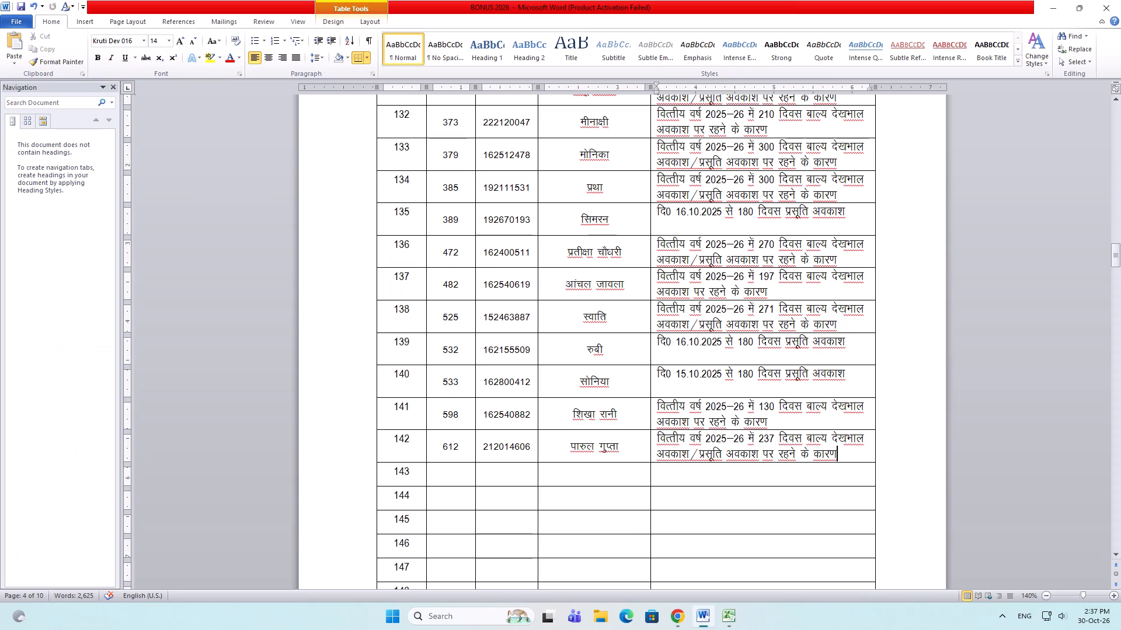
left_click(445, 467)
left_click_drag(445, 467, 546, 470)
key("ctrl+v")
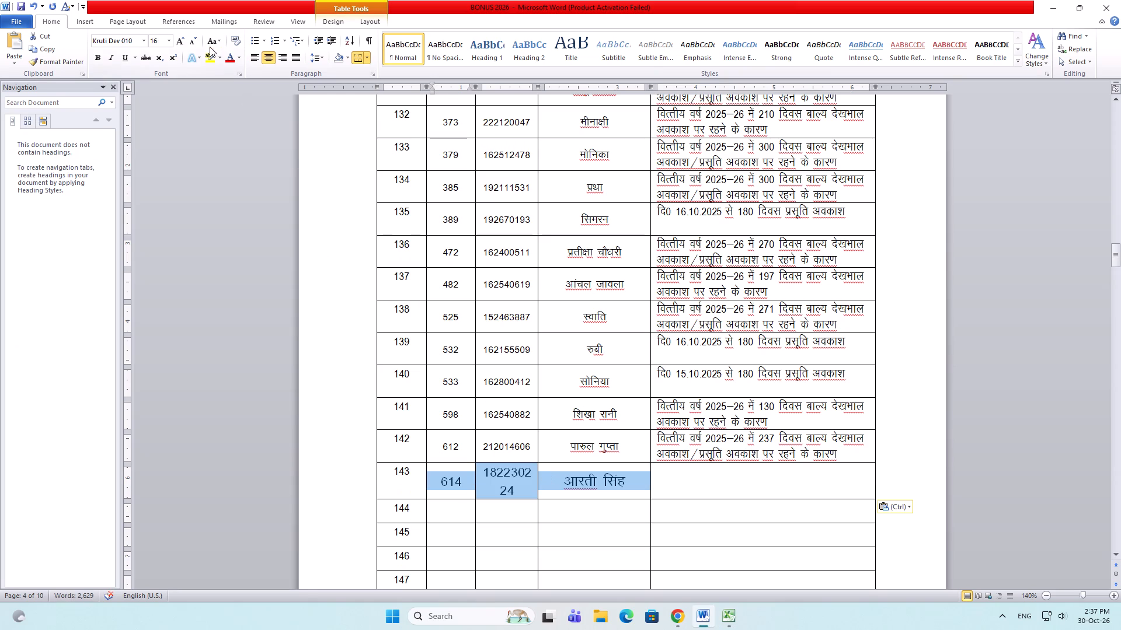
double_click(194, 41)
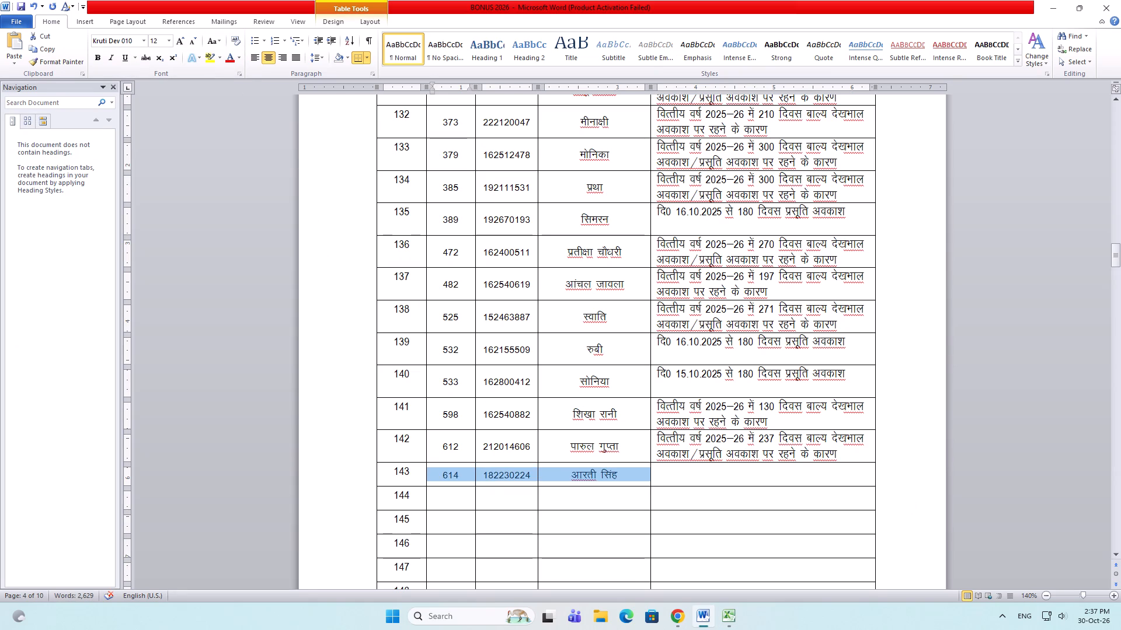
Fill entry 143's remark with entry 141's 2025–26 child care leave text, set the days to 240, and save the document.
left_click_drag(781, 419, 661, 401)
key("ctrl+c")
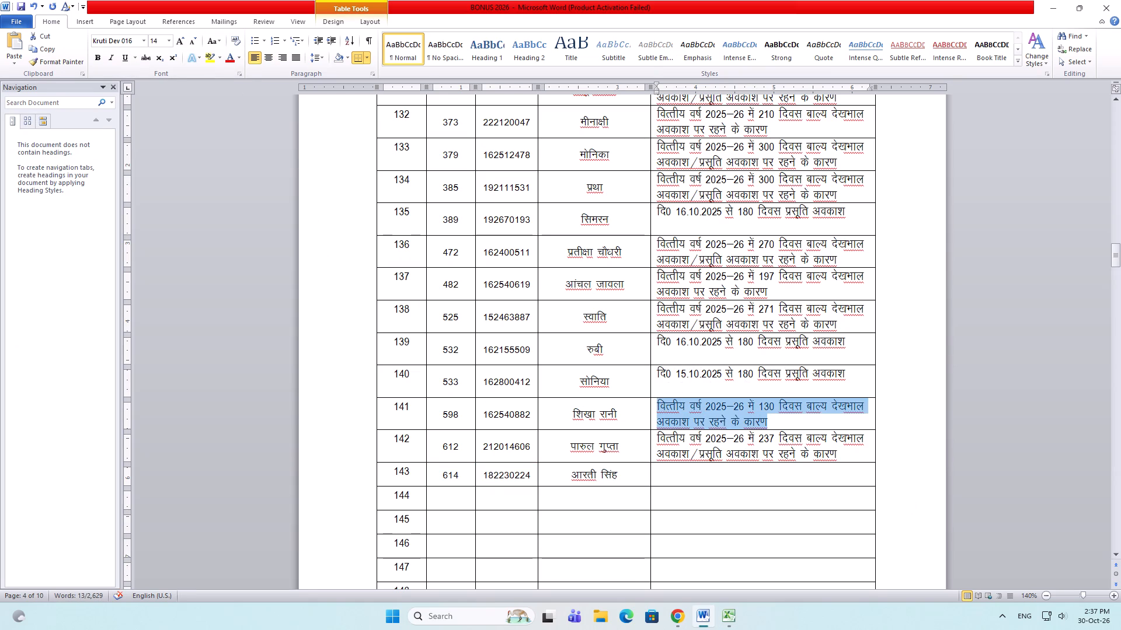
left_click(683, 470)
key("ctrl+v")
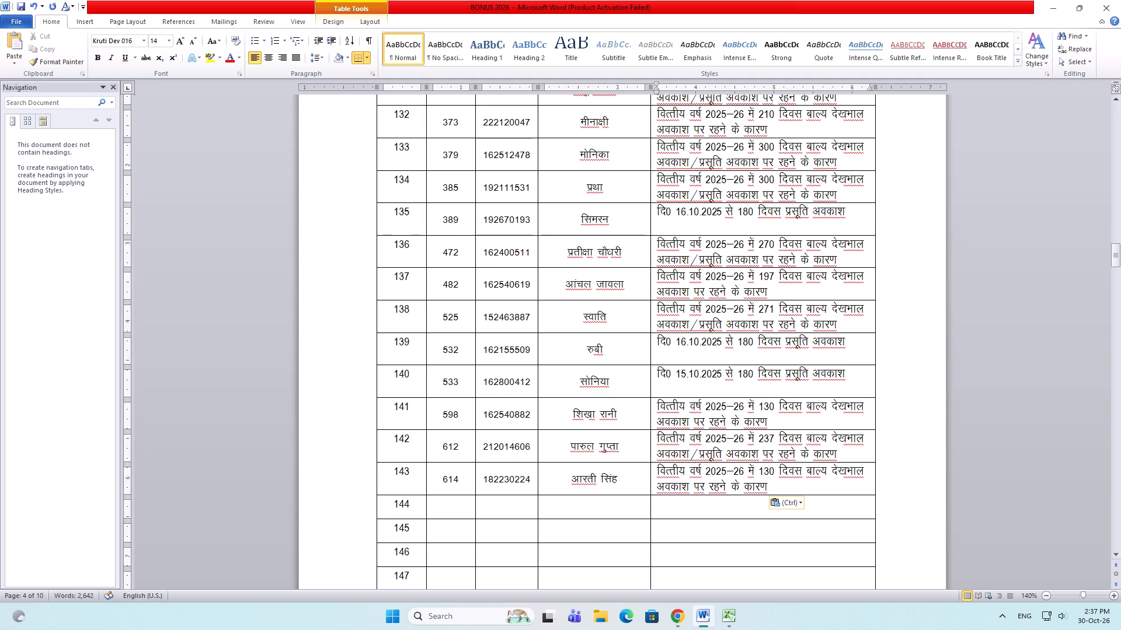
left_click_drag(758, 471, 773, 471)
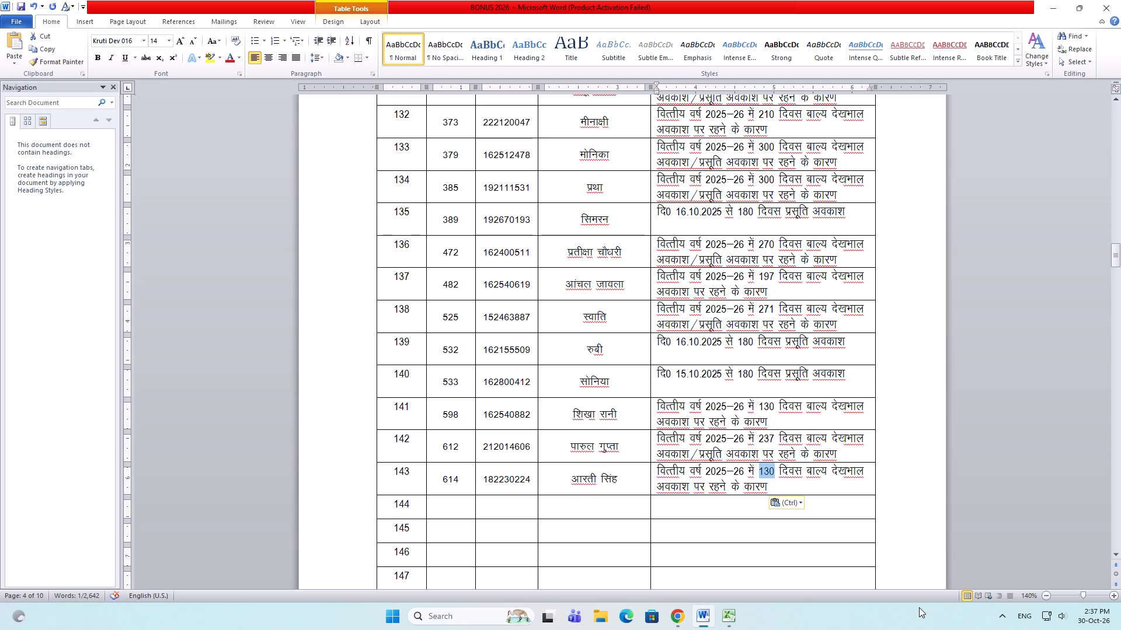
type("240")
key("ctrl+s")
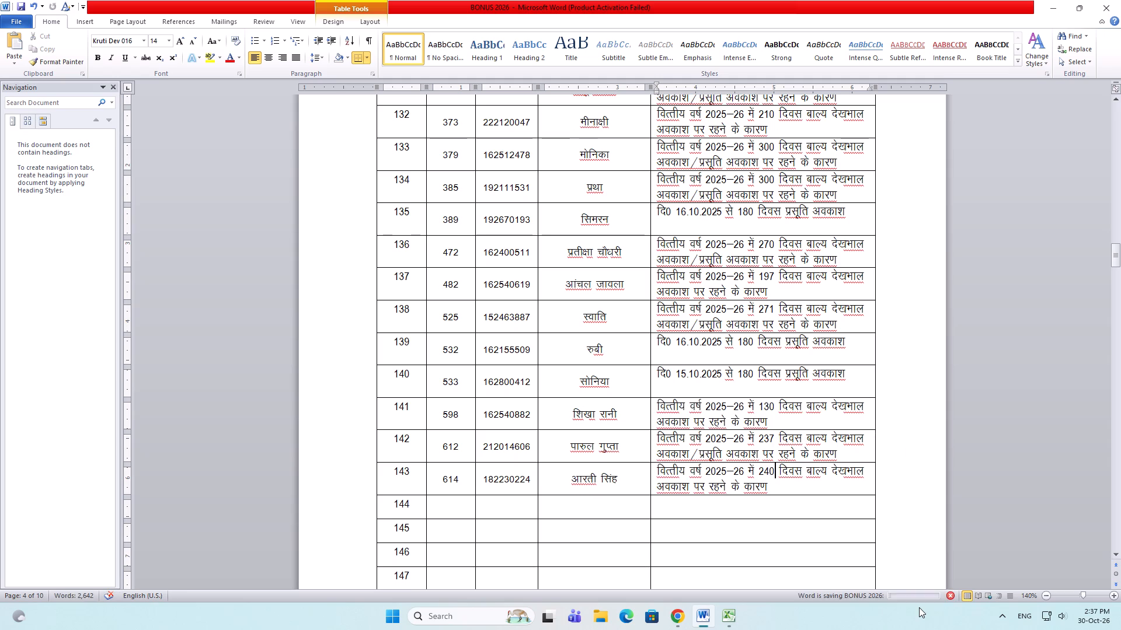
Check record 614's rows 113 to 115 in BONUS CCL ML, set the days in entry 143's remark to 300, and save BONUS 2026.
key("alt+Tab")
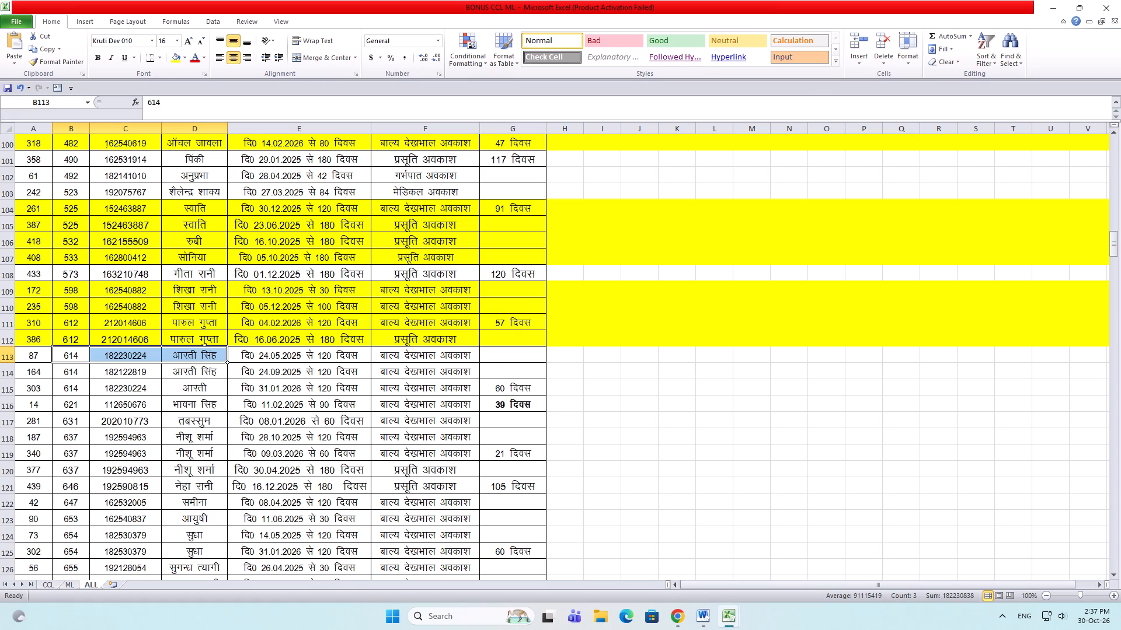
left_click_drag(7, 353, 4, 366)
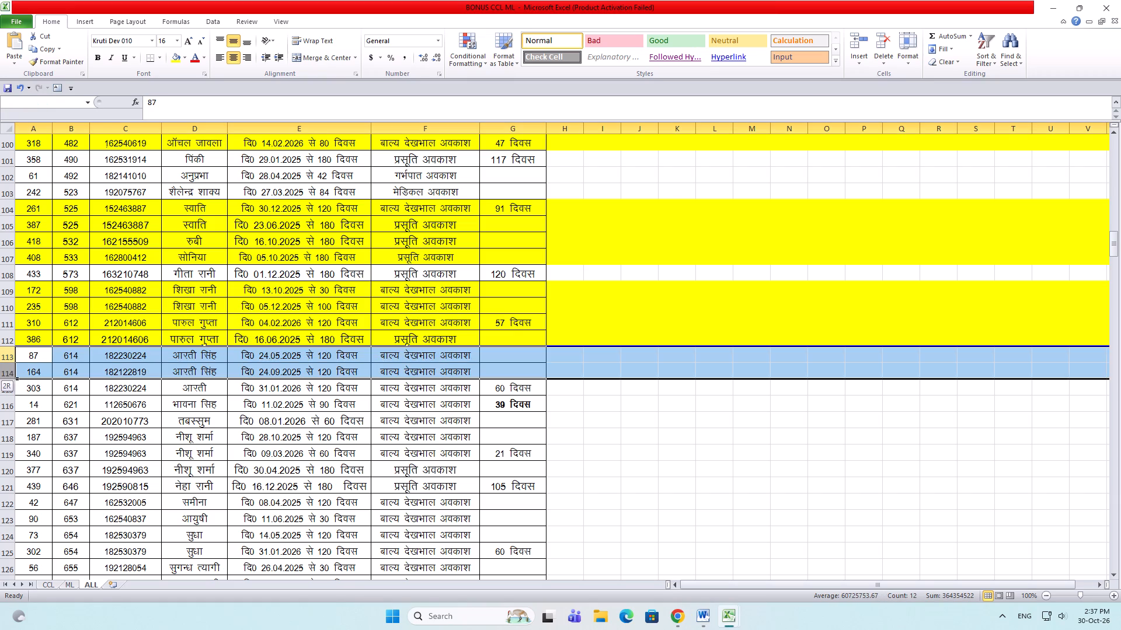
left_click_drag(4, 366, 4, 379)
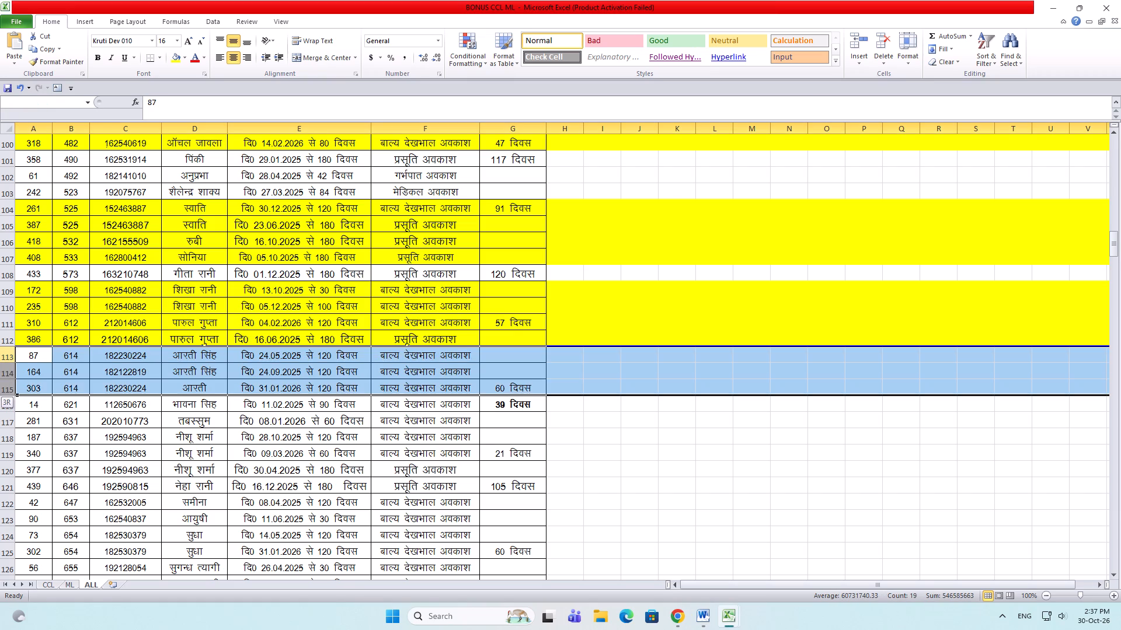
left_click_drag(4, 379, 4, 382)
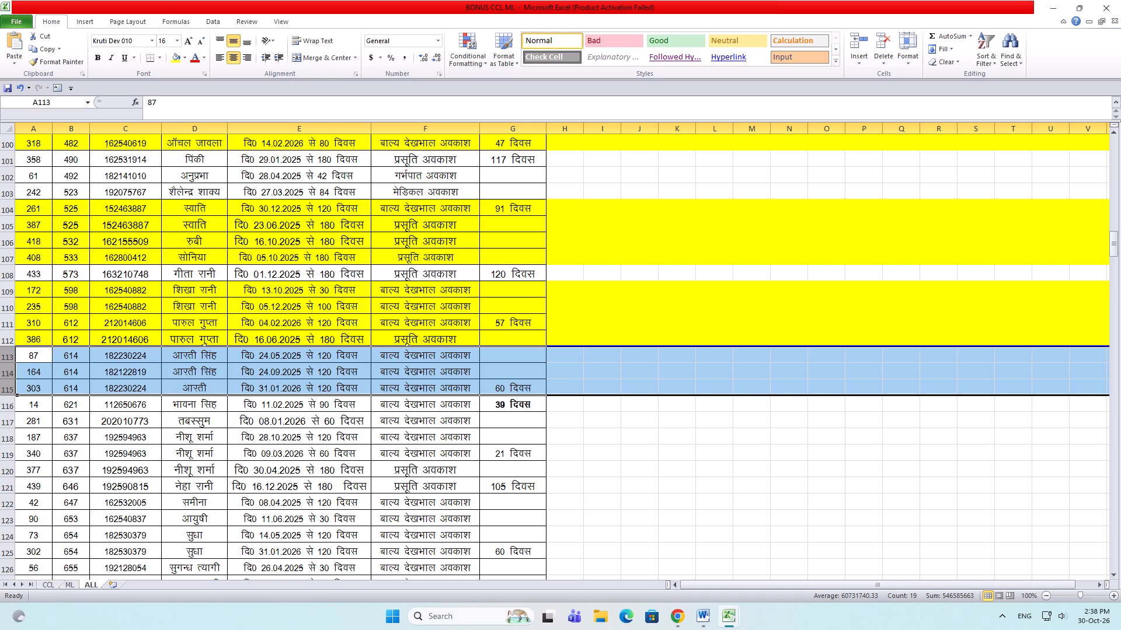
key("alt+Tab")
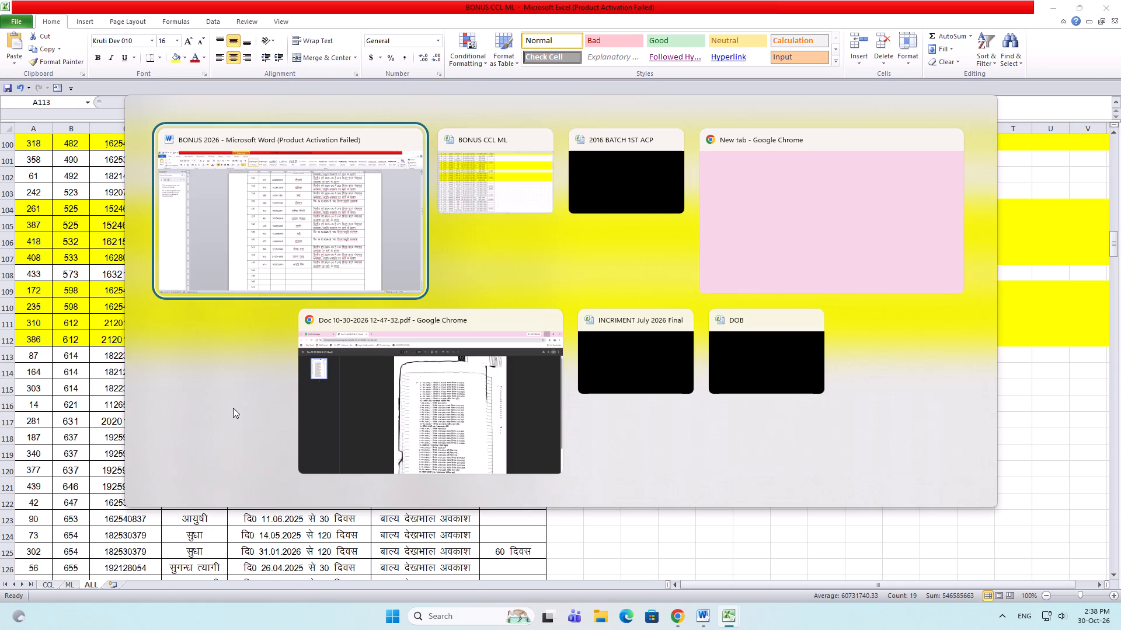
key("BackSpace")
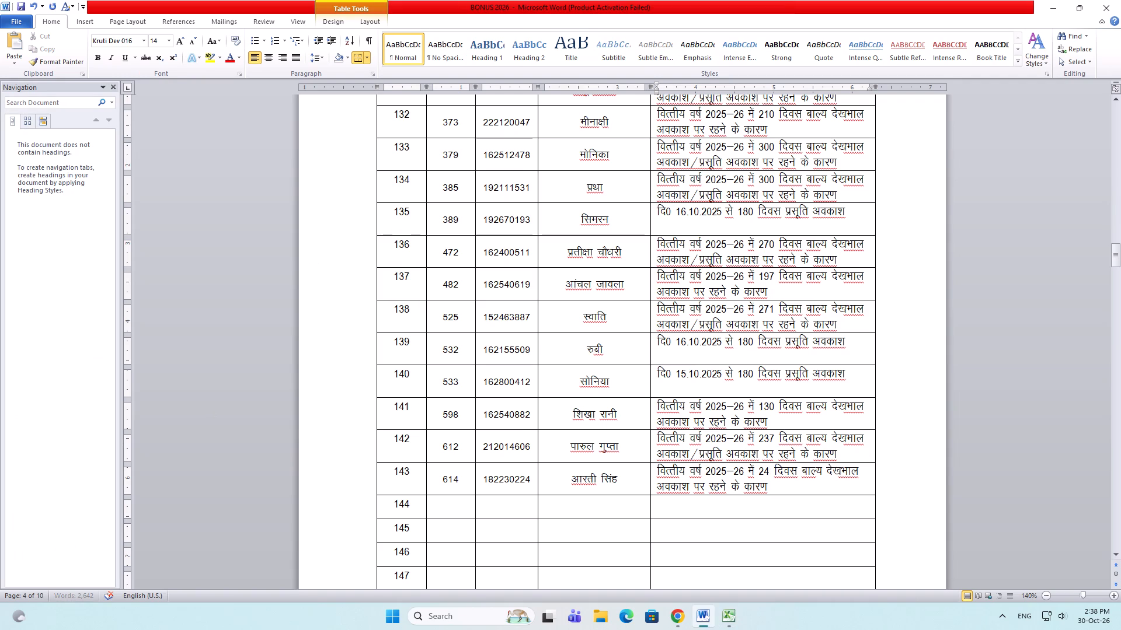
key("BackSpace")
key("BackSpace")
type("300")
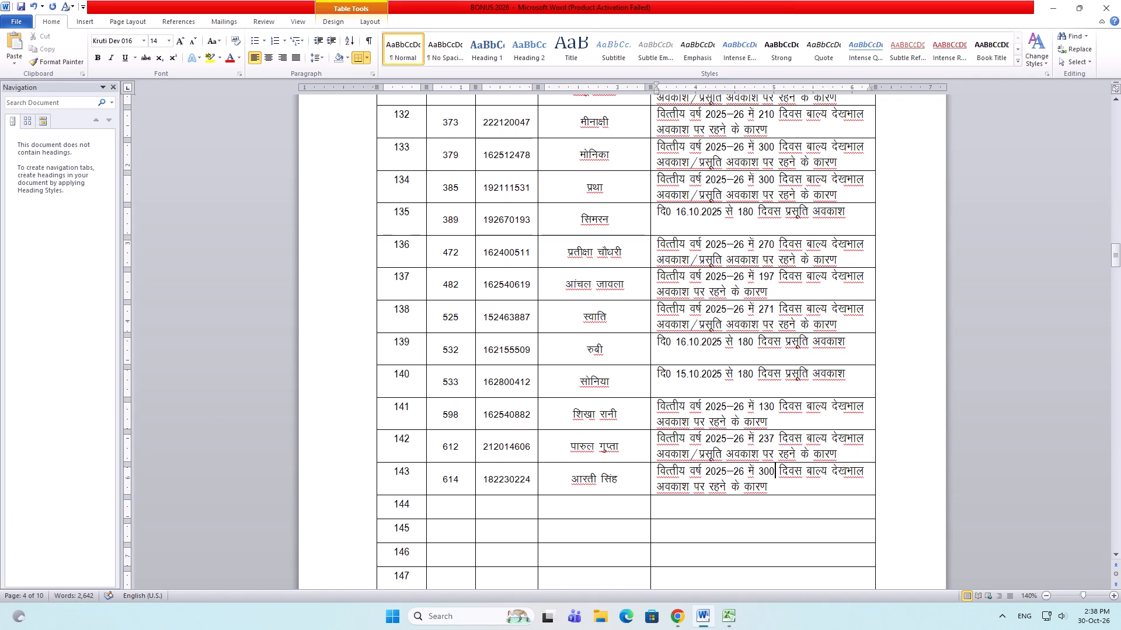
key("ctrl+s")
Highlight record 614's rows 113 to 115 yellow in the ALL sheet of BONUS CCL ML.
key("alt+Tab")
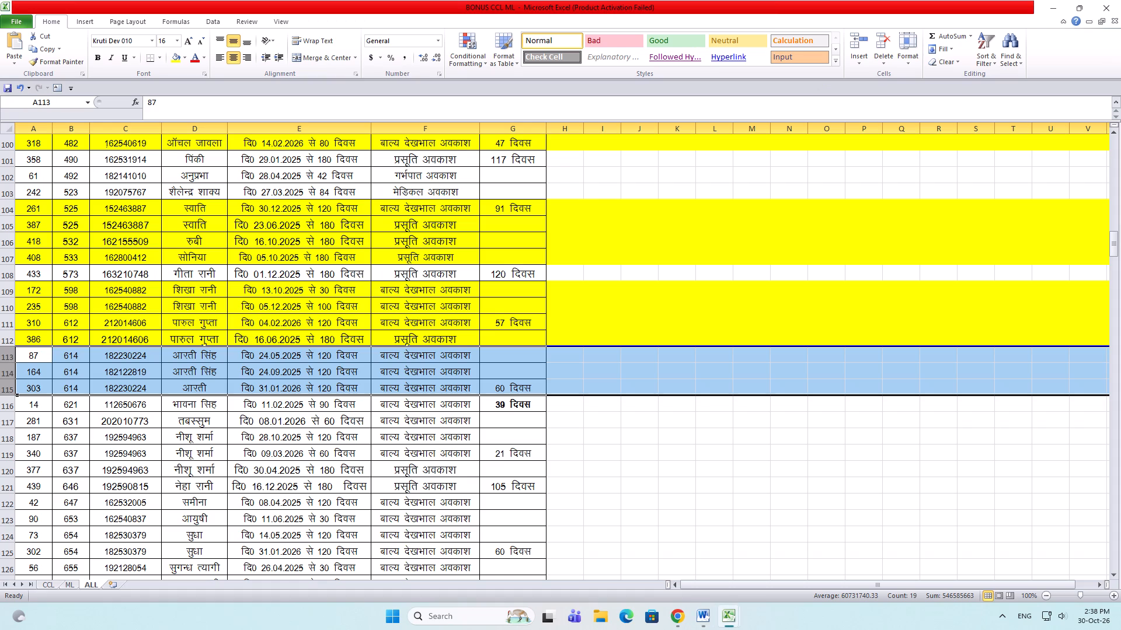
left_click(176, 52)
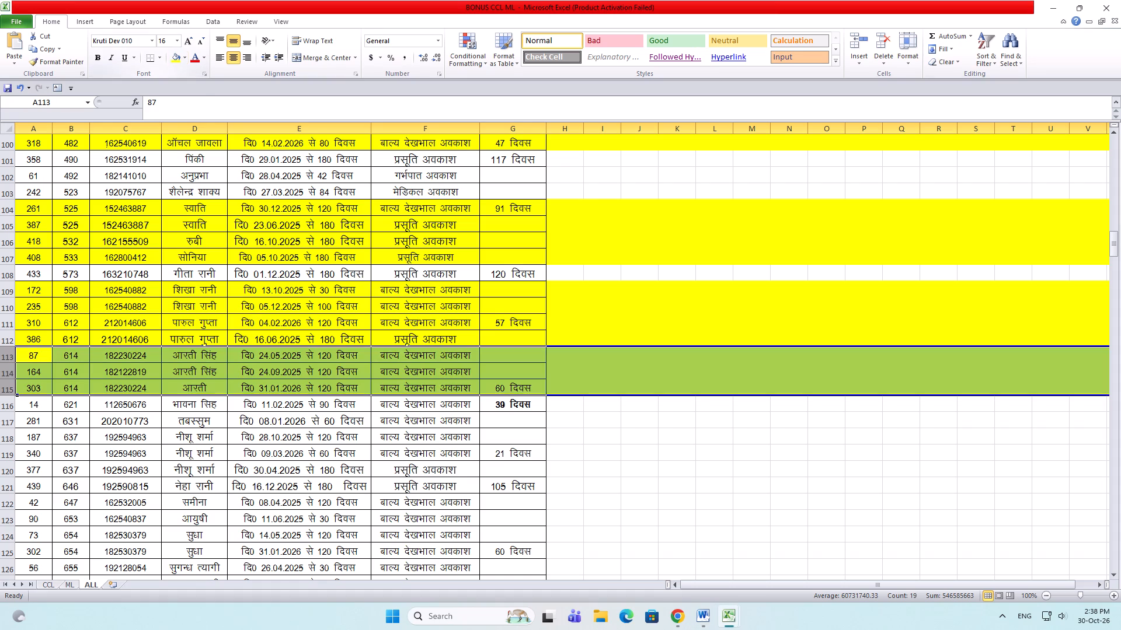
Copy record 637's number, ID and name cells from row 118 into entry 144 of BONUS 2026, reducing the font size to 12.
left_click(3, 405)
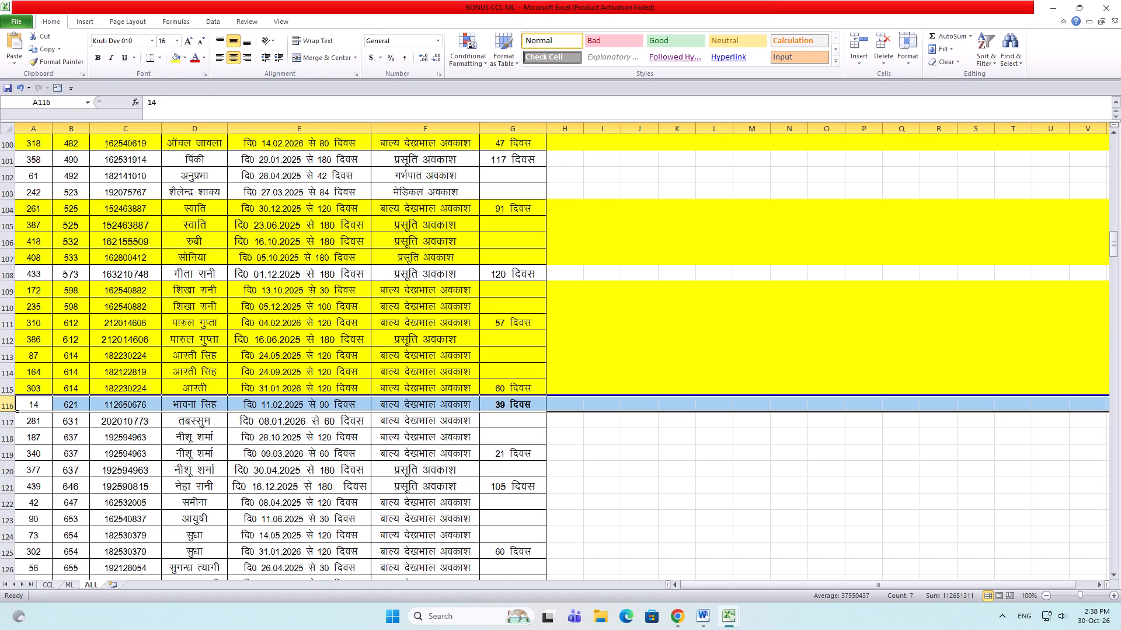
left_click(4, 422)
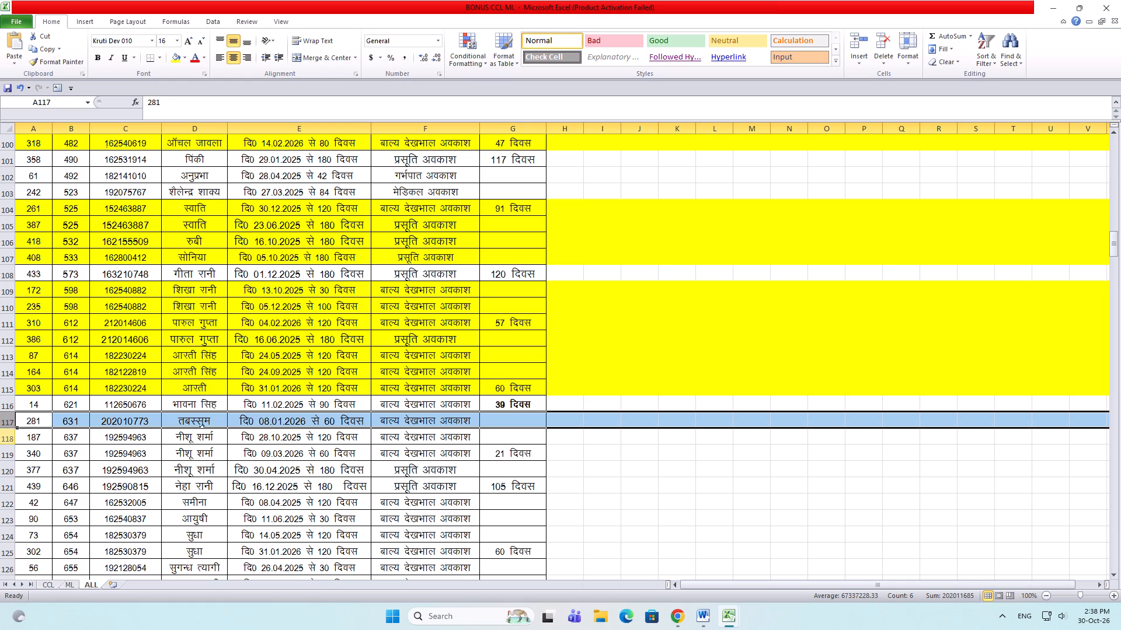
left_click_drag(1, 440, 0, 468)
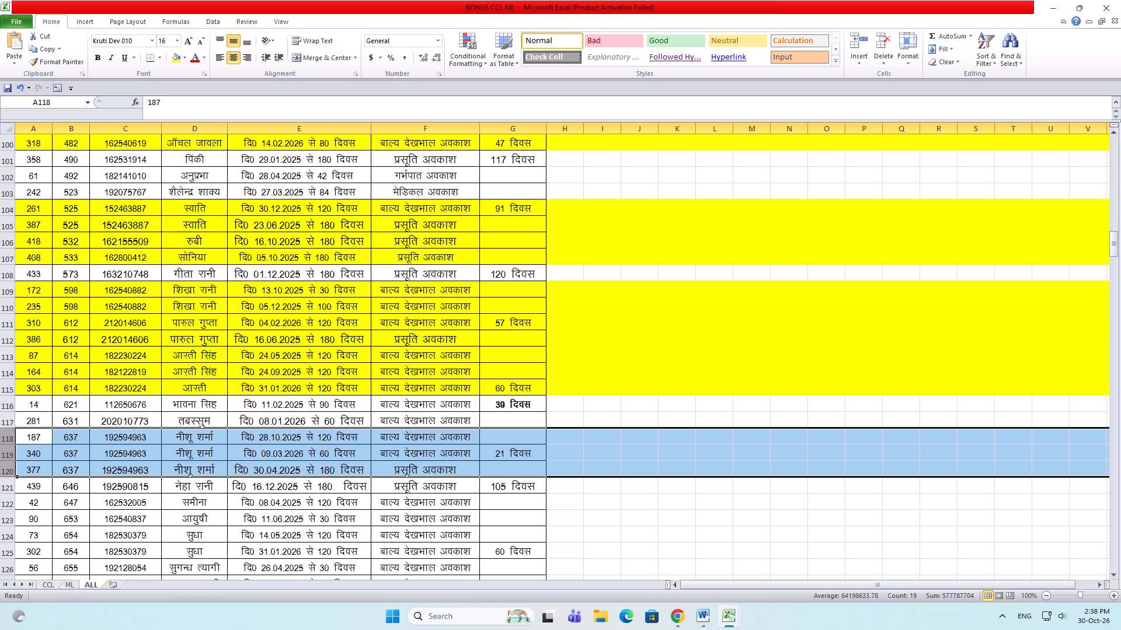
left_click_drag(74, 437, 176, 435)
key("ctrl+c")
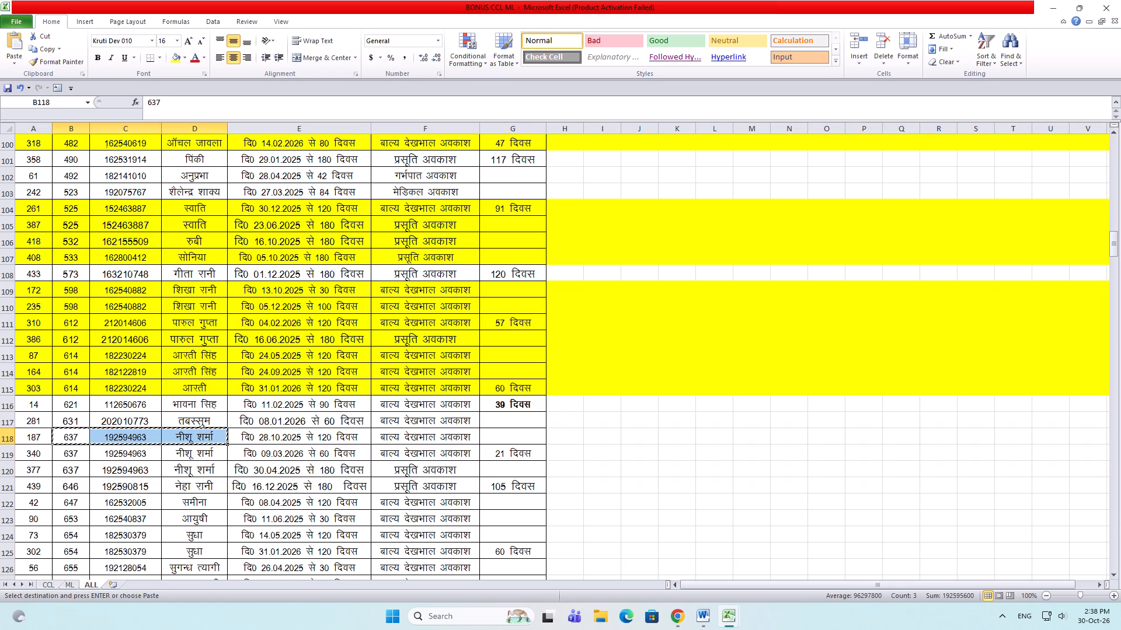
key("ctrl+c")
key("ctrl+c")
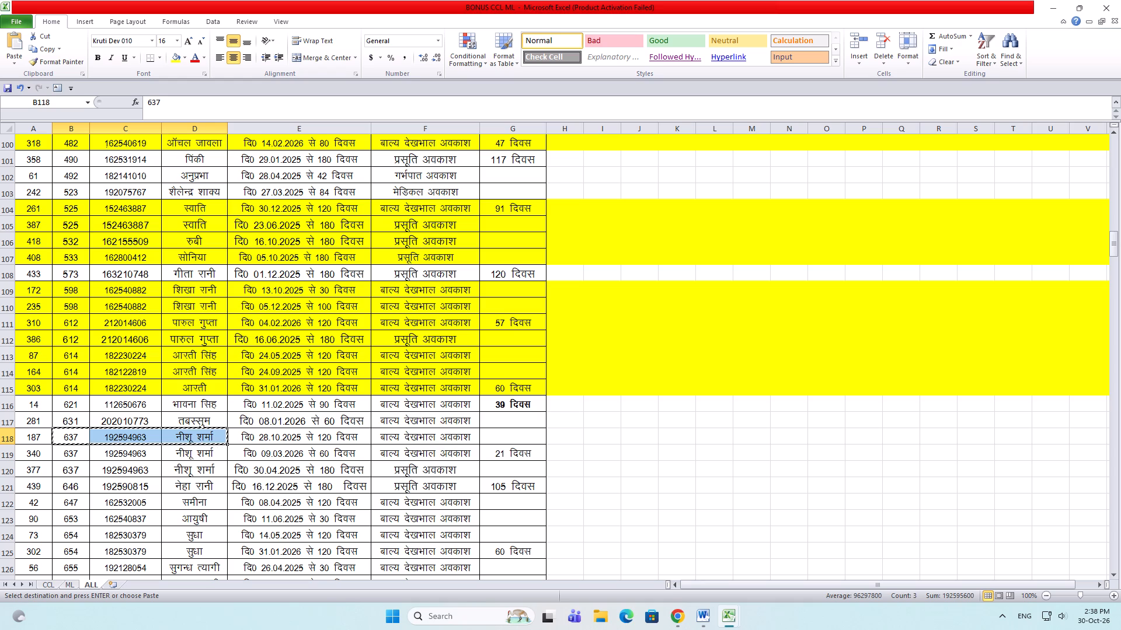
key("alt+Tab")
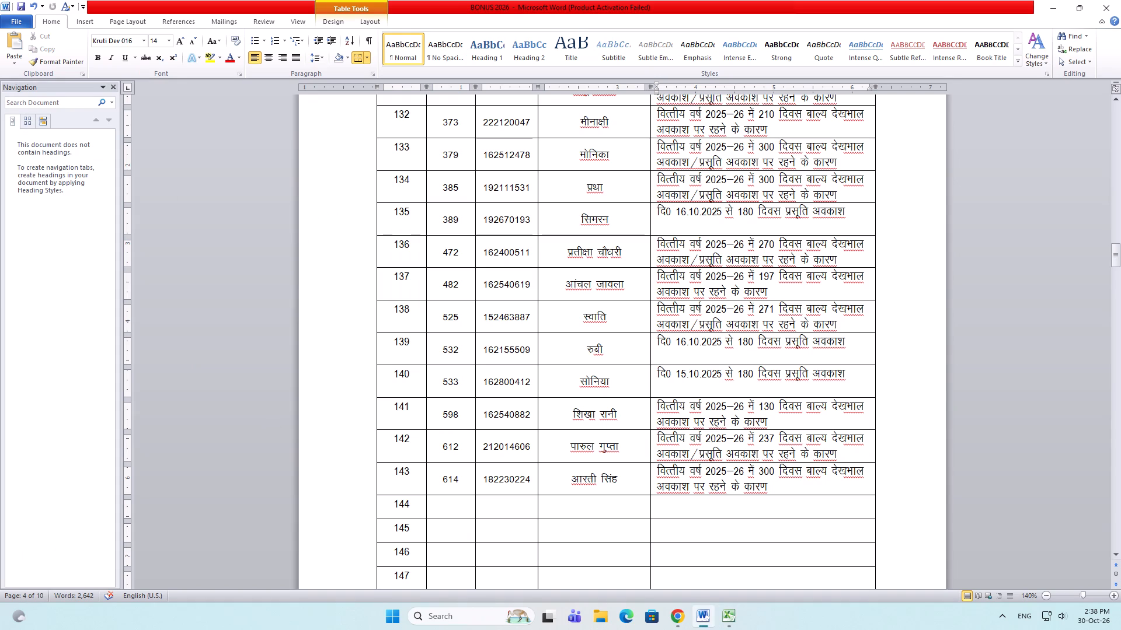
left_click_drag(438, 502, 603, 501)
key("ctrl+v")
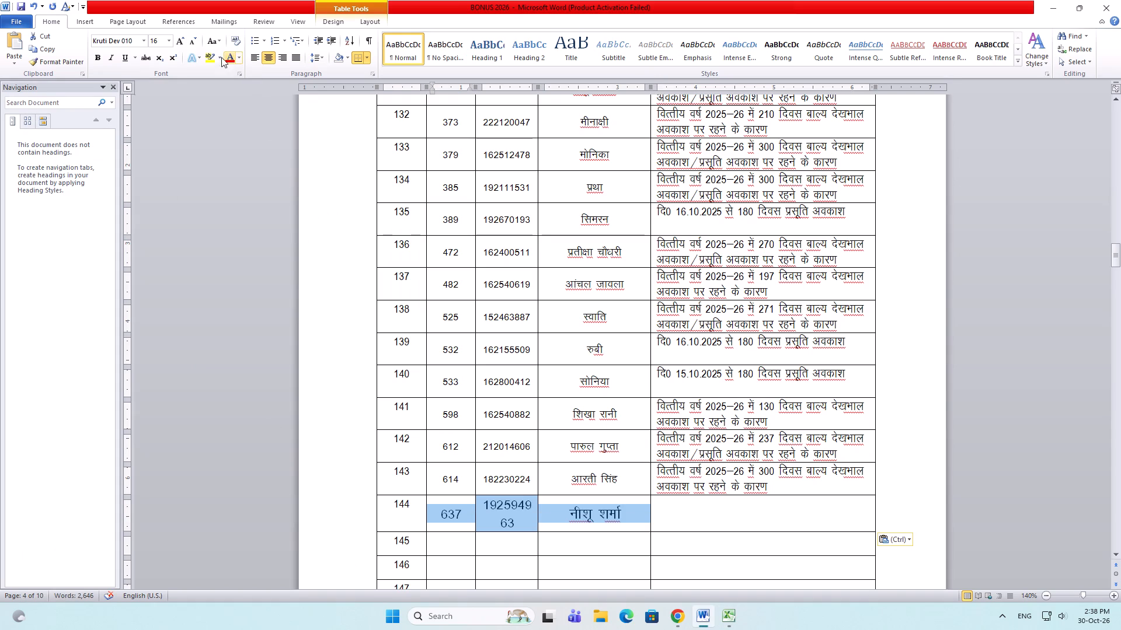
double_click(190, 34)
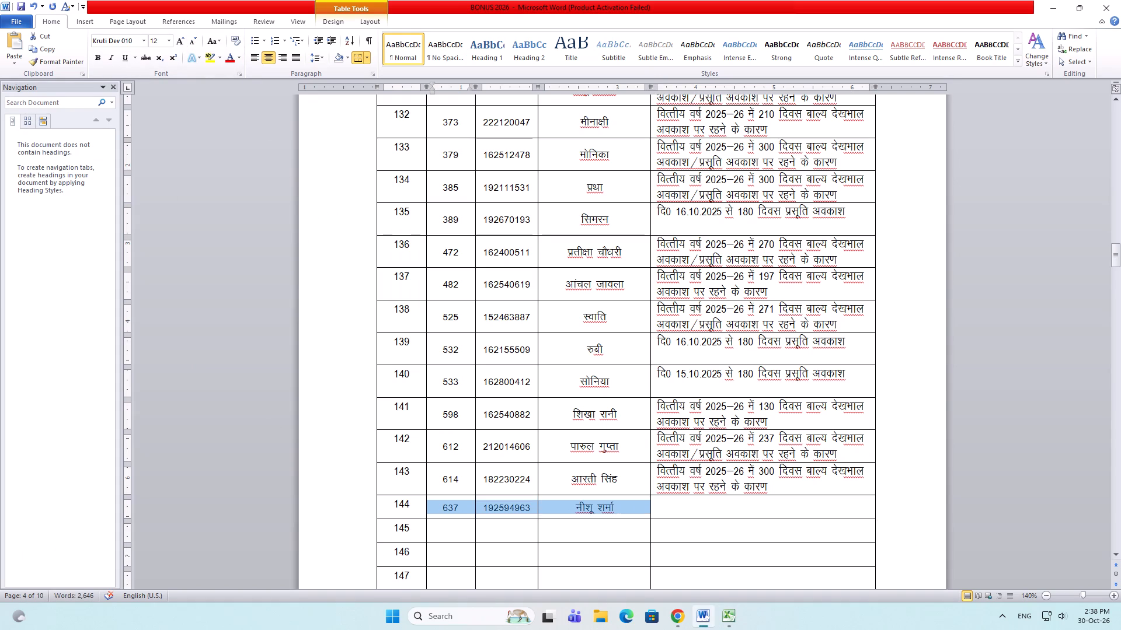
Fill entry 144's remark with entry 142's 2025–26 child care/maternity leave text, set the days to 321, and save the document.
left_click_drag(837, 453, 664, 432)
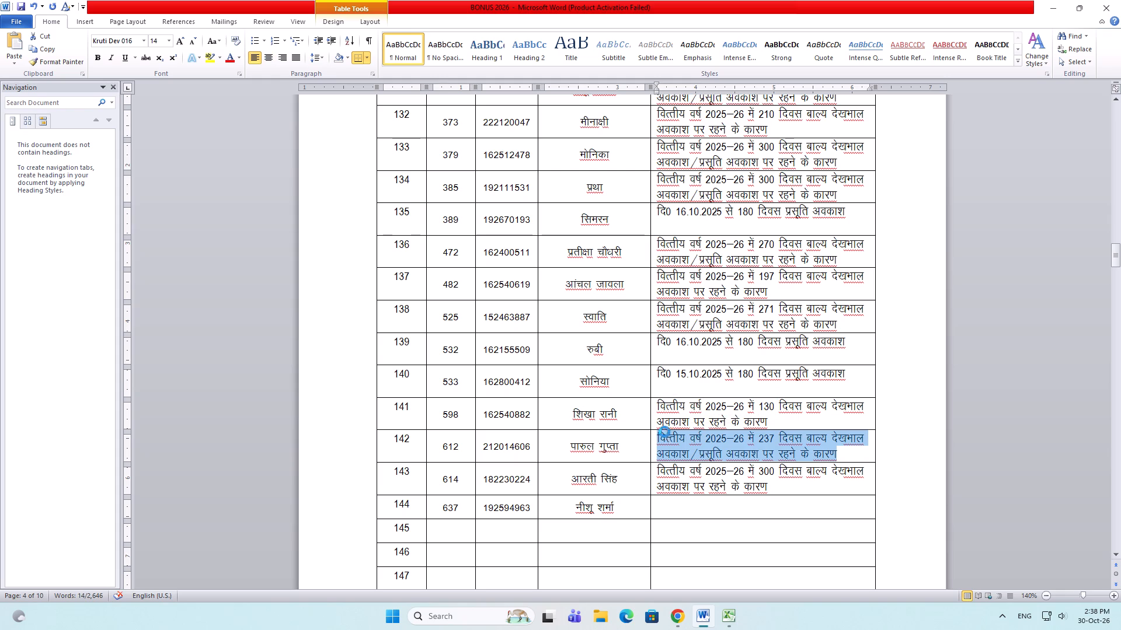
key("ctrl+c")
left_click(692, 501)
key("ctrl+v")
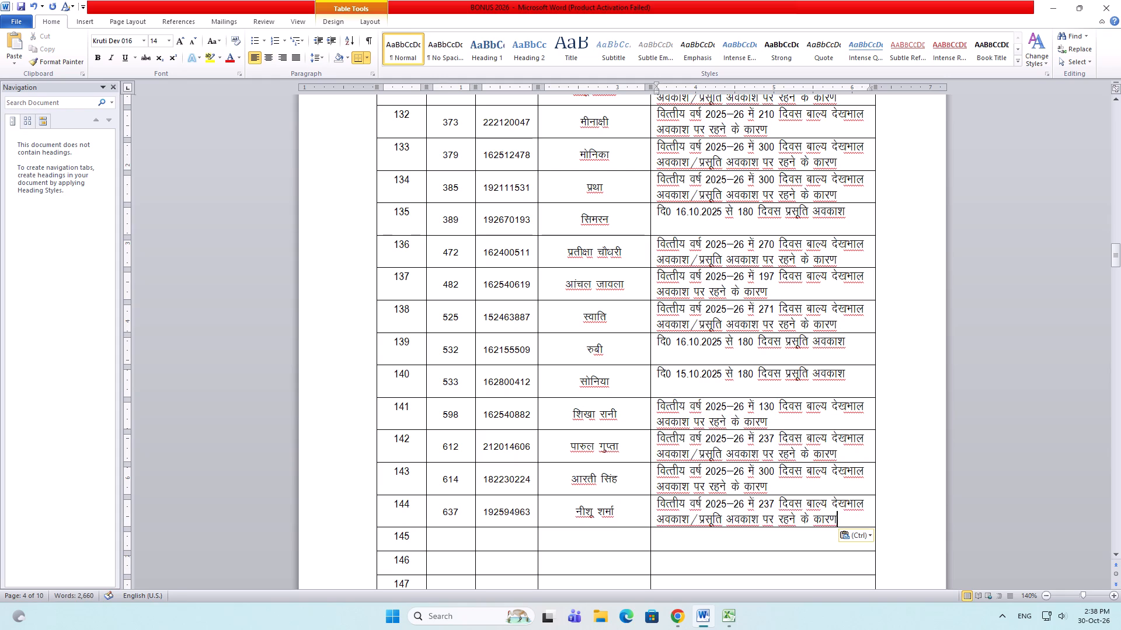
left_click_drag(758, 502, 774, 504)
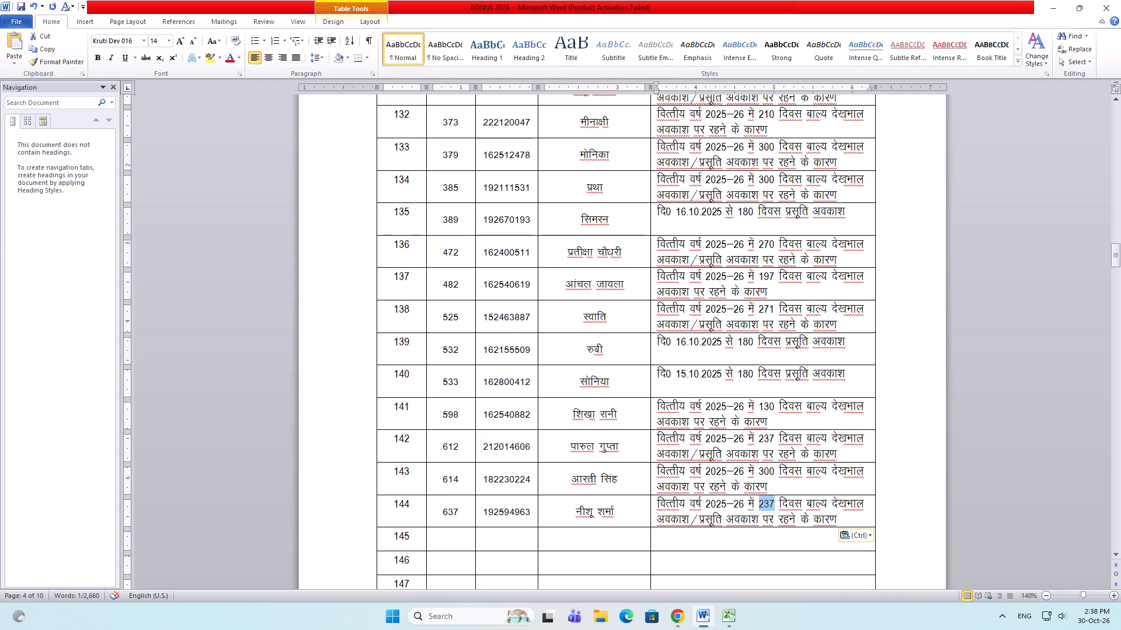
type("321")
key("ctrl+s")
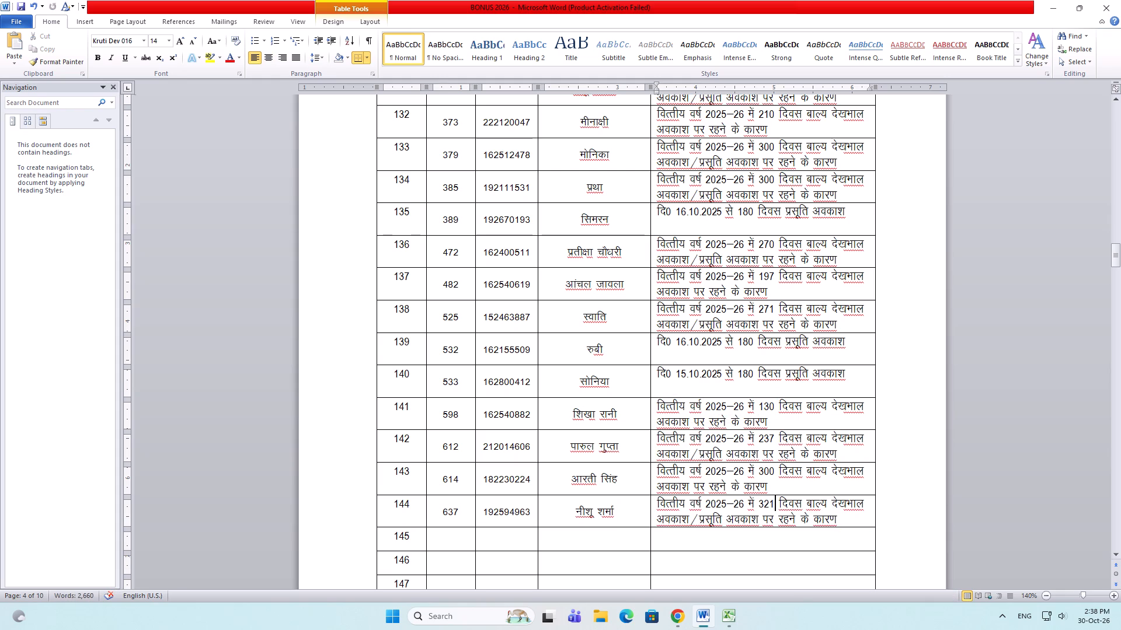
left_click(446, 537)
Highlight record 637's rows 118 to 120 yellow in the ALL sheet of BONUS CCL ML.
key("alt+Tab")
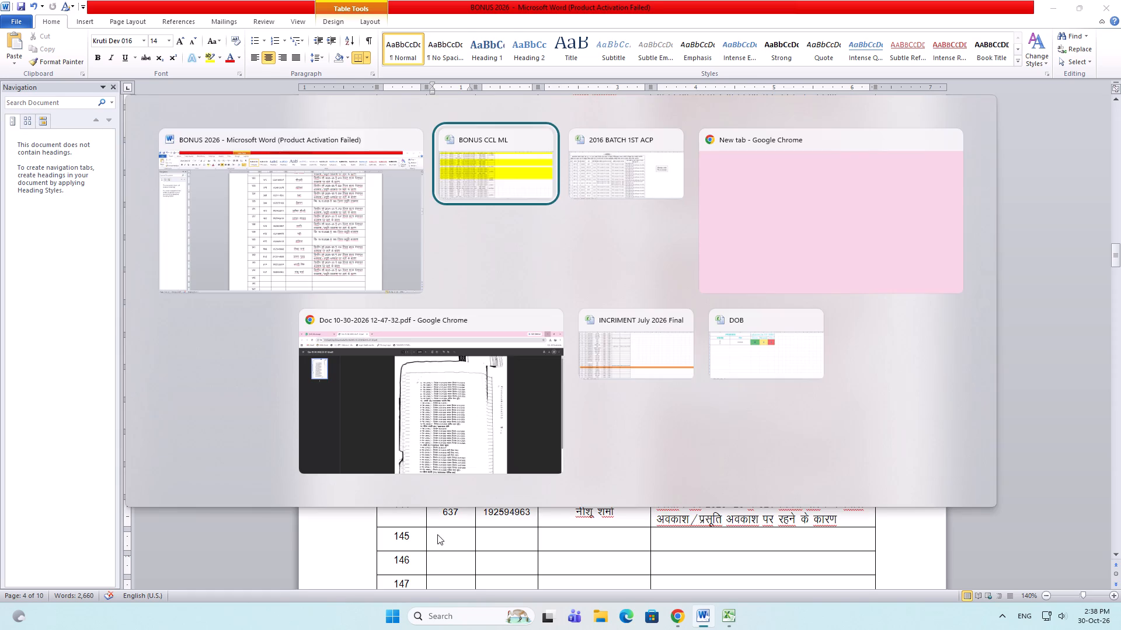
scroll(159, 409, "down", 3)
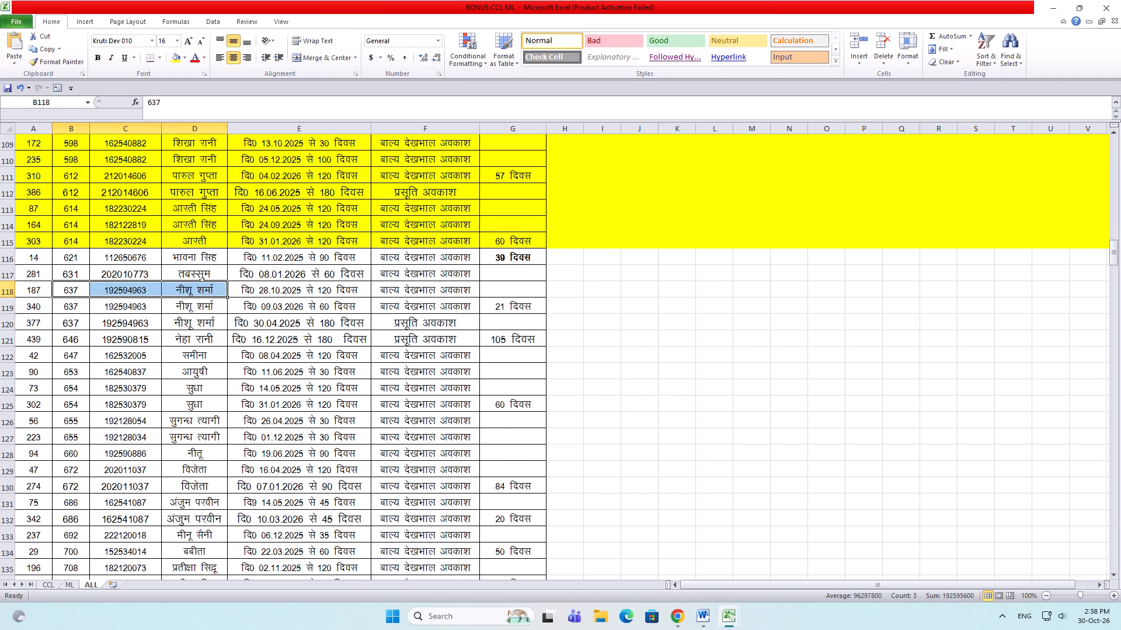
left_click_drag(4, 290, 5, 320)
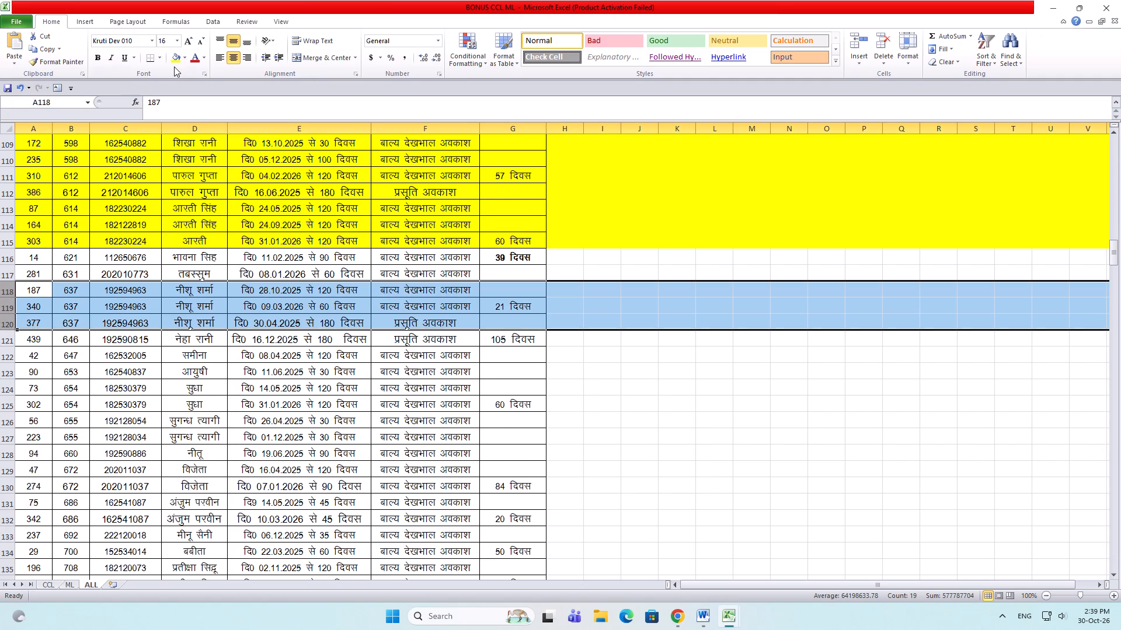
left_click(174, 57)
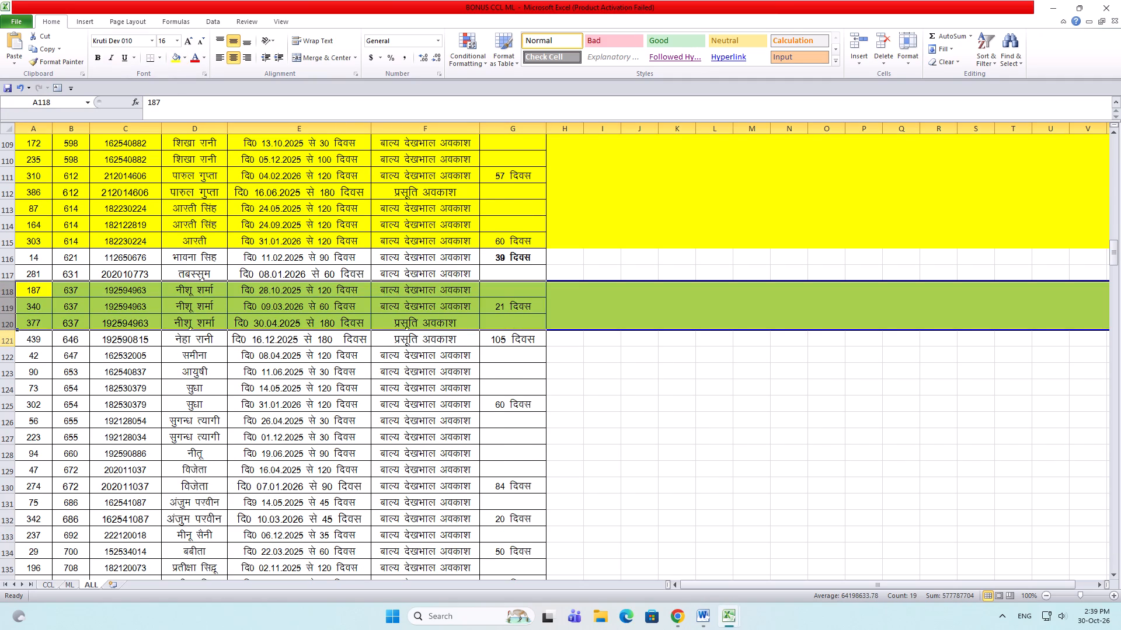
Set record 646's days in cell G121 to 115 दिवस and save the workbook.
left_click(0, 335)
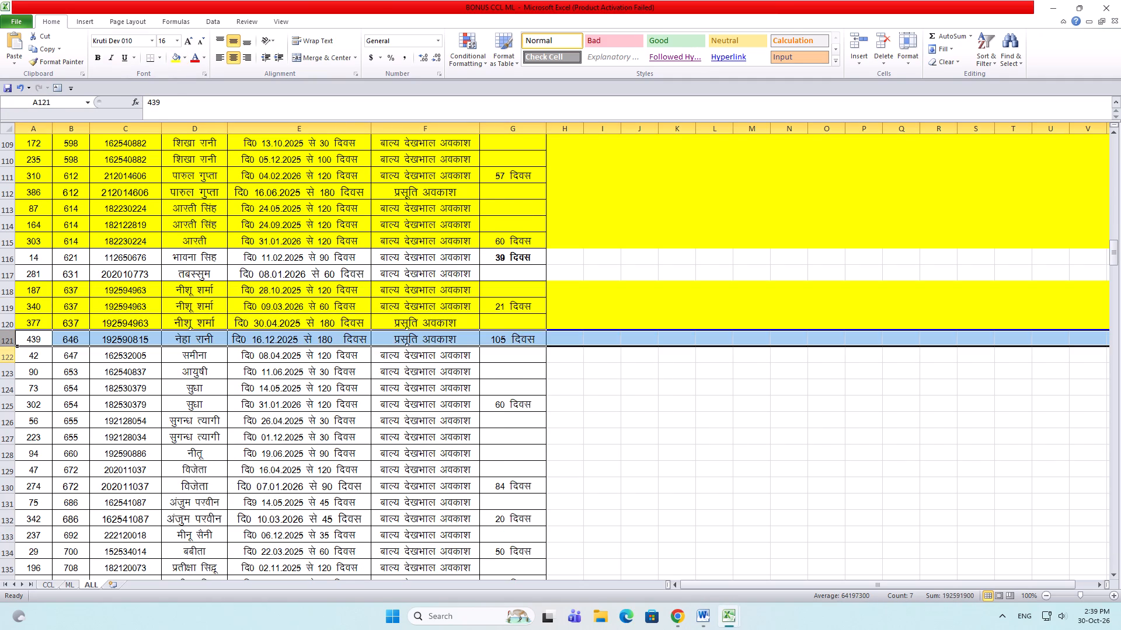
left_click(2, 355)
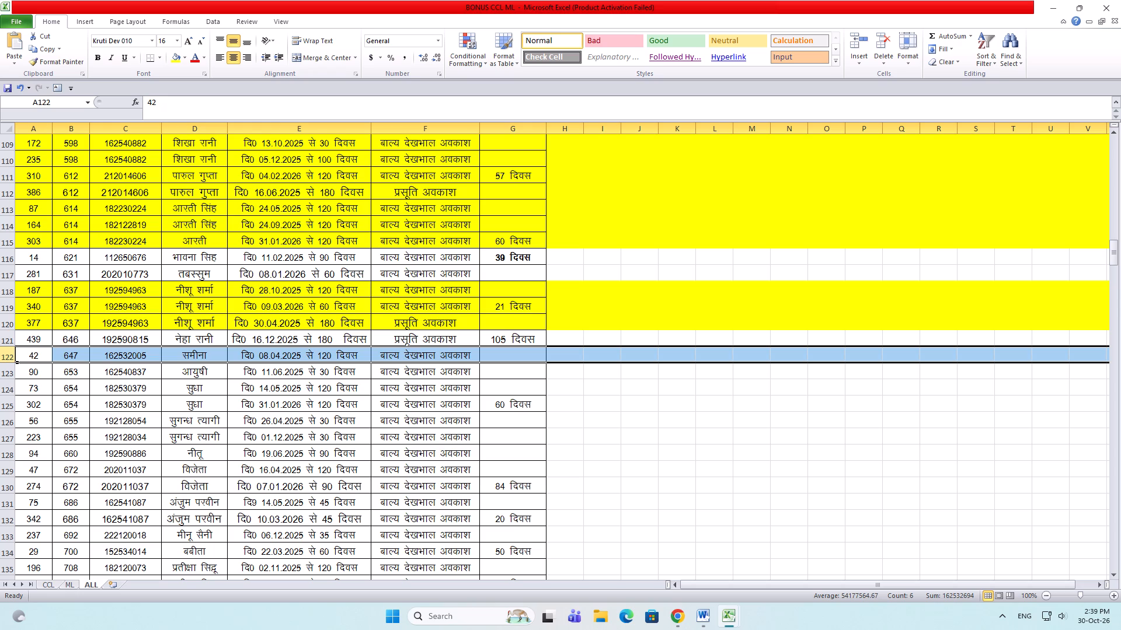
double_click(501, 337)
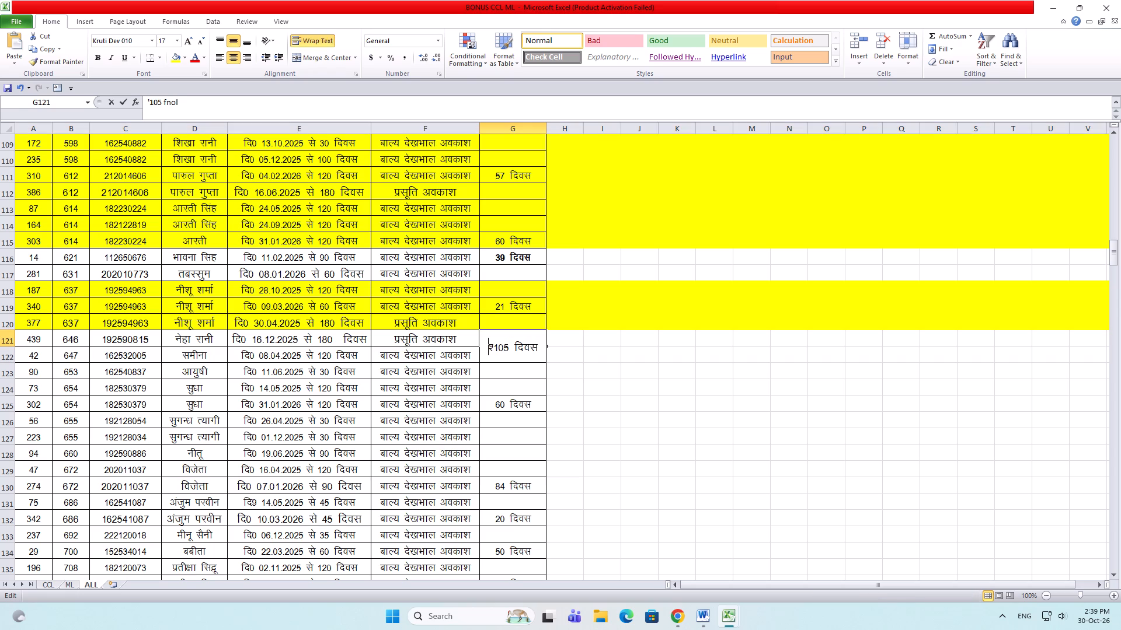
left_click(499, 353)
key("Delete")
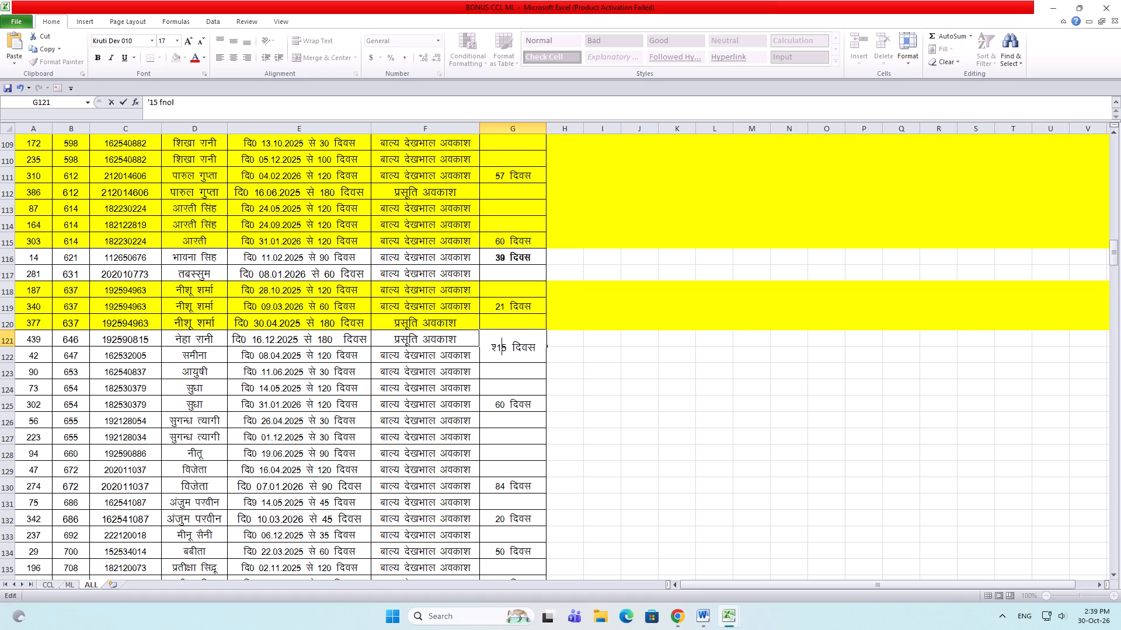
key("5")
key("BackSpace")
key("1")
left_click(576, 357)
key("ctrl+s")
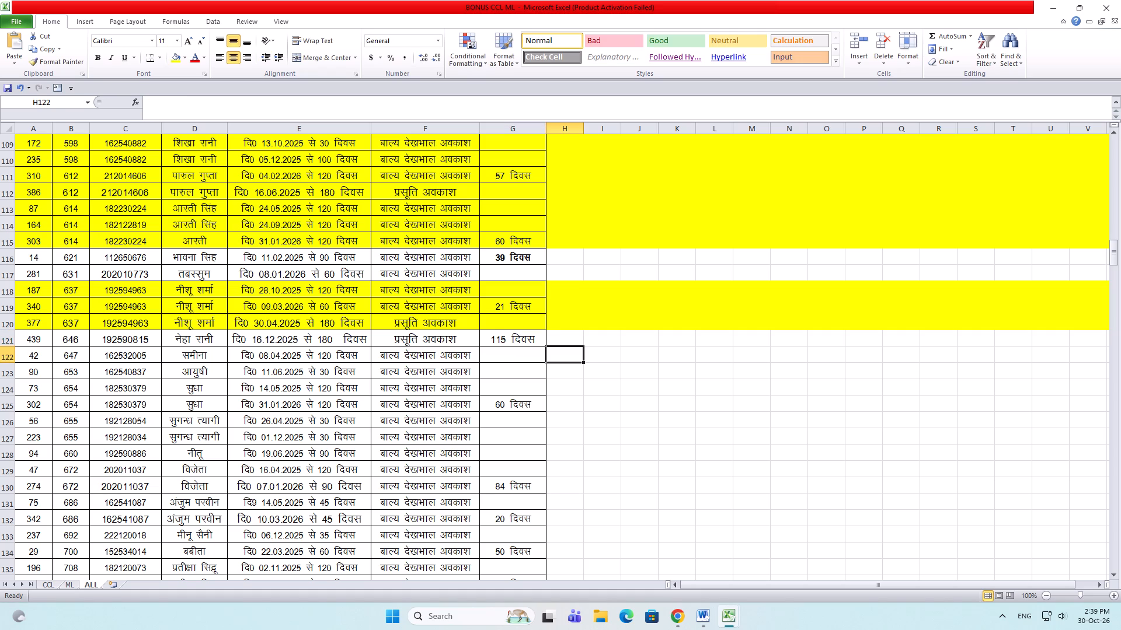
Copy record 654's number, ID and name cells from row 124 into entry 145 of BONUS 2026, reducing the font size to 12.
left_click(6, 354)
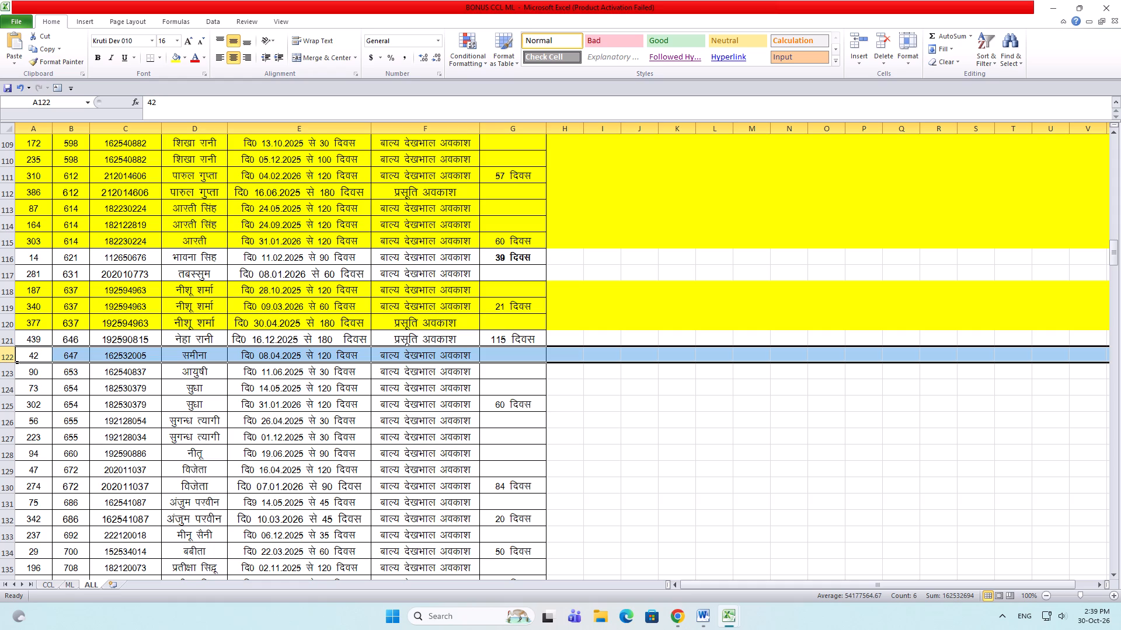
left_click(0, 372)
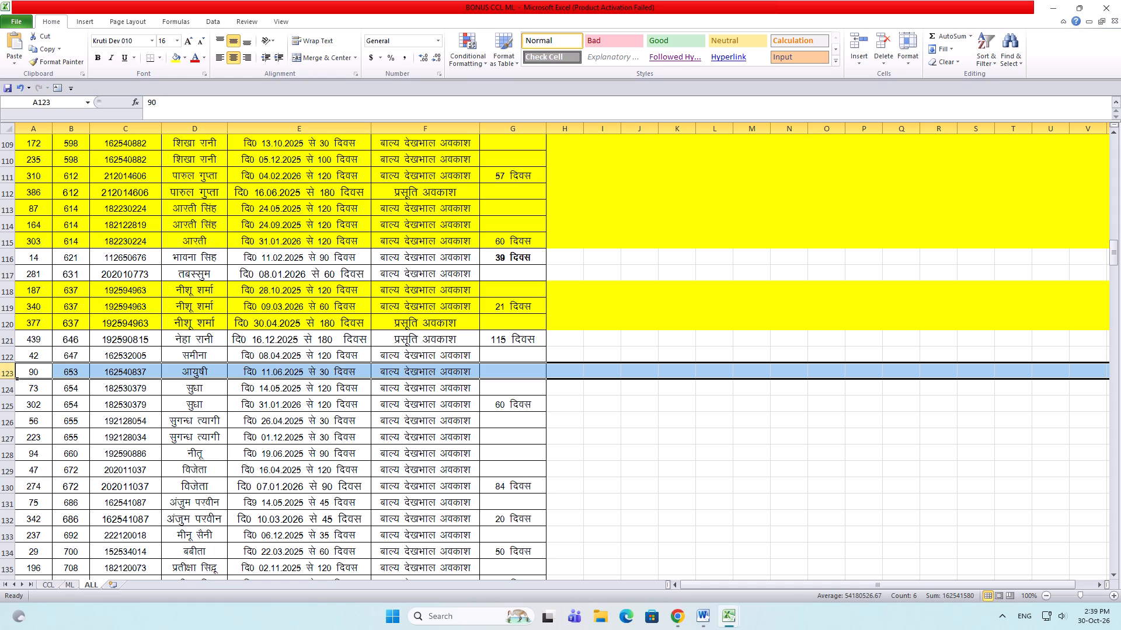
left_click(0, 390)
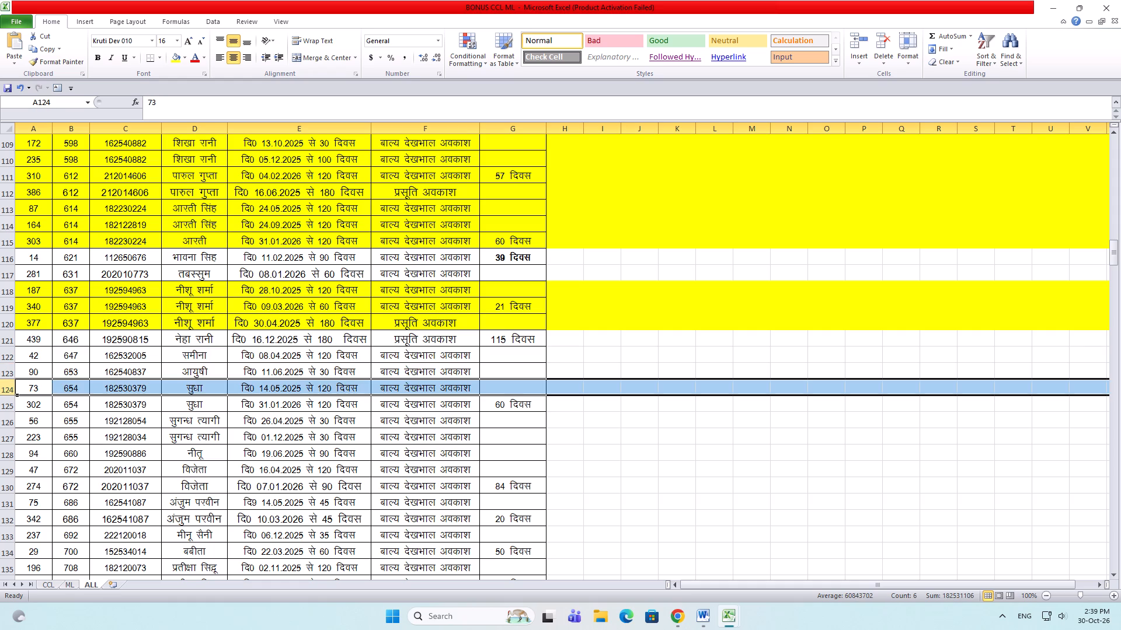
left_click_drag(5, 390, 6, 402)
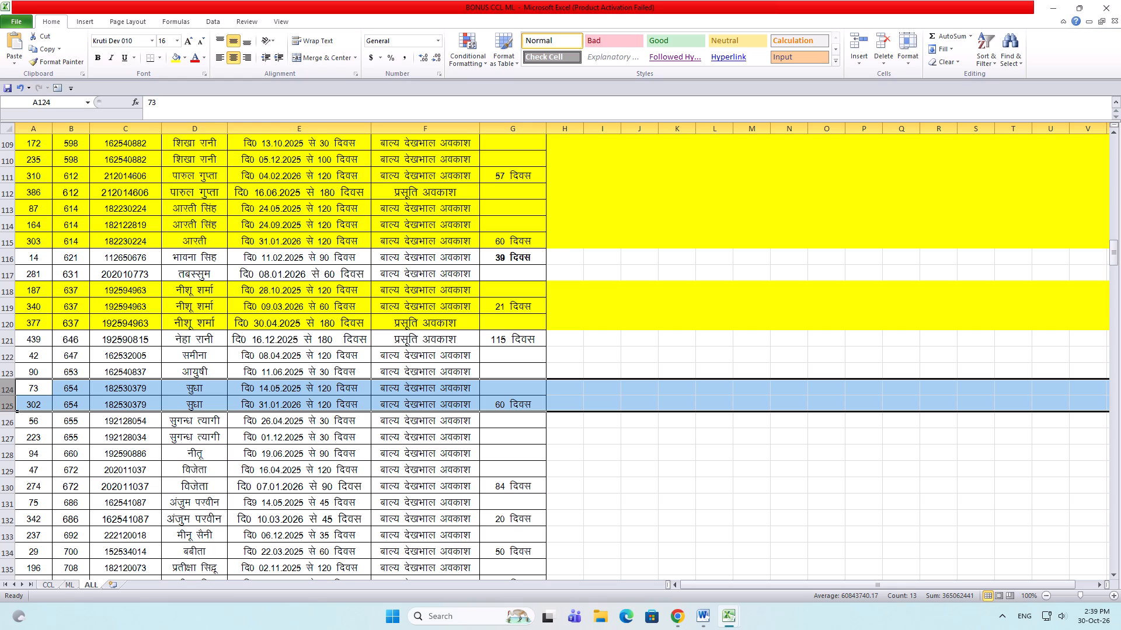
left_click_drag(74, 384, 181, 389)
key("ctrl+c")
key("alt+Tab")
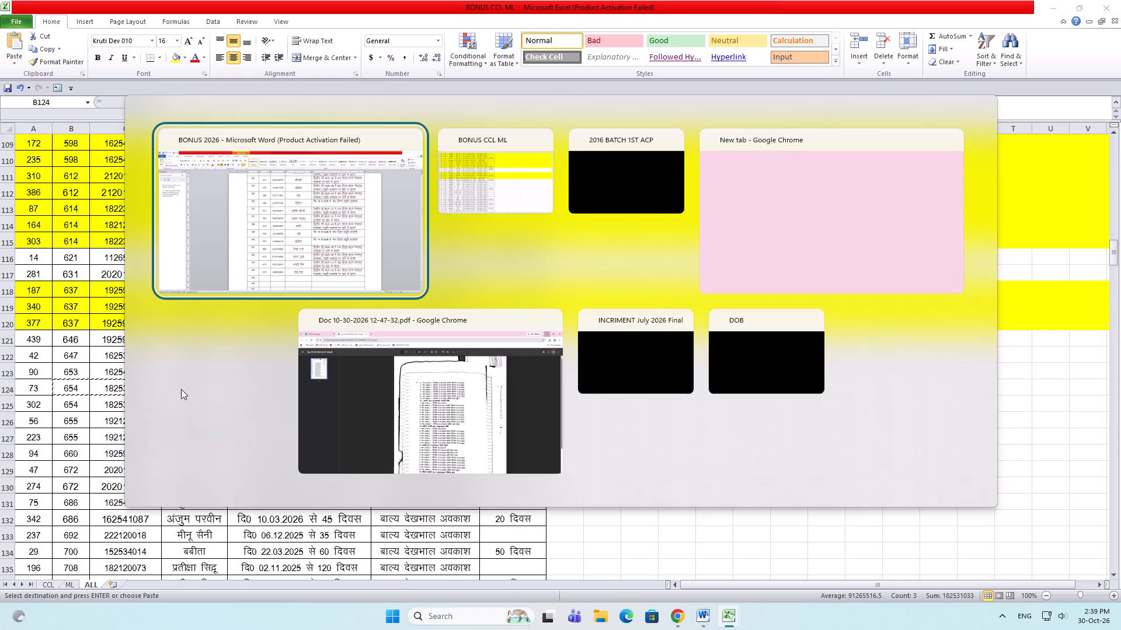
left_click_drag(442, 538, 564, 538)
key("ctrl+v")
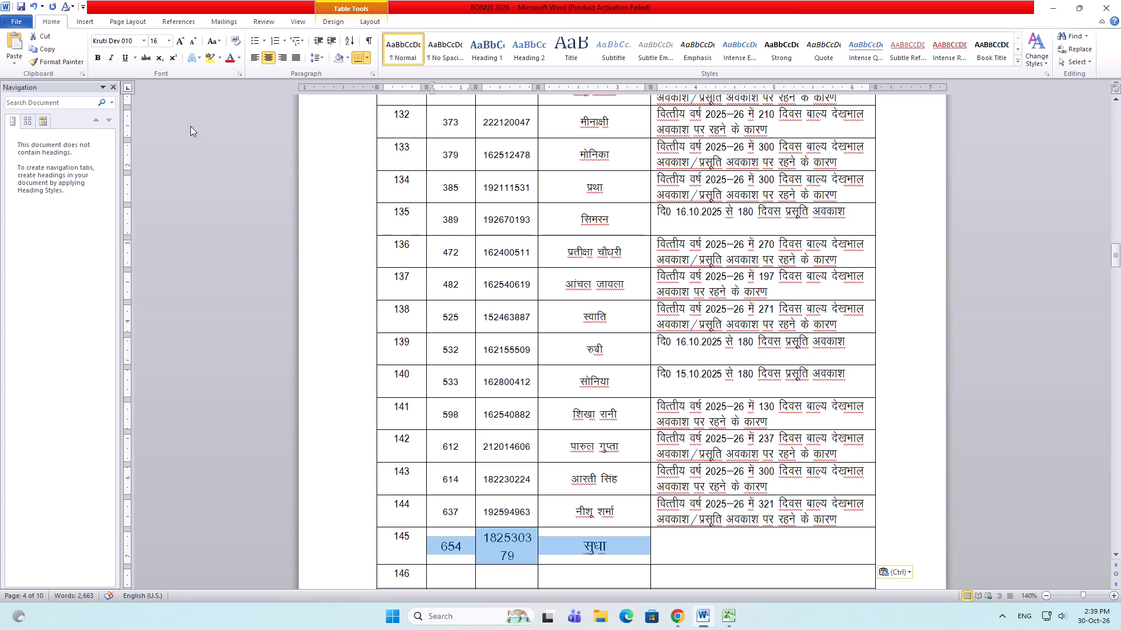
double_click(190, 41)
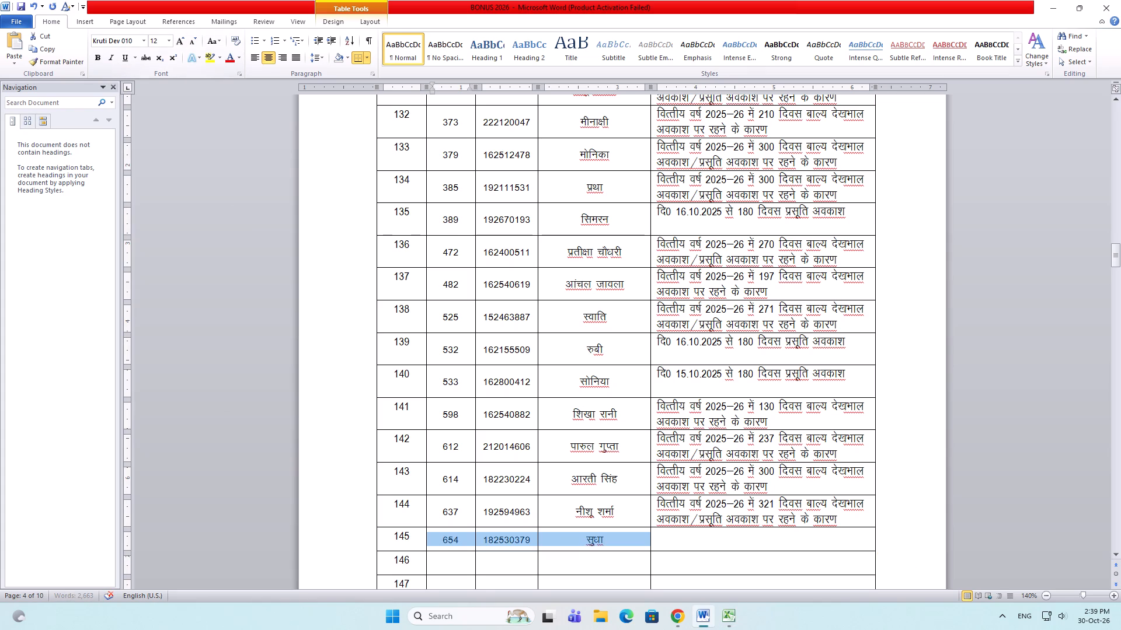
Fill entry 145's remark with entry 143's 2025–26 child care leave text, set the days to 180, and save the document.
left_click_drag(772, 480, 662, 464)
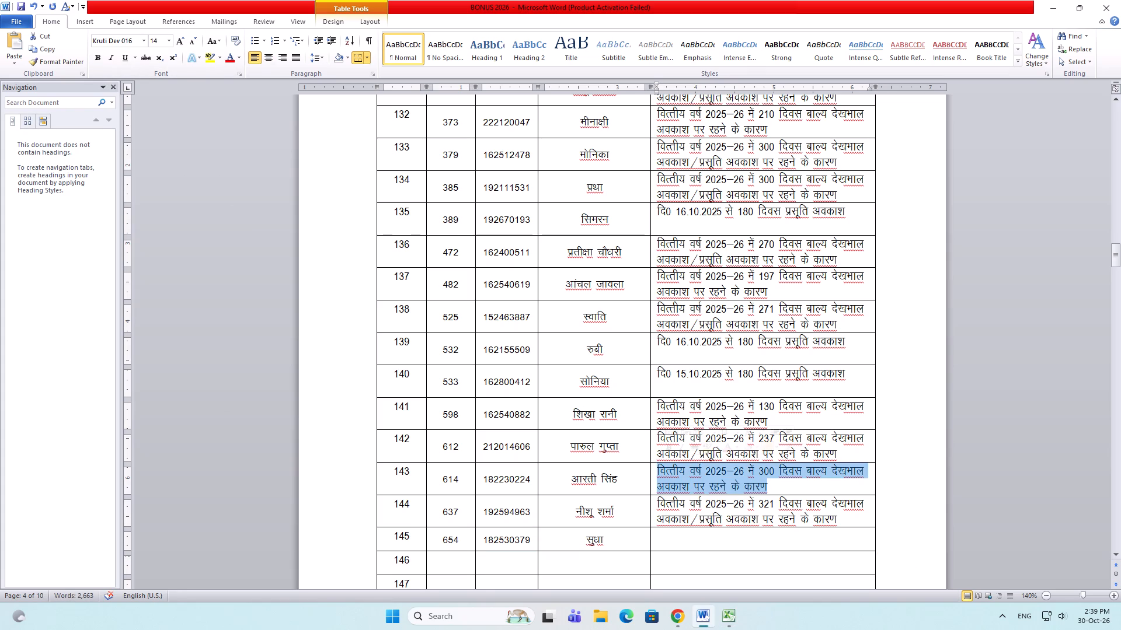
key("ctrl+c")
left_click(675, 540)
key("ctrl+v")
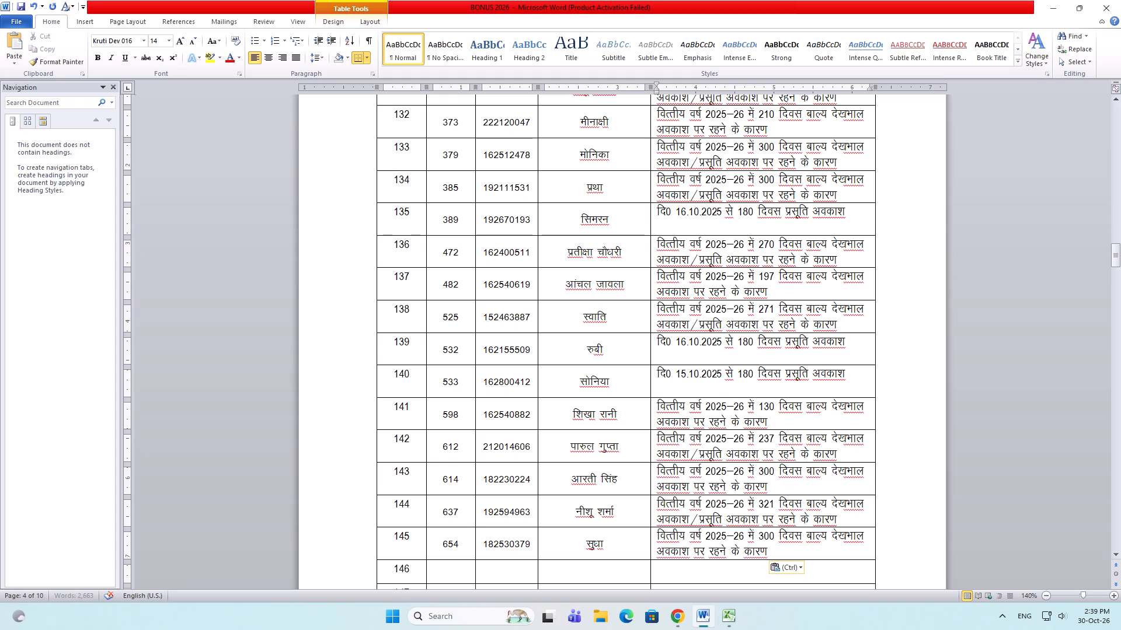
left_click_drag(759, 533, 775, 535)
type("180")
key("ctrl+s")
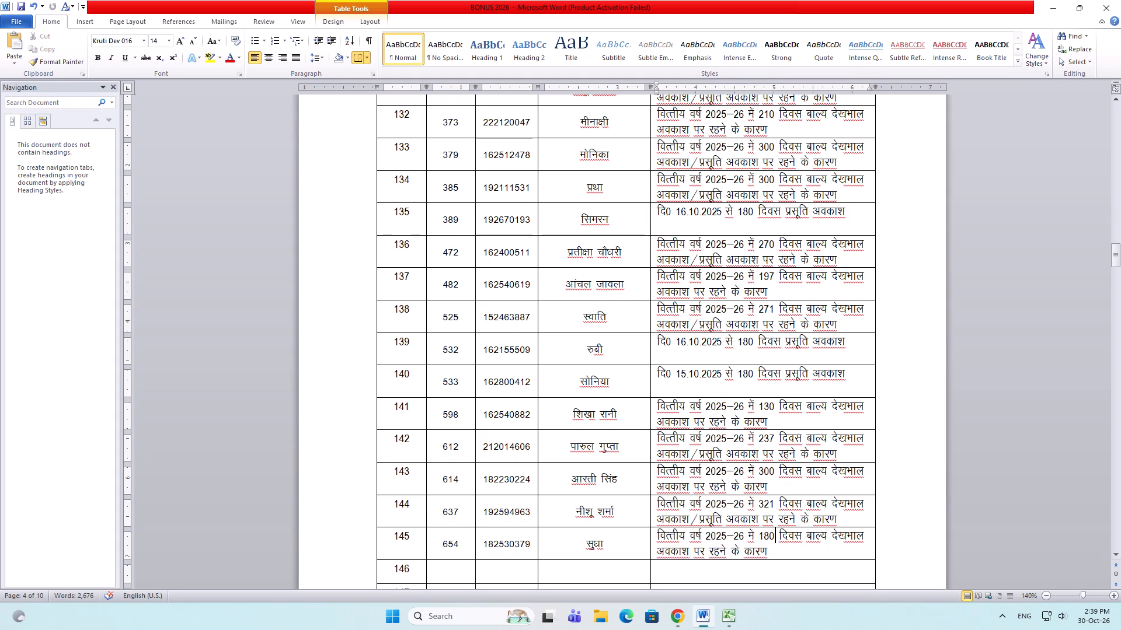
Highlight record 654's rows 124 and 125 yellow in the ALL sheet of BONUS CCL ML and save the workbook.
key("alt+Tab")
left_click_drag(8, 386, 8, 387)
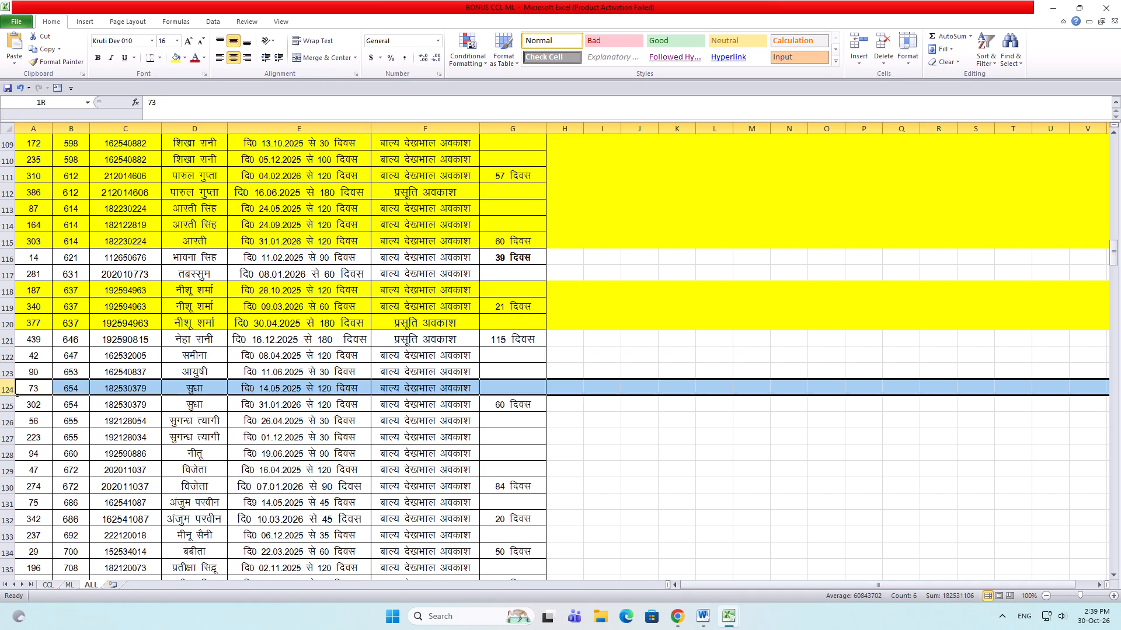
left_click_drag(8, 387, 10, 405)
left_click(170, 59)
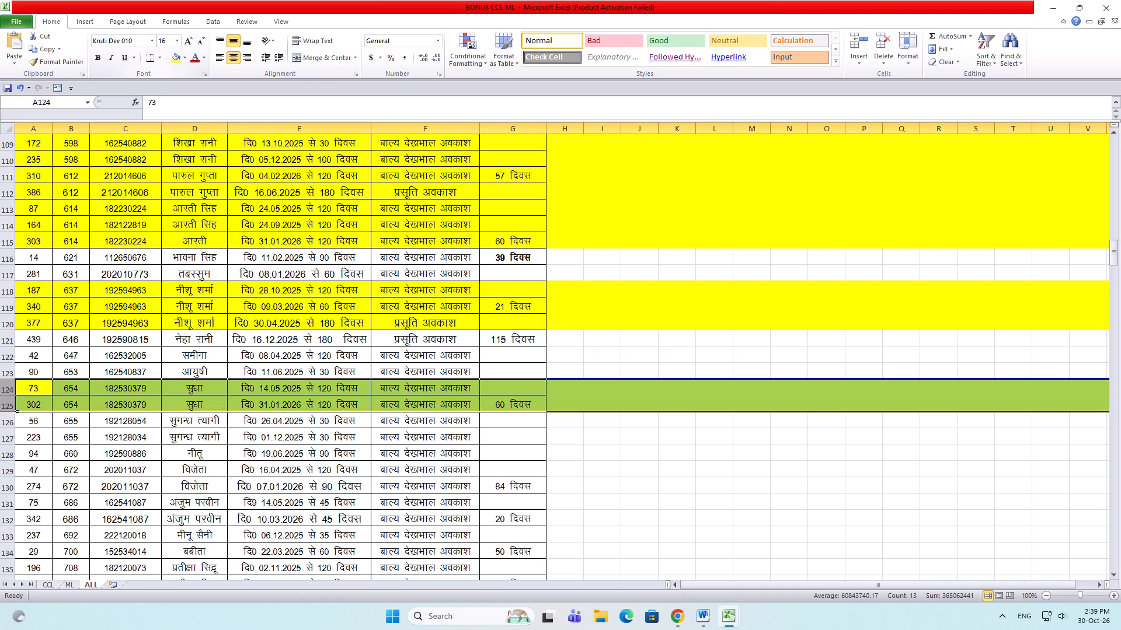
left_click(172, 391)
key("ctrl+s")
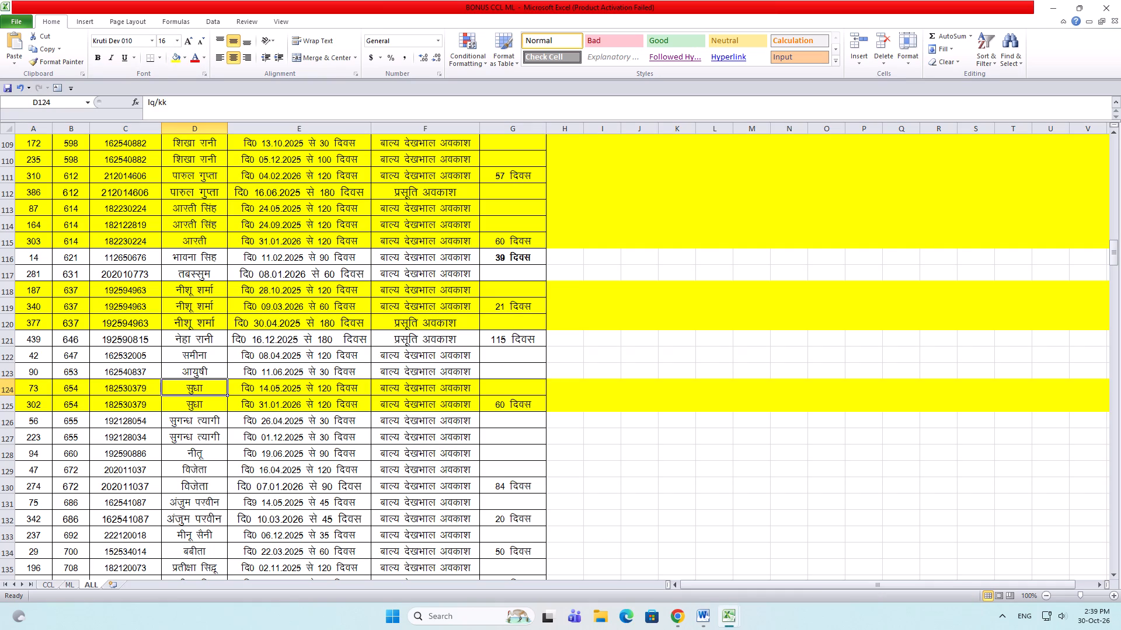
Copy record 672's number, ID and name cells from row 129 into entry 146 of BONUS 2026, reducing the font size to 12.
left_click_drag(0, 422, 2, 436)
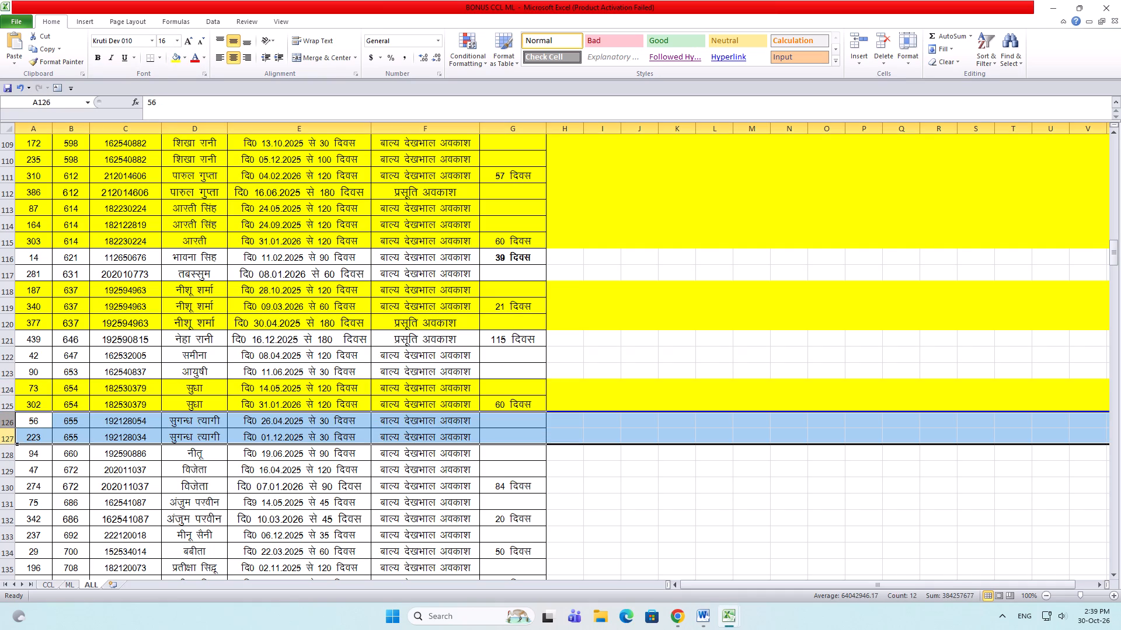
scroll(19, 410, "down", 2)
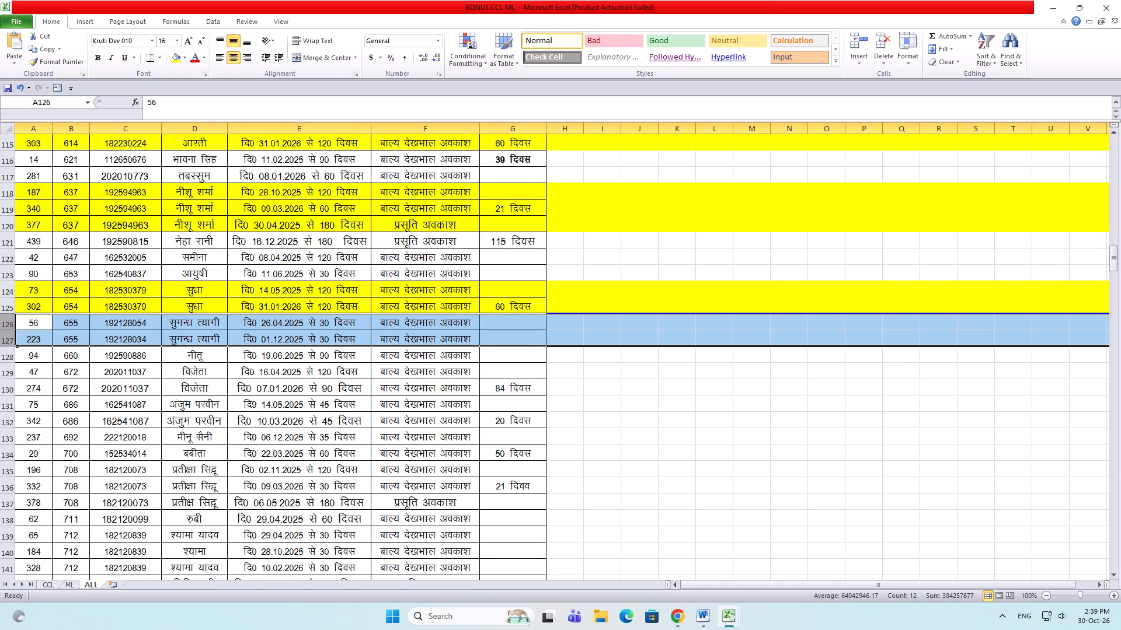
left_click(4, 356)
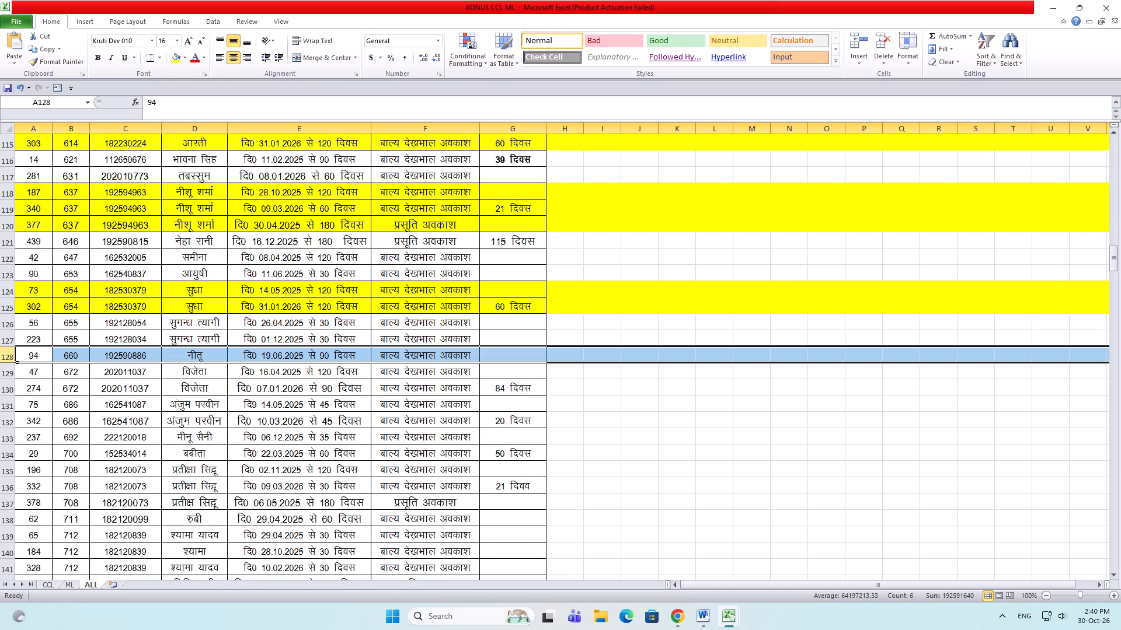
left_click_drag(8, 370, 8, 374)
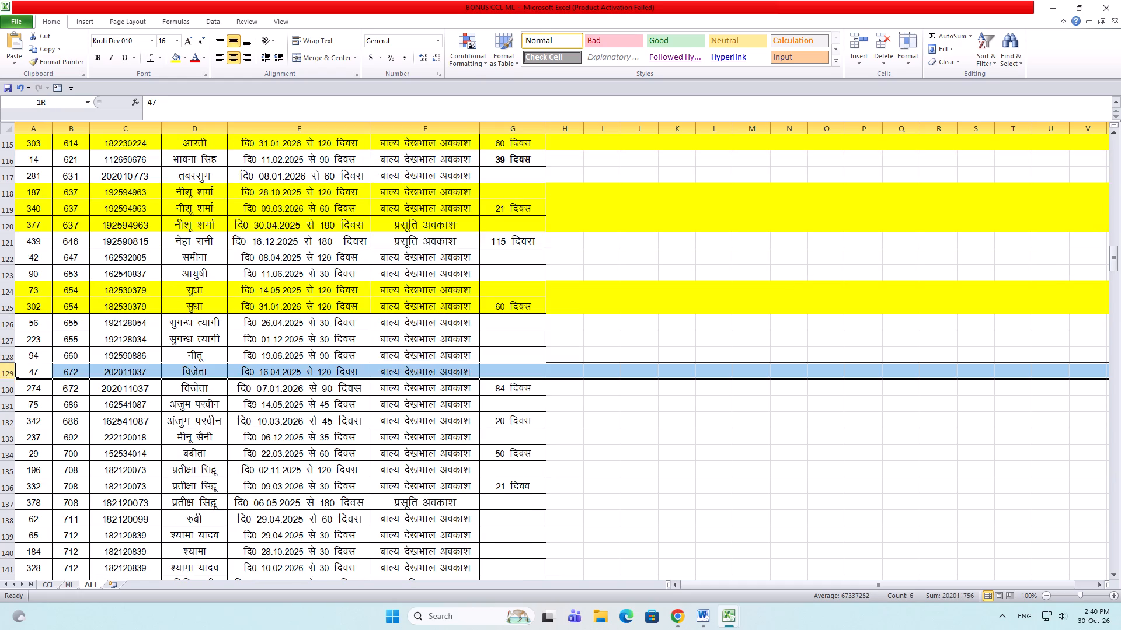
left_click_drag(8, 374, 7, 388)
left_click_drag(72, 370, 163, 374)
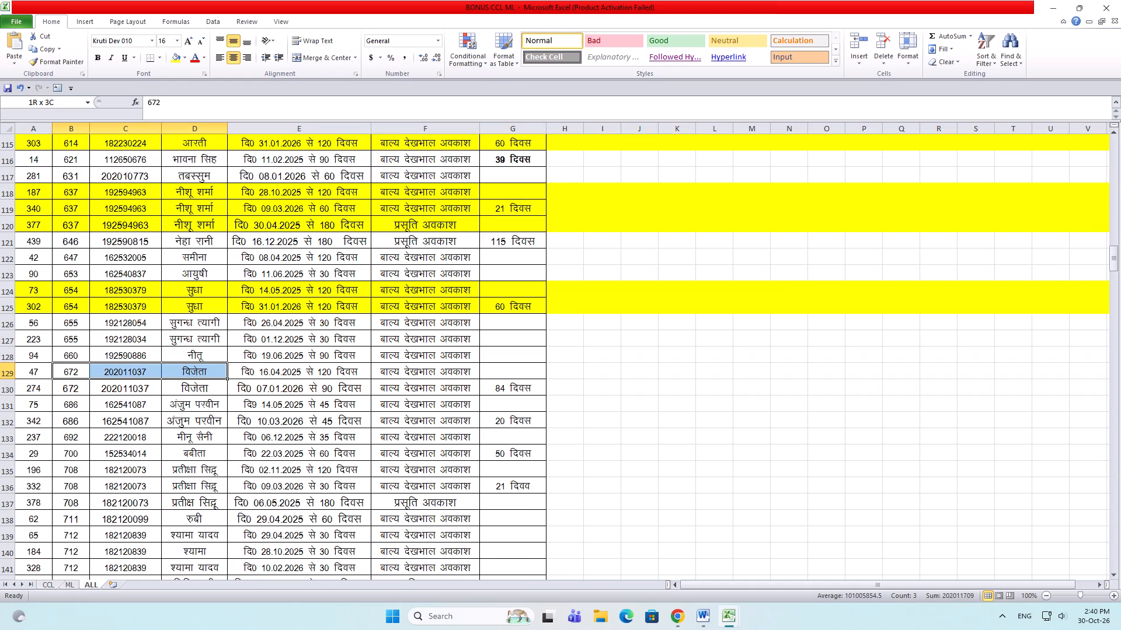
left_click_drag(163, 374, 192, 374)
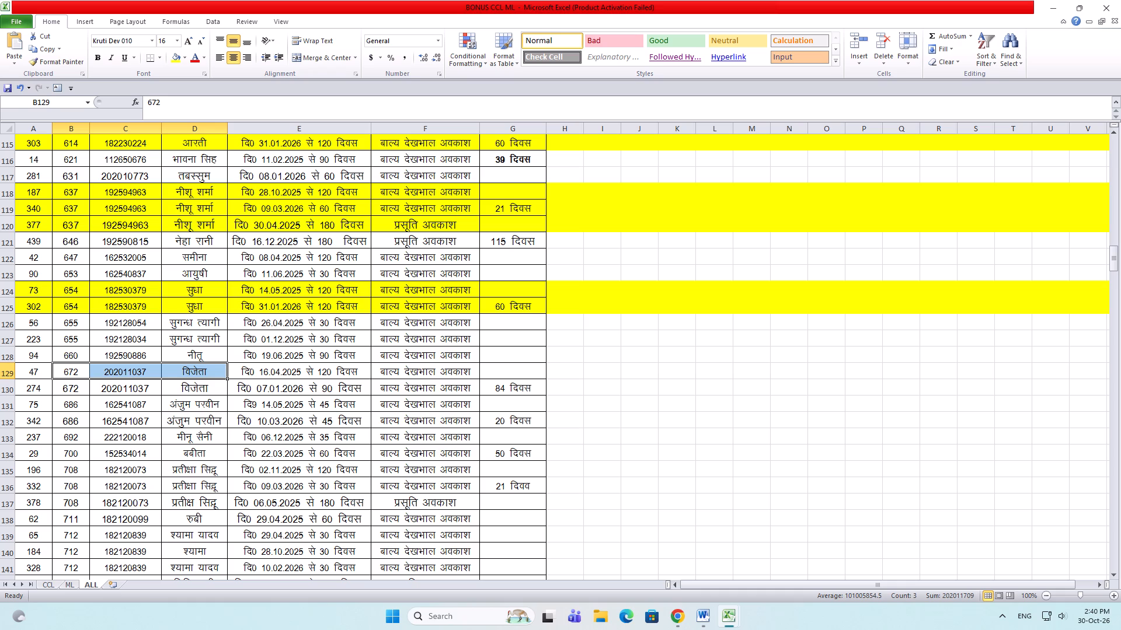
key("ctrl+c")
key("ctrl+c")
key("ctrl+c")
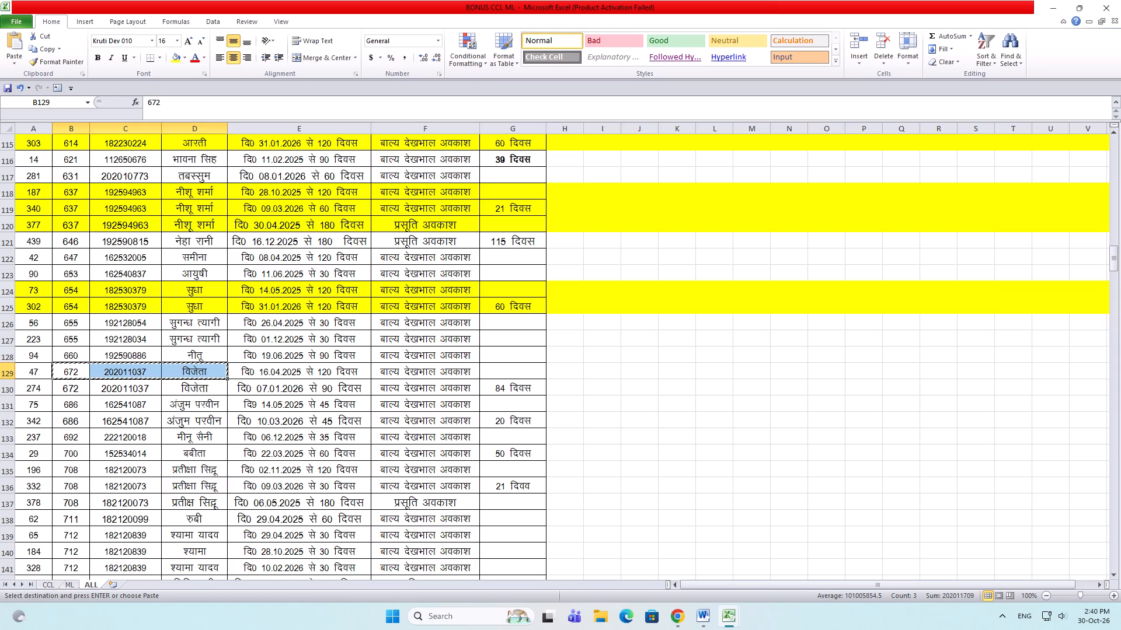
key("alt+Tab")
scroll(443, 525, "down", 6)
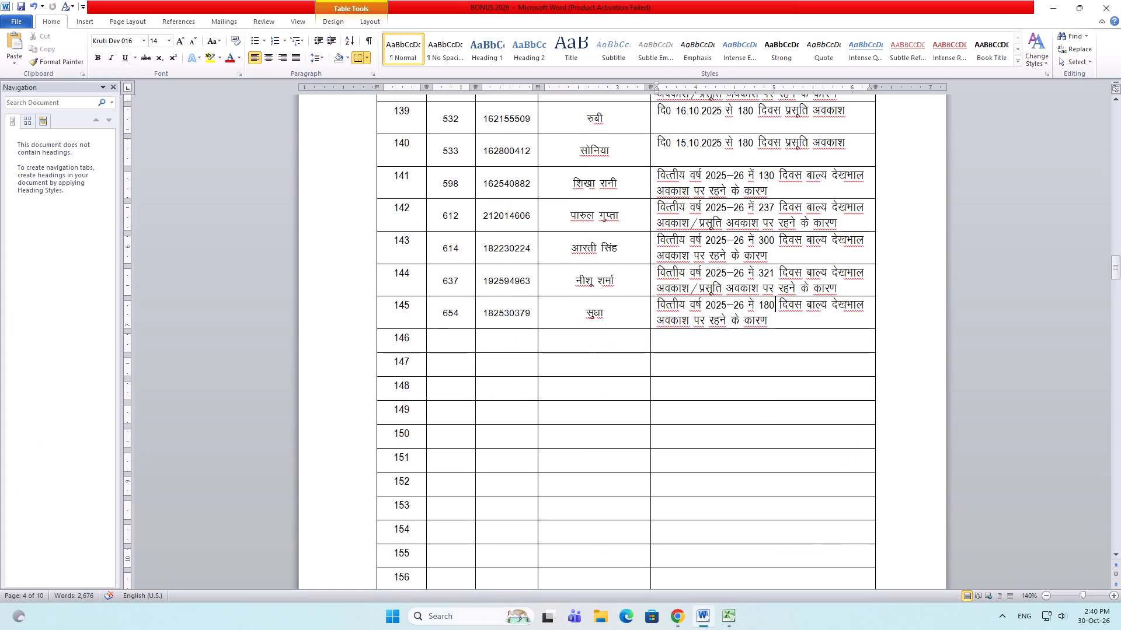
left_click_drag(439, 341, 581, 335)
key("ctrl+v")
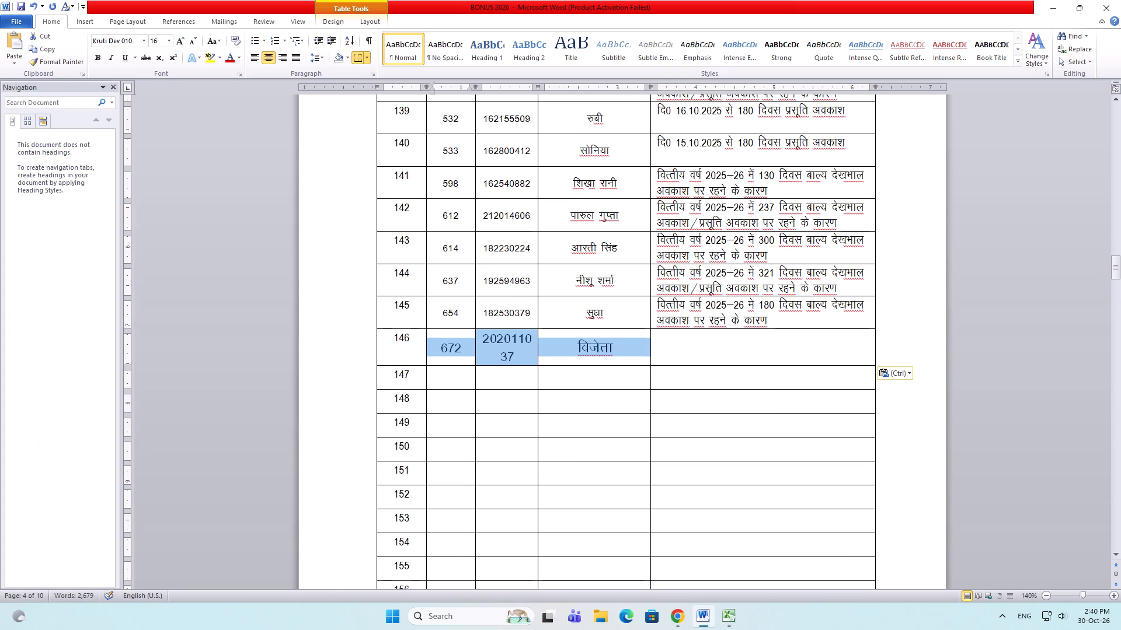
double_click(192, 41)
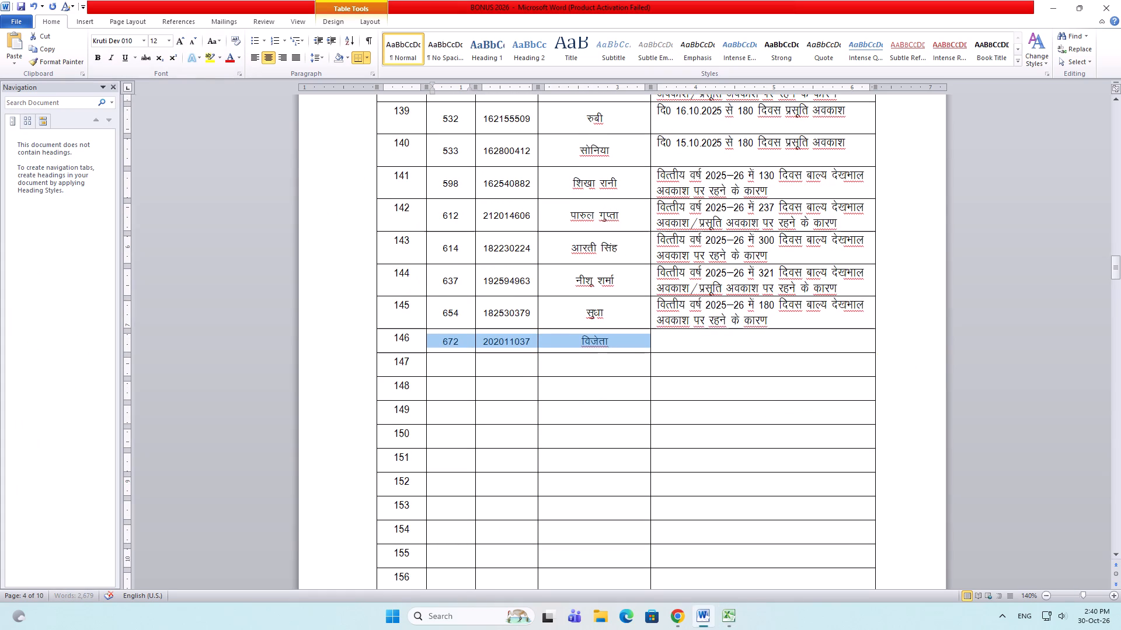
Fill entry 146's remark with entry 145's 2025–26 child care leave text, set the days to 204, and save the document.
left_click_drag(781, 317, 746, 313)
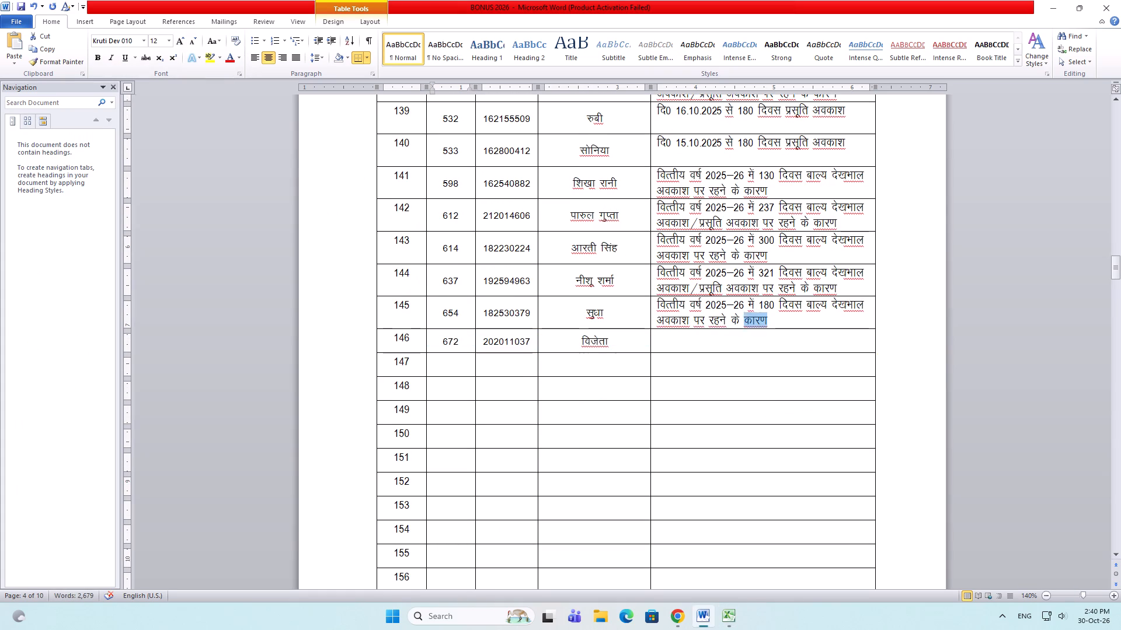
left_click_drag(746, 313, 660, 308)
key("ctrl+c")
left_click(669, 338)
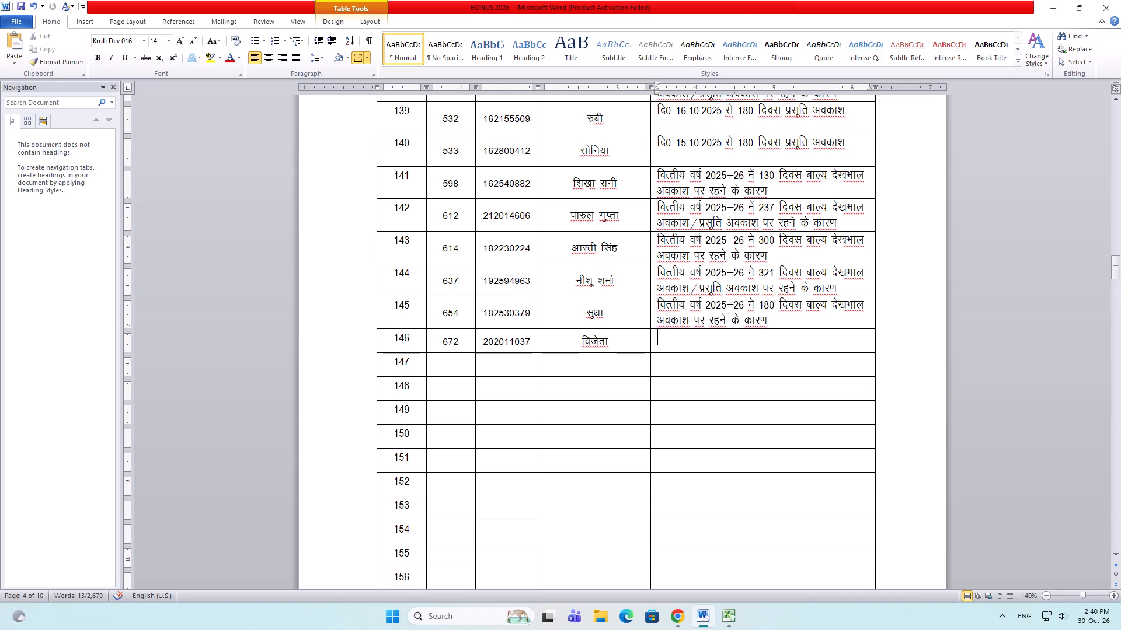
key("ctrl+v")
left_click_drag(760, 334, 773, 337)
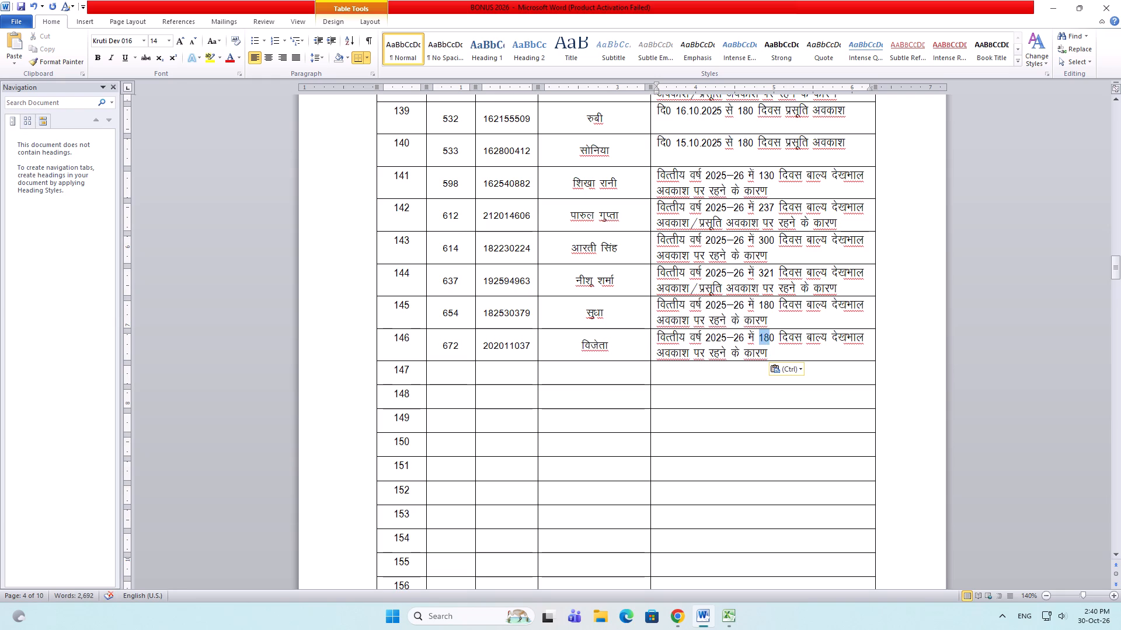
left_click_drag(773, 337, 774, 337)
type("2004")
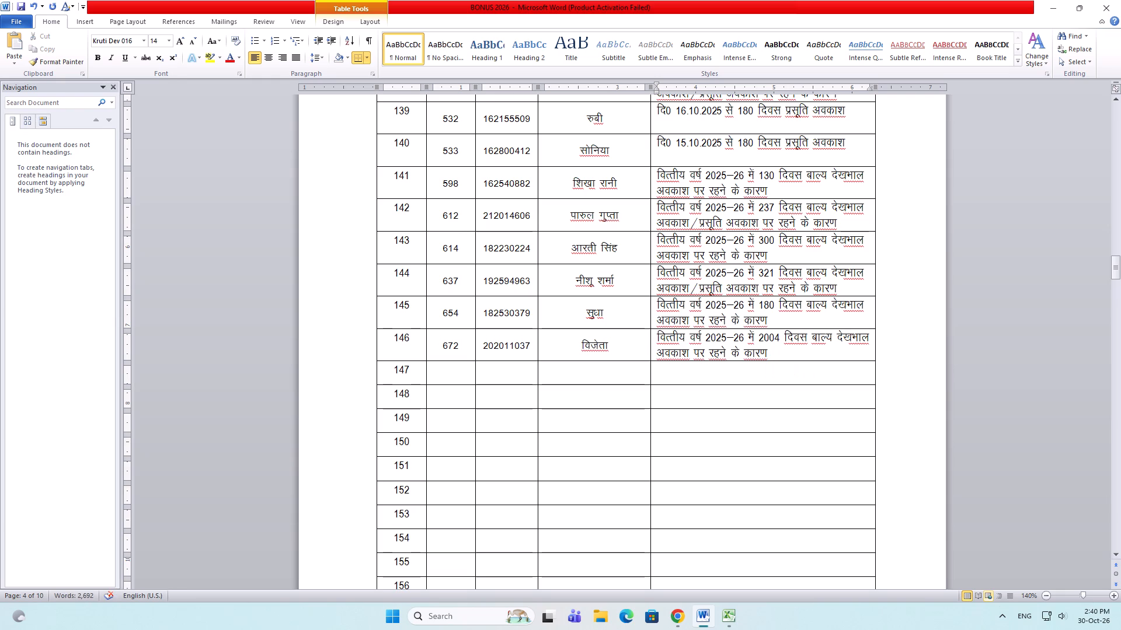
key("BackSpace")
key("BackSpace")
key("4")
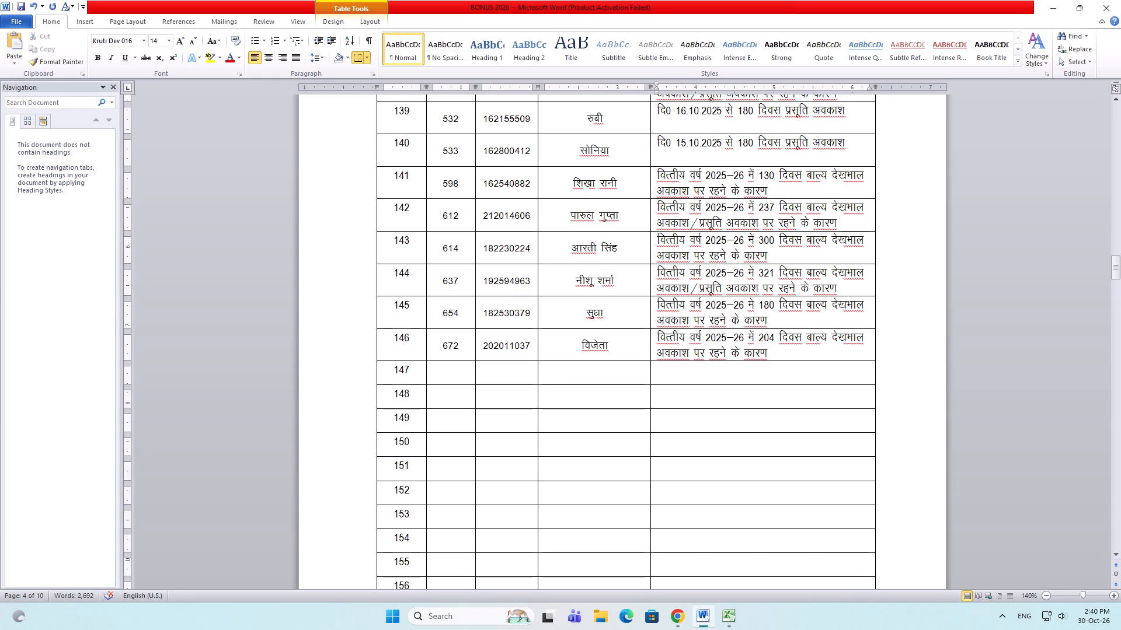
key("ctrl+s")
Highlight record 672's rows 129 and 130 yellow in the ALL sheet of BONUS CCL ML and save the workbook.
key("alt+Tab")
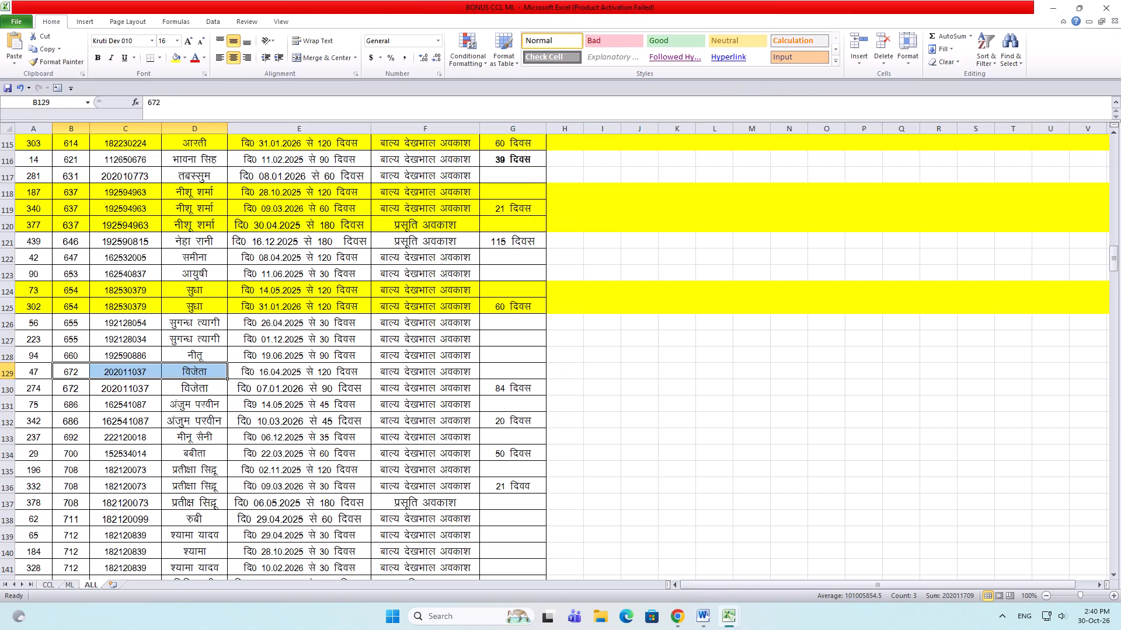
left_click_drag(9, 373, 8, 386)
left_click(173, 52)
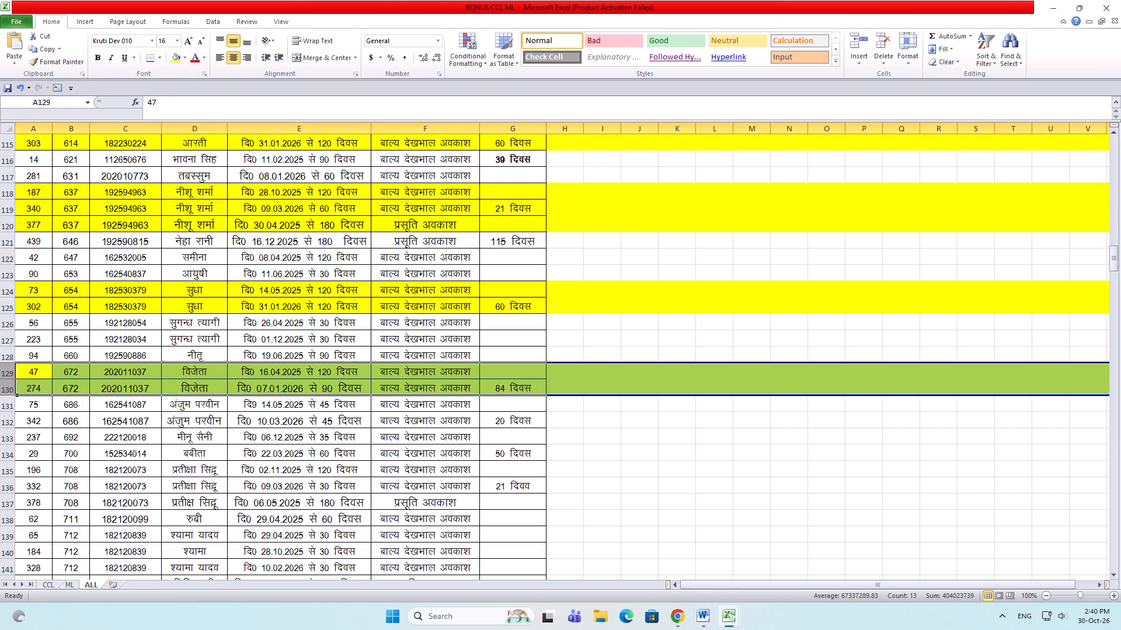
left_click(208, 386)
key("ctrl+s")
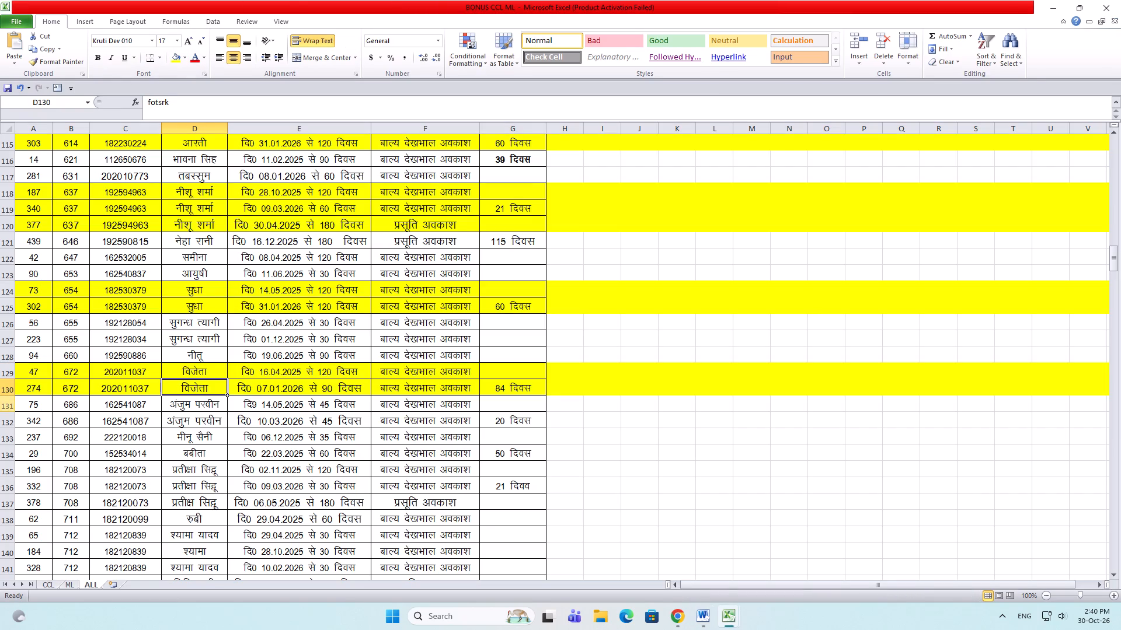
Examine the leave periods of records 686, 692, 700 and 708 in rows 131 to 137 of the ALL sheet.
left_click_drag(9, 402, 9, 415)
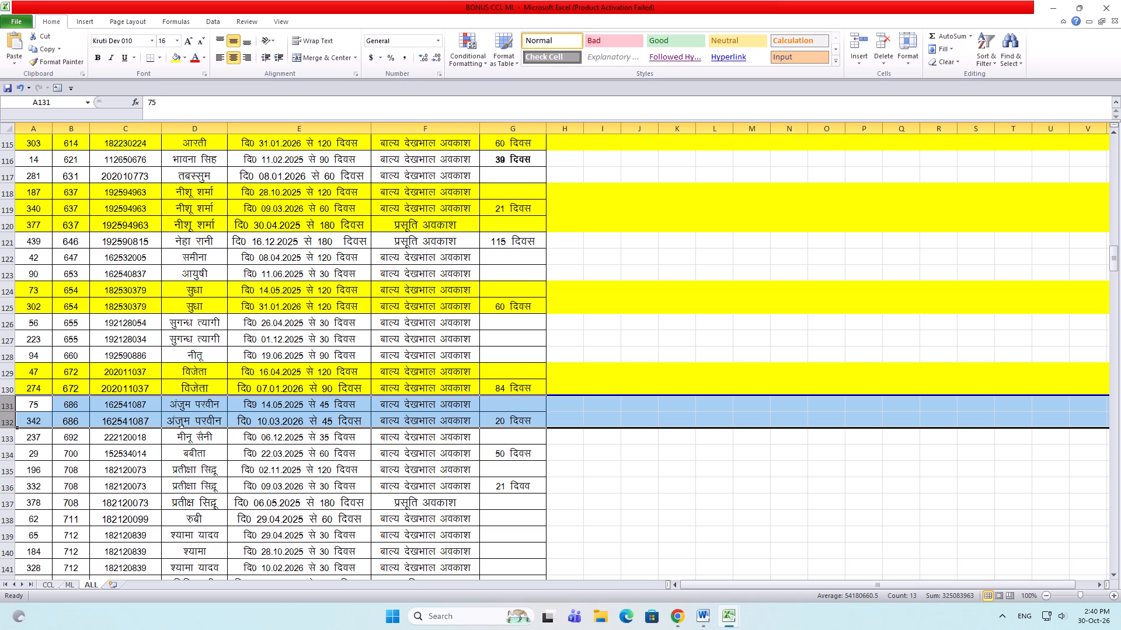
left_click(9, 437)
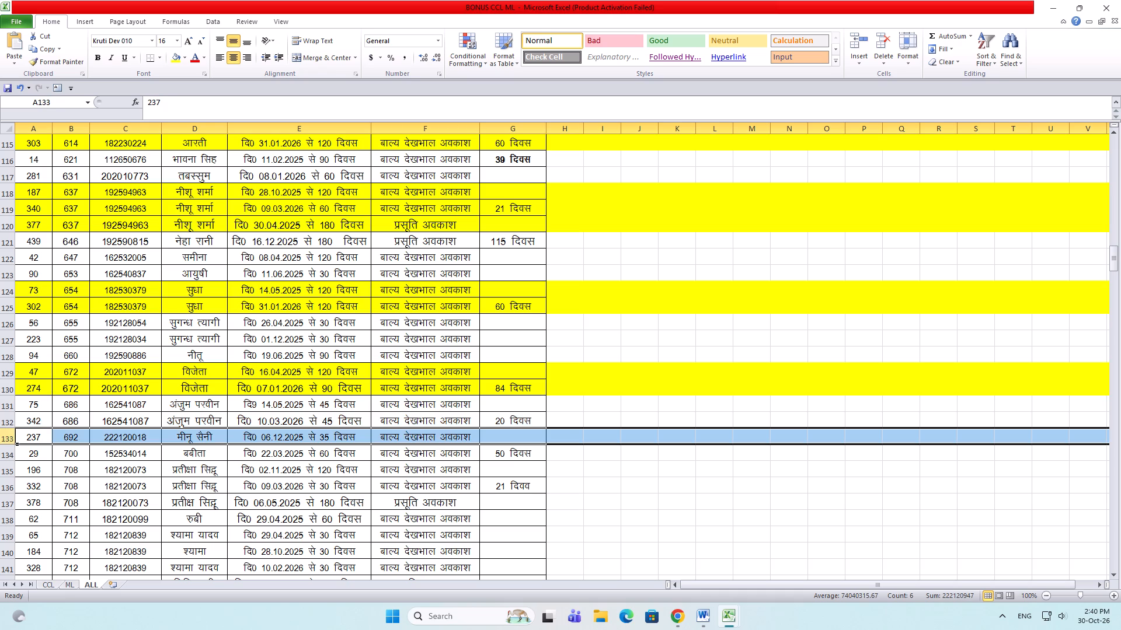
left_click(5, 451)
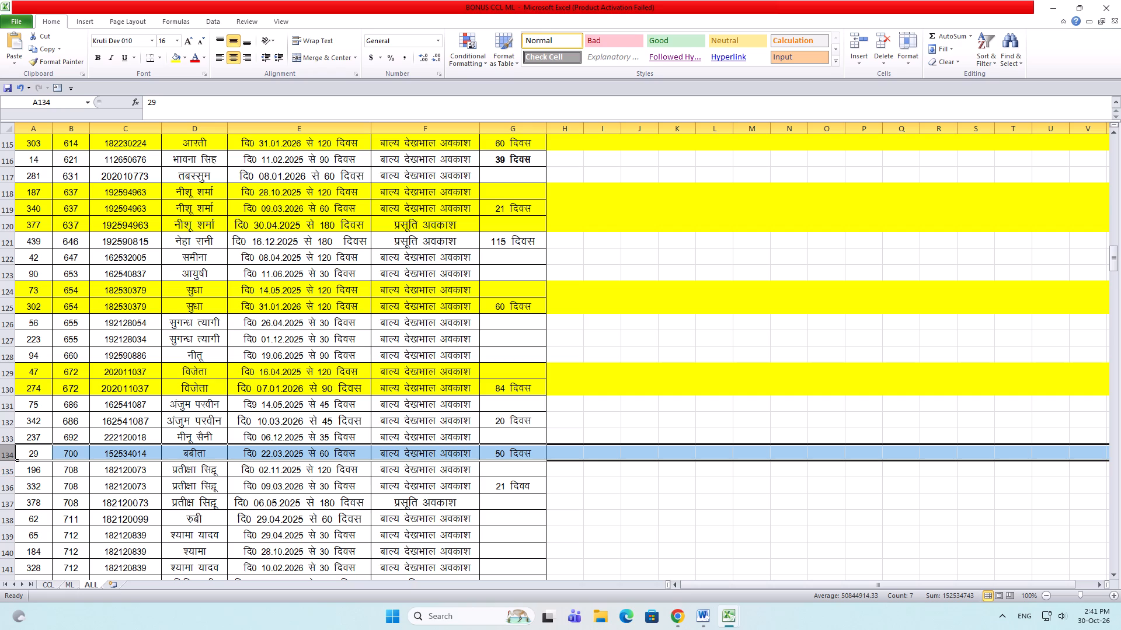
left_click_drag(5, 468, 5, 501)
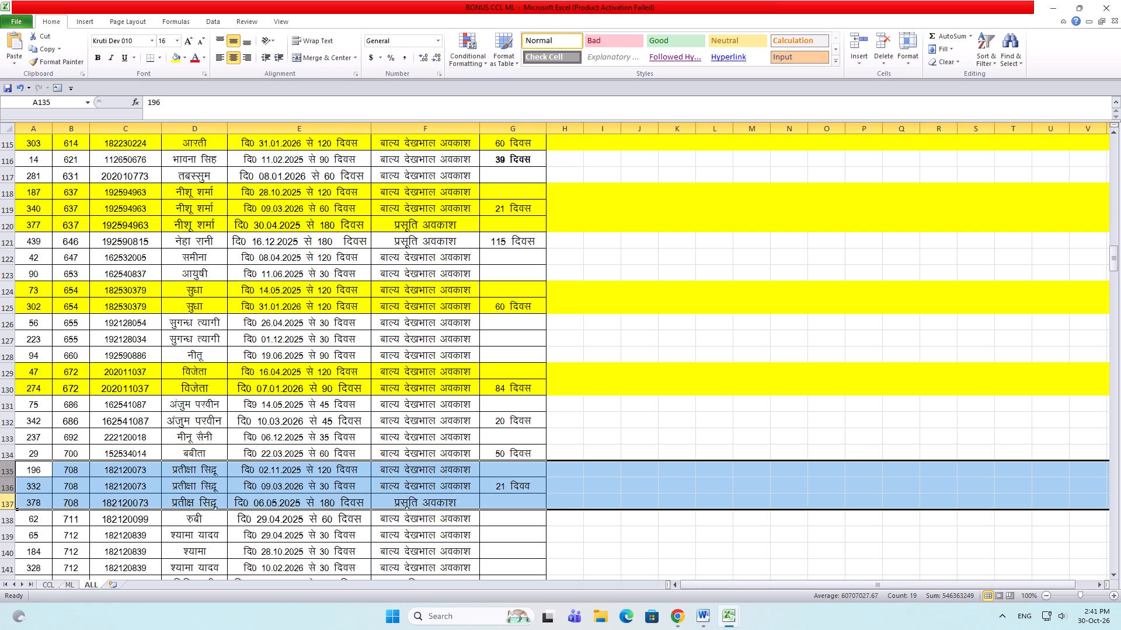
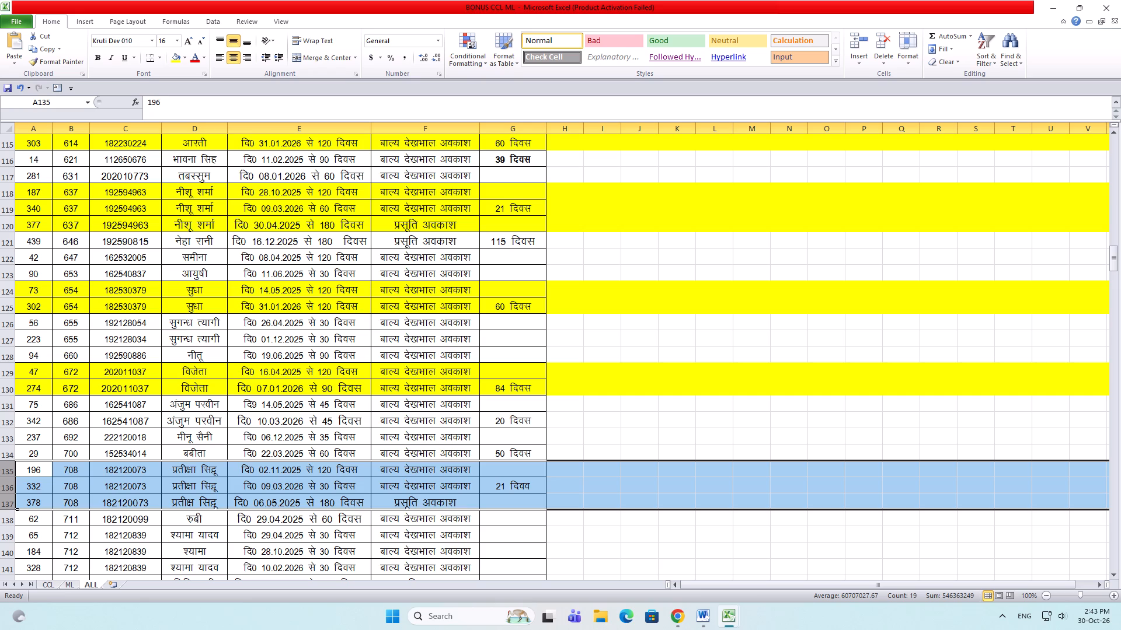
Copy cells B135:D135 from the leave sheet into row 147 of the Word bonus table and set their font size to 12.
left_click_drag(75, 470, 193, 477)
key("ctrl+c")
key("ctrl+c")
key("alt+Tab")
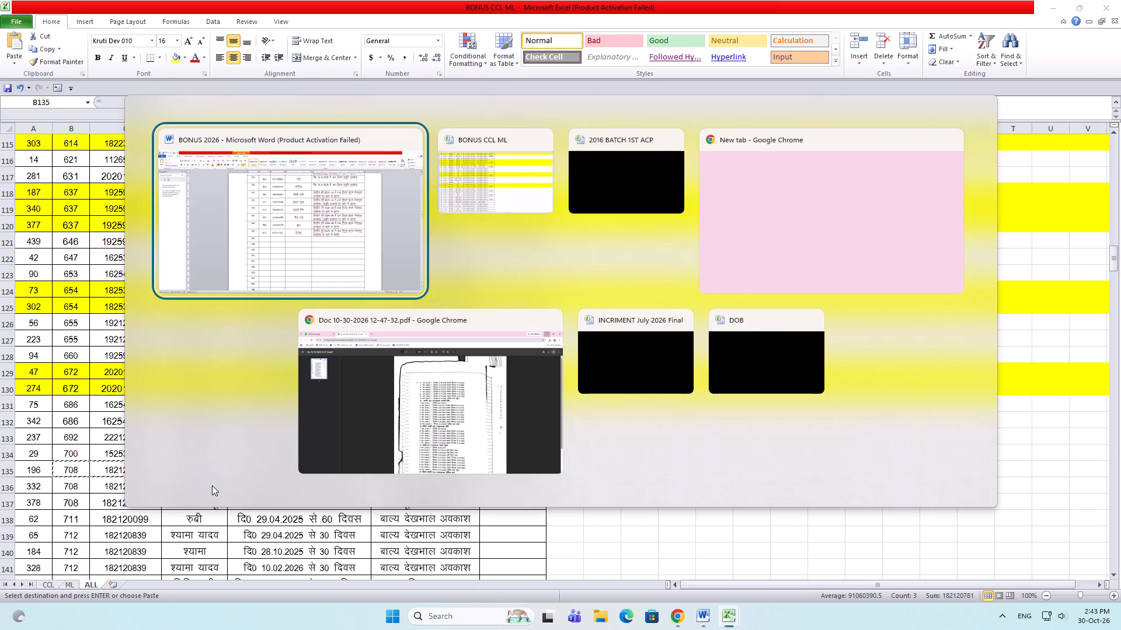
left_click_drag(438, 366, 577, 370)
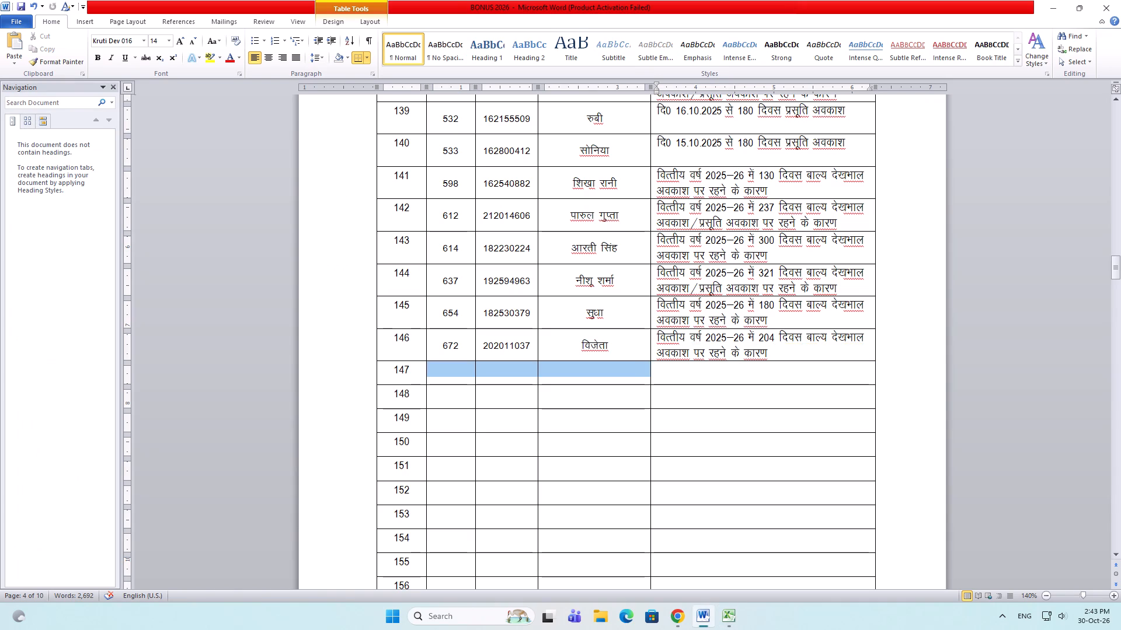
left_click_drag(577, 370, 568, 370)
key("ctrl+v")
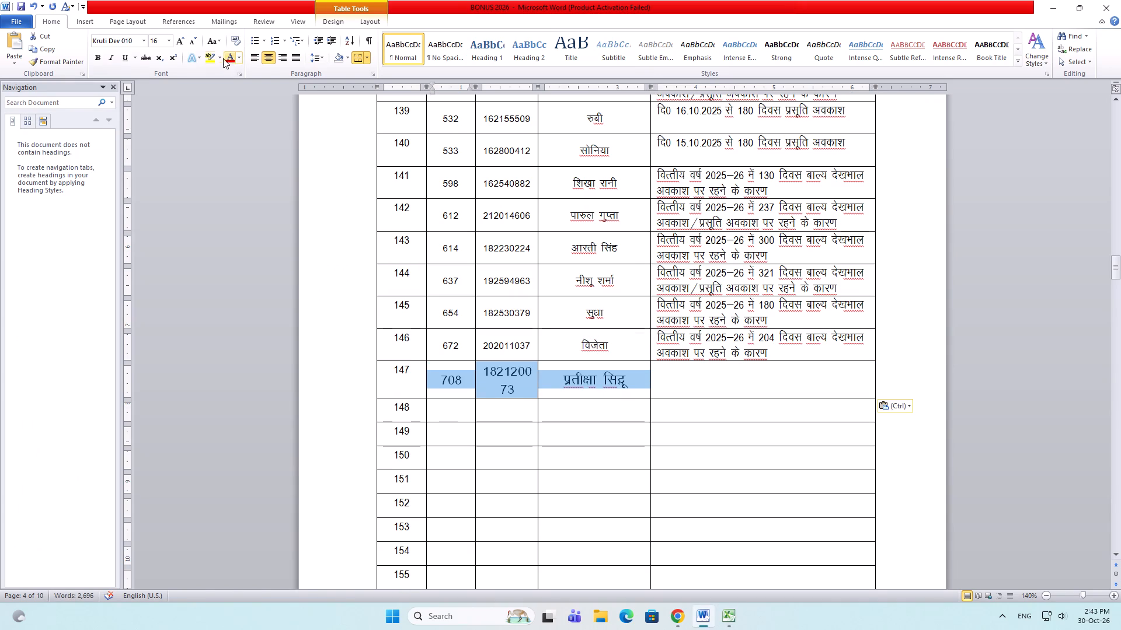
double_click(196, 37)
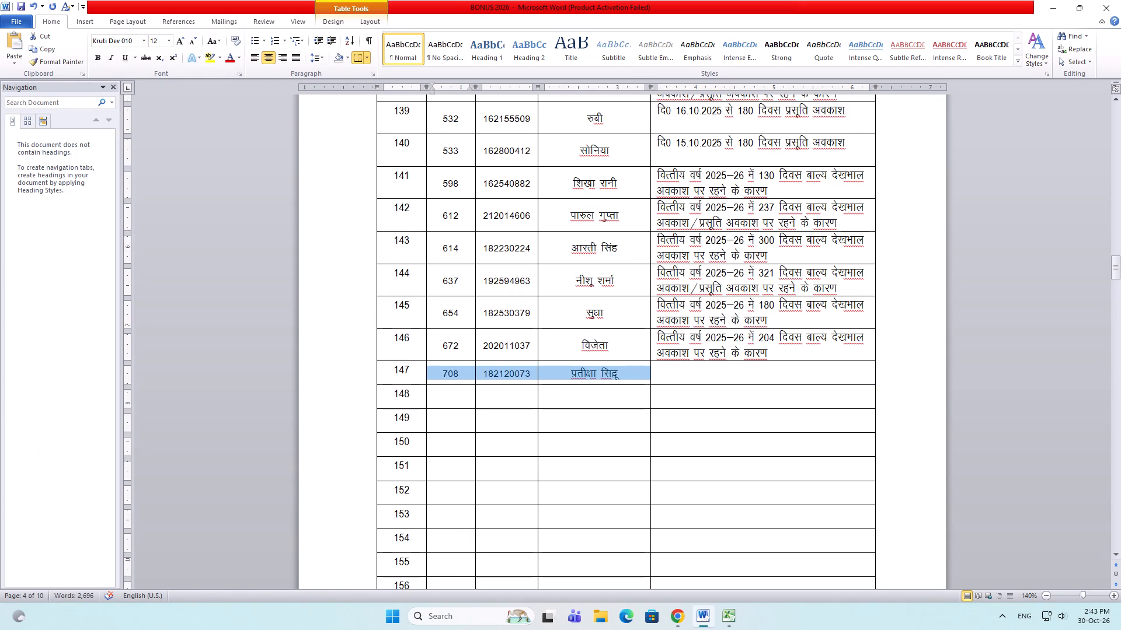
Copy row 144's 321-day child care/maternity leave remark for 2025–26 into the remark cell of row 147.
left_click_drag(843, 287, 655, 274)
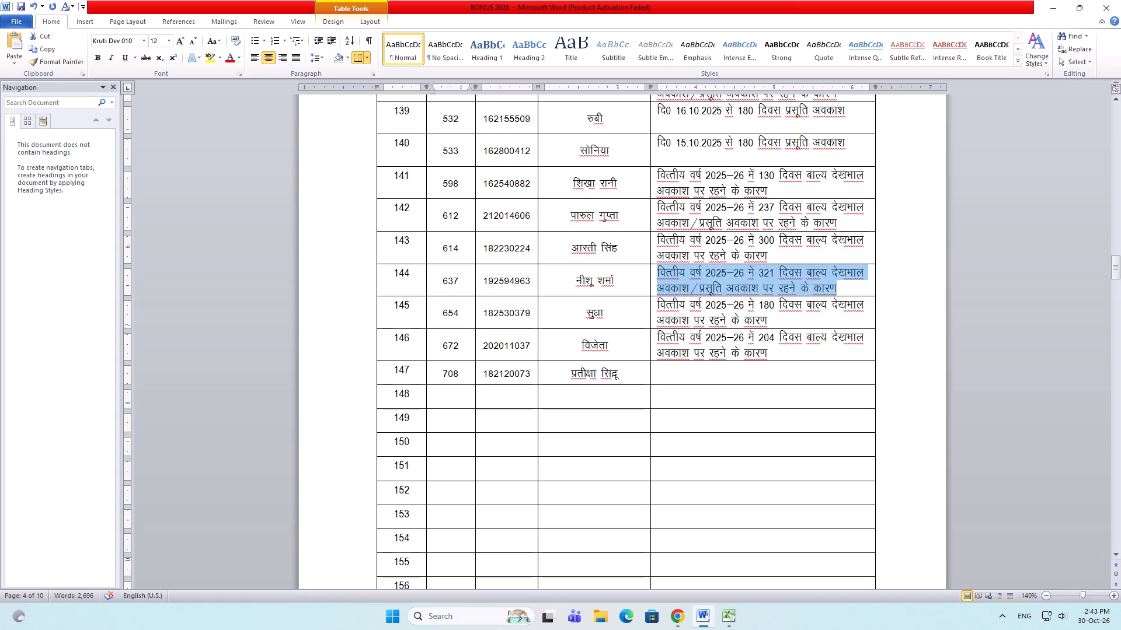
left_click_drag(655, 274, 655, 274)
key("ctrl+c")
key("ctrl+c")
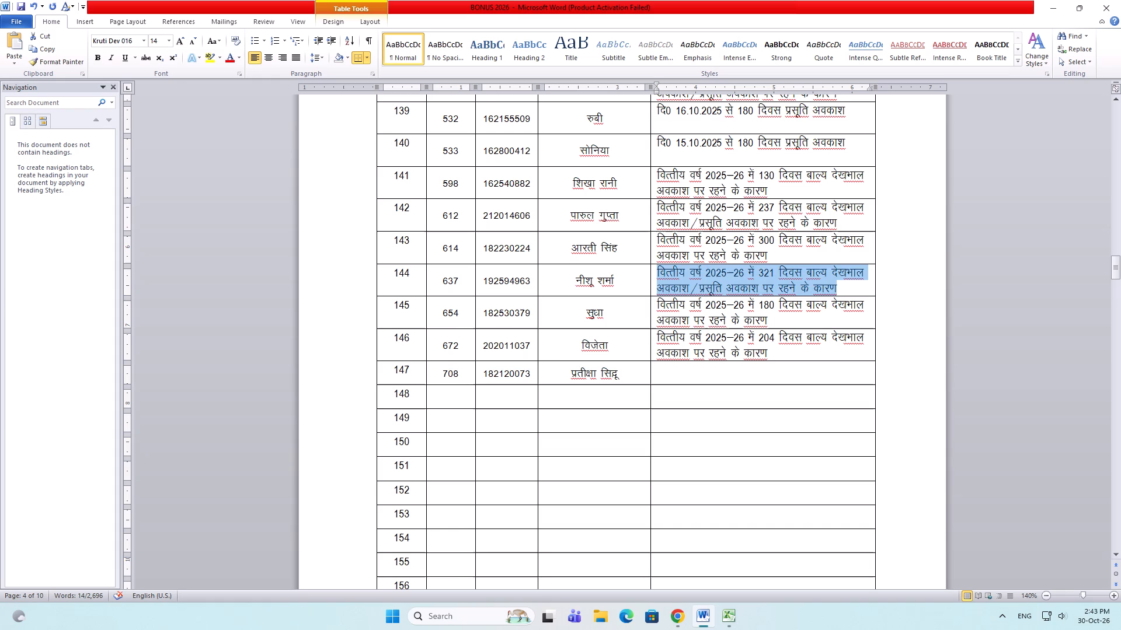
left_click(687, 373)
key("ctrl+v")
Switch to the Excel leave sheet, fill rows 135 to 137 with yellow and save the workbook.
key("alt+Tab")
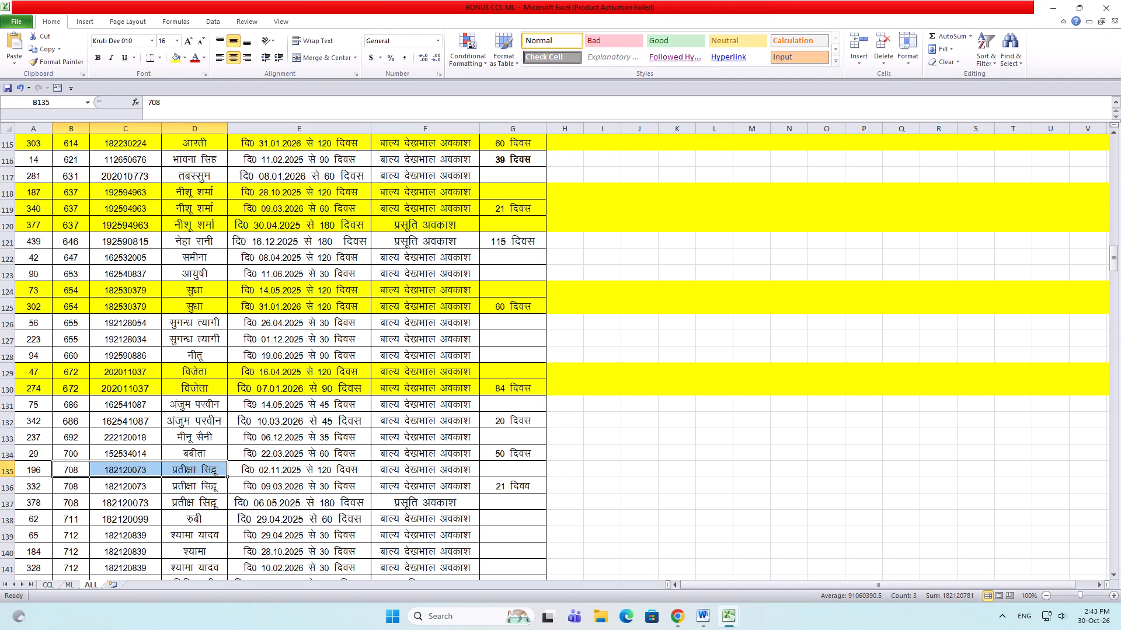
left_click_drag(4, 468, 5, 496)
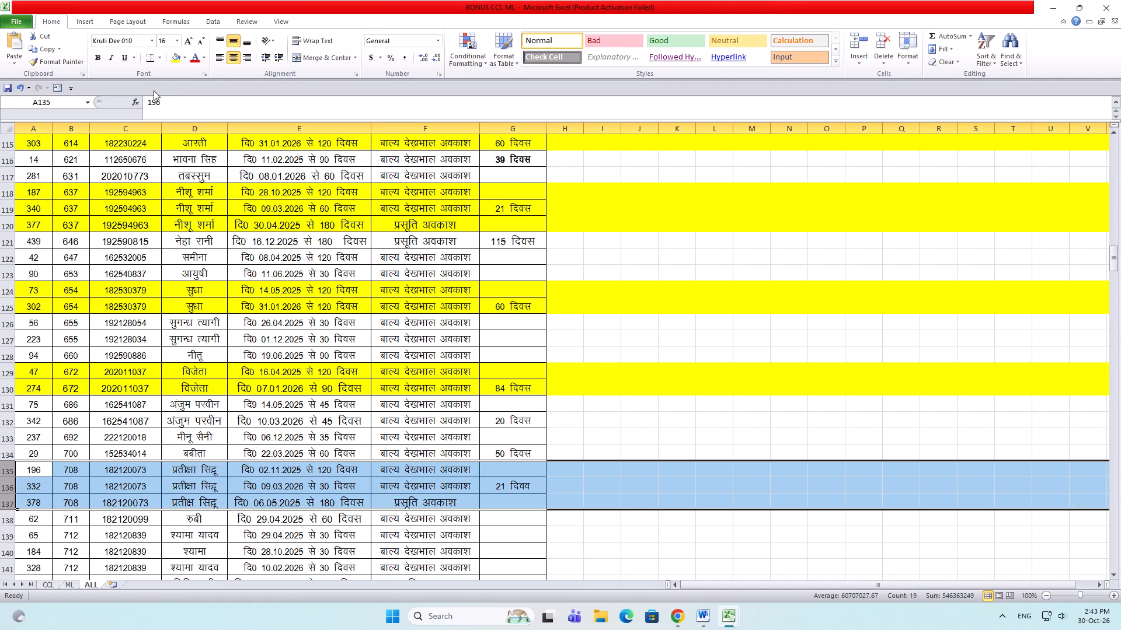
left_click(173, 54)
left_click(132, 461)
key("ctrl+s")
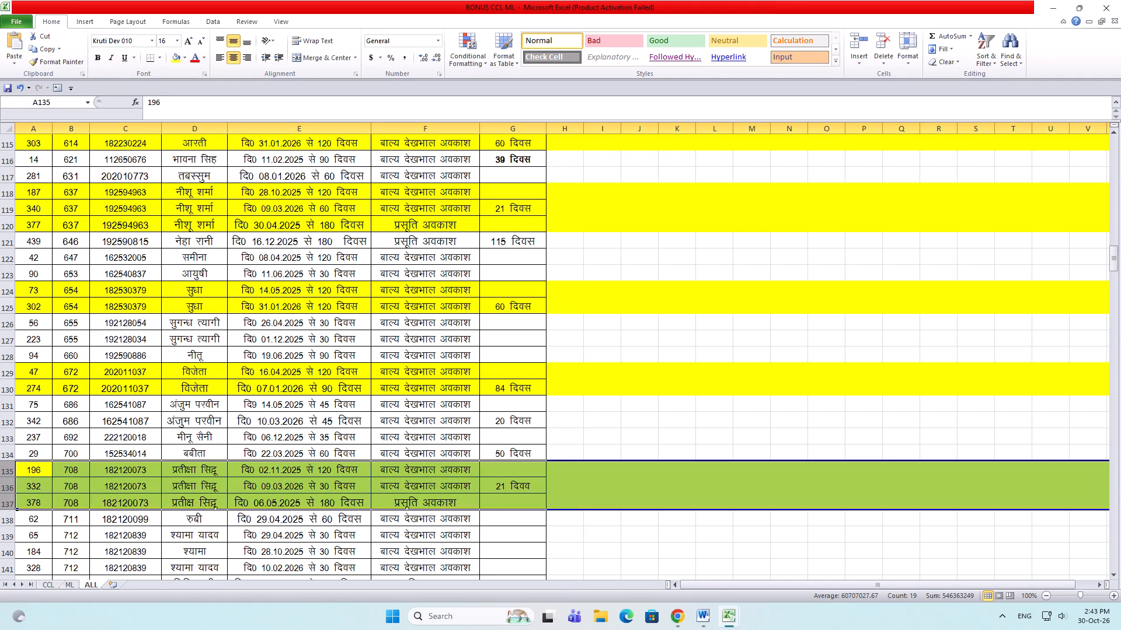
Check the entries after row 137, copy B142:D142 into row 148 of the Word table and set the font size to 12.
scroll(95, 454, "down", 3)
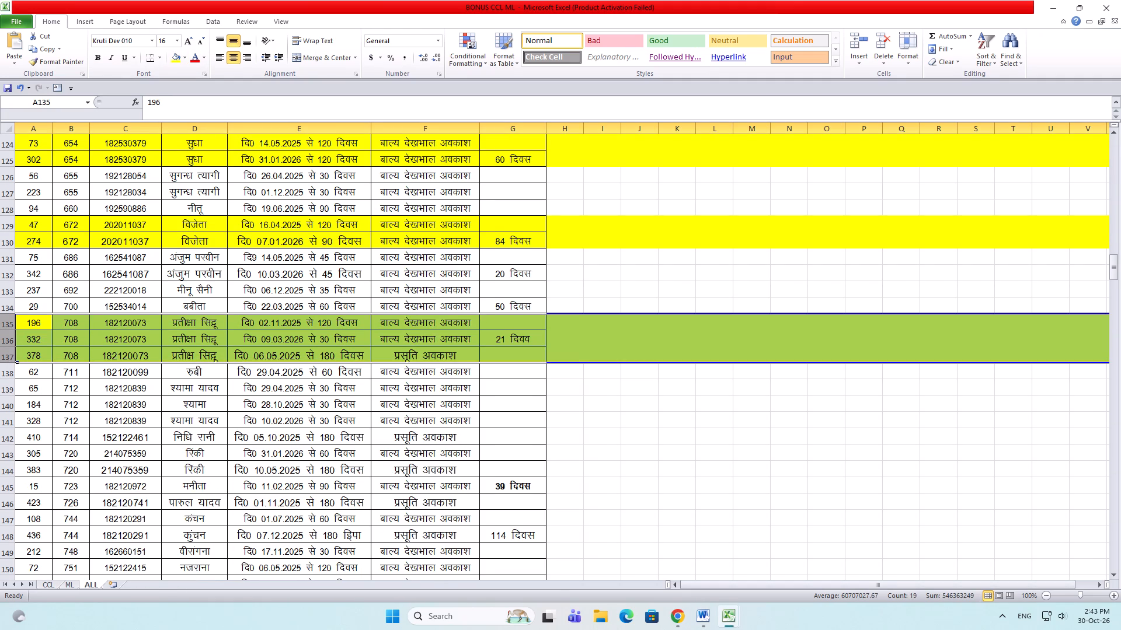
left_click(7, 372)
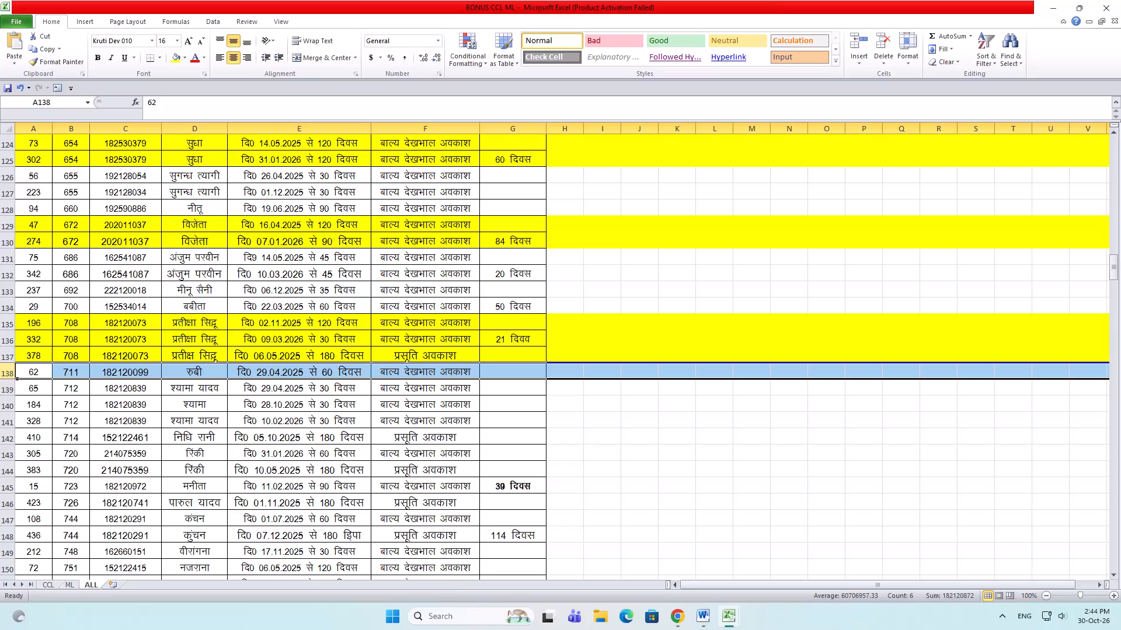
left_click_drag(4, 390, 5, 410)
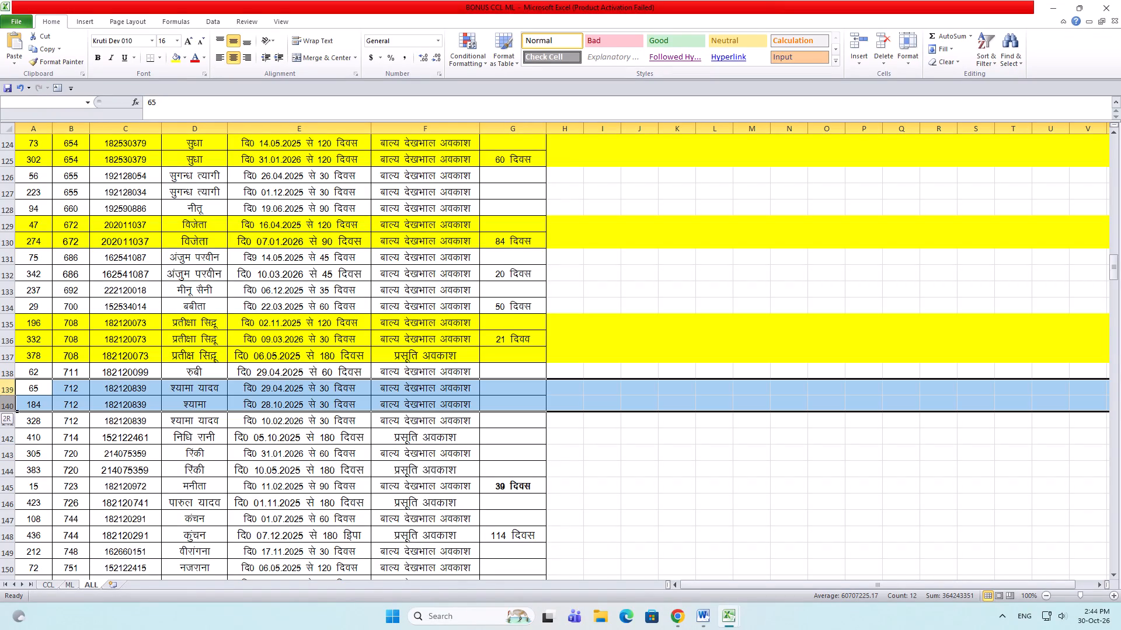
left_click_drag(5, 410, 5, 415)
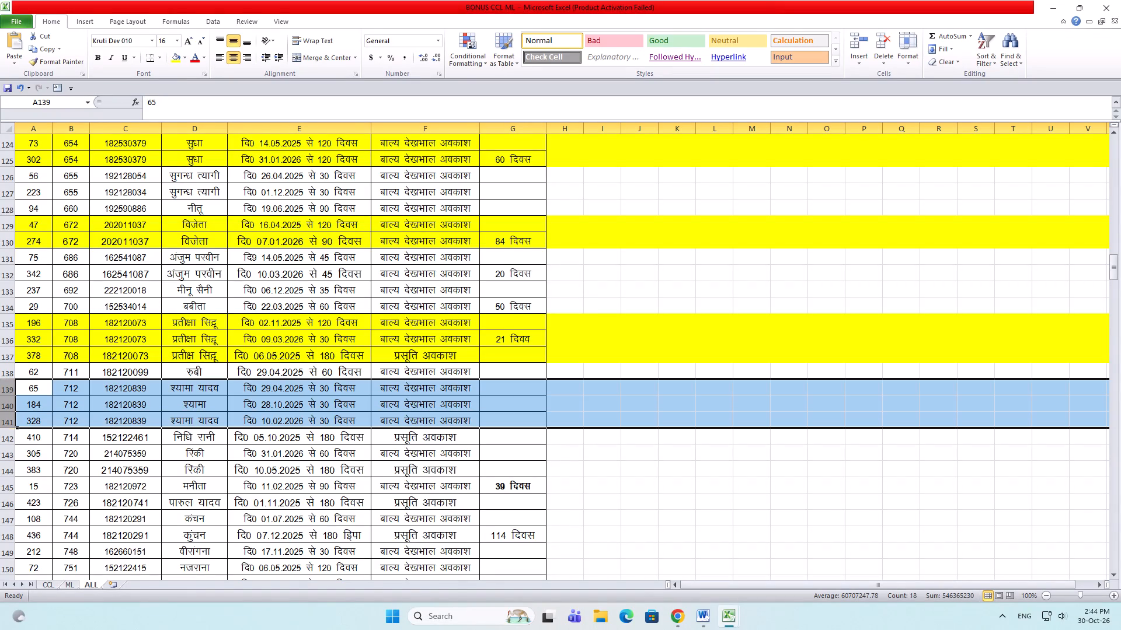
left_click(0, 436)
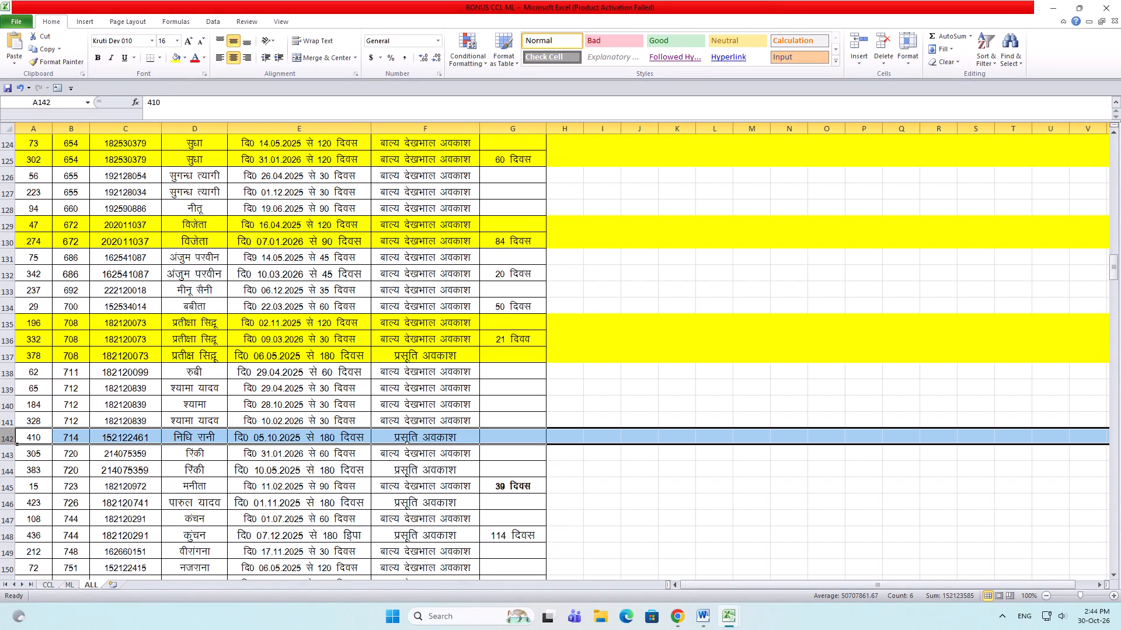
left_click_drag(79, 436, 215, 436)
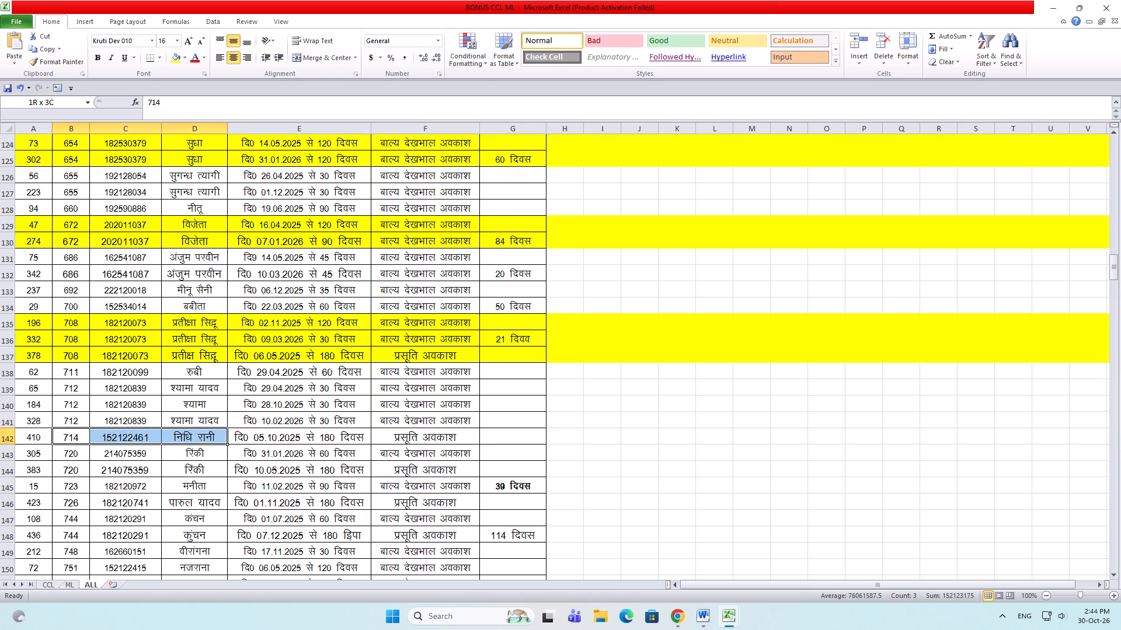
left_click_drag(215, 436, 212, 436)
key("ctrl+c")
key("ctrl+c")
key("ctrl+c")
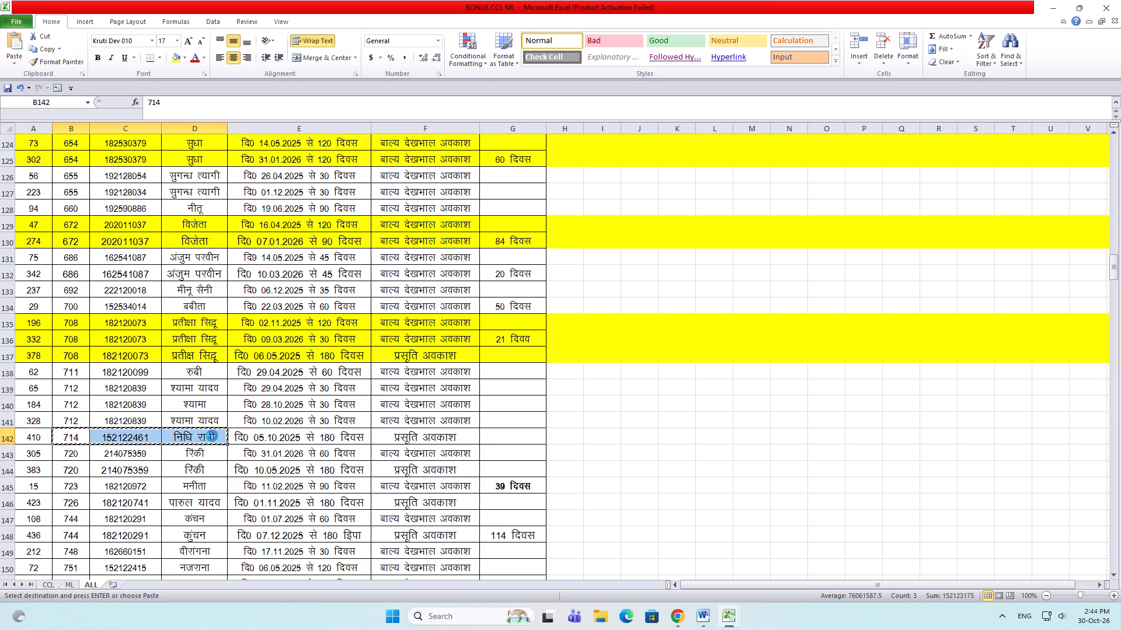
key("alt+Tab")
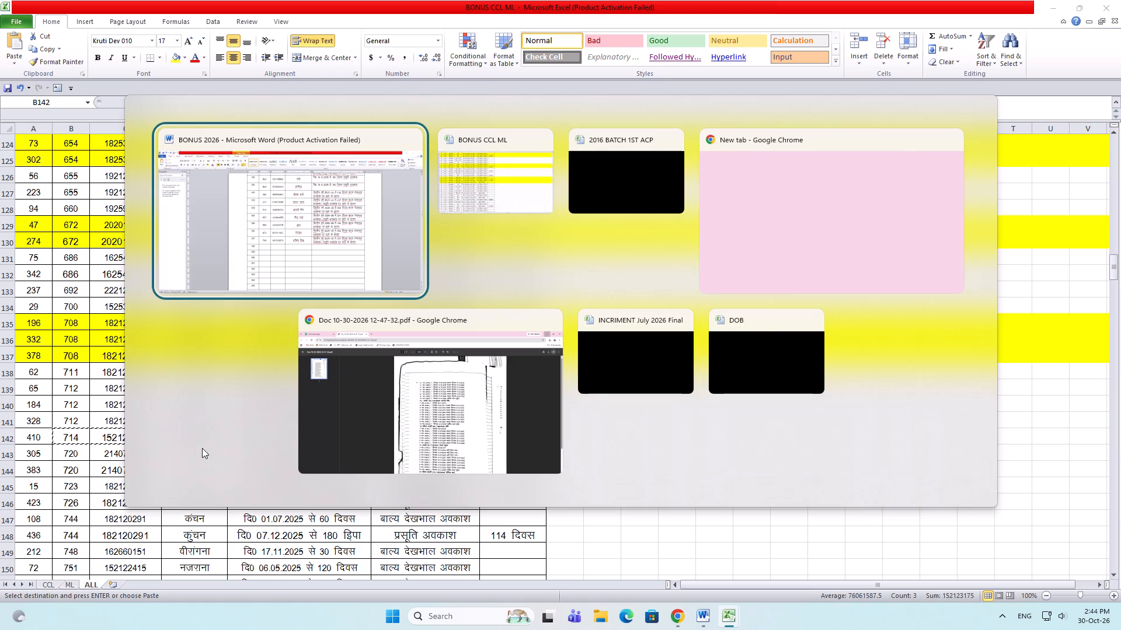
left_click_drag(448, 408, 542, 406)
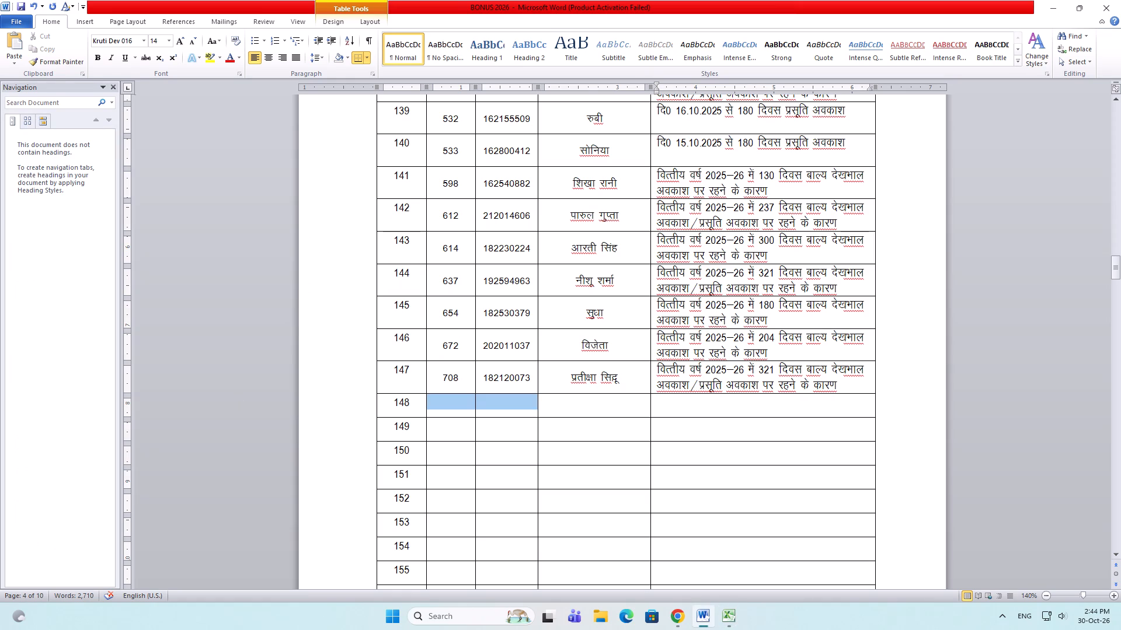
left_click_drag(542, 406, 551, 406)
key("ctrl+v")
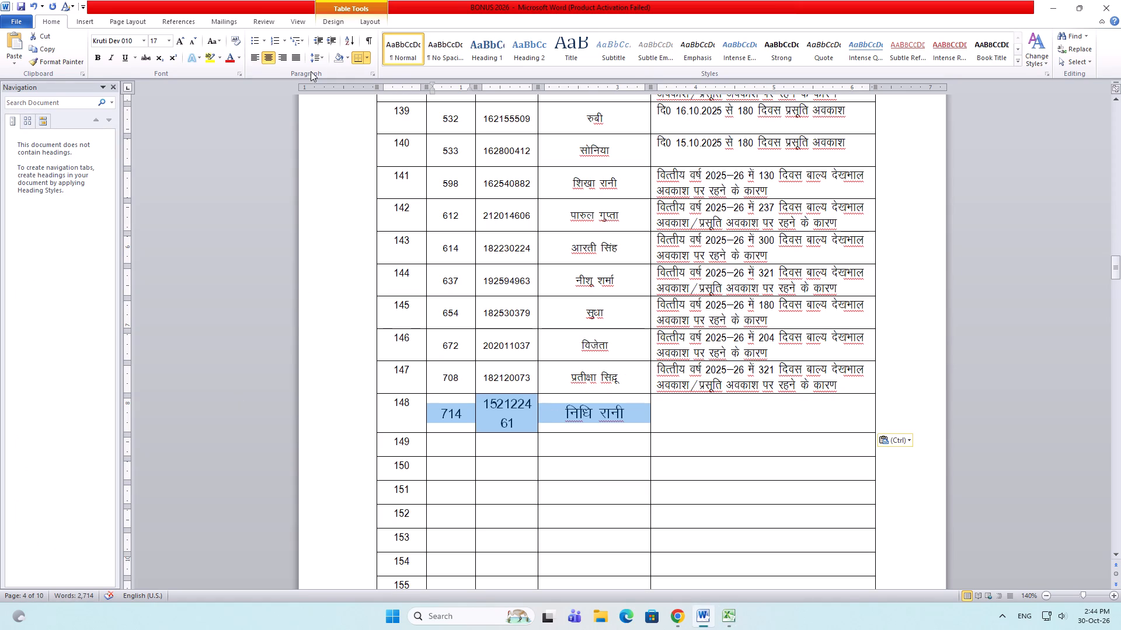
double_click(189, 38)
left_click(193, 40)
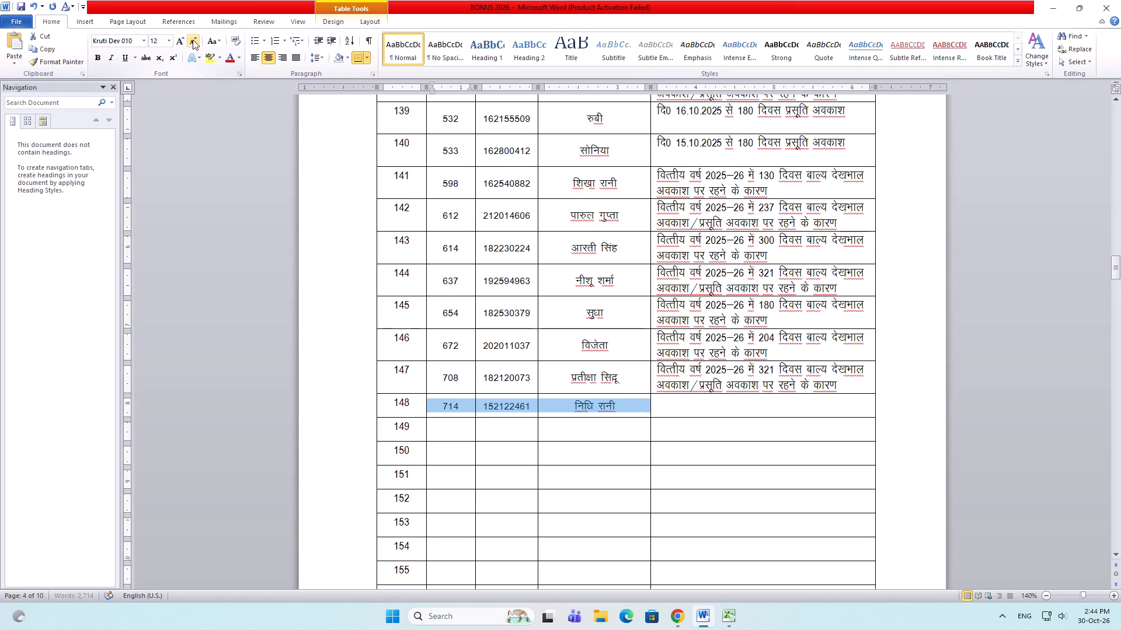
Copy row 140's 180-day maternity leave remark into row 148, change its date to 05.10.2025 and save the document.
left_click(677, 409)
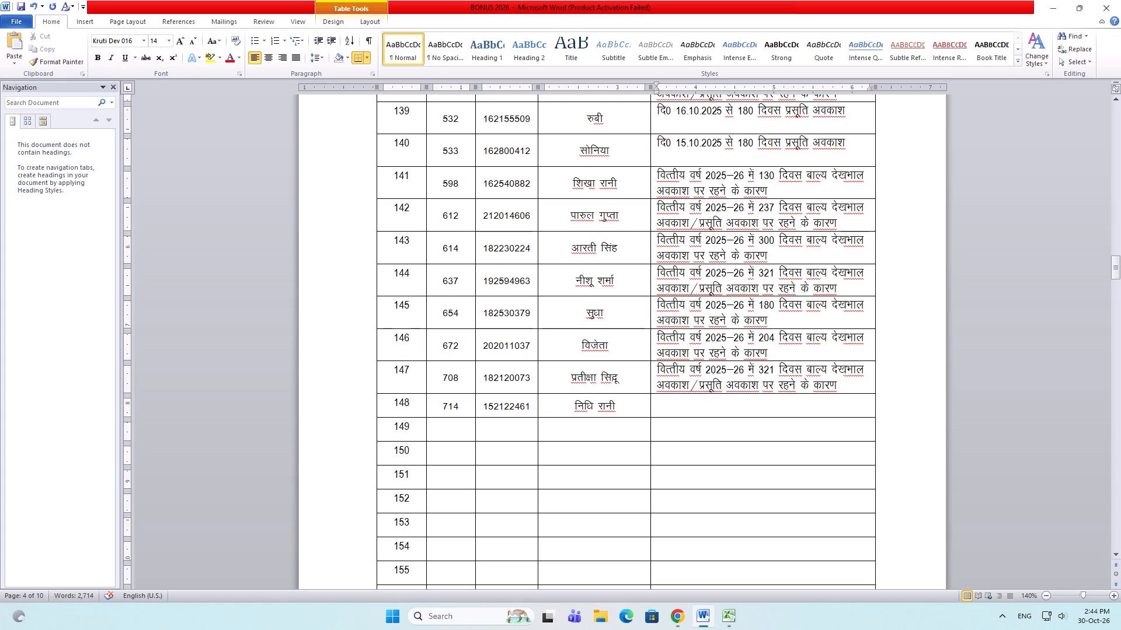
left_click_drag(842, 144, 660, 144)
key("ctrl+c")
left_click(674, 412)
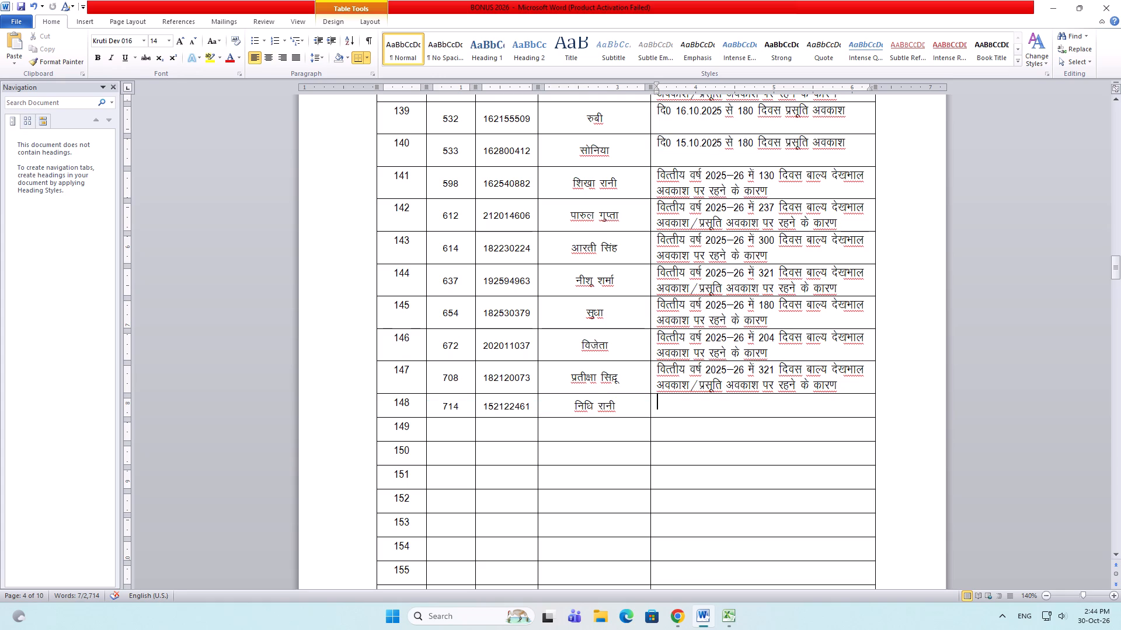
key("ctrl+v")
left_click(674, 403)
key("Delete")
key("Delete")
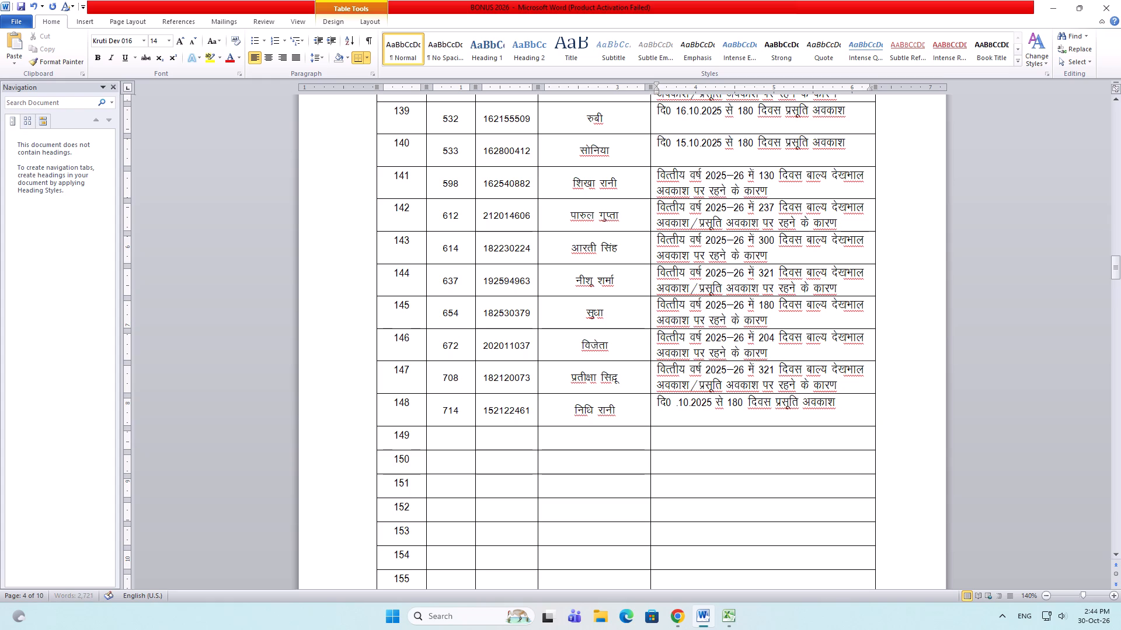
type("05")
key("ctrl+s")
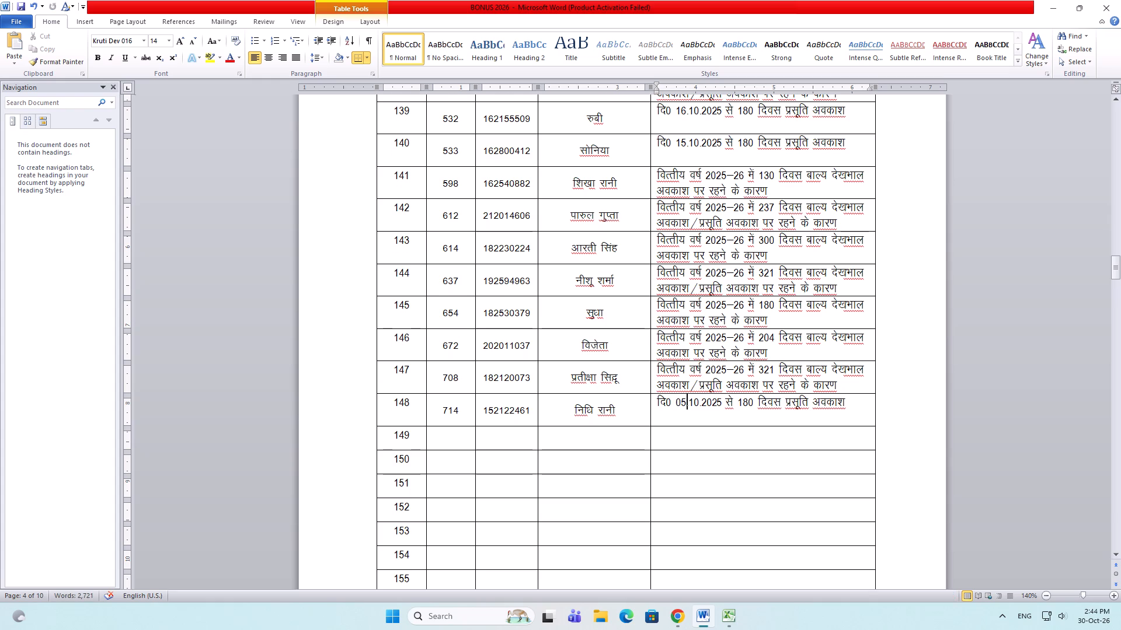
Review the earlier table entries above row 148, return to the first empty row, 149, and save the document.
scroll(655, 399, "up", 9)
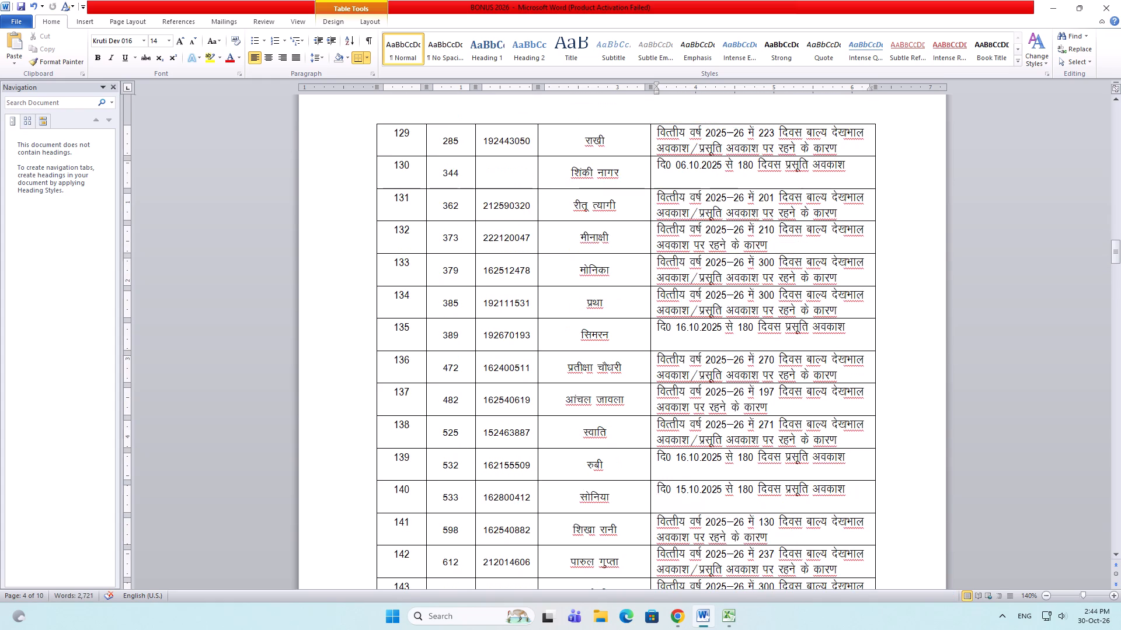
scroll(656, 358, "up", 9)
scroll(653, 356, "down", 13)
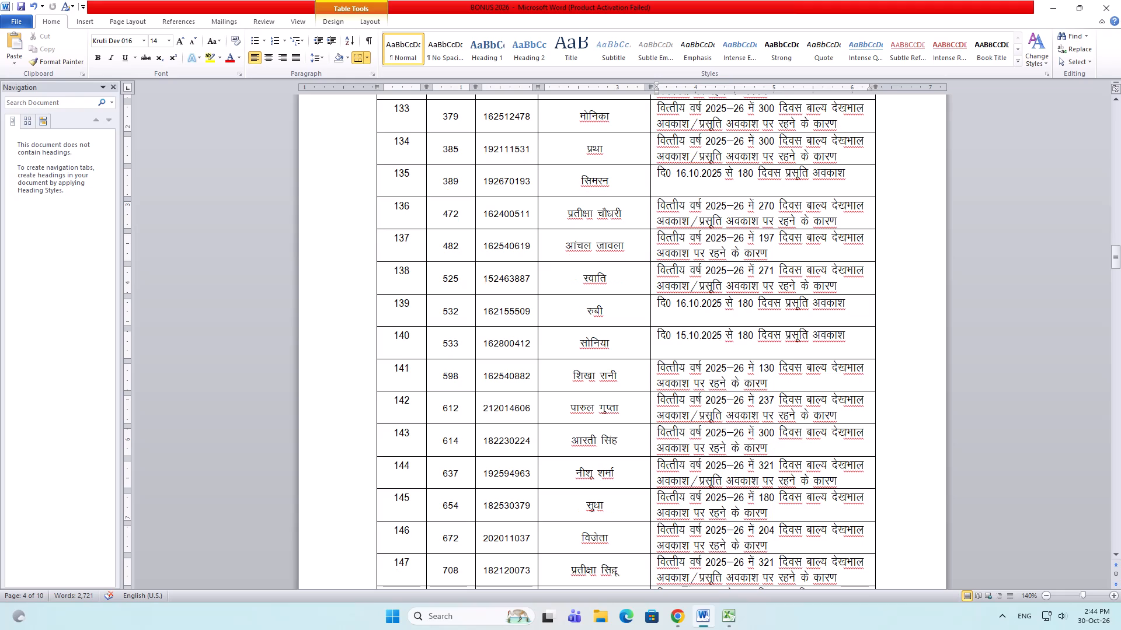
scroll(650, 350, "down", 3)
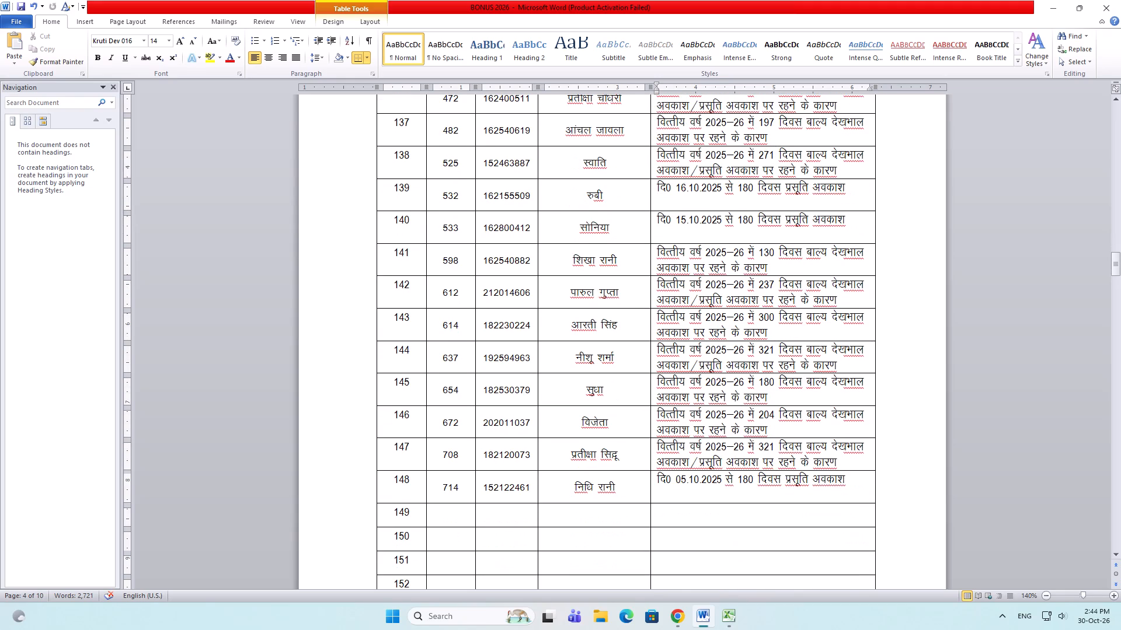
scroll(650, 350, "down", 2)
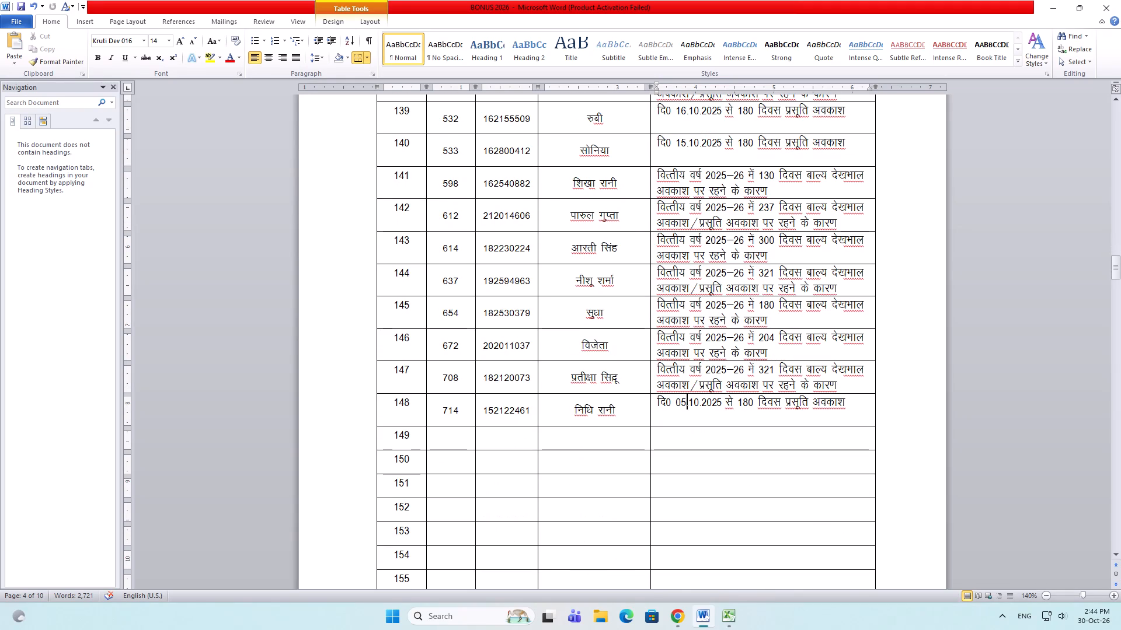
left_click(455, 433)
key("ctrl+s")
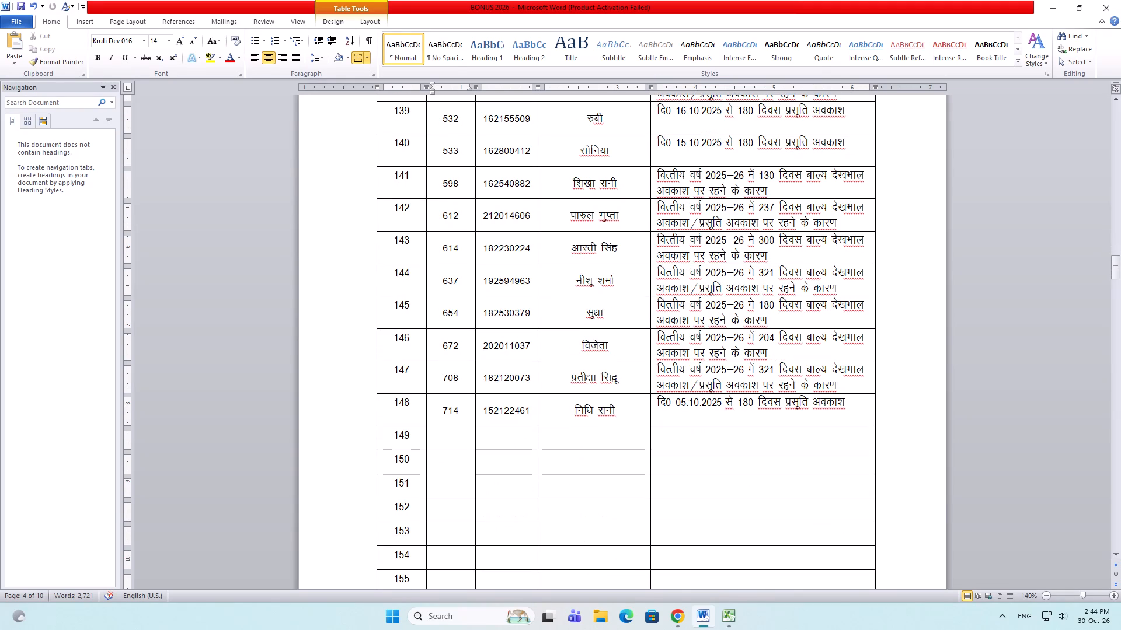
Switch to the Excel leave sheet, fill row 142 with yellow and save the workbook.
key("alt+Tab")
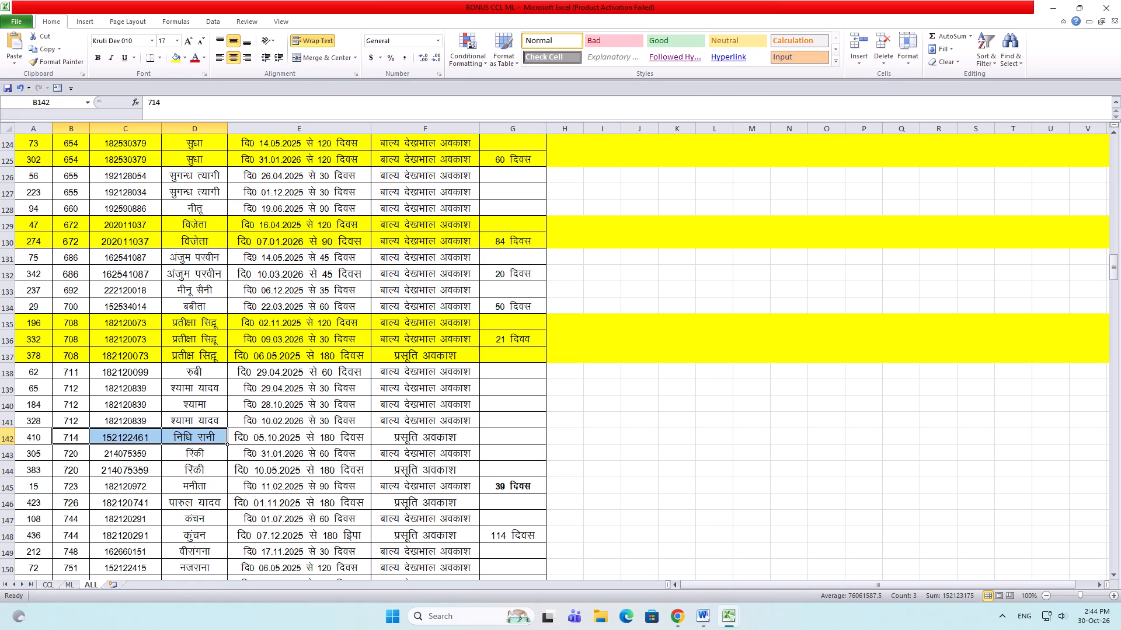
left_click(0, 436)
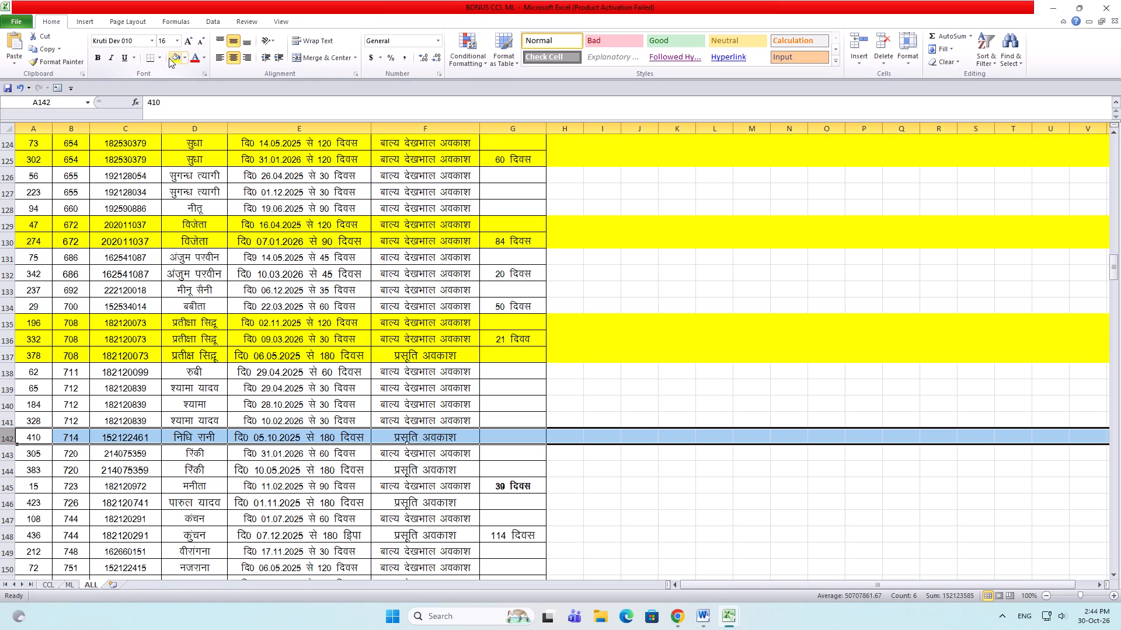
left_click(175, 57)
left_click(191, 461)
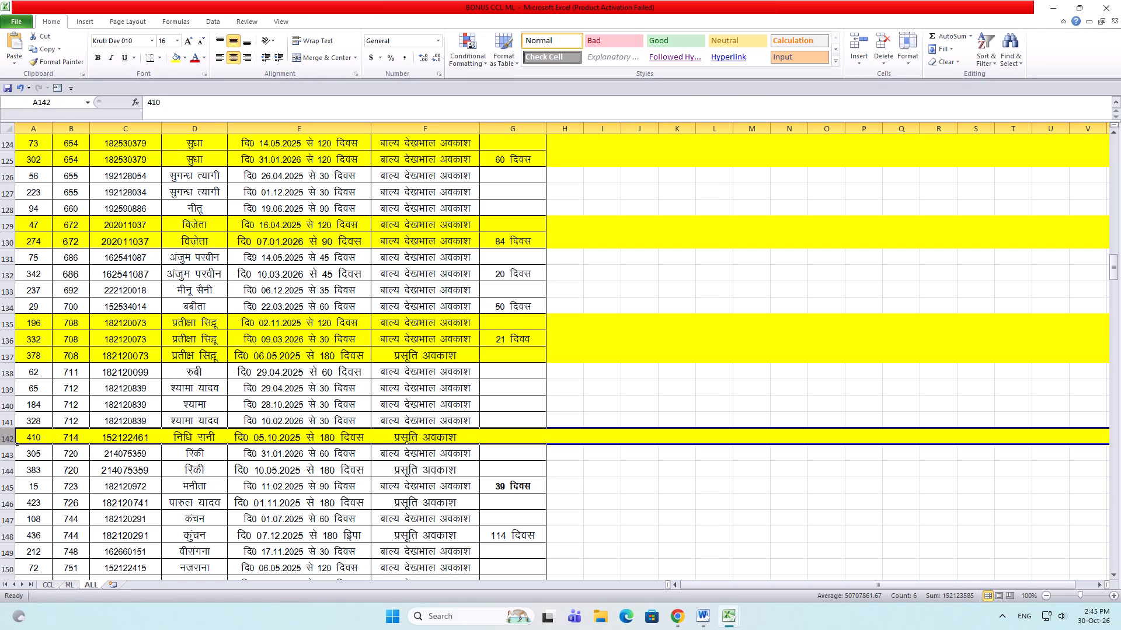
key("ctrl+s")
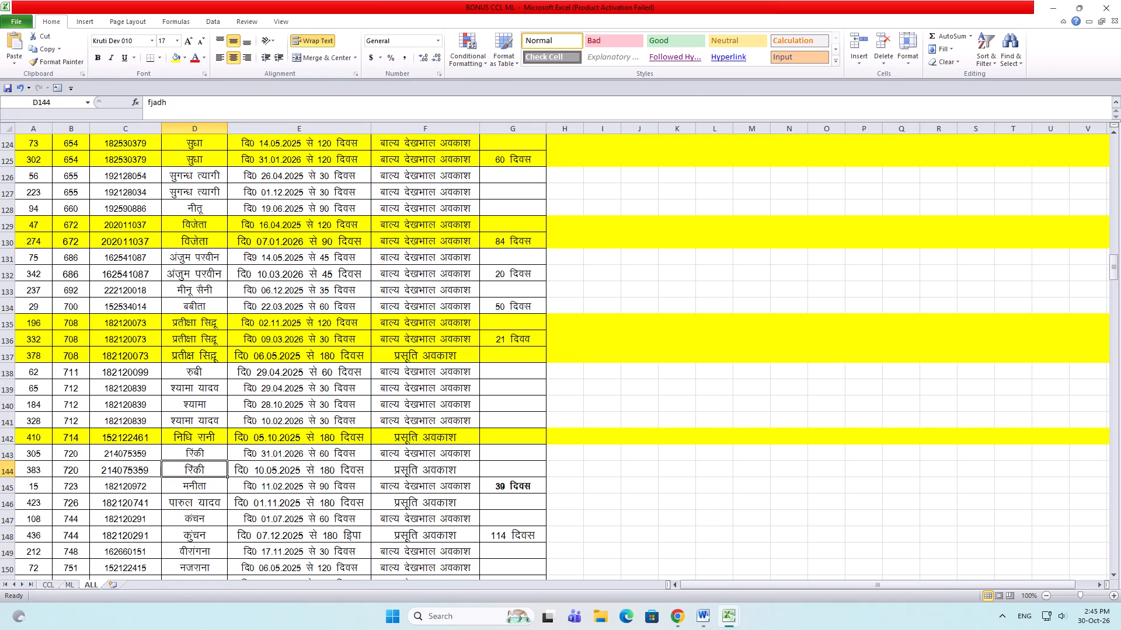
Copy B143:D143 from the leave sheet into row 149 of the Word table and set the font size to 12.
left_click_drag(8, 451, 4, 466)
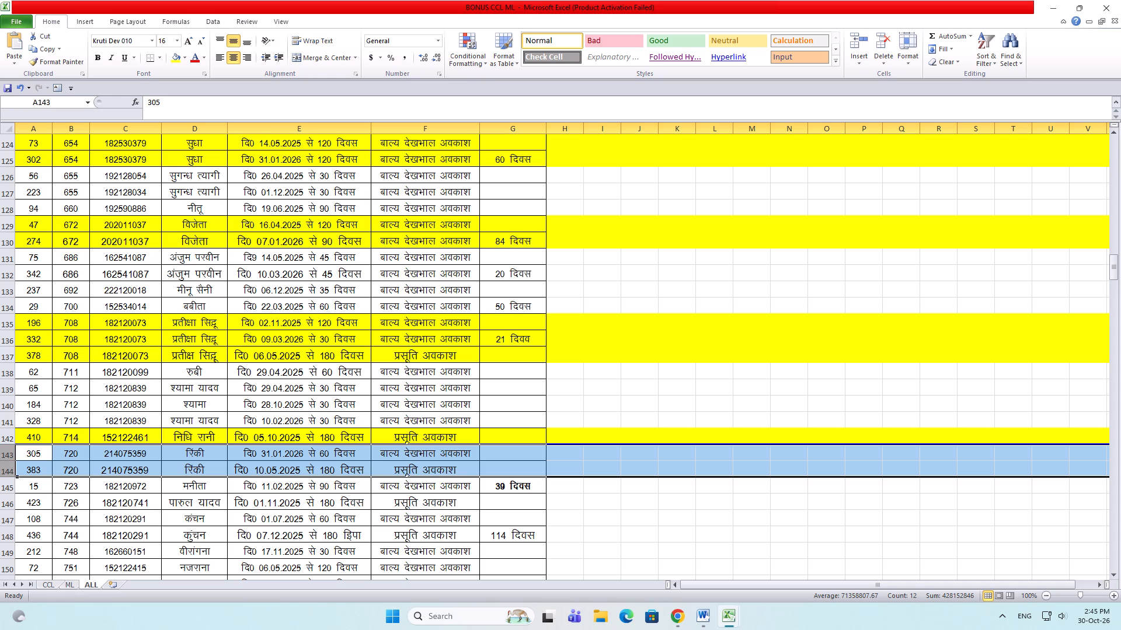
left_click_drag(79, 453, 186, 449)
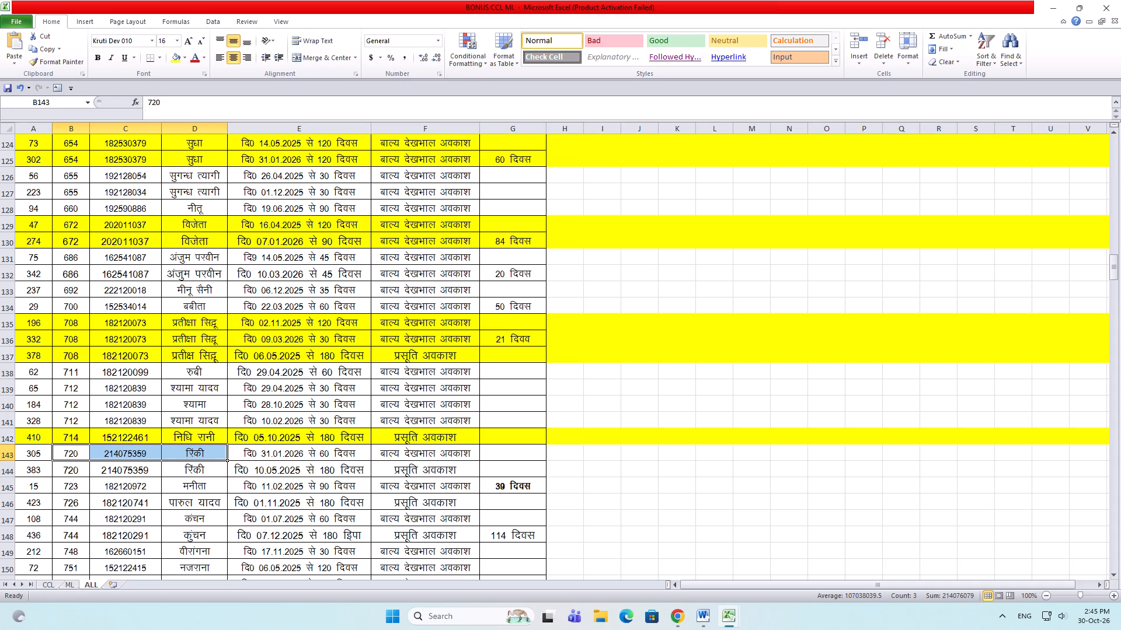
key("ctrl+c")
key("alt+Tab")
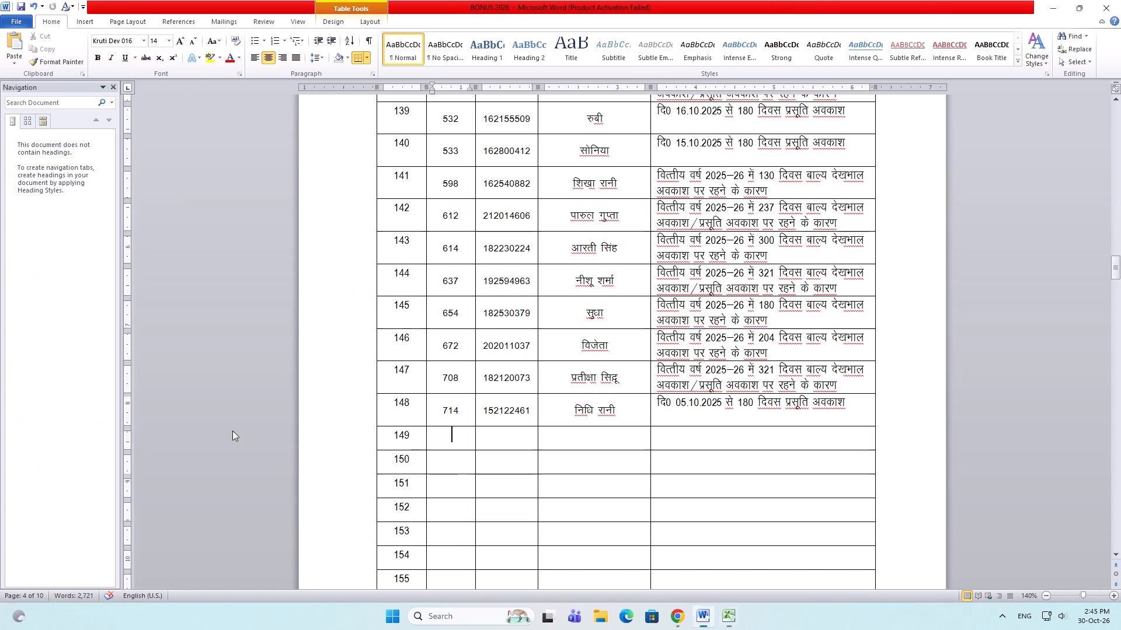
left_click_drag(456, 432, 578, 430)
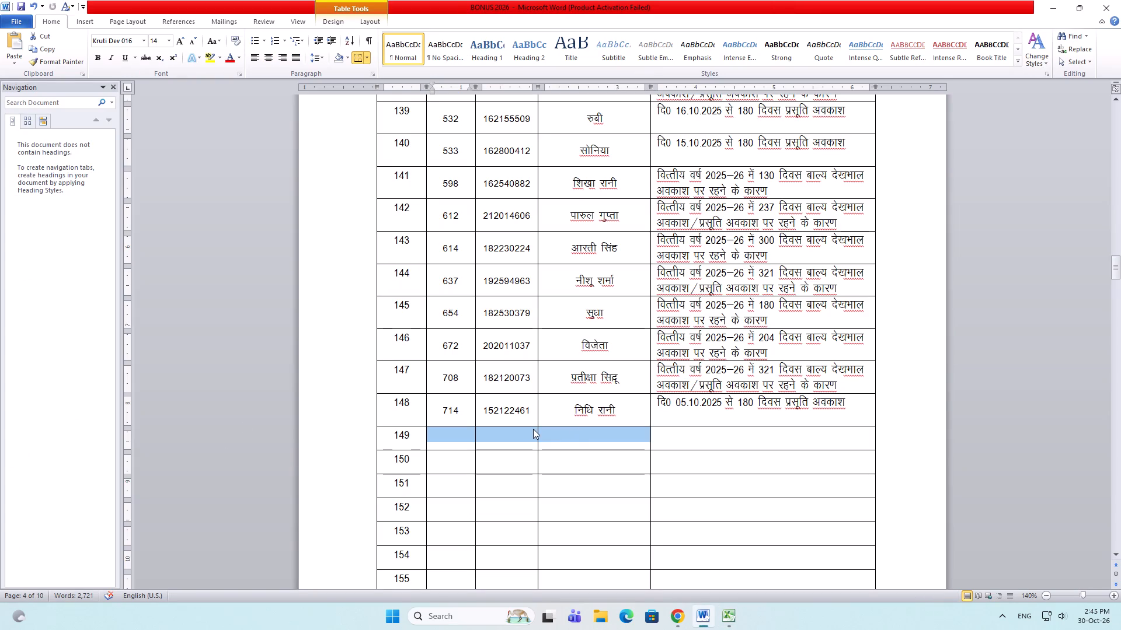
key("ctrl+v")
left_click(194, 37)
left_click(194, 37)
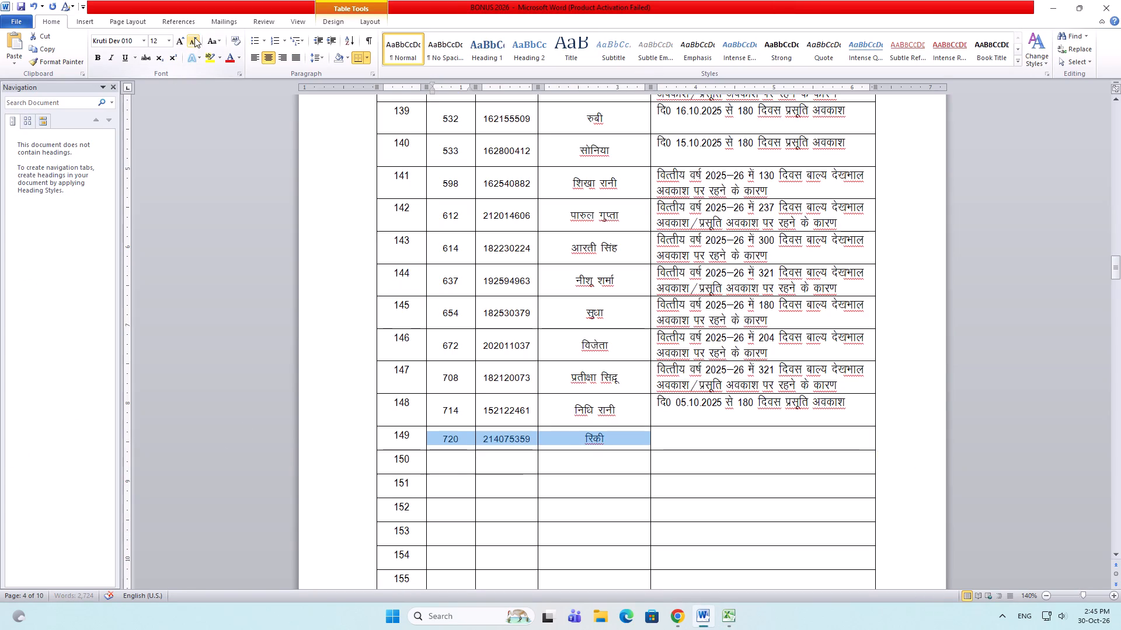
Copy row 147's combined child care/maternity leave remark into row 149, change its days to 240 and save the document.
left_click_drag(844, 383, 772, 377)
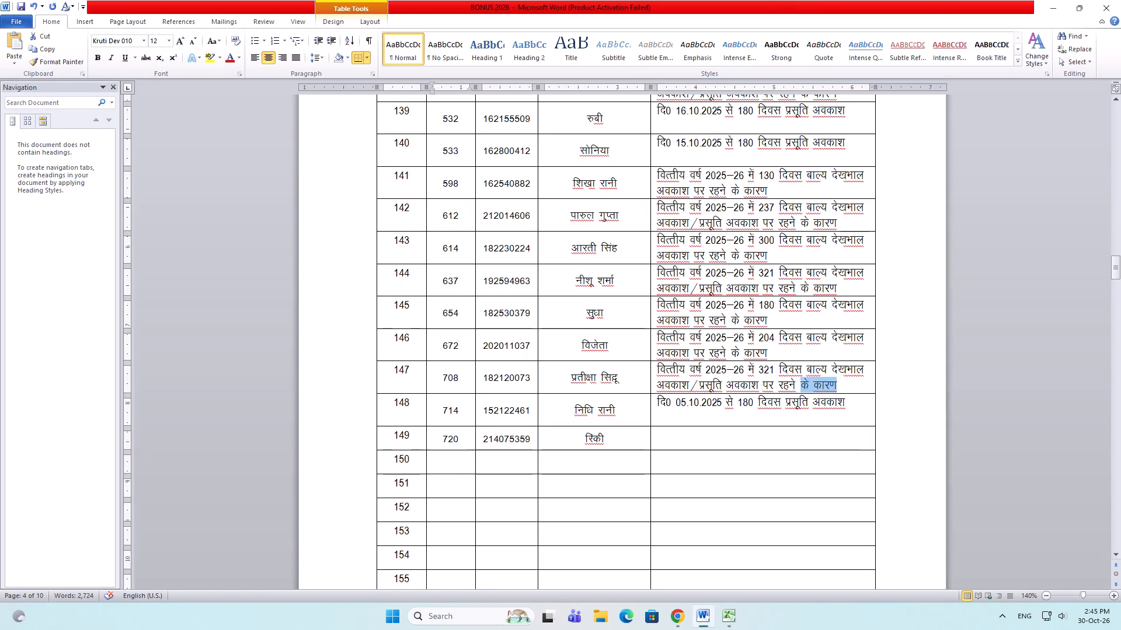
left_click_drag(772, 377, 665, 371)
key("ctrl+c")
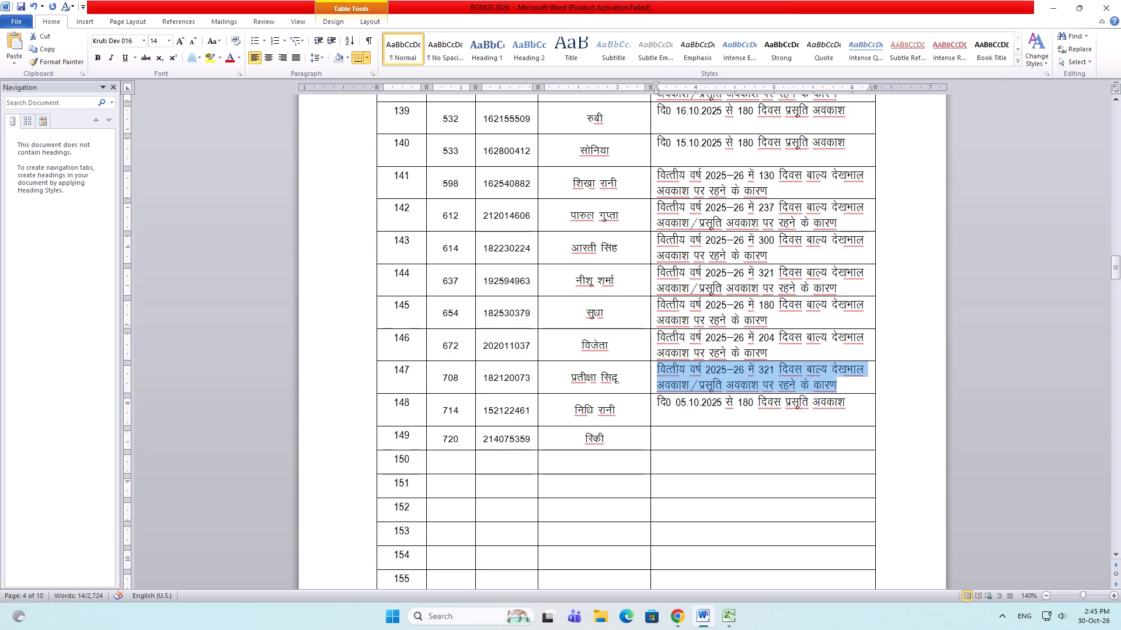
left_click(692, 437)
key("ctrl+v")
left_click_drag(761, 435, 777, 435)
type("240")
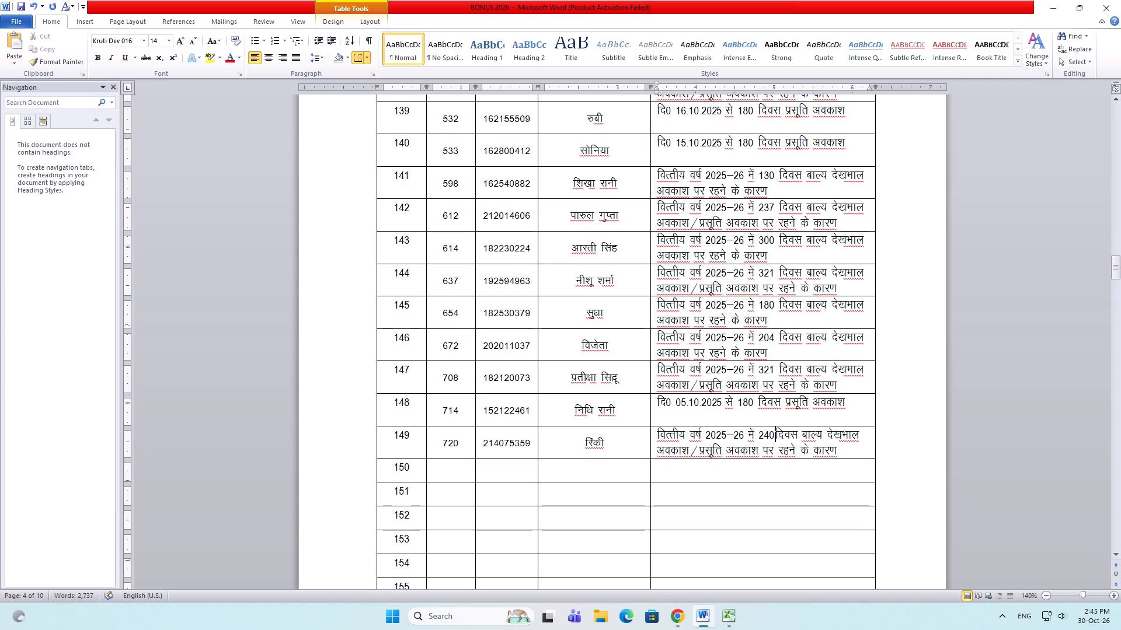
key("space")
key("ctrl+s")
Switch to the Excel leave sheet and fill rows 143 and 144 with yellow.
key("alt+Tab")
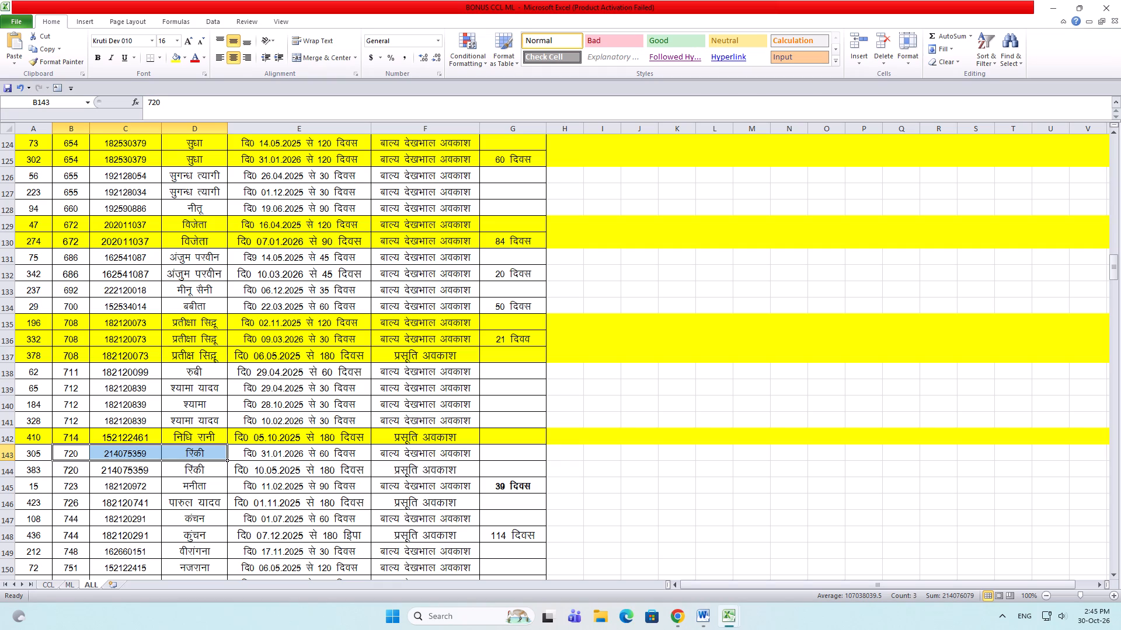
left_click_drag(2, 453, 3, 461)
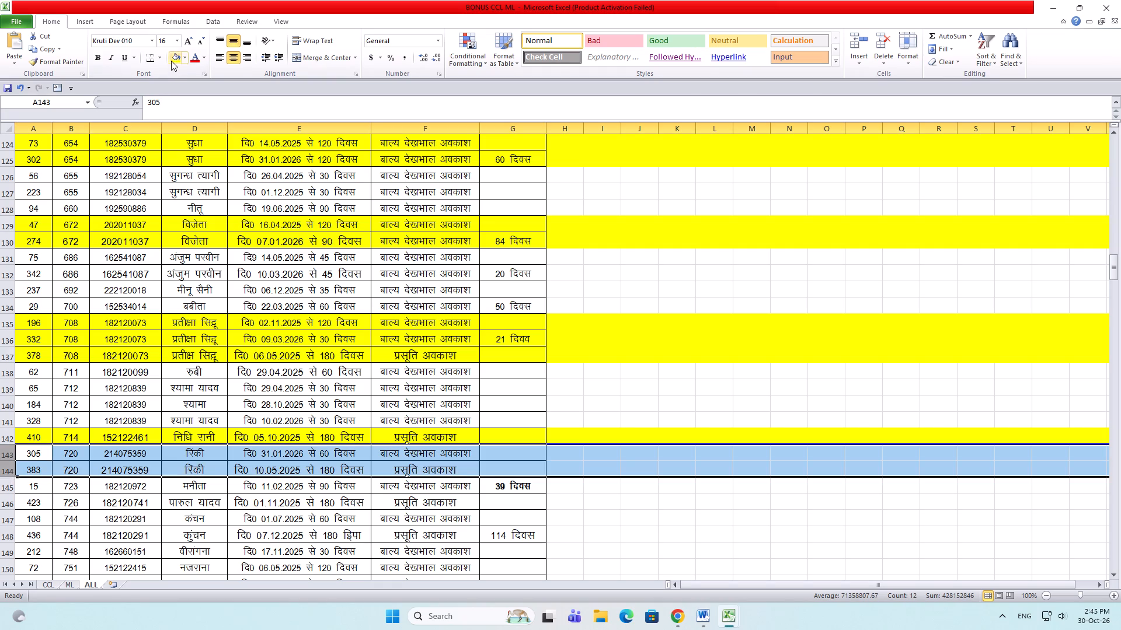
left_click(171, 61)
Copy B146:D146 from the leave sheet into row 150 of the Word table and set the font size to 12.
scroll(184, 443, "down", 2)
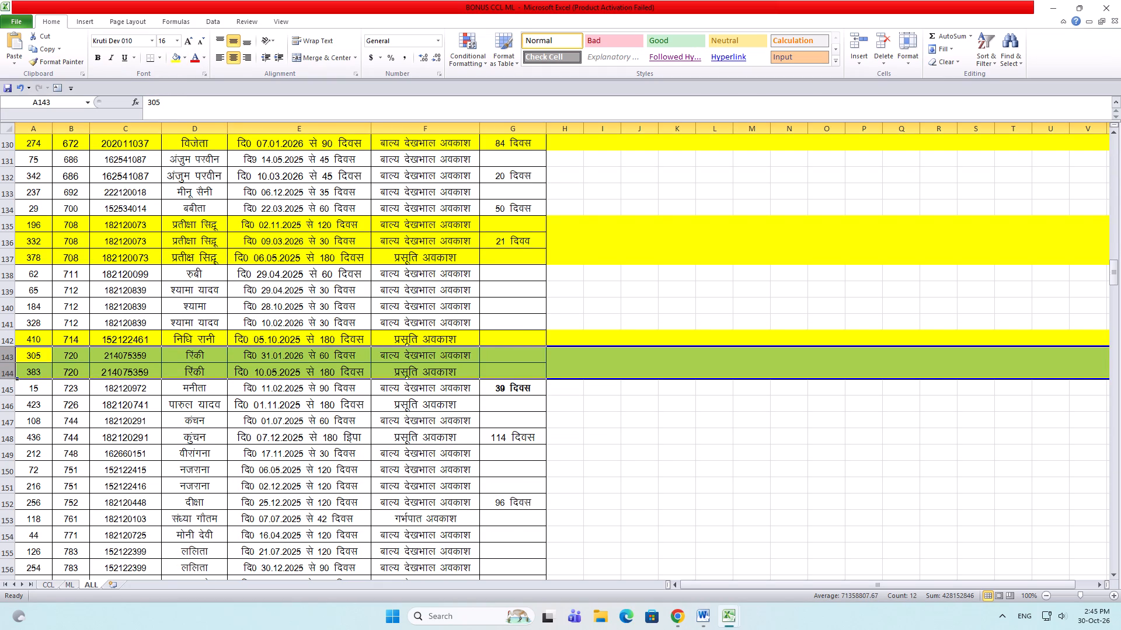
left_click(184, 401)
left_click(0, 407)
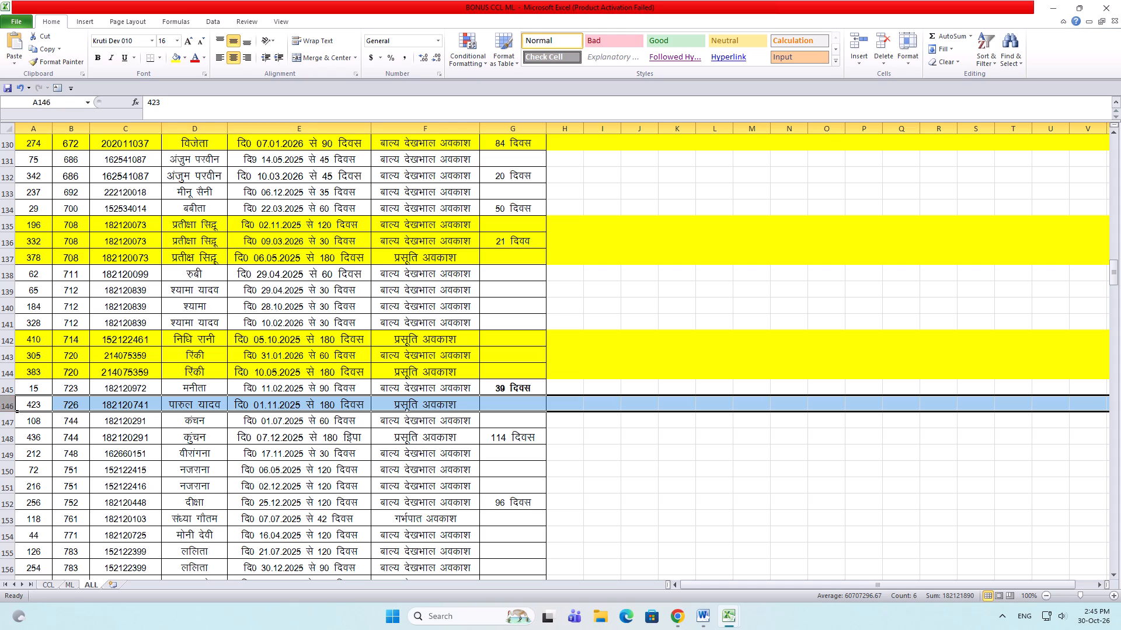
left_click_drag(66, 405, 158, 407)
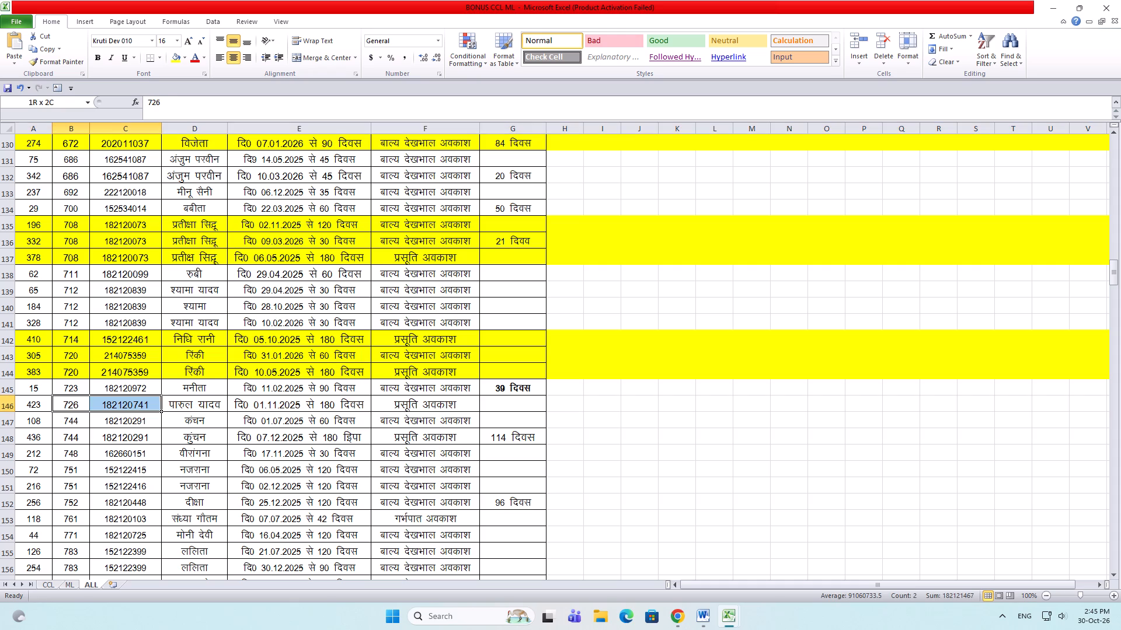
left_click_drag(158, 407, 166, 408)
key("ctrl+c")
key("ctrl+c")
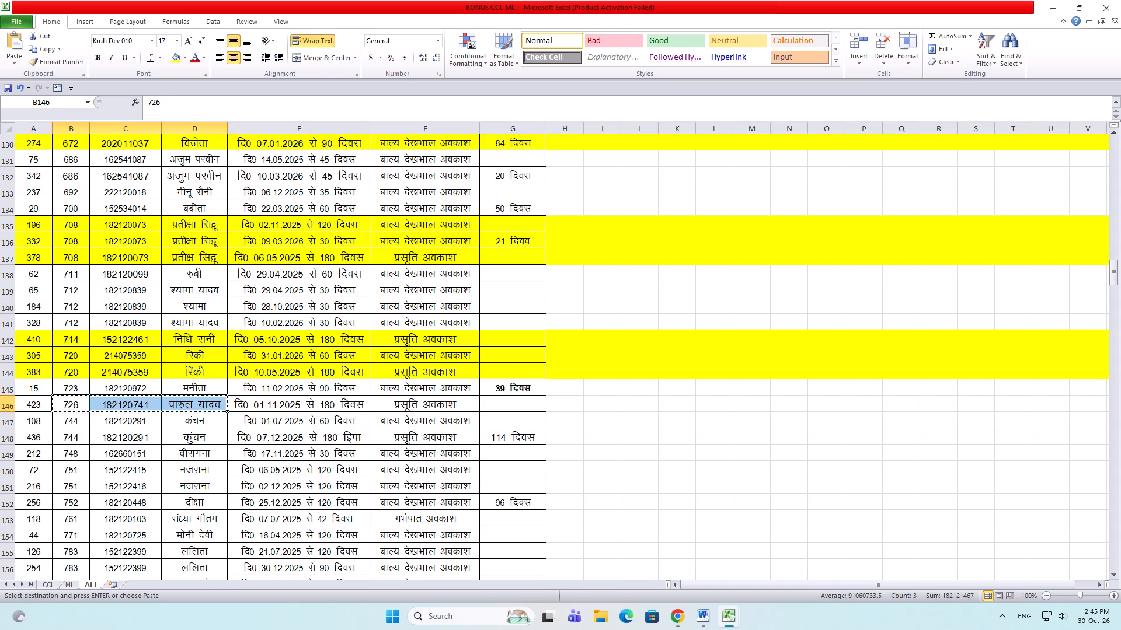
key("alt+Tab")
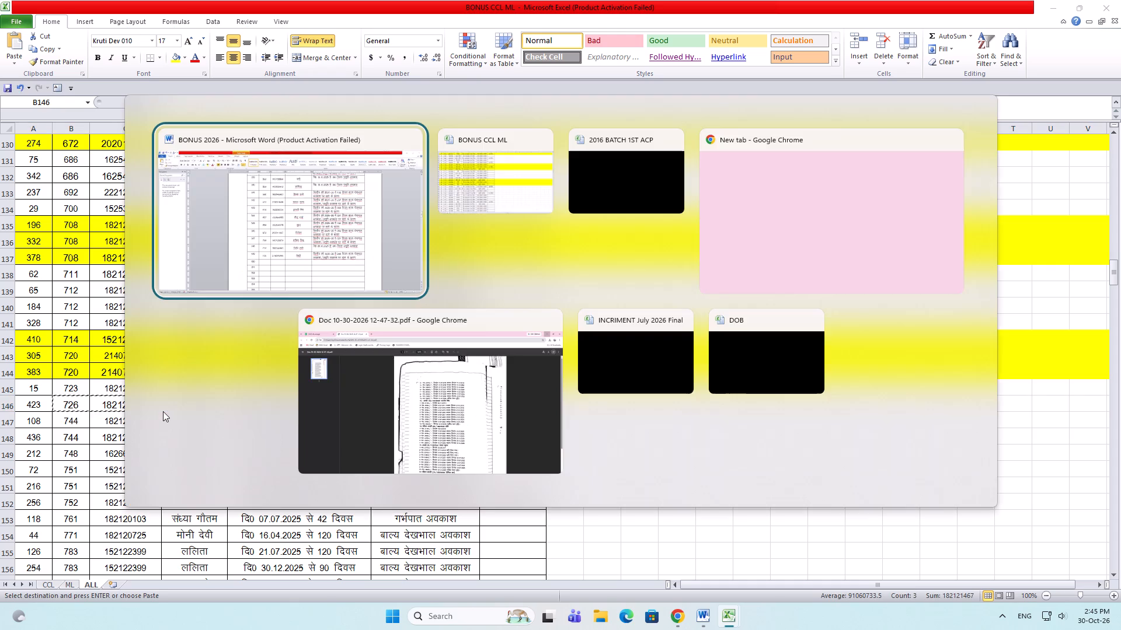
left_click_drag(458, 465, 562, 467)
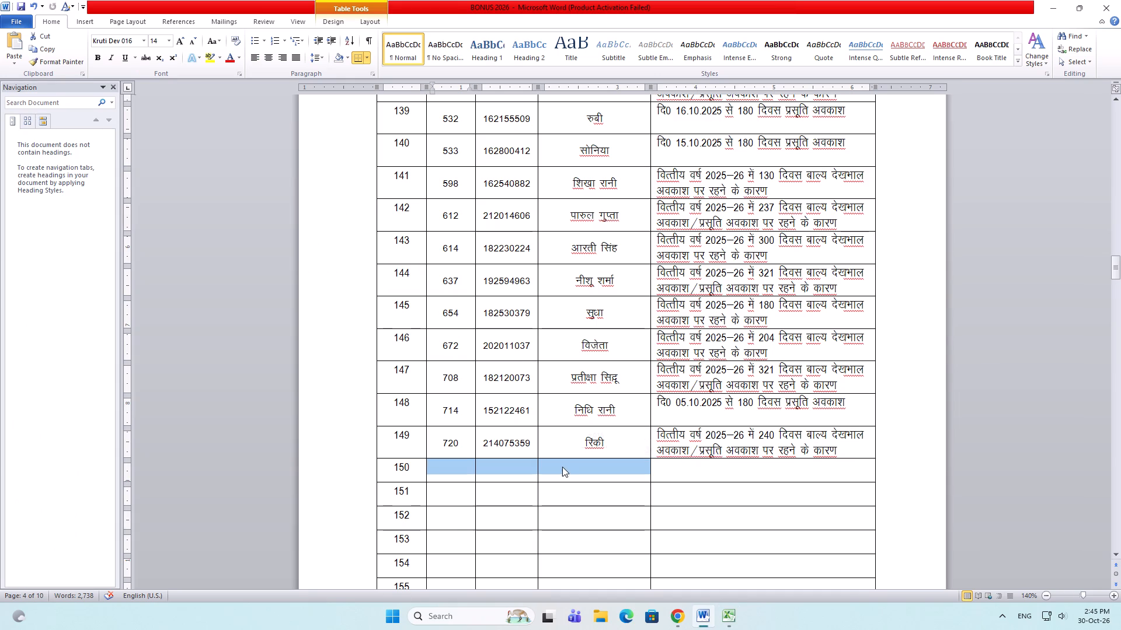
key("ctrl+v")
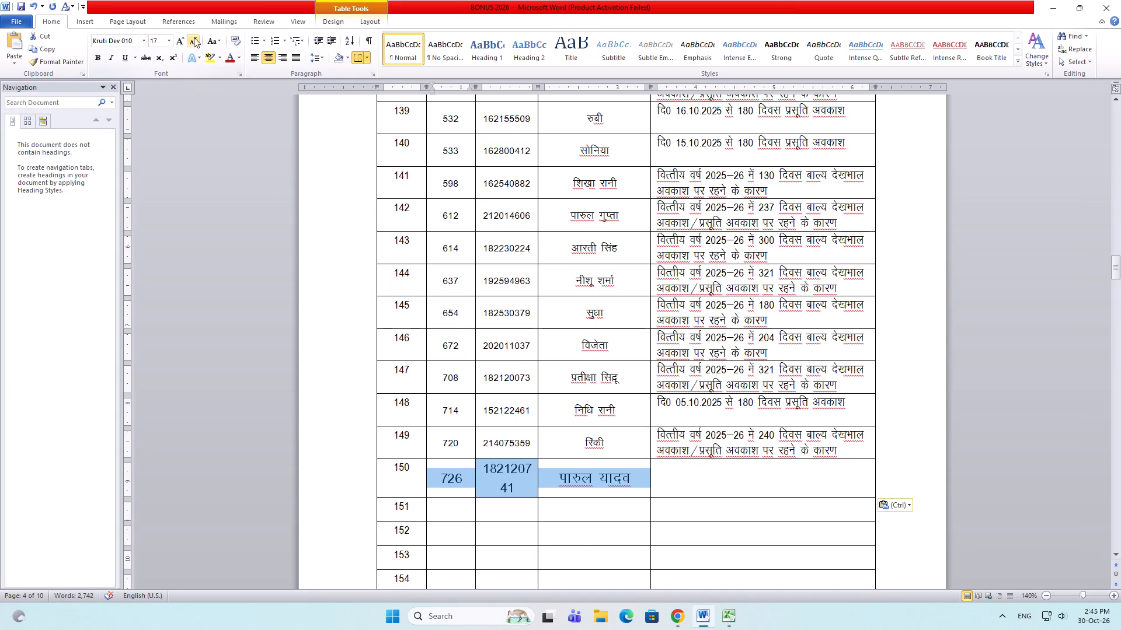
double_click(194, 37)
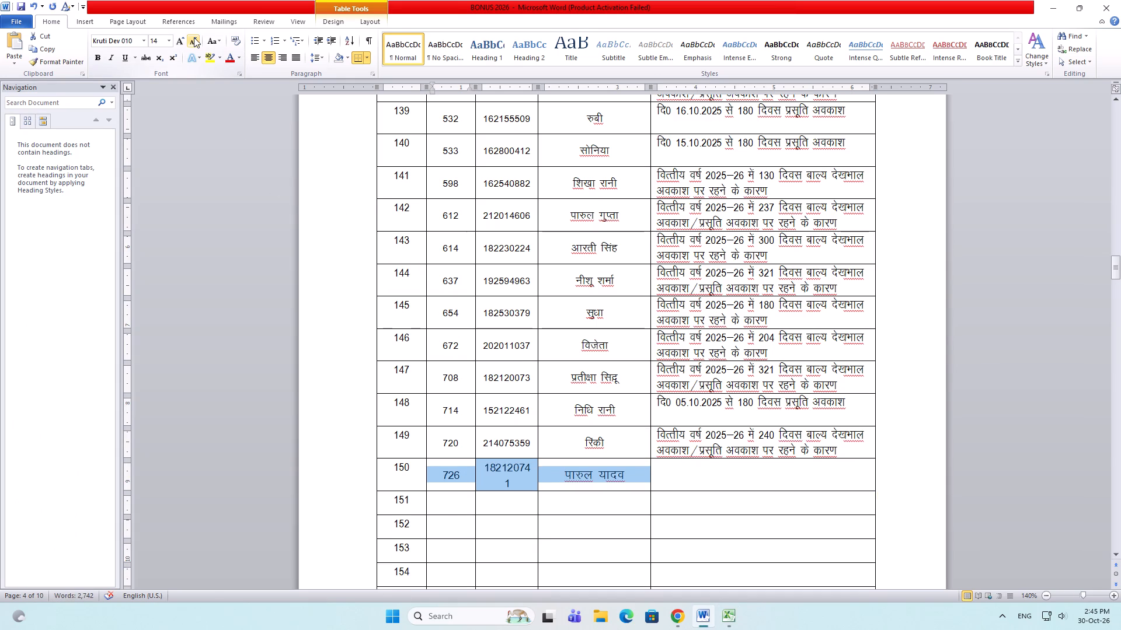
left_click(190, 44)
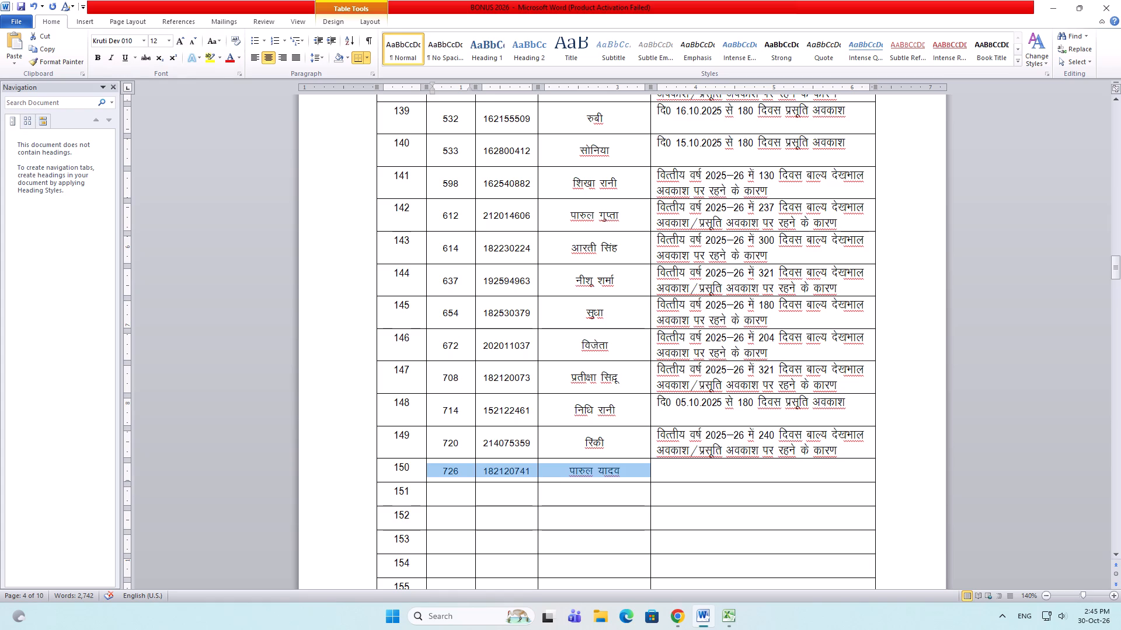
Copy row 148's 180-day maternity leave remark into row 150, change its date to 01.11.2025 and save the document.
left_click_drag(850, 403, 657, 405)
key("ctrl+c")
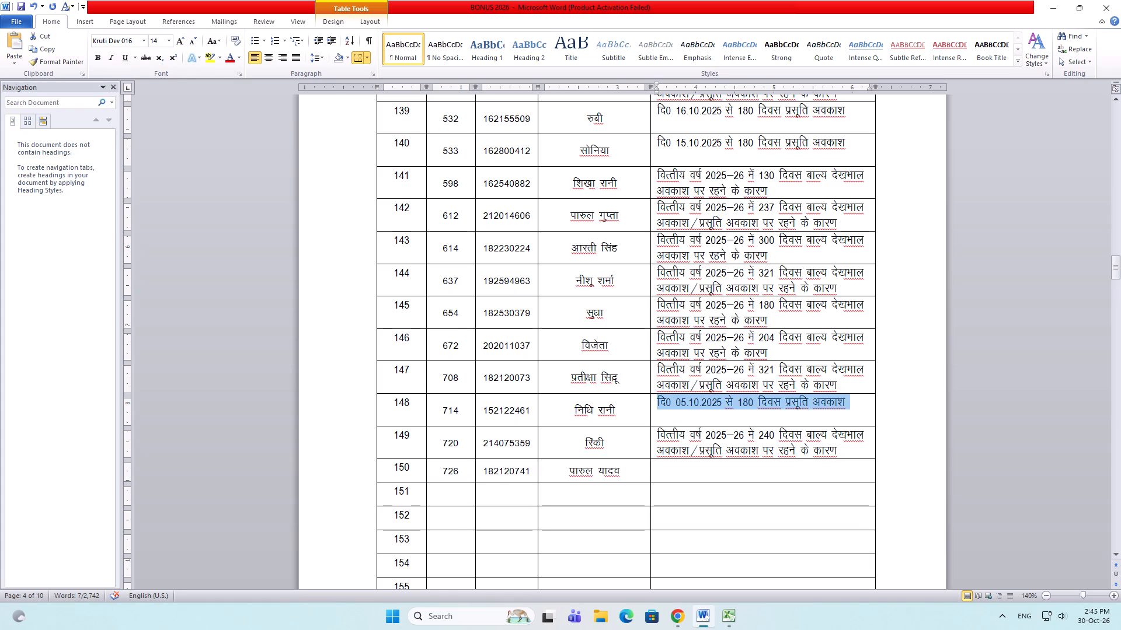
left_click(679, 475)
key("ctrl+v")
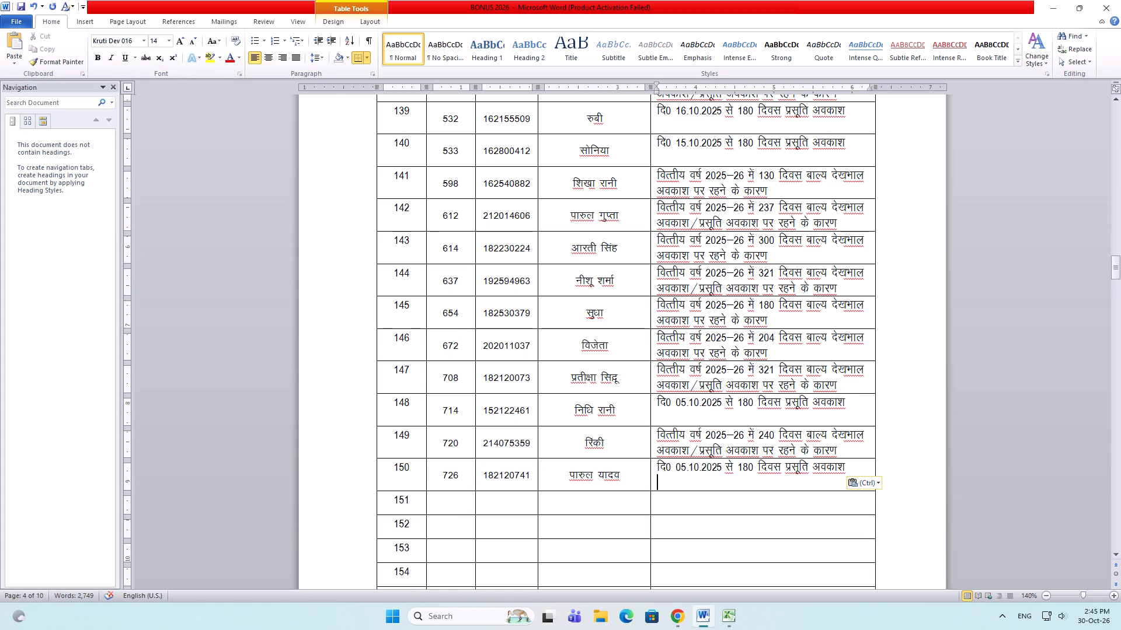
left_click_drag(678, 464, 695, 466)
type("01-11")
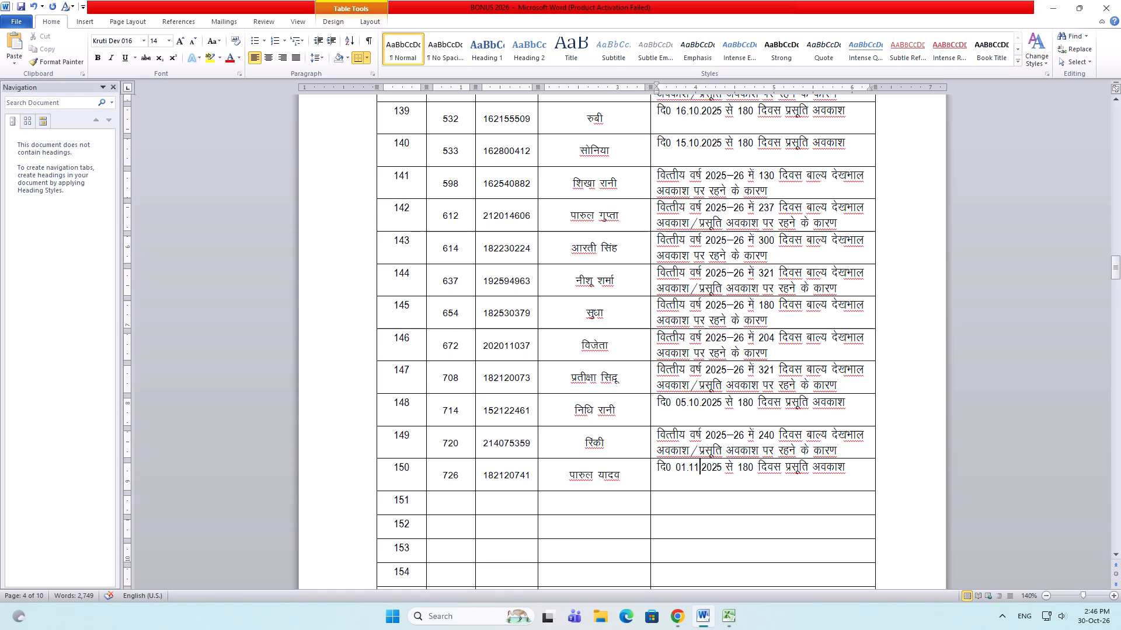
key("ctrl+s")
left_click(458, 503)
Switch to the Excel leave sheet and fill row 146 with yellow.
key("alt+Tab")
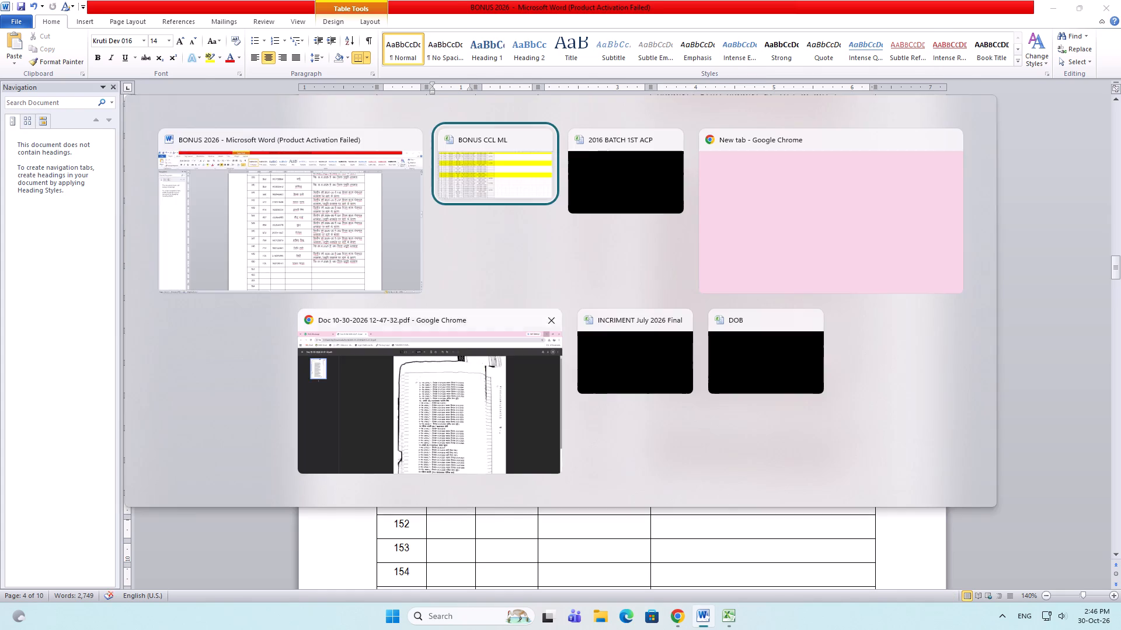
left_click(2, 406)
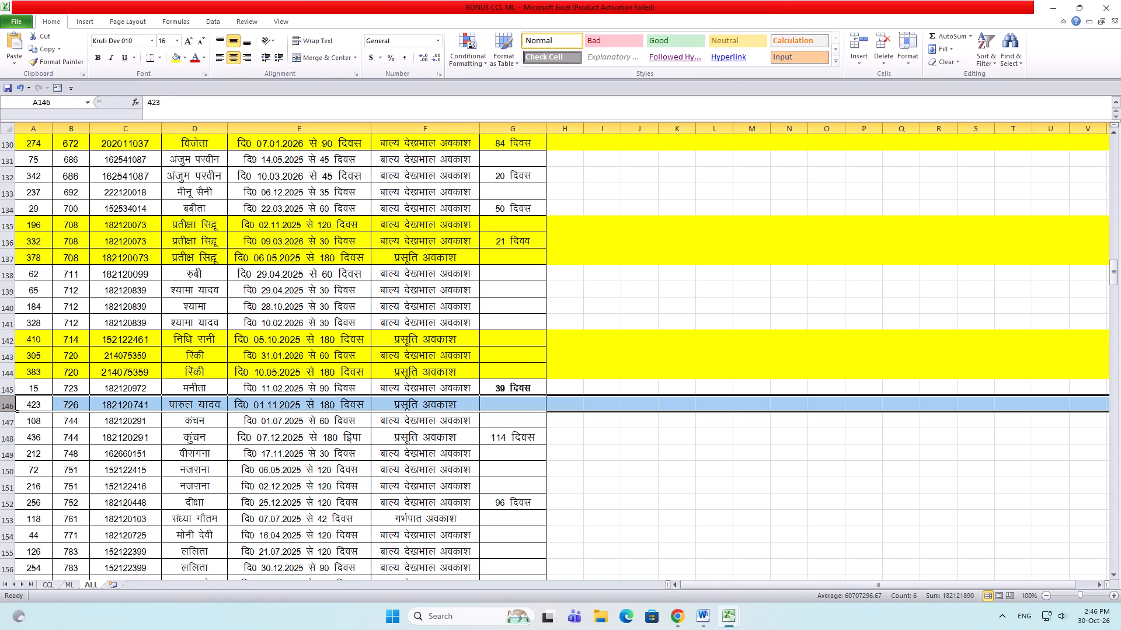
left_click(177, 55)
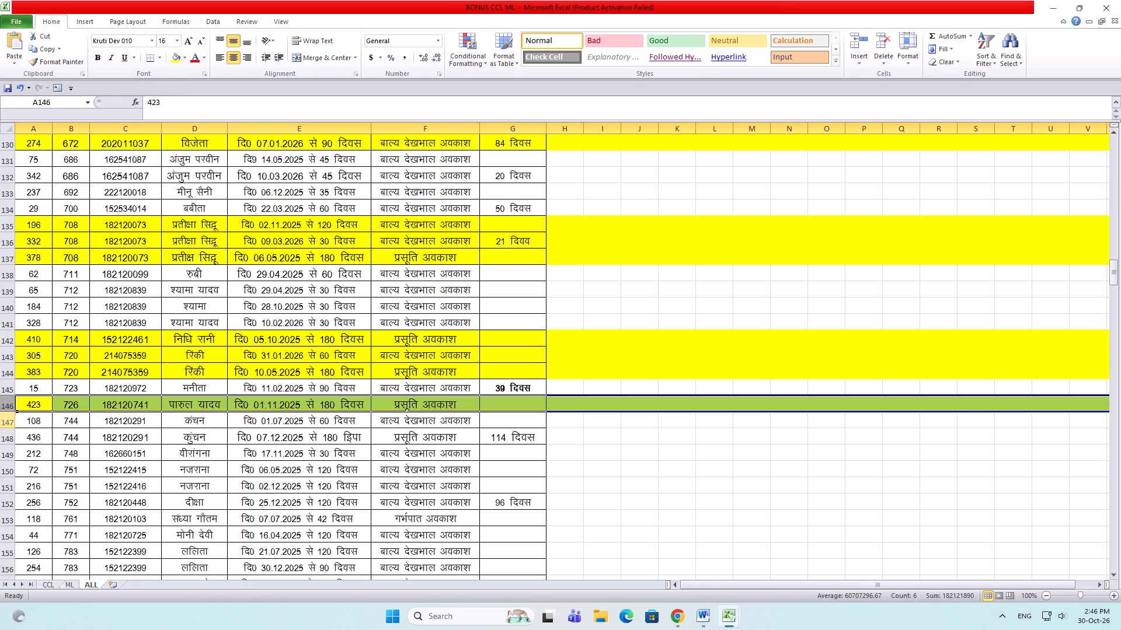
Copy B147:D147 from the leave sheet into row 151 of the Word table and set the font size to 12.
left_click_drag(1, 420, 3, 432)
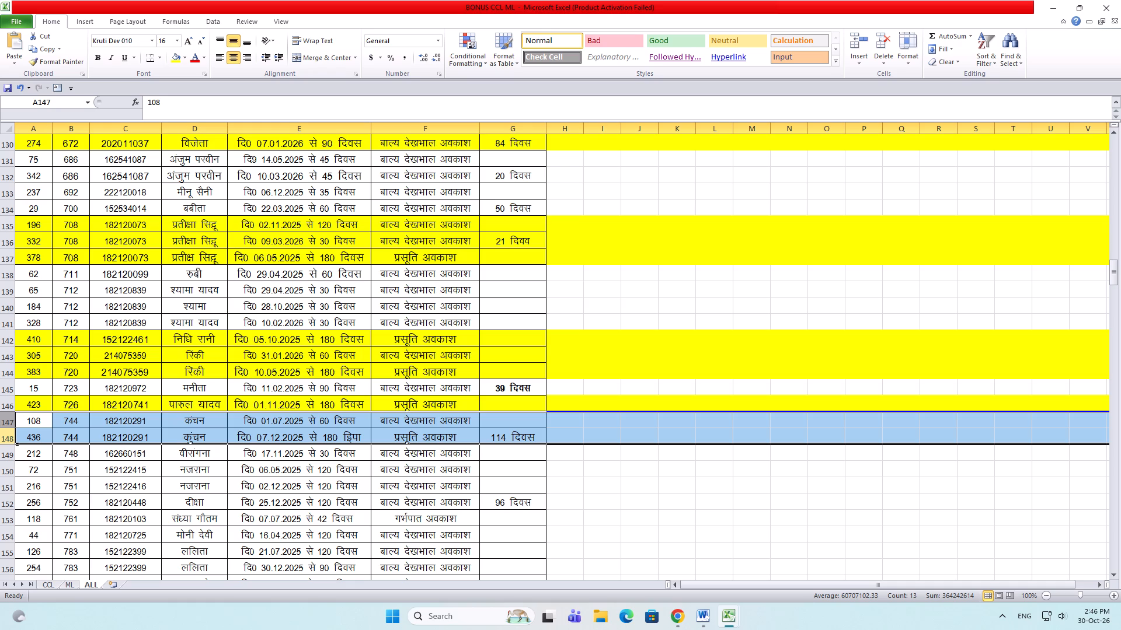
left_click_drag(65, 419, 82, 421)
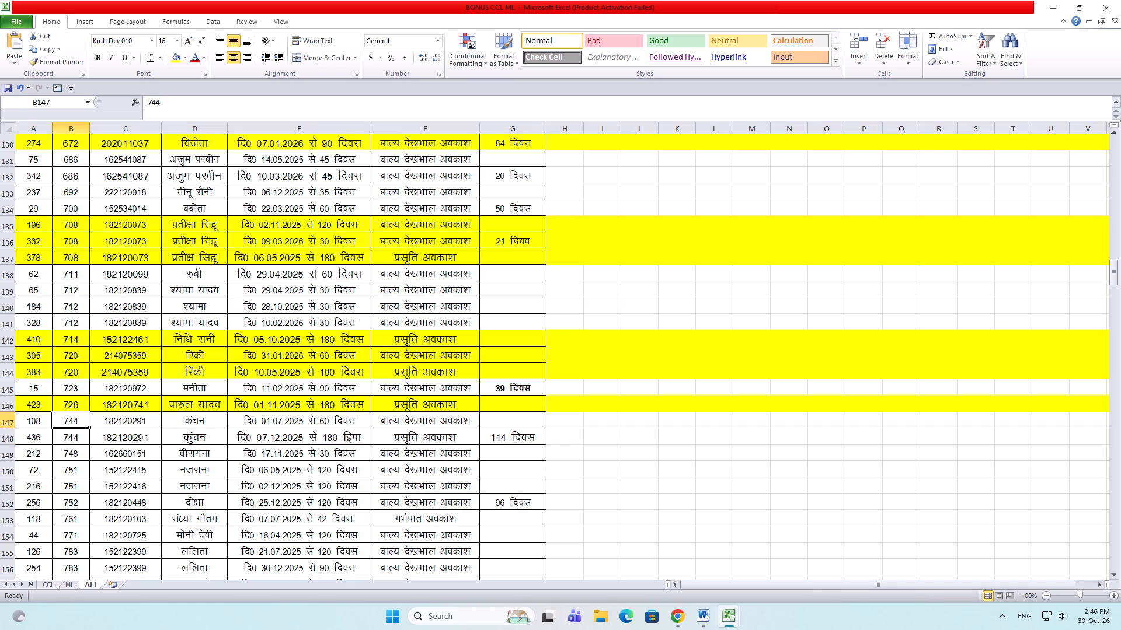
left_click_drag(82, 421, 185, 424)
key("ctrl+c")
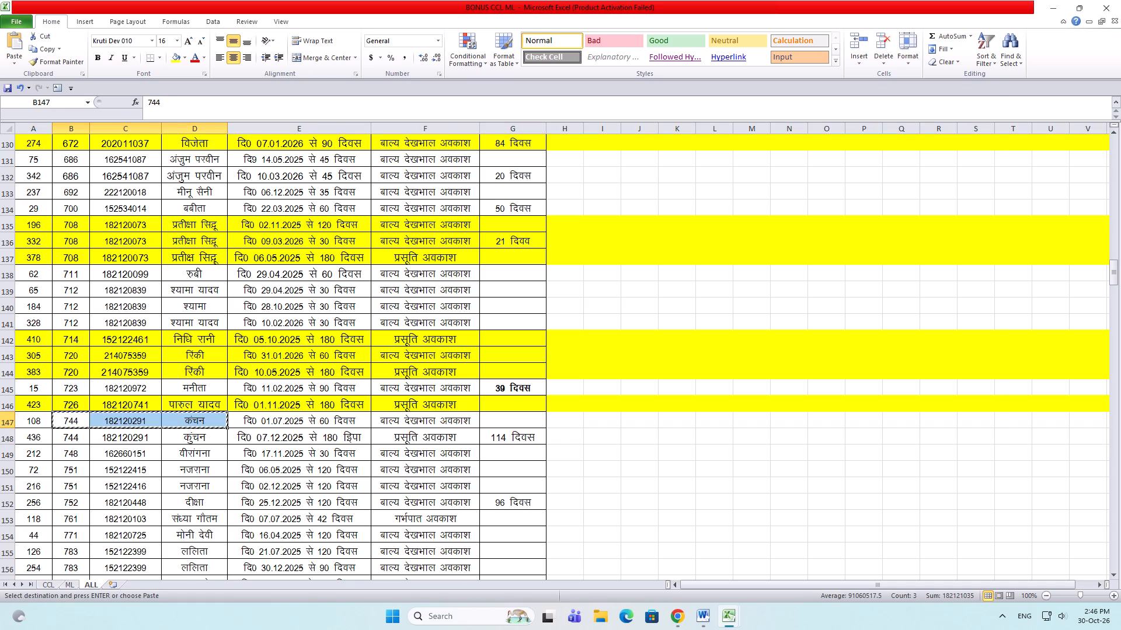
key("alt+Tab")
left_click_drag(452, 499, 563, 505)
key("ctrl+v")
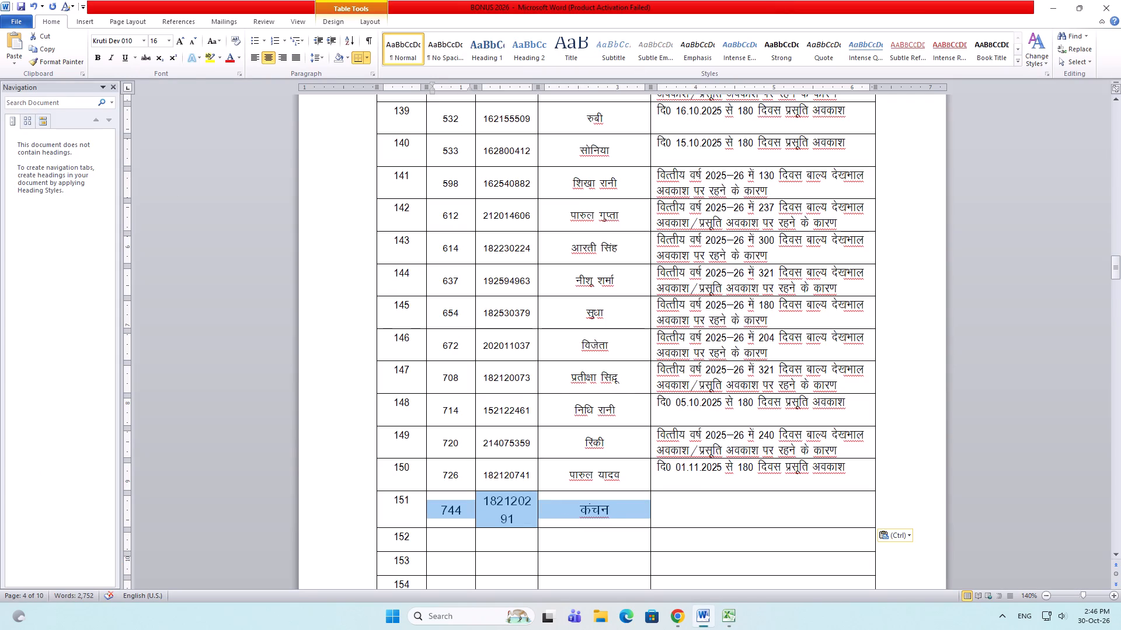
double_click(192, 41)
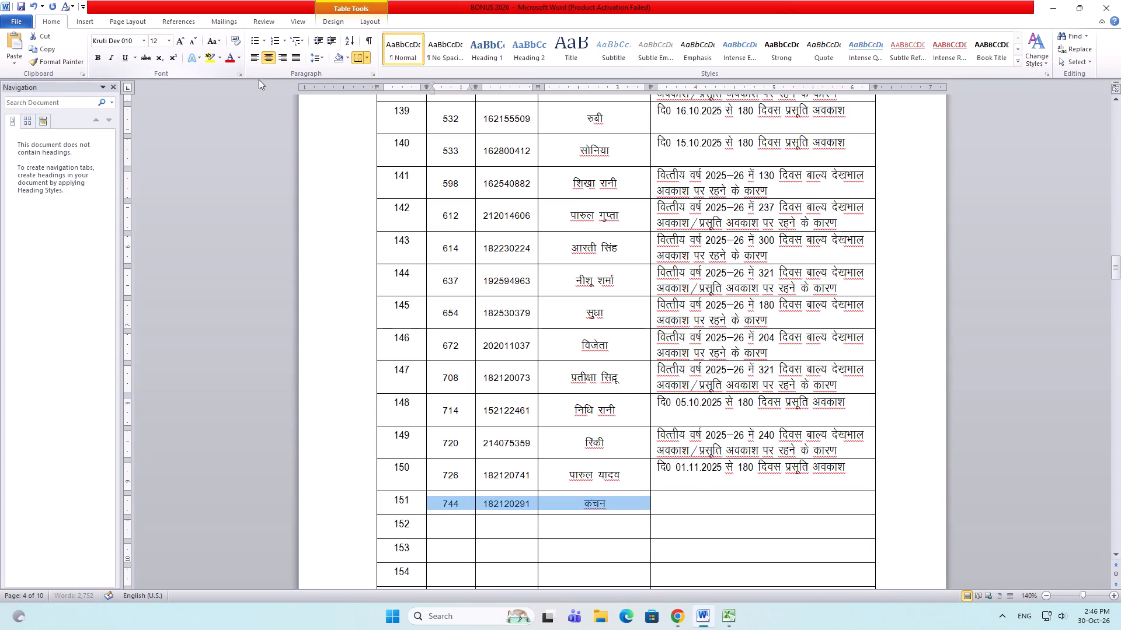
Copy row 149's combined child care/maternity leave remark into row 151, change its days to 174 and save the document.
left_click_drag(850, 444, 672, 433)
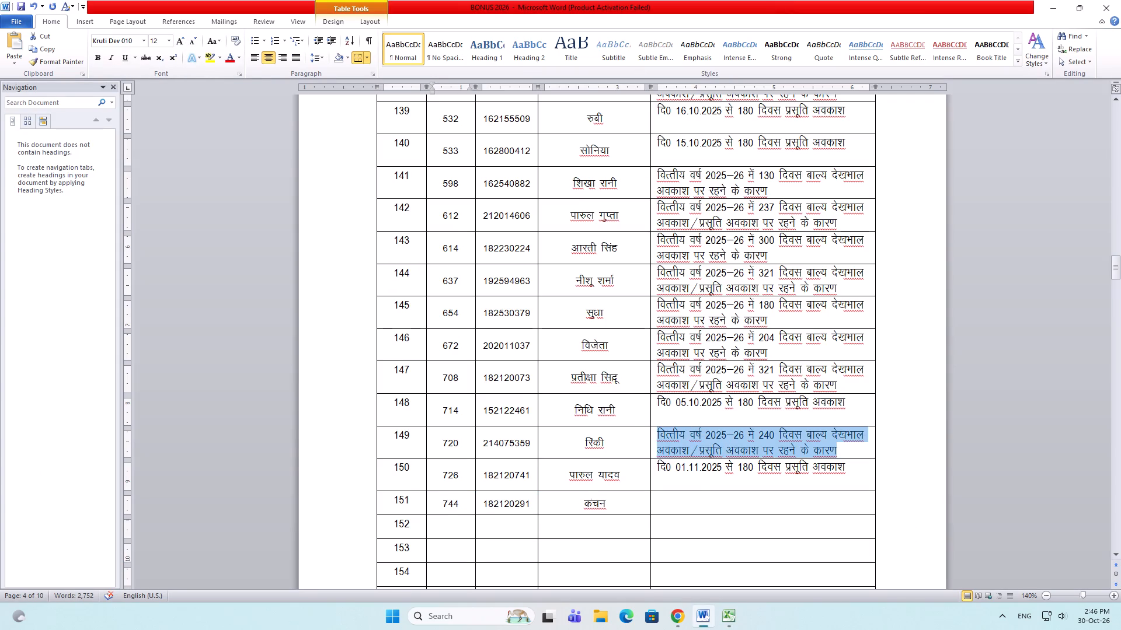
left_click_drag(672, 433, 656, 432)
key("ctrl+c")
left_click(670, 495)
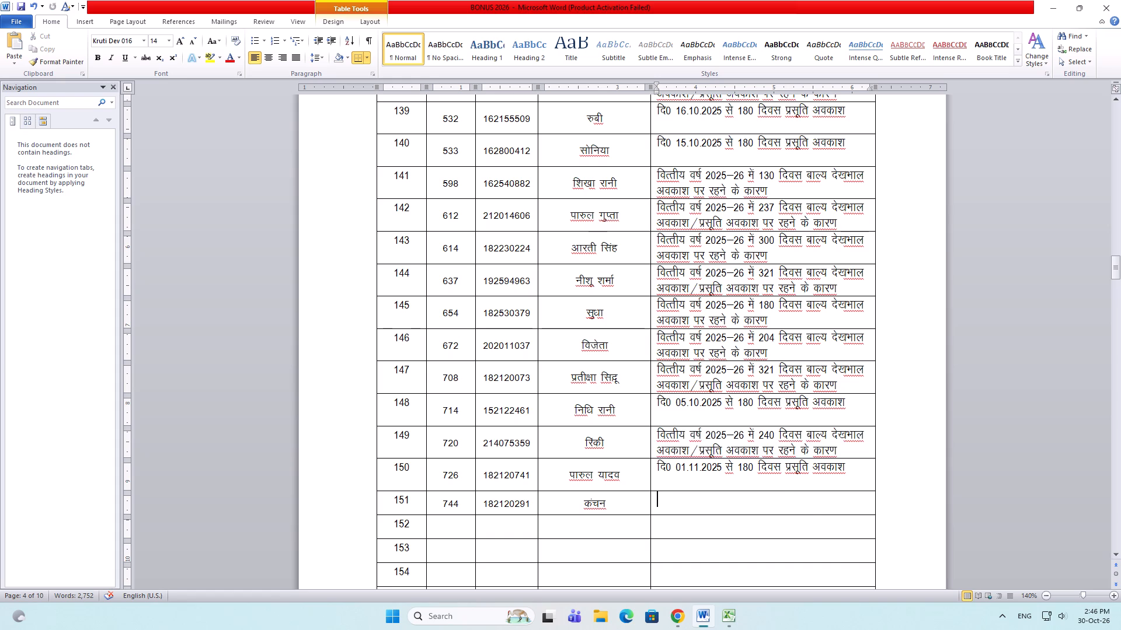
key("ctrl+v")
left_click_drag(760, 499, 775, 499)
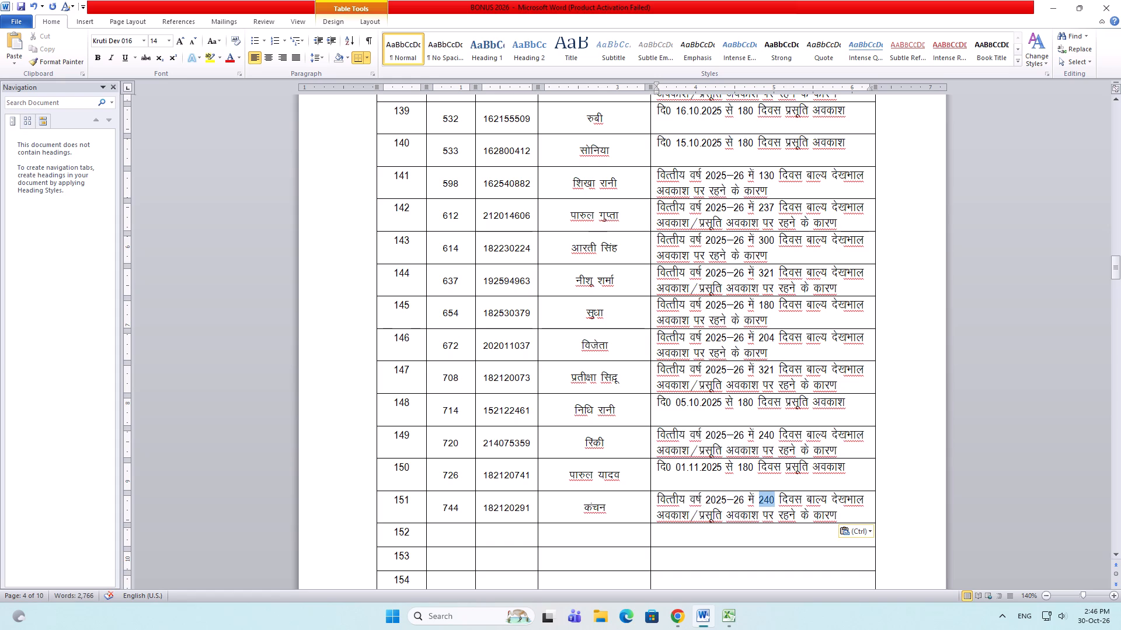
left_click_drag(775, 499, 777, 499)
type("174")
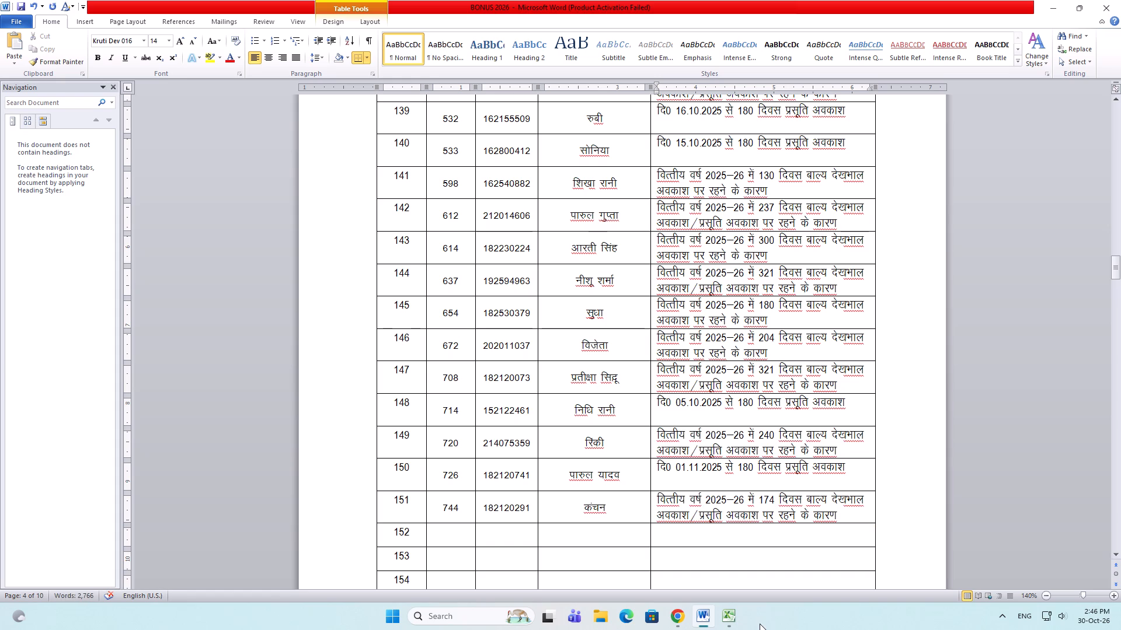
key("ctrl+s")
Switch to the Excel leave sheet and fill rows 147 and 148 with yellow.
key("alt+Tab")
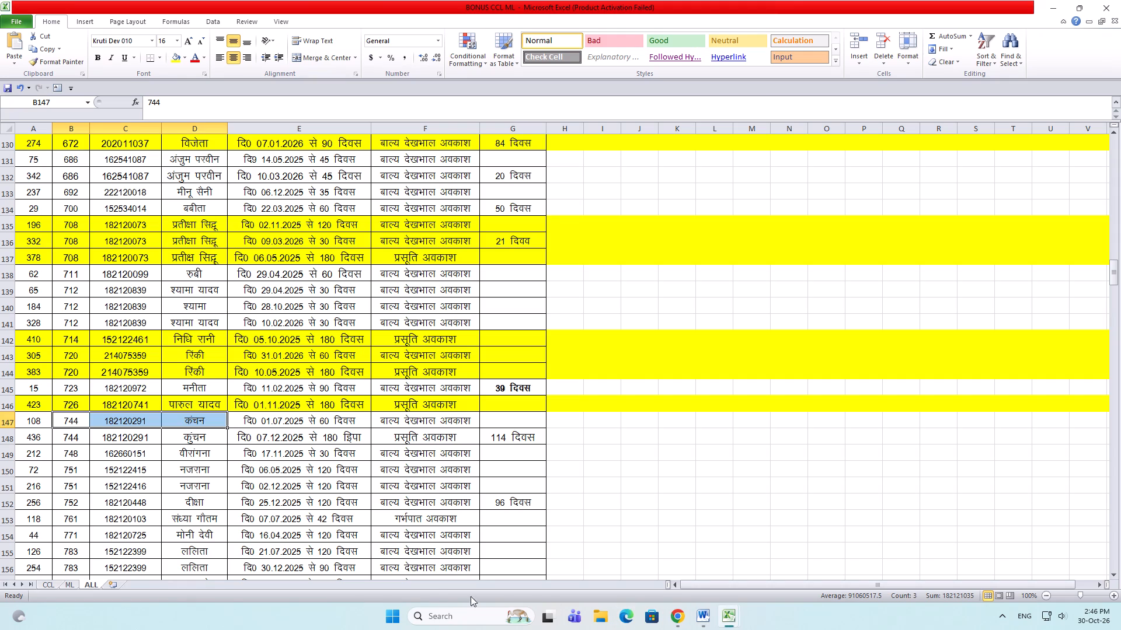
left_click_drag(12, 418, 11, 430)
left_click(175, 61)
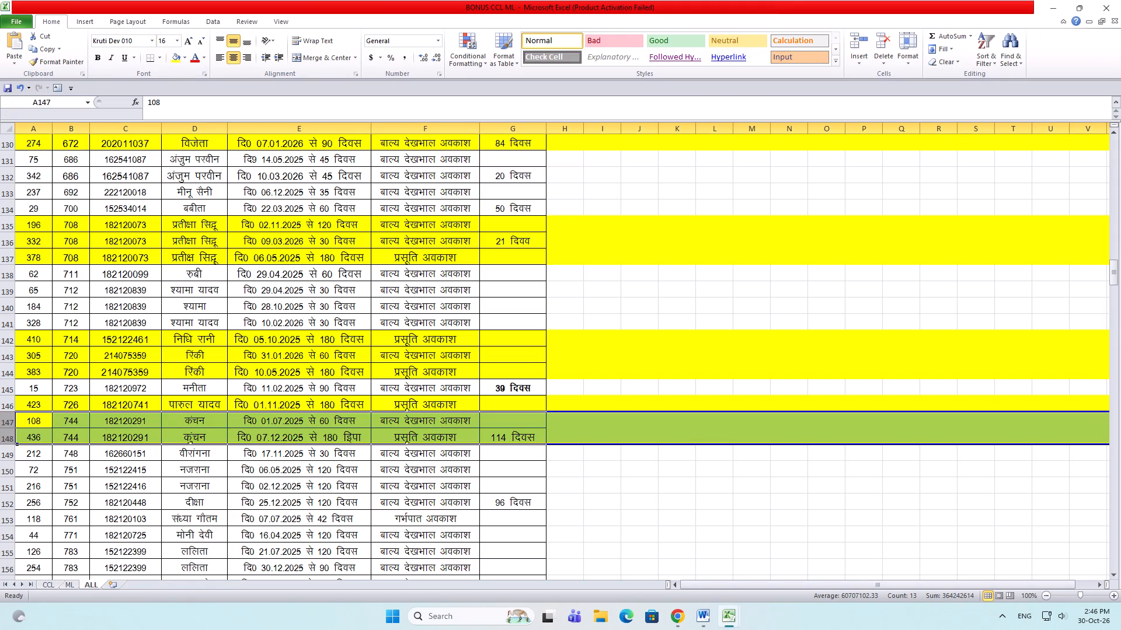
Copy B150:D150 from the leave sheet into row 152 of the Word table, set the font size to 12 and save the document.
left_click(0, 452)
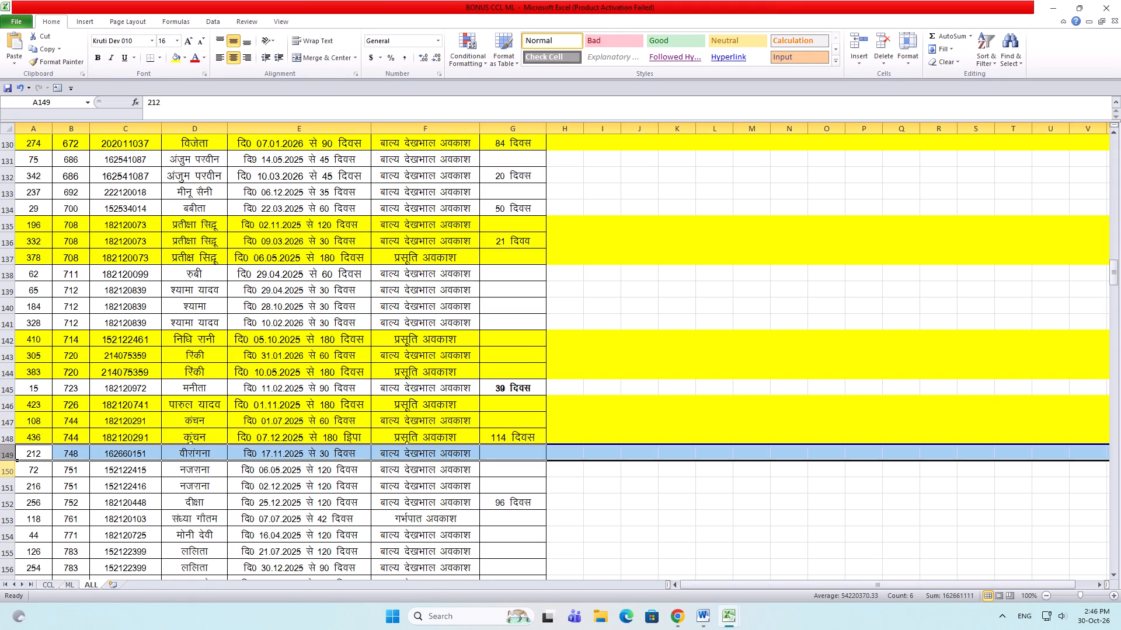
left_click_drag(4, 469, 4, 482)
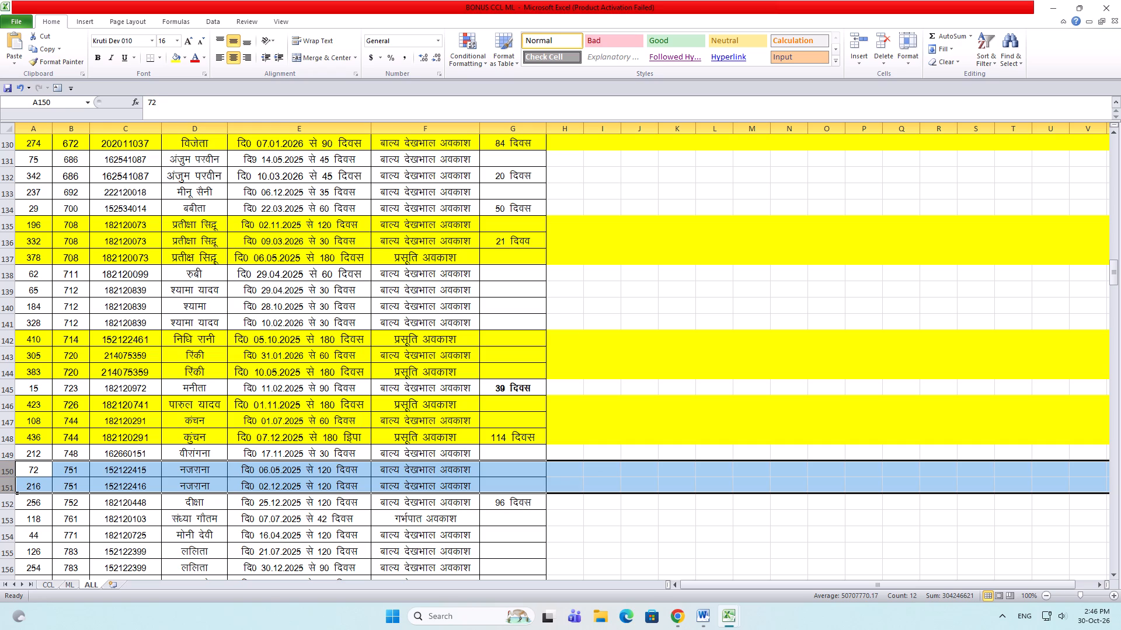
left_click_drag(67, 467, 204, 467)
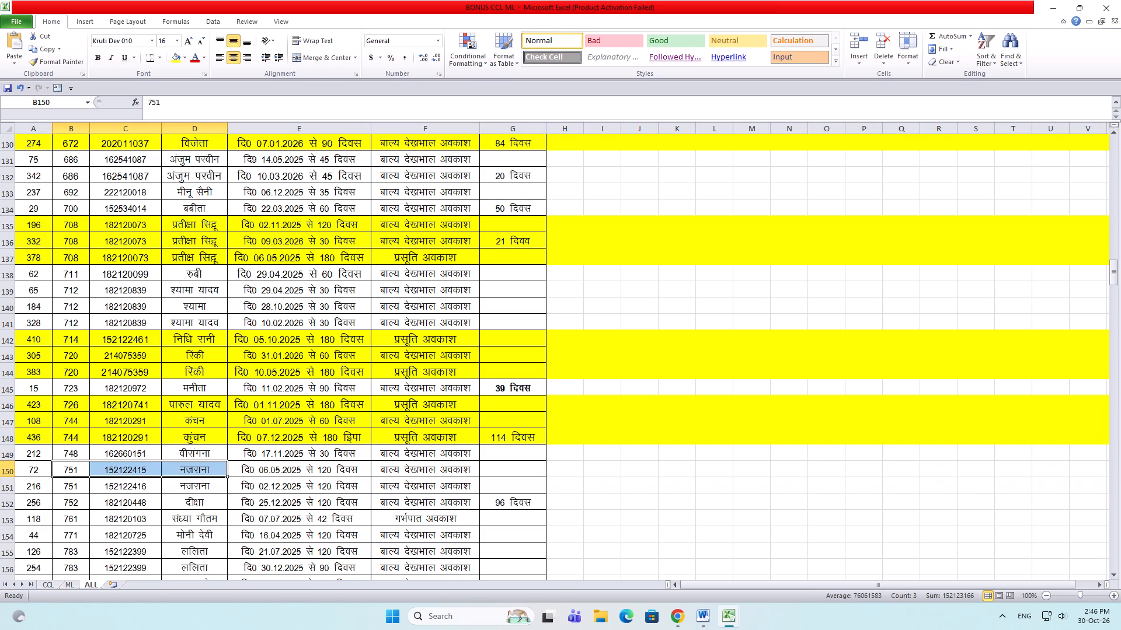
key("ctrl+c")
key("alt+Tab")
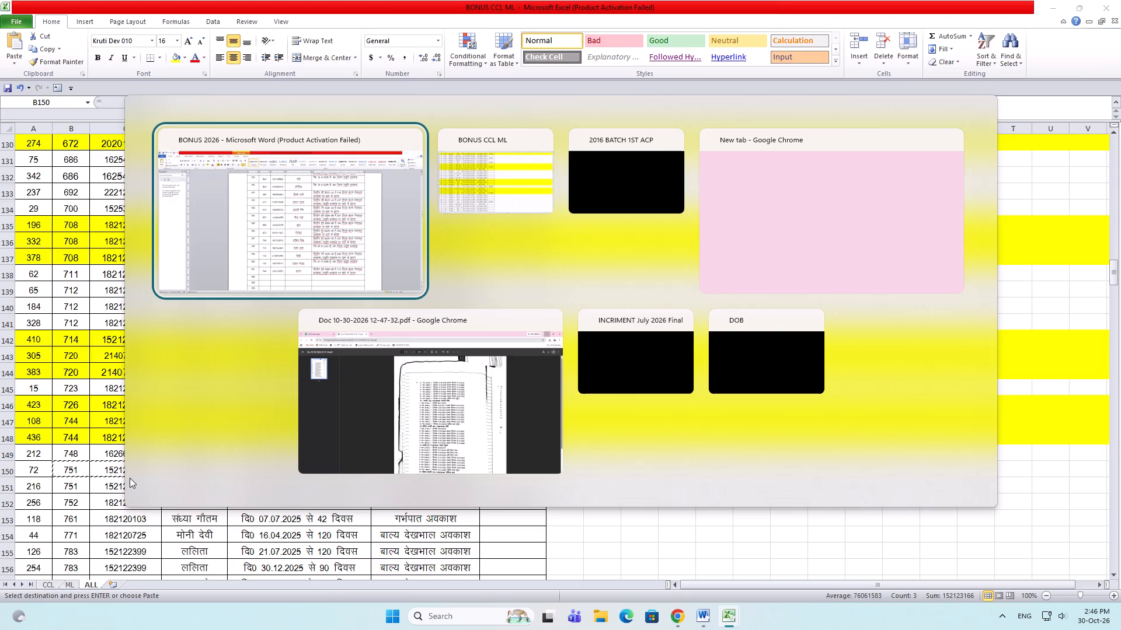
left_click_drag(445, 540, 552, 534)
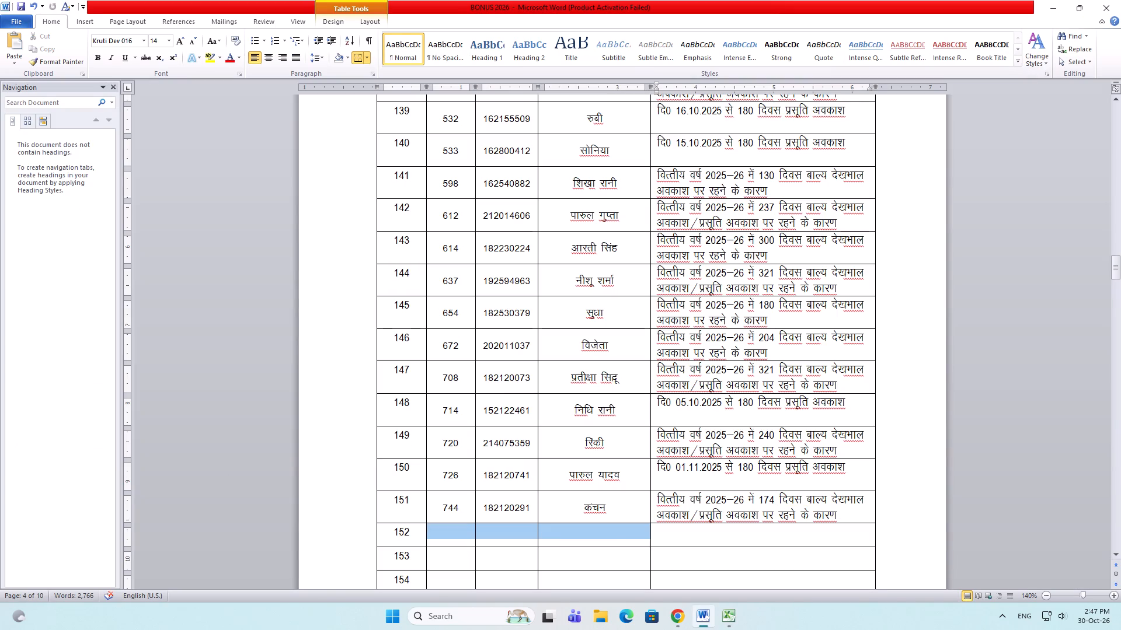
left_click_drag(552, 534, 552, 534)
key("ctrl+v")
double_click(193, 44)
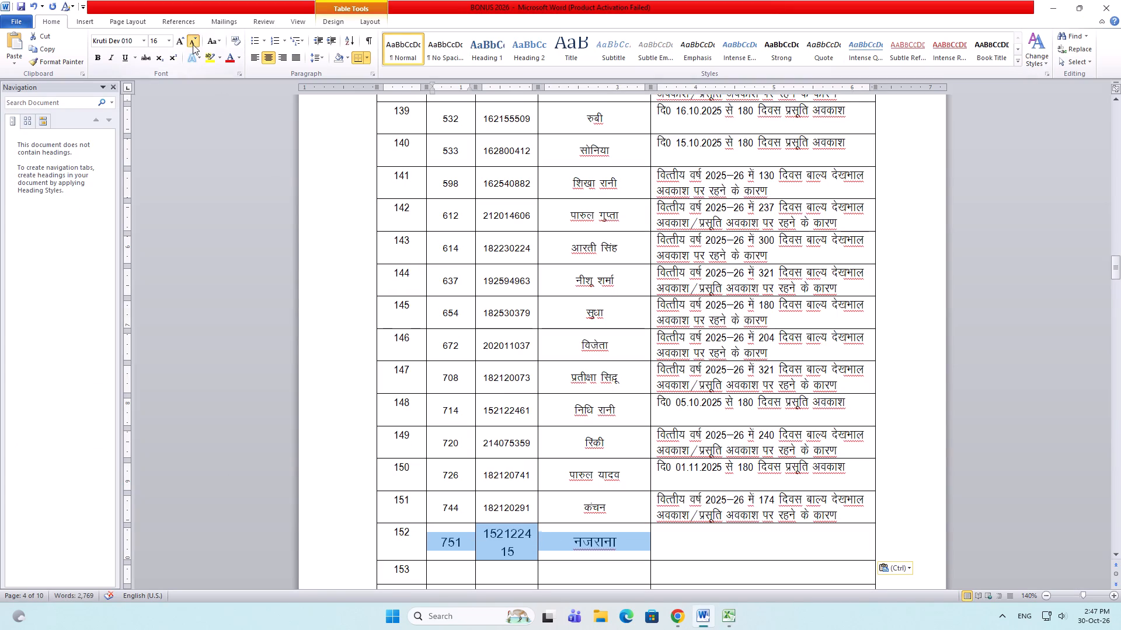
left_click(698, 534)
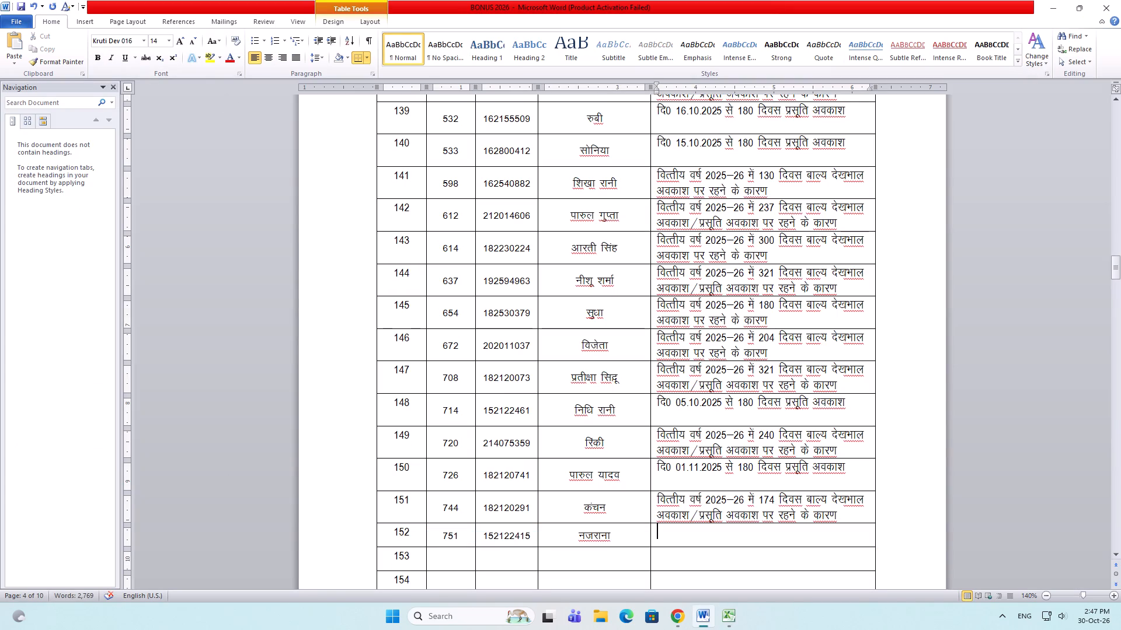
key("ctrl+s")
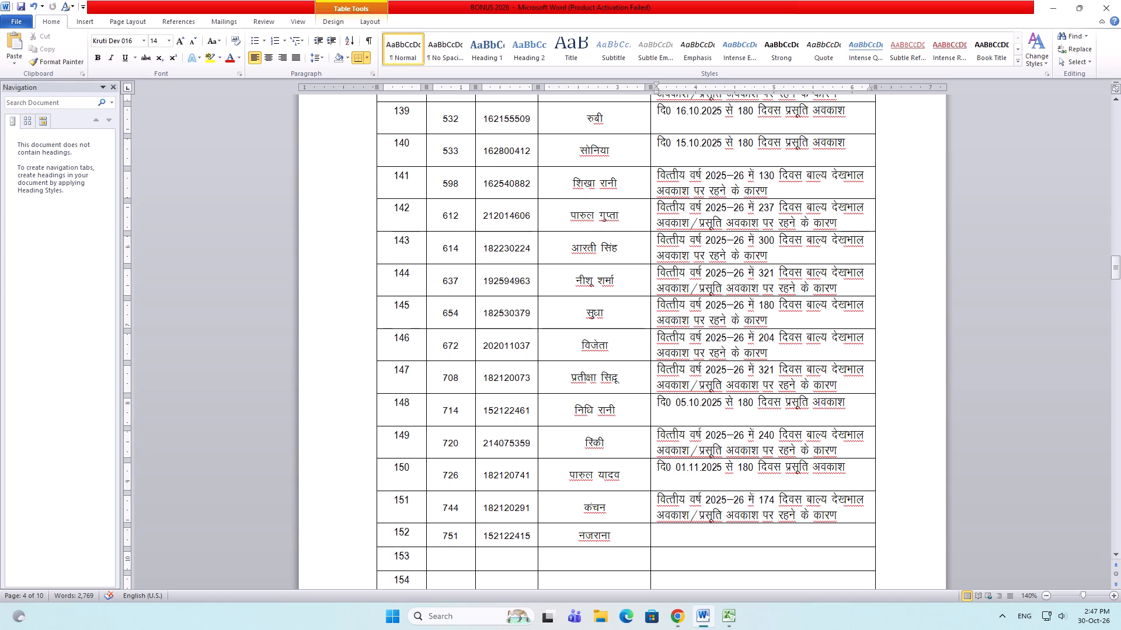
Copy row 146's child care leave remark into row 152, change its days to 240 and save the document.
left_click_drag(780, 347, 768, 346)
left_click_drag(768, 346, 653, 330)
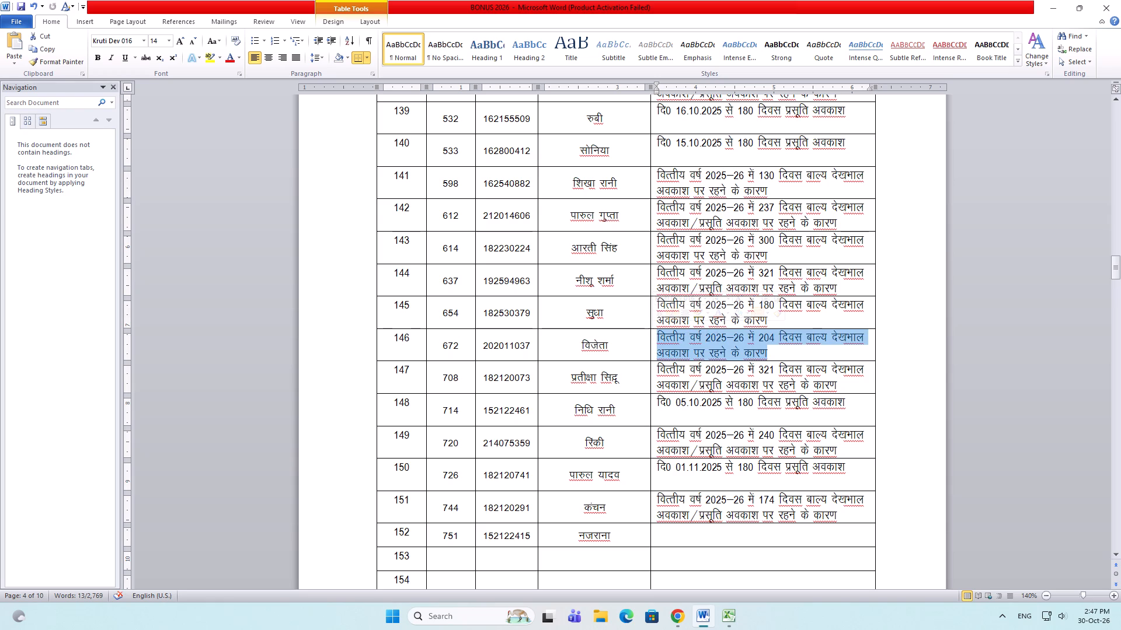
key("ctrl+c")
left_click(677, 530)
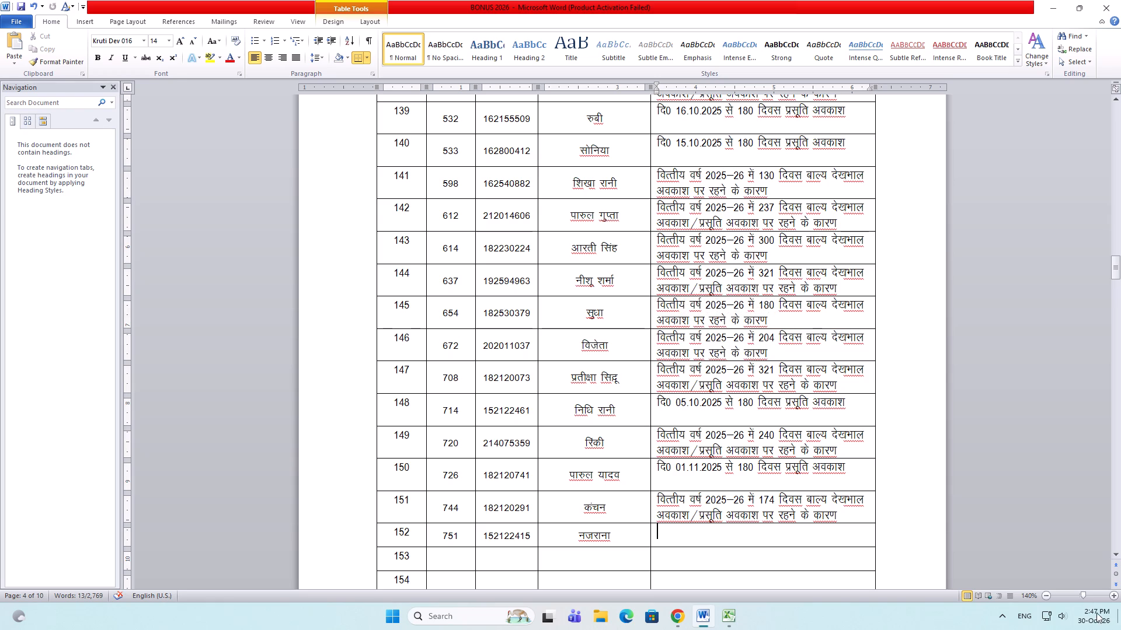
key("ctrl+v")
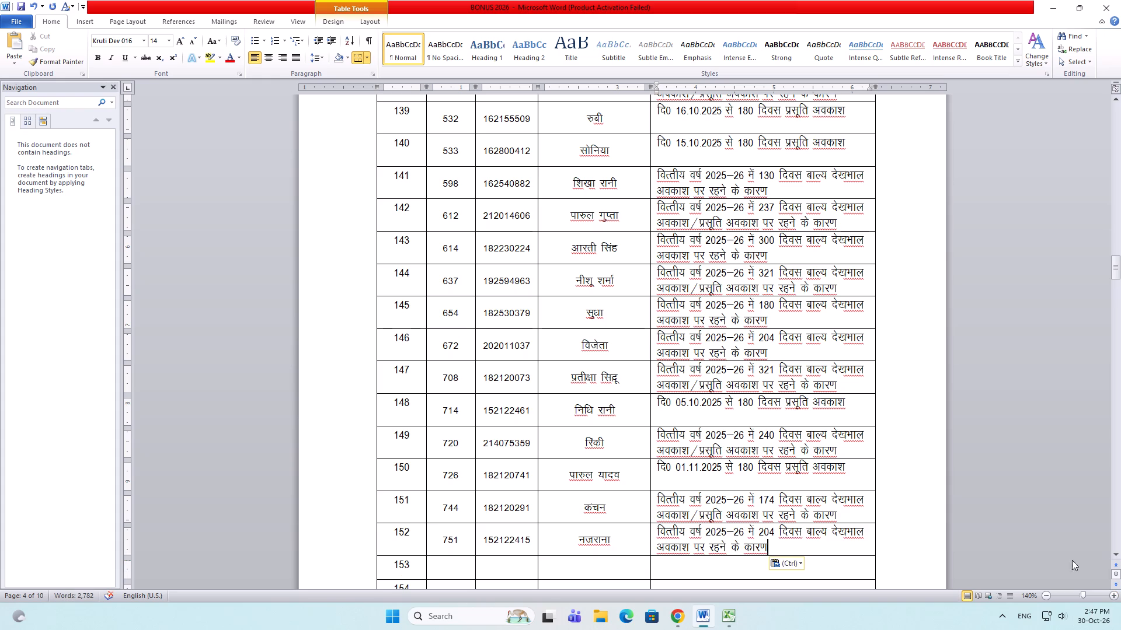
left_click_drag(758, 531, 772, 530)
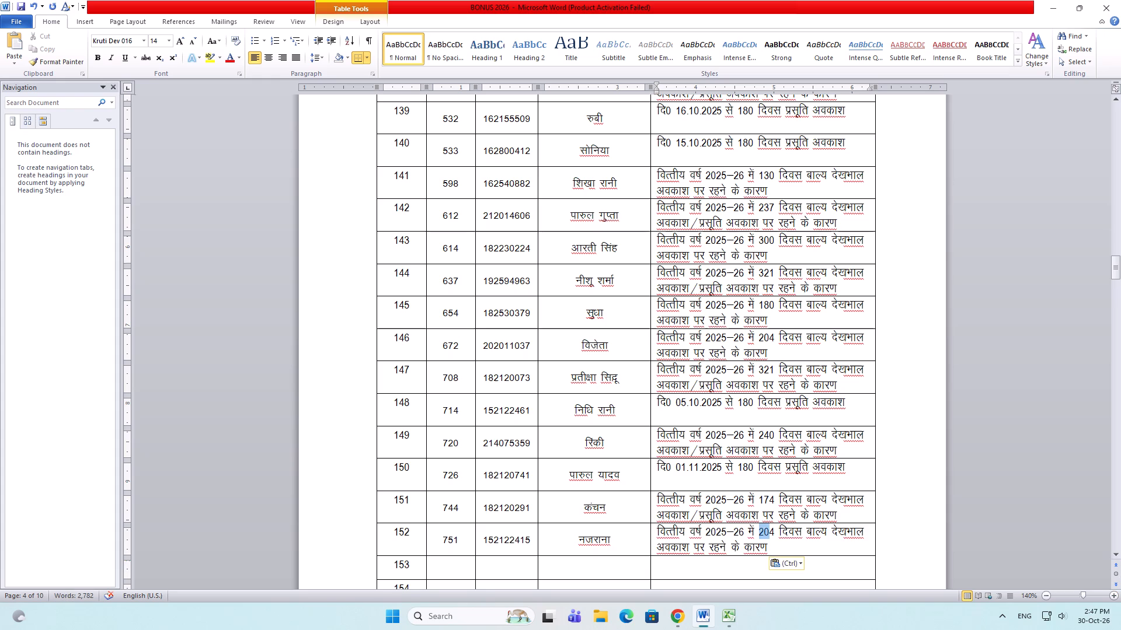
left_click_drag(772, 530, 774, 530)
type("240")
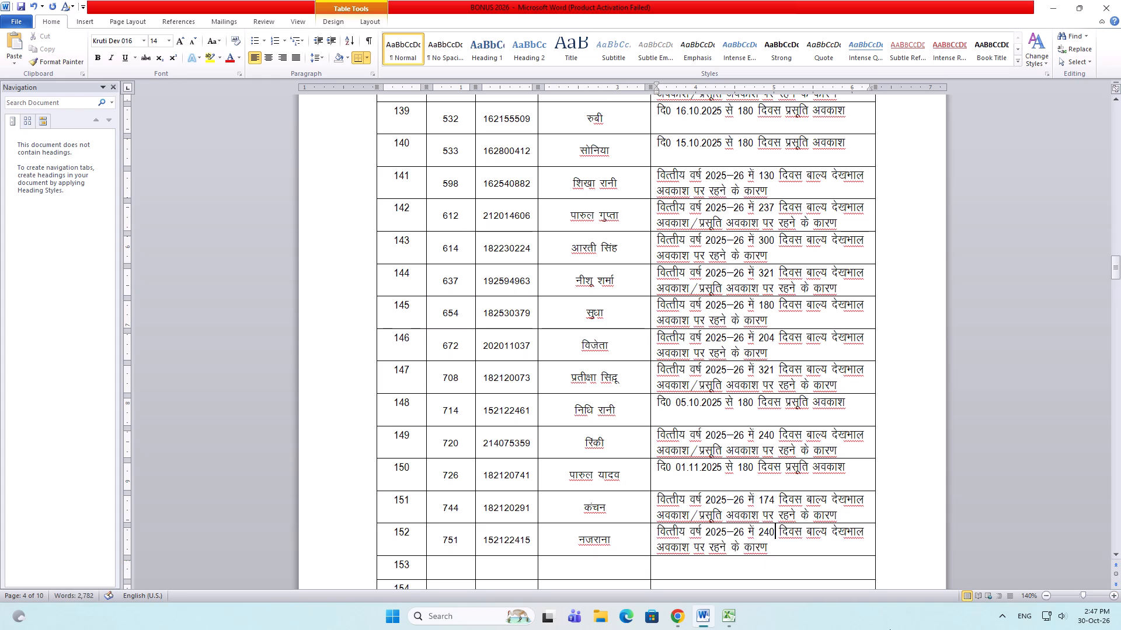
triple_click(18, 3)
triple_click(18, 3)
double_click(18, 3)
scroll(577, 403, "down", 5)
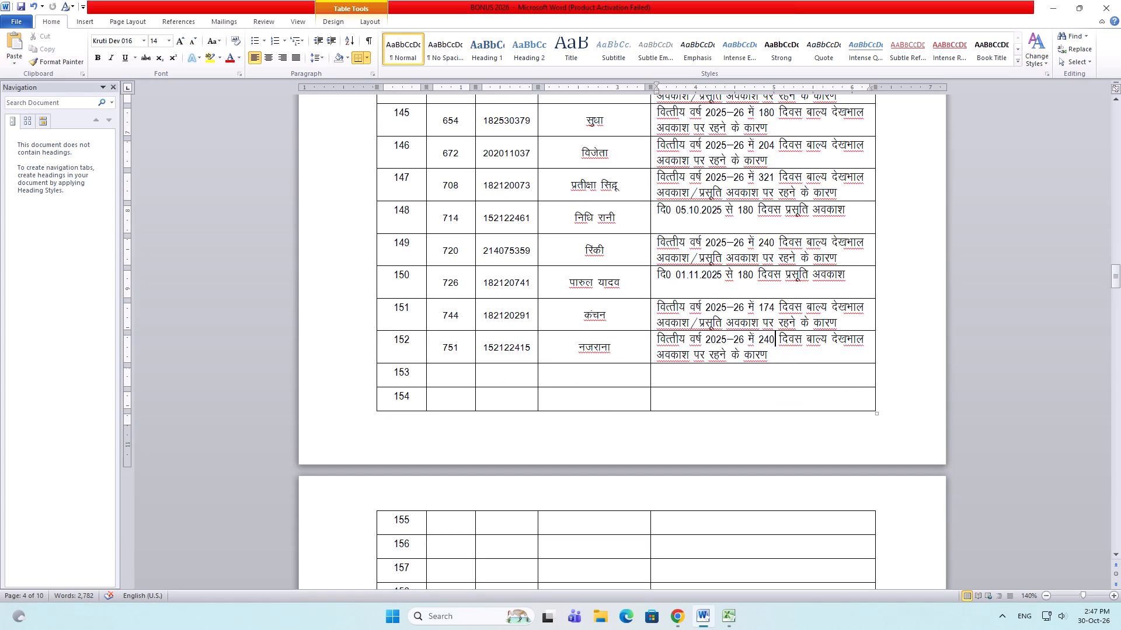
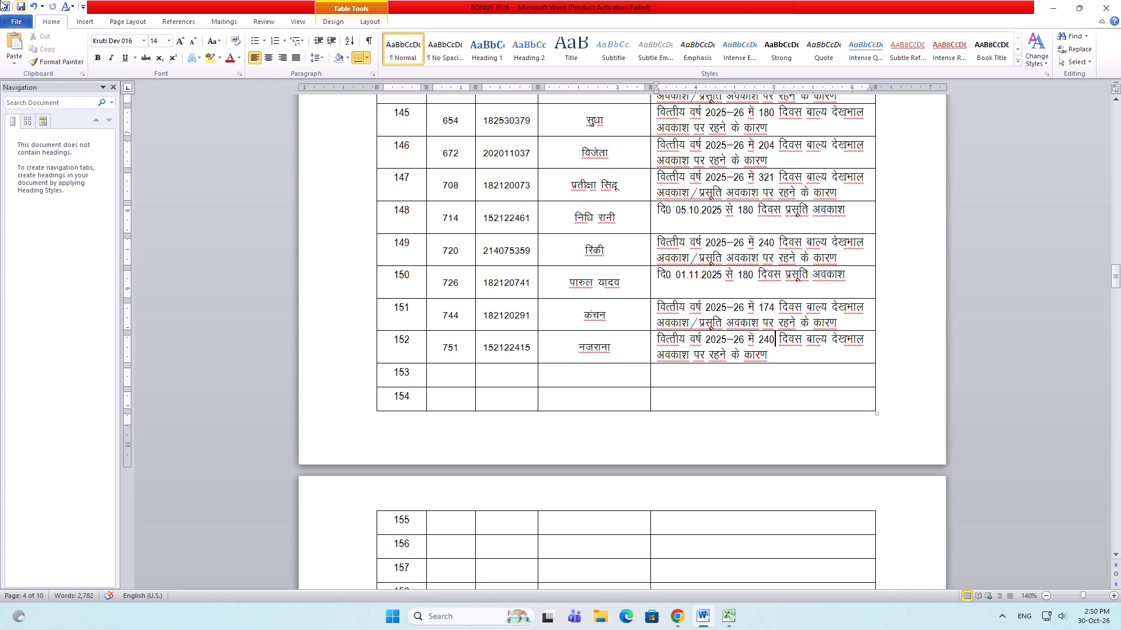
Switch to the Excel leave sheet, fill rows 150 and 151 with yellow and save the workbook.
key("alt+Tab")
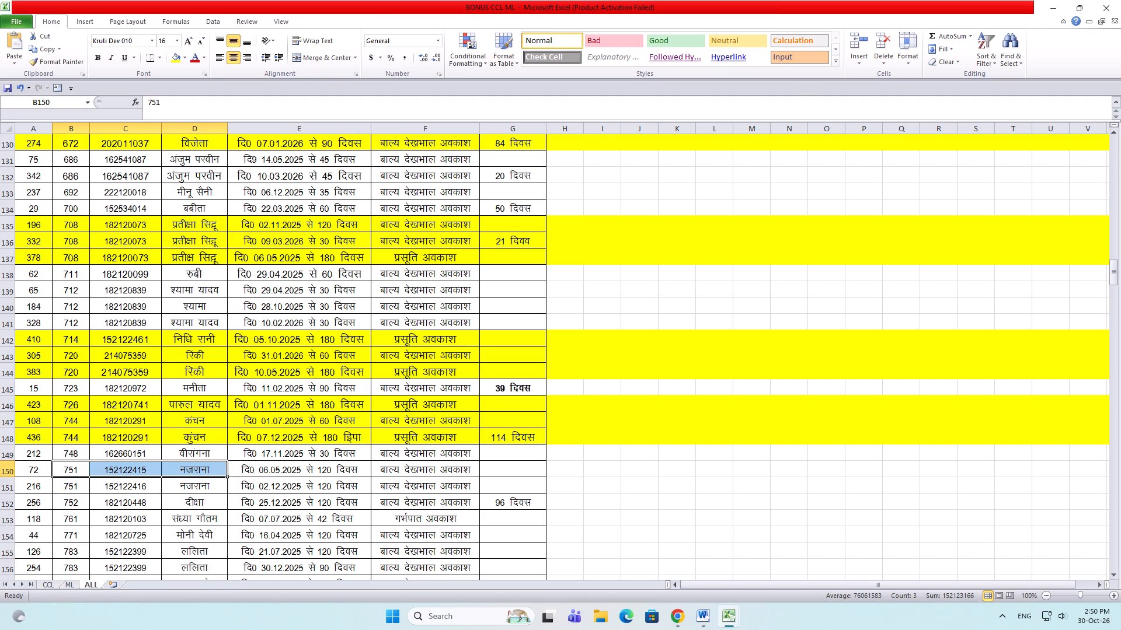
key("alt+Tab")
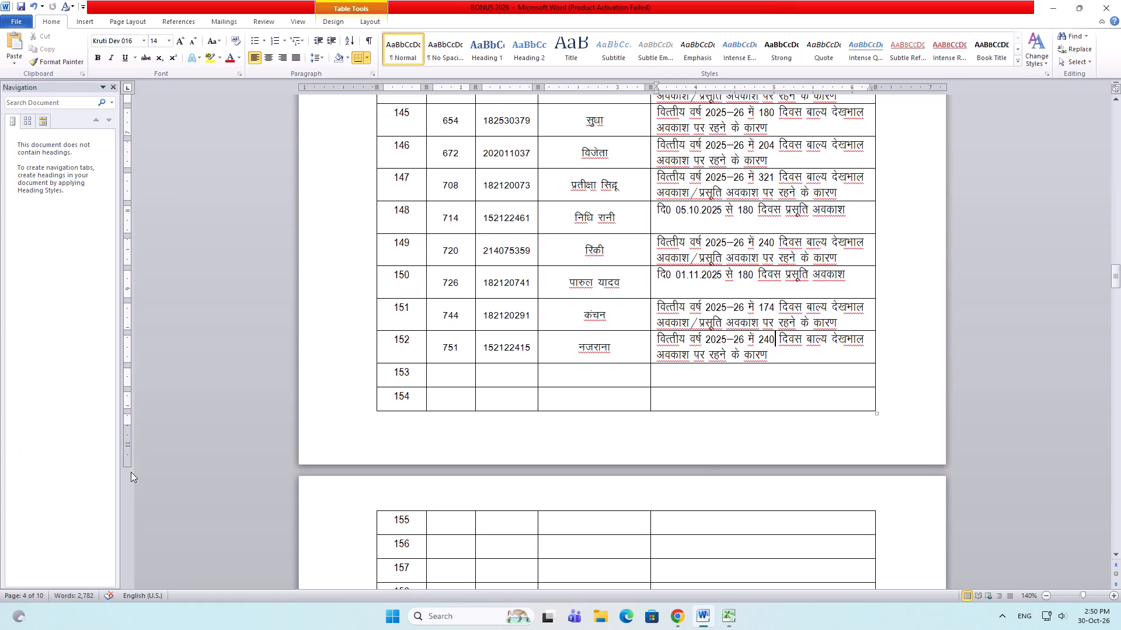
key("alt+Tab")
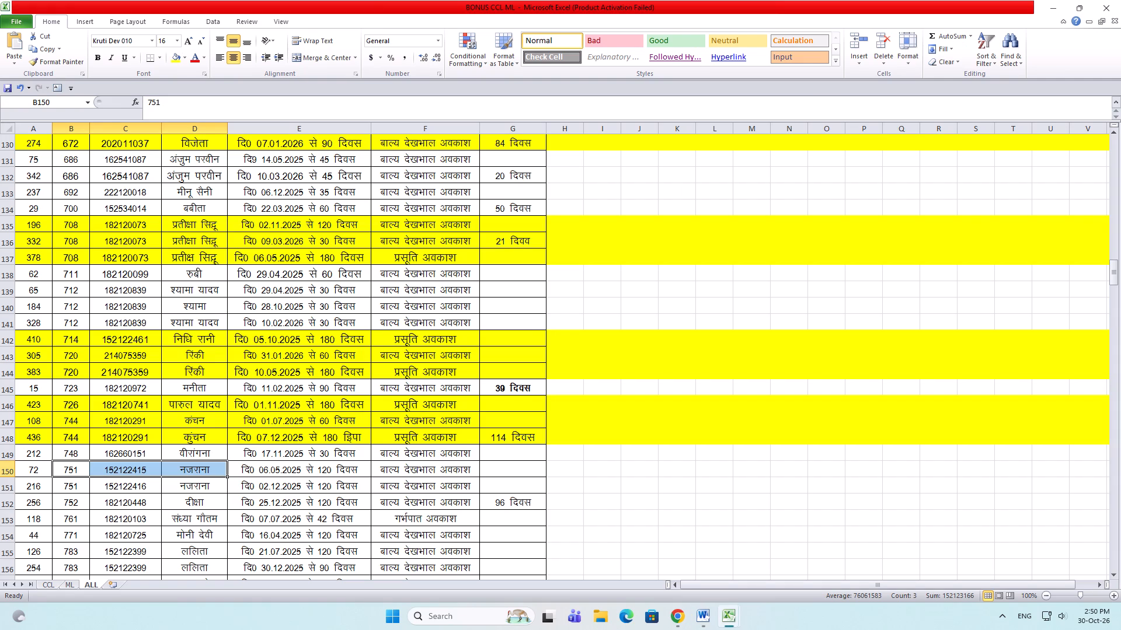
left_click_drag(8, 470, 4, 485)
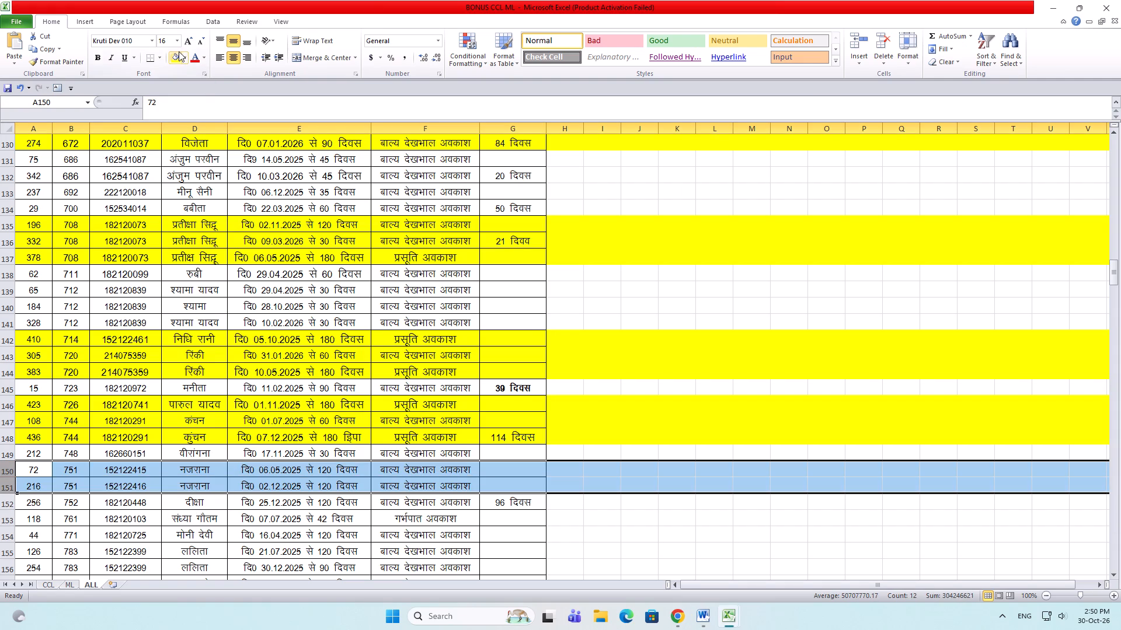
left_click(177, 52)
left_click(267, 418)
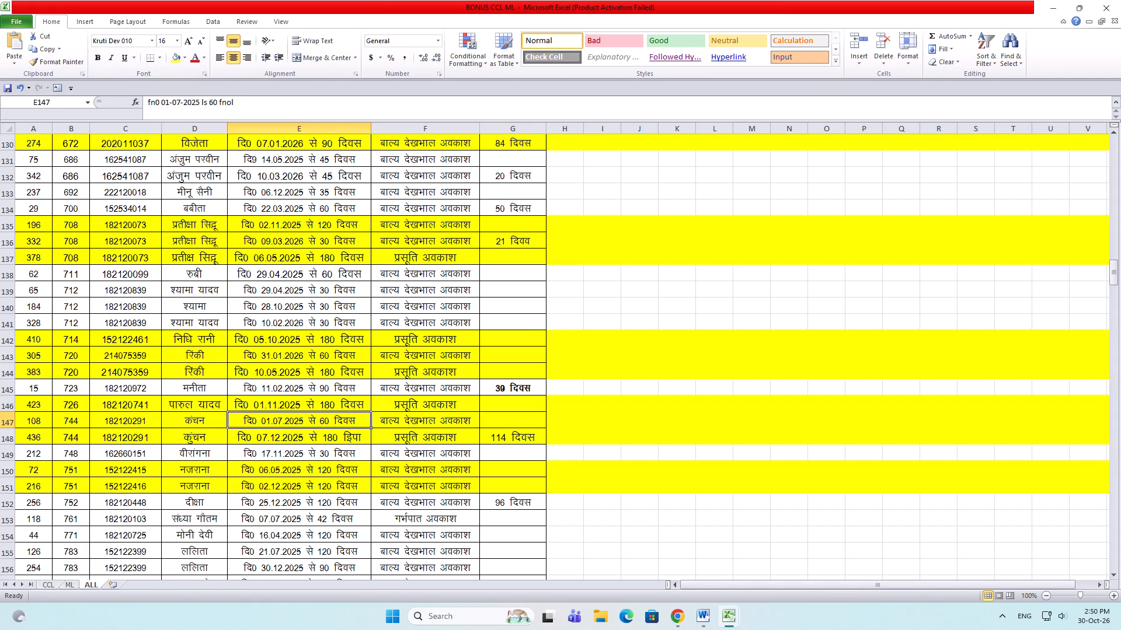
key("ctrl+s")
Copy B155:D155 from the leave sheet into row 153 of the Word table and set the font size to 12.
scroll(107, 509, "down", 3)
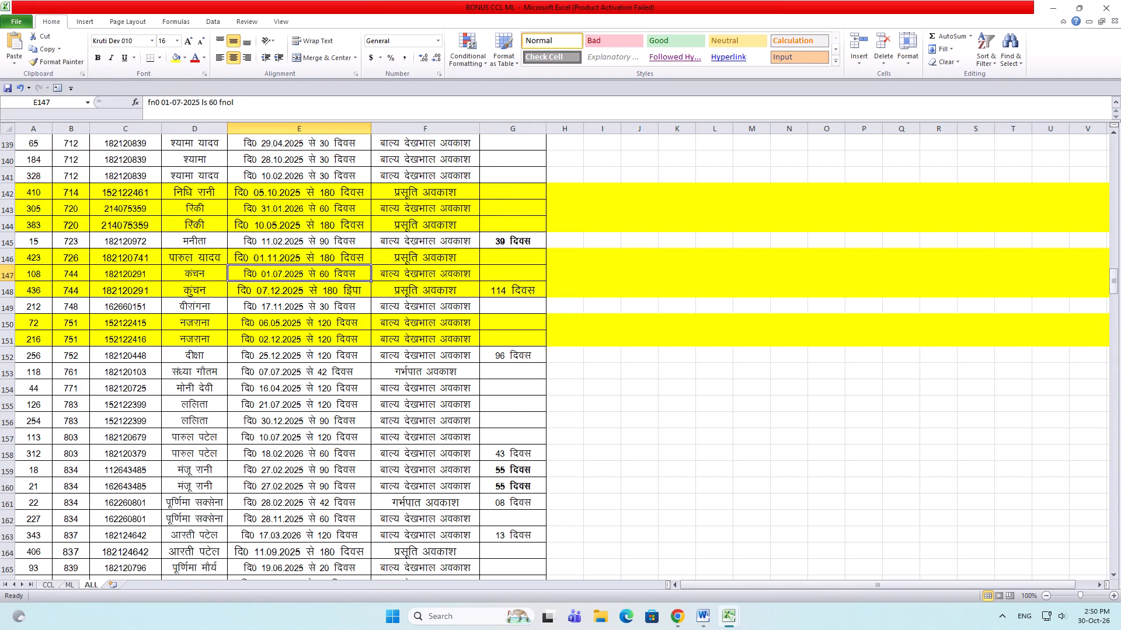
left_click(9, 352)
left_click(6, 368)
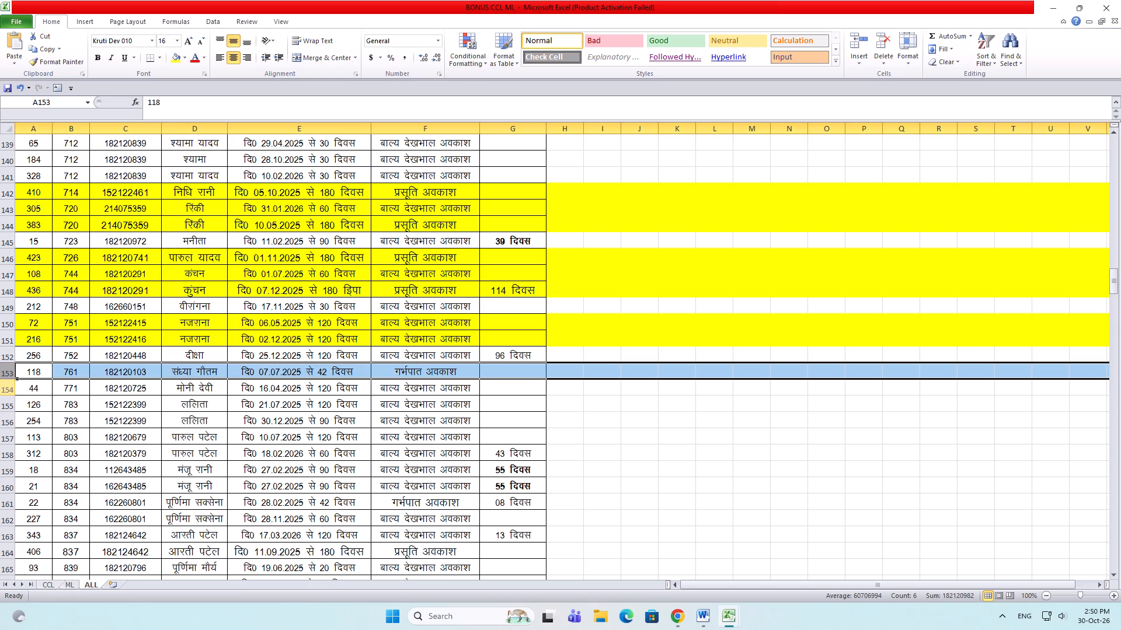
left_click(4, 386)
left_click_drag(4, 400, 6, 413)
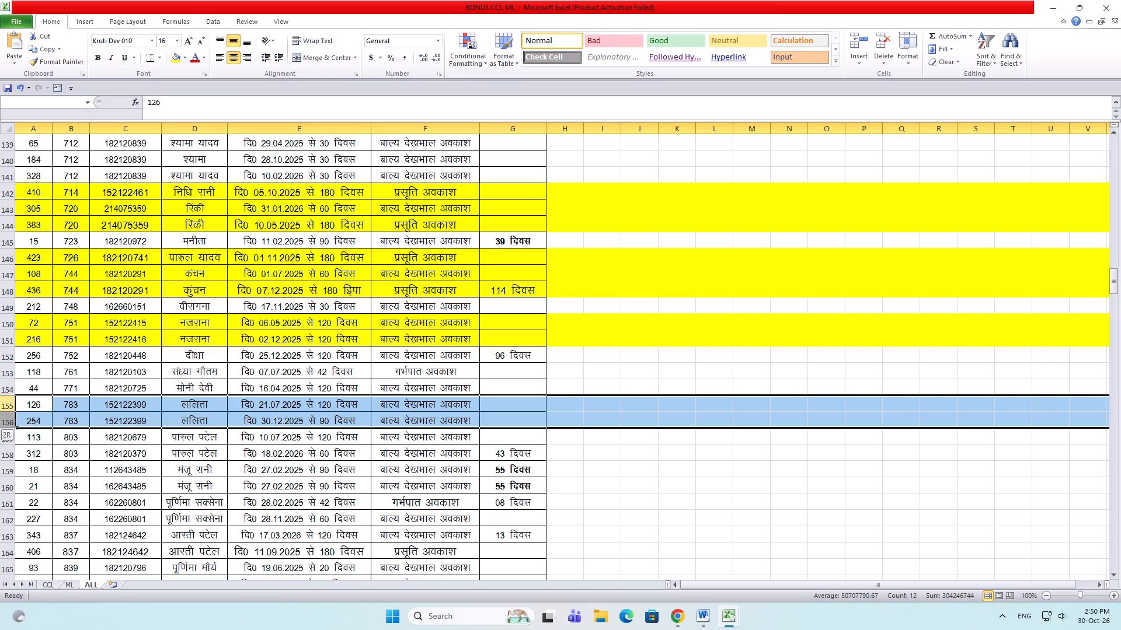
left_click_drag(6, 413, 6, 415)
left_click_drag(74, 406, 120, 410)
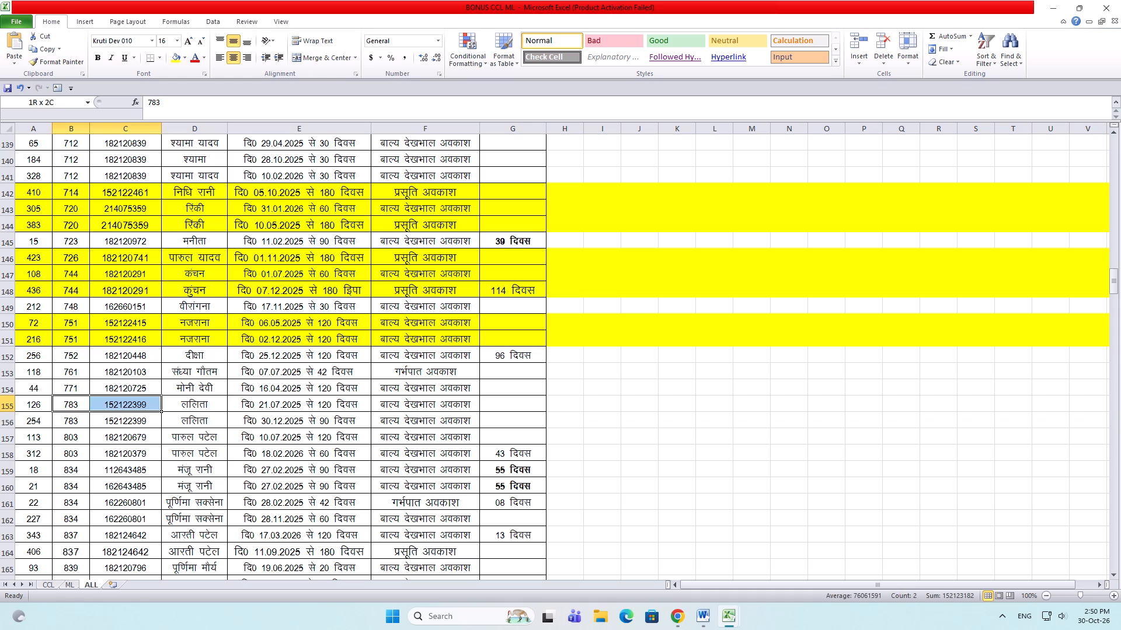
left_click_drag(120, 410, 184, 409)
key("ctrl+c")
key("alt+Tab")
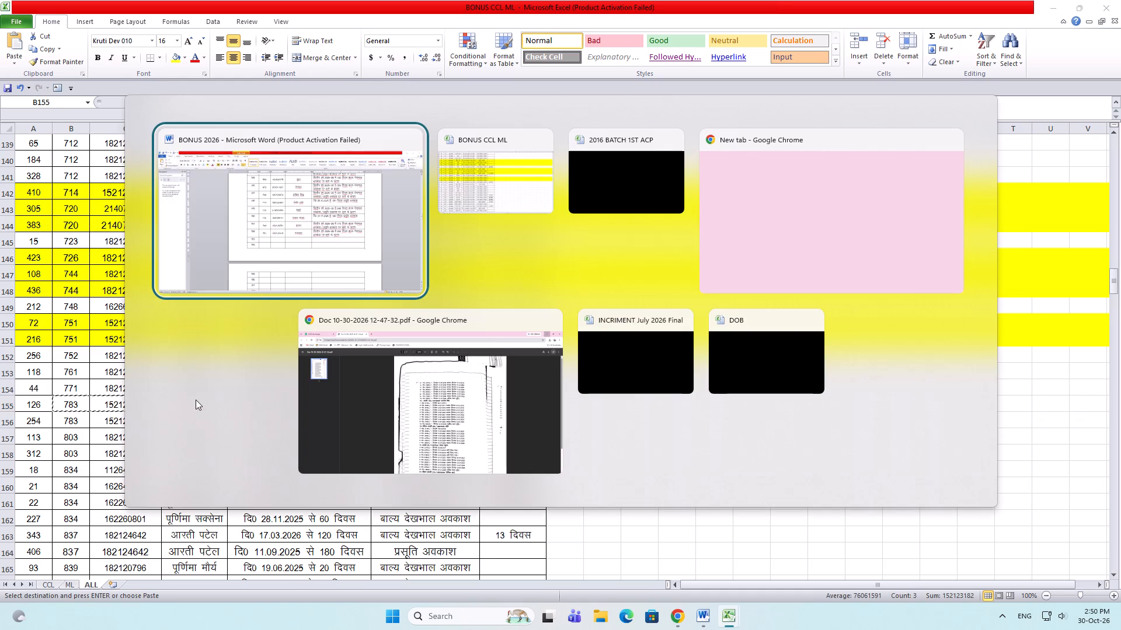
left_click_drag(447, 366, 563, 367)
key("ctrl+v")
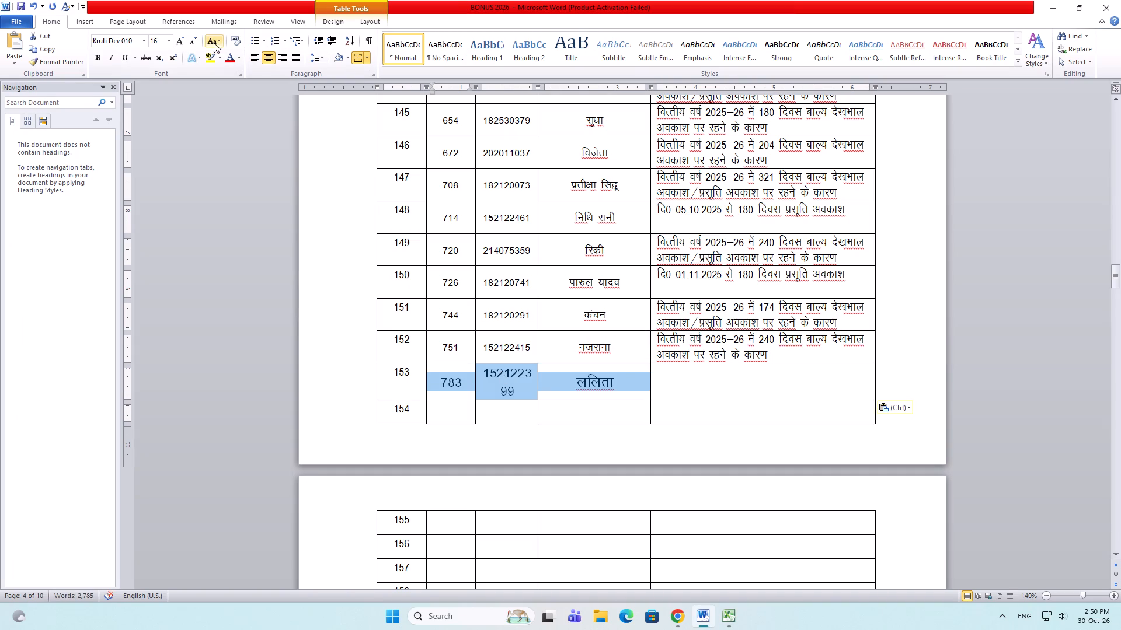
double_click(194, 43)
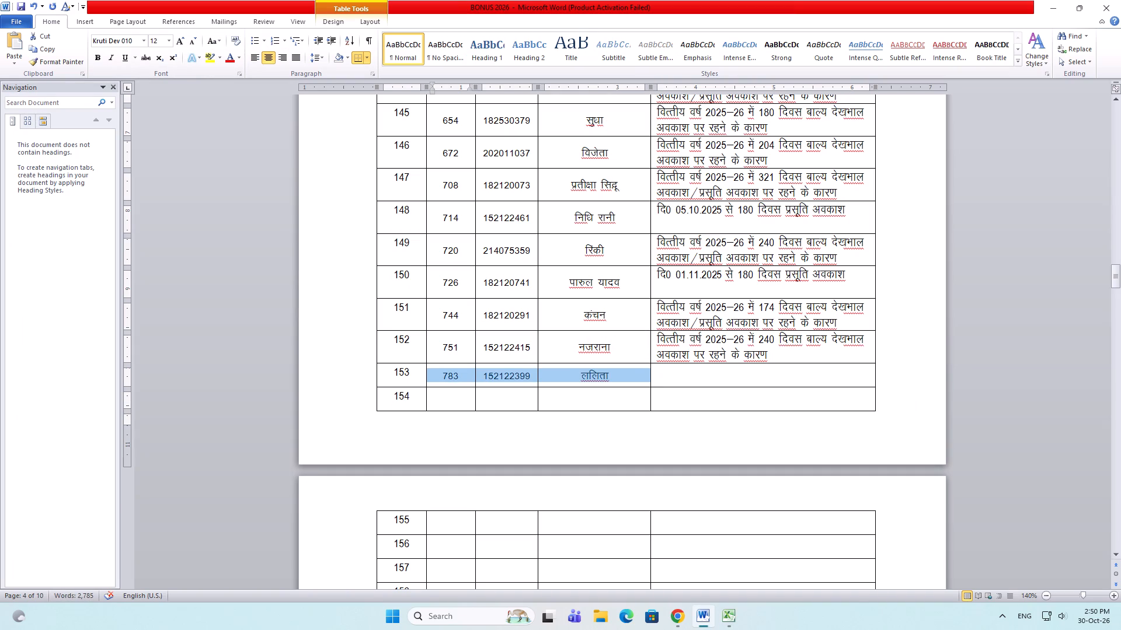
Copy row 146's child care leave remark into the remark cell of row 153.
left_click_drag(798, 161, 655, 137)
key("ctrl+c")
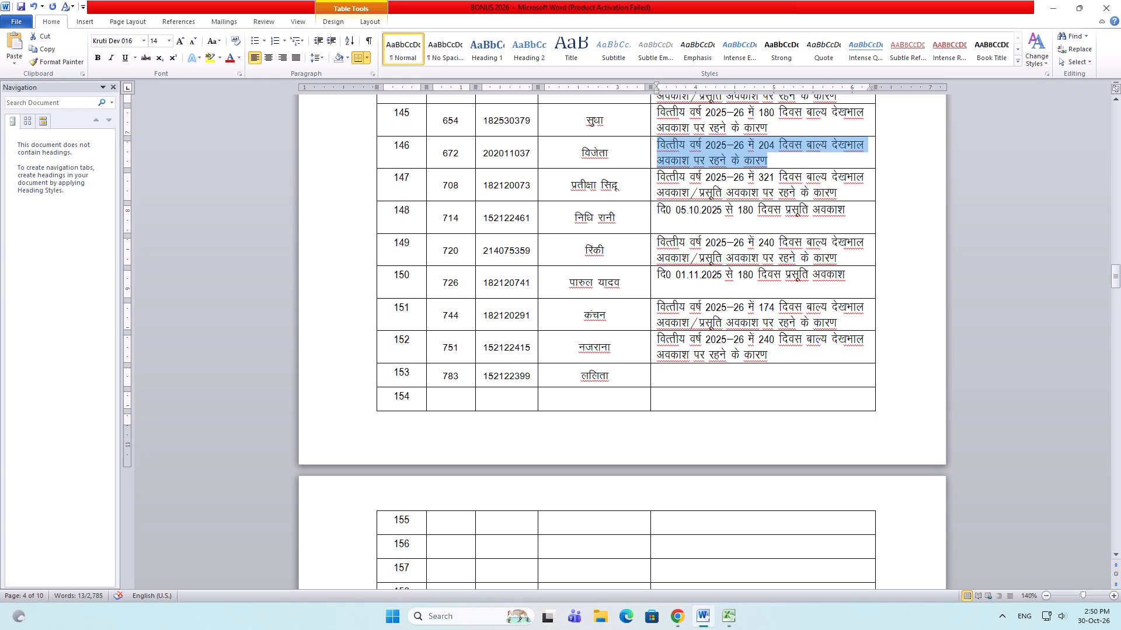
left_click(702, 370)
key("ctrl+v")
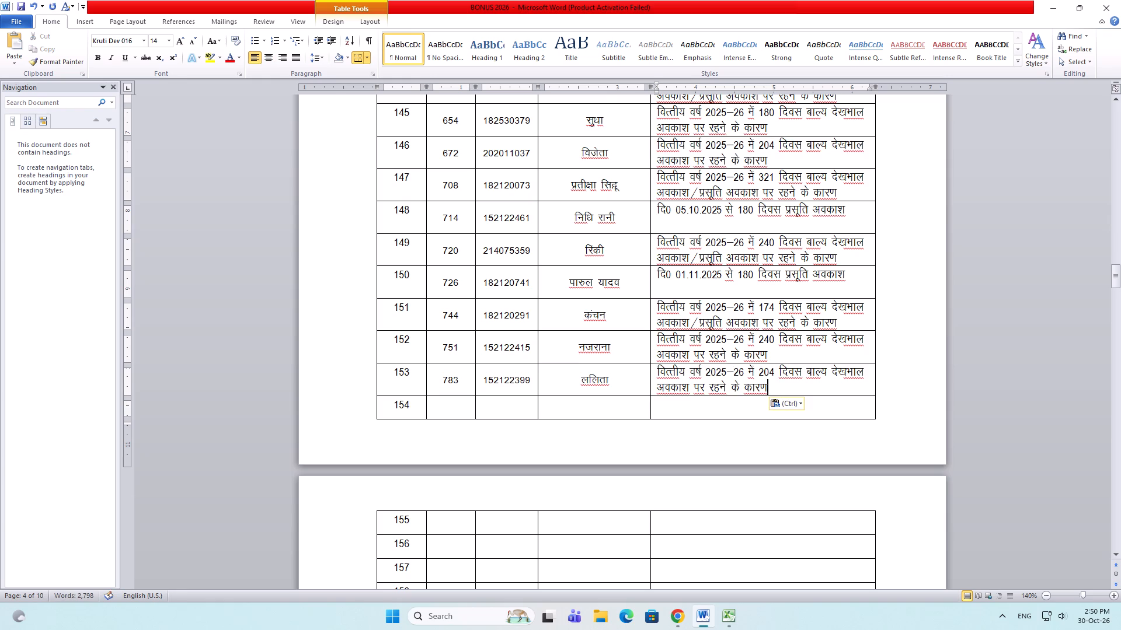
Change the leave days in row 153's remark to 210, keeping the remark's original line flow, and save the document.
left_click_drag(761, 372, 777, 372)
left_click(777, 372)
left_click_drag(757, 370, 774, 373)
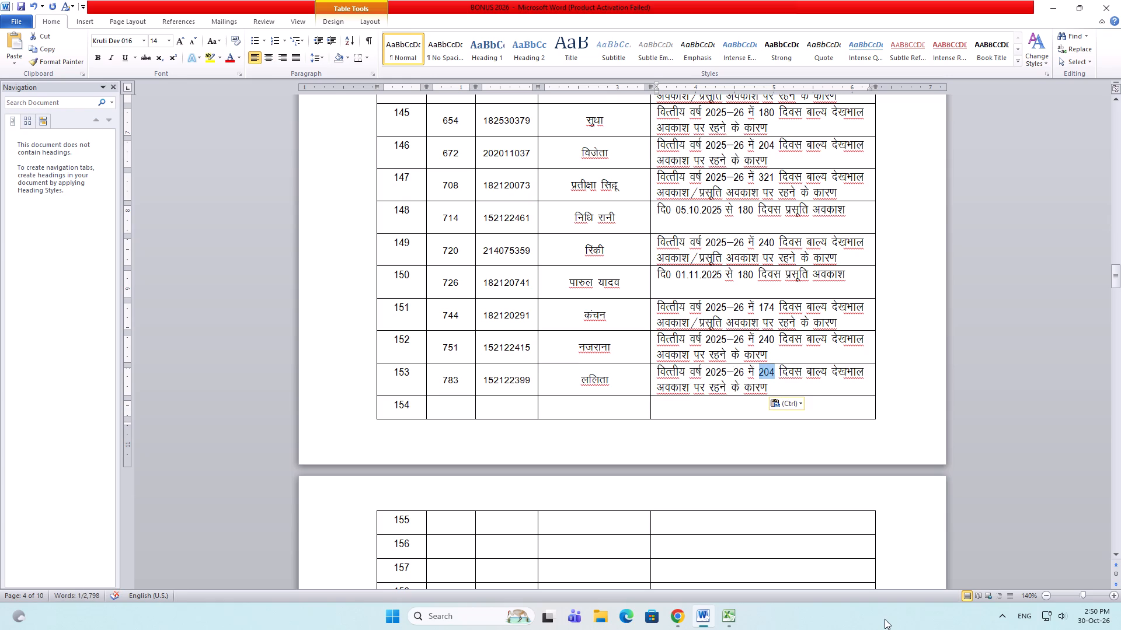
key("Return")
key("3")
key("Page_Up")
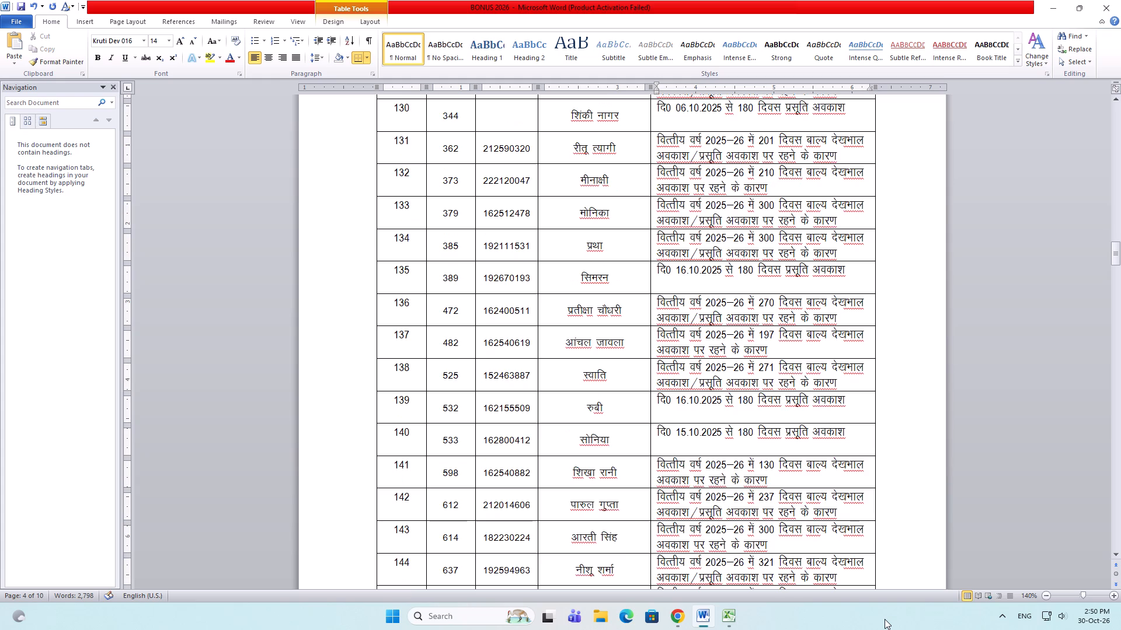
scroll(896, 563, "down", 6)
scroll(786, 546, "down", 11)
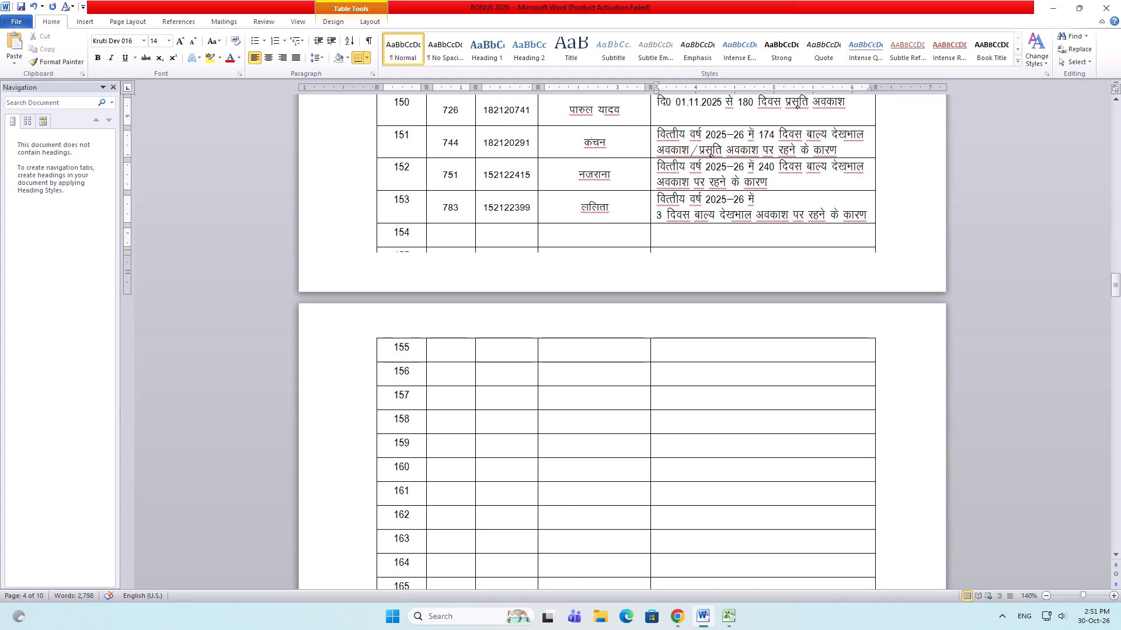
left_click(663, 219)
key("BackSpace")
key("BackSpace")
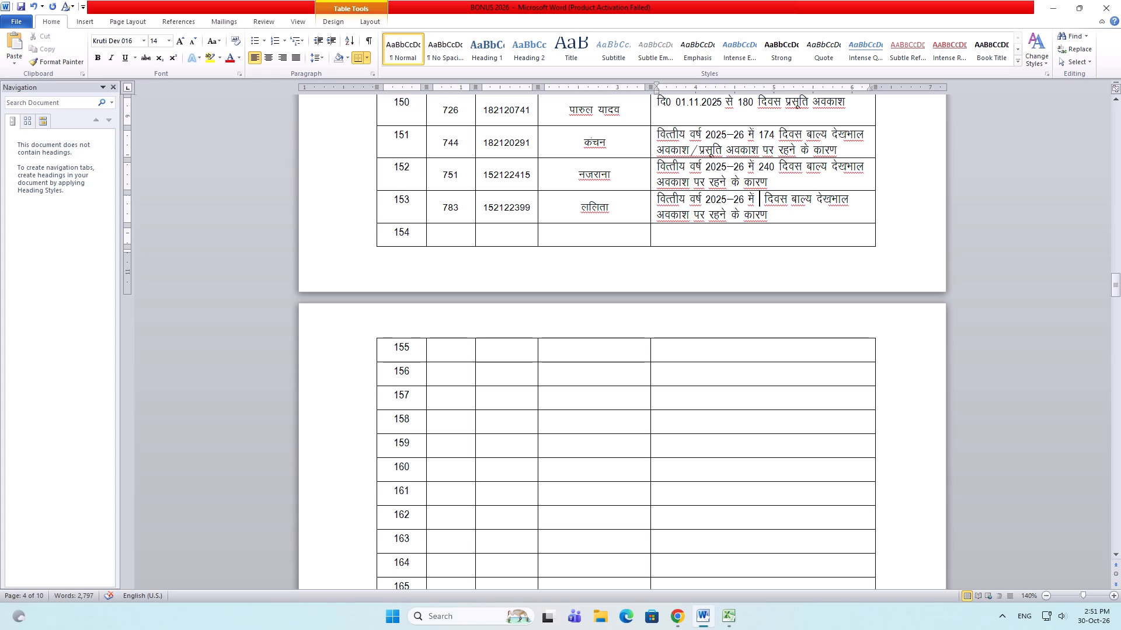
type("210")
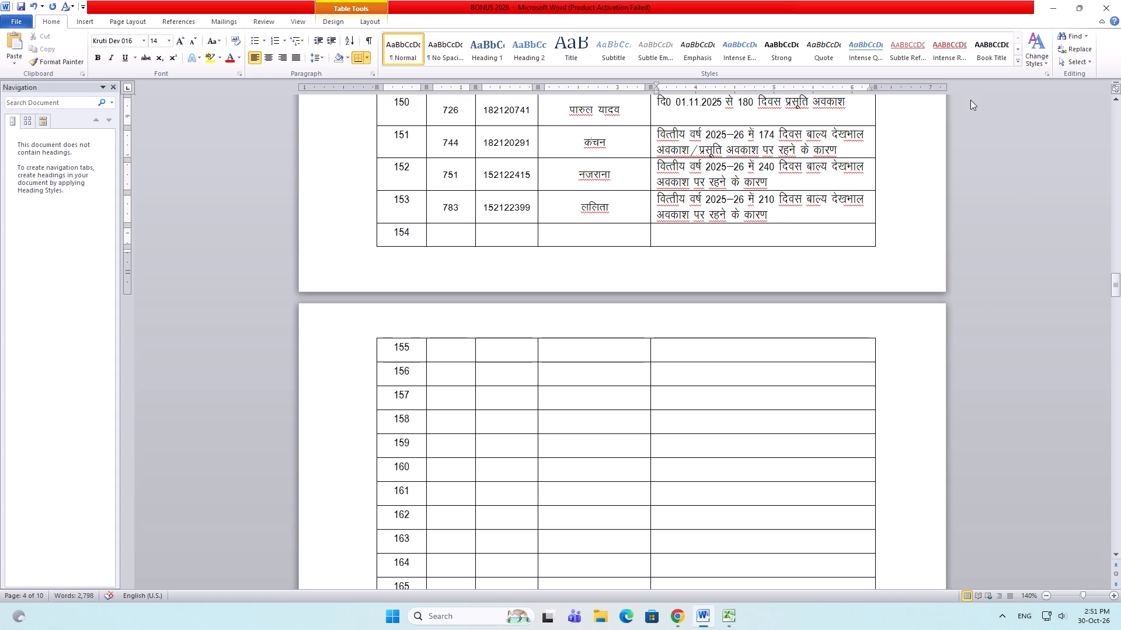
key("ctrl+s")
key("ctrl+s")
key("ctrl+s")
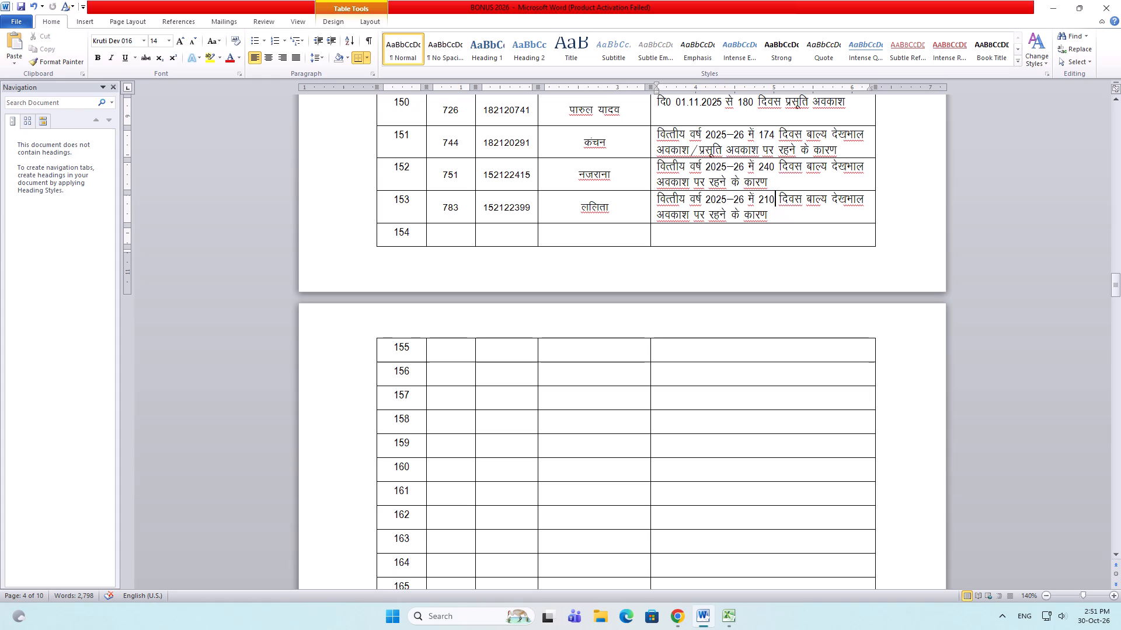
key("ctrl+s")
Switch to the Excel leave sheet and fill rows 155 and 156 with yellow.
key("alt+Tab")
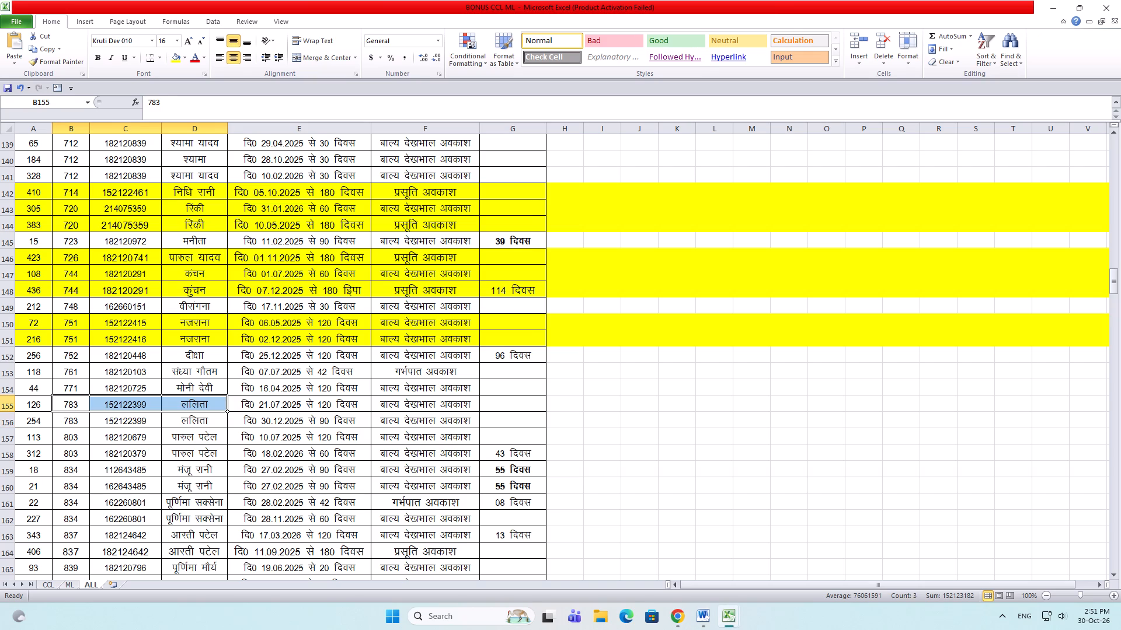
left_click_drag(0, 405, 0, 416)
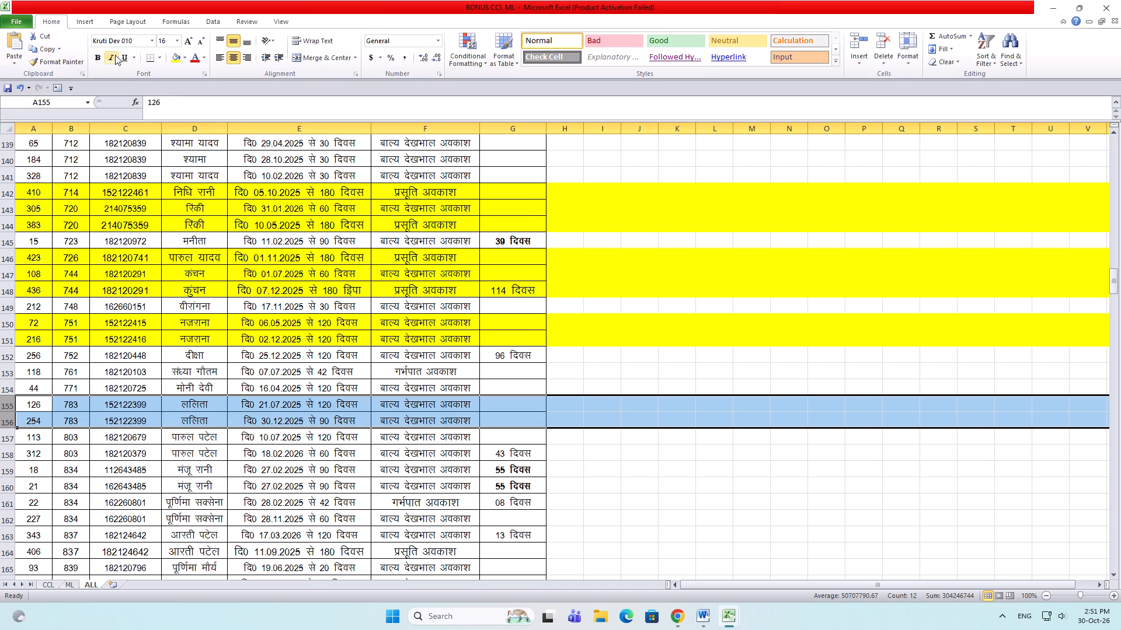
left_click(172, 56)
left_click(117, 406)
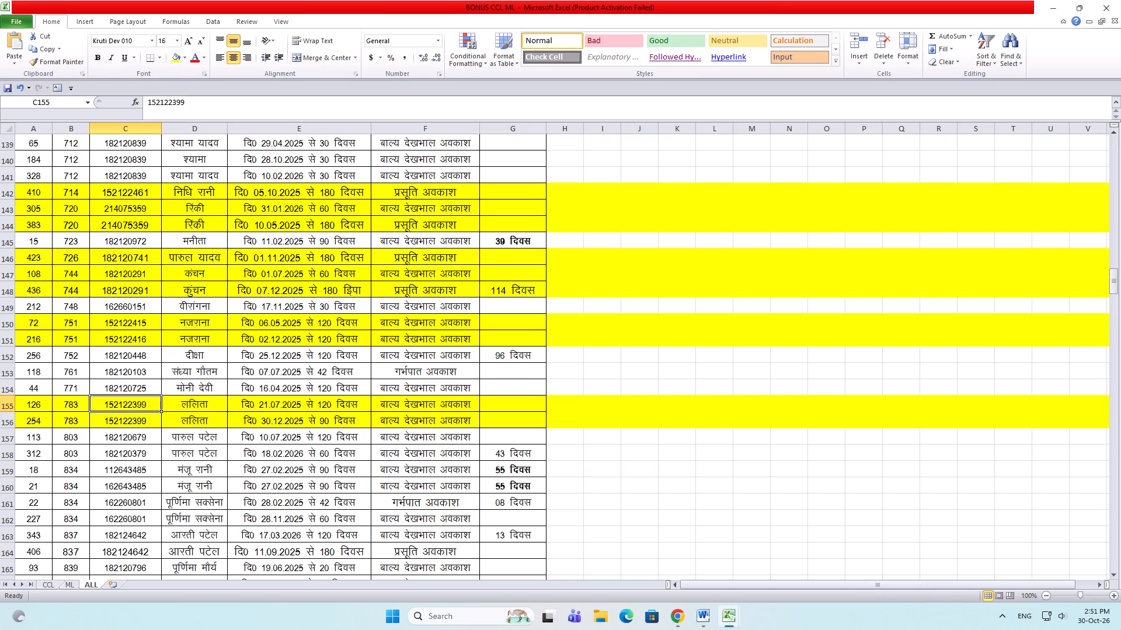
Copy B157:D157 from the leave sheet into row 154 of the Word table and set the font size to 12.
left_click_drag(5, 437, 5, 446)
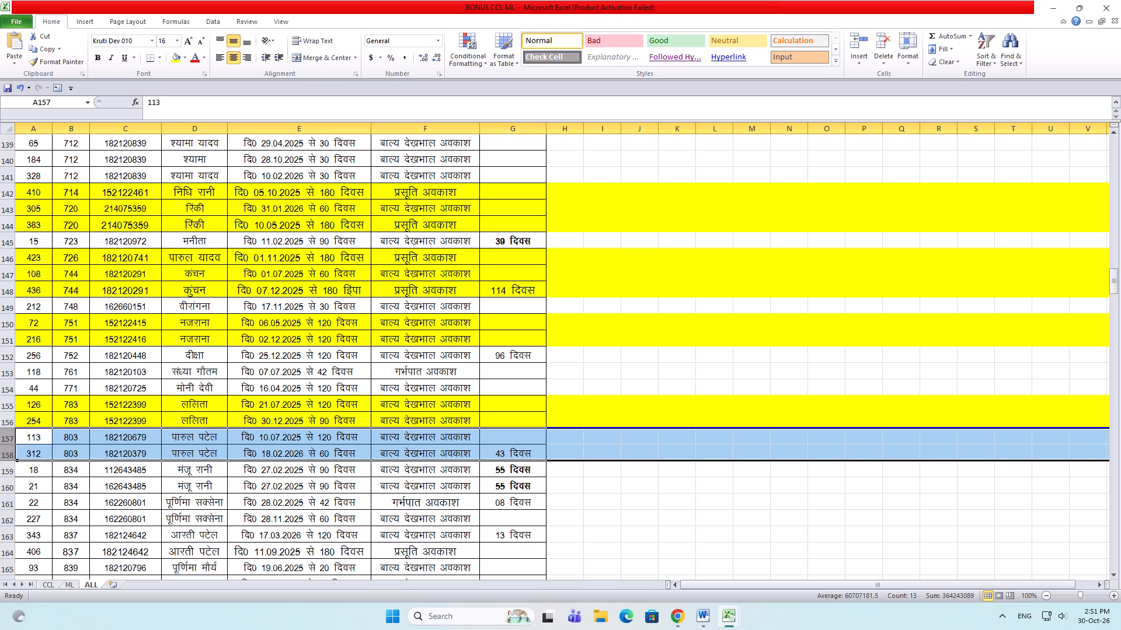
key("alt+Tab")
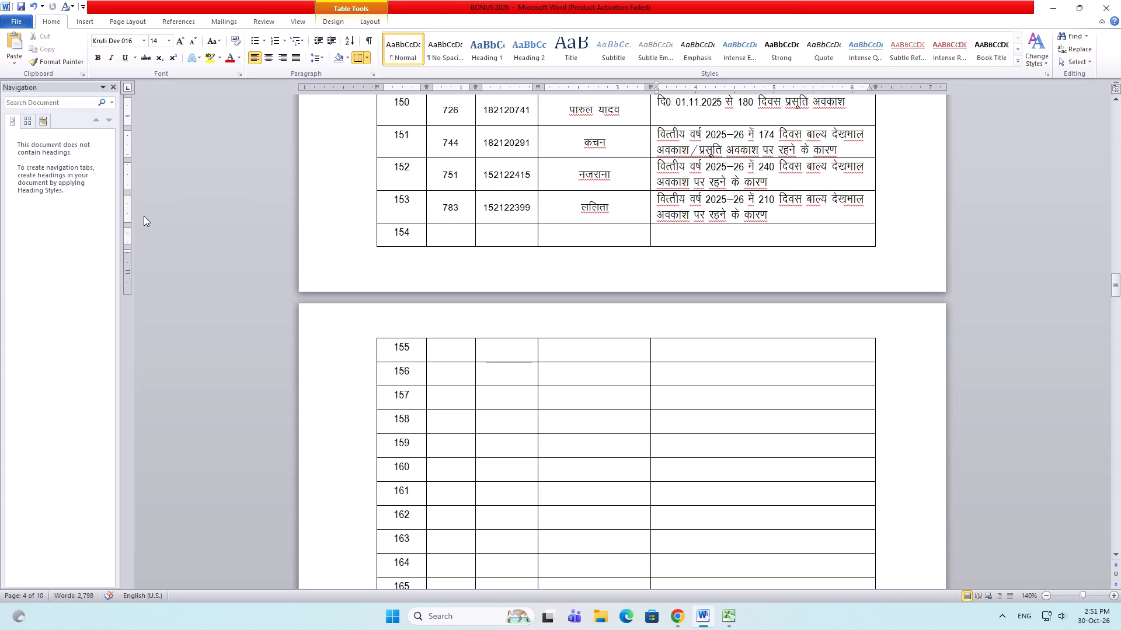
key("alt+Tab")
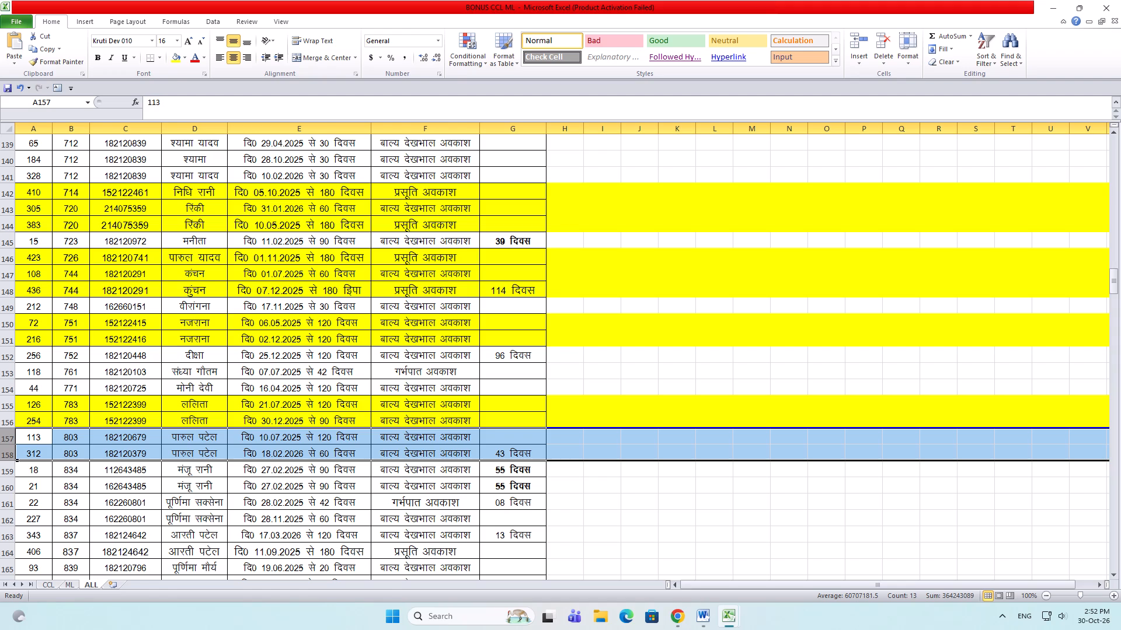
left_click_drag(67, 437, 181, 441)
key("ctrl+c")
key("alt+Tab")
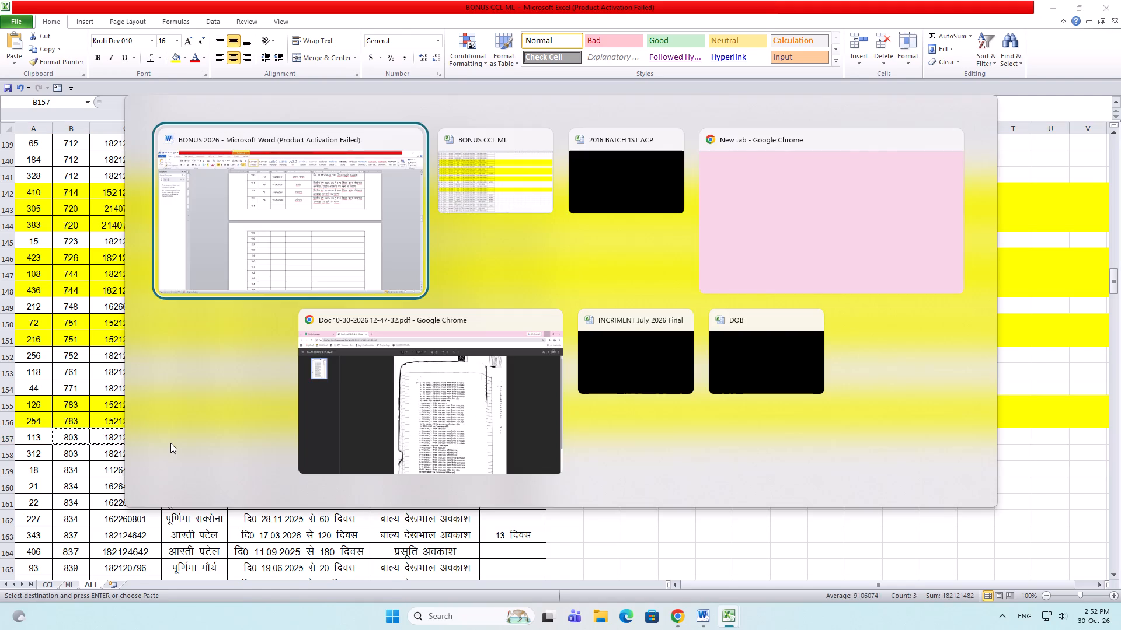
left_click_drag(445, 236, 554, 233)
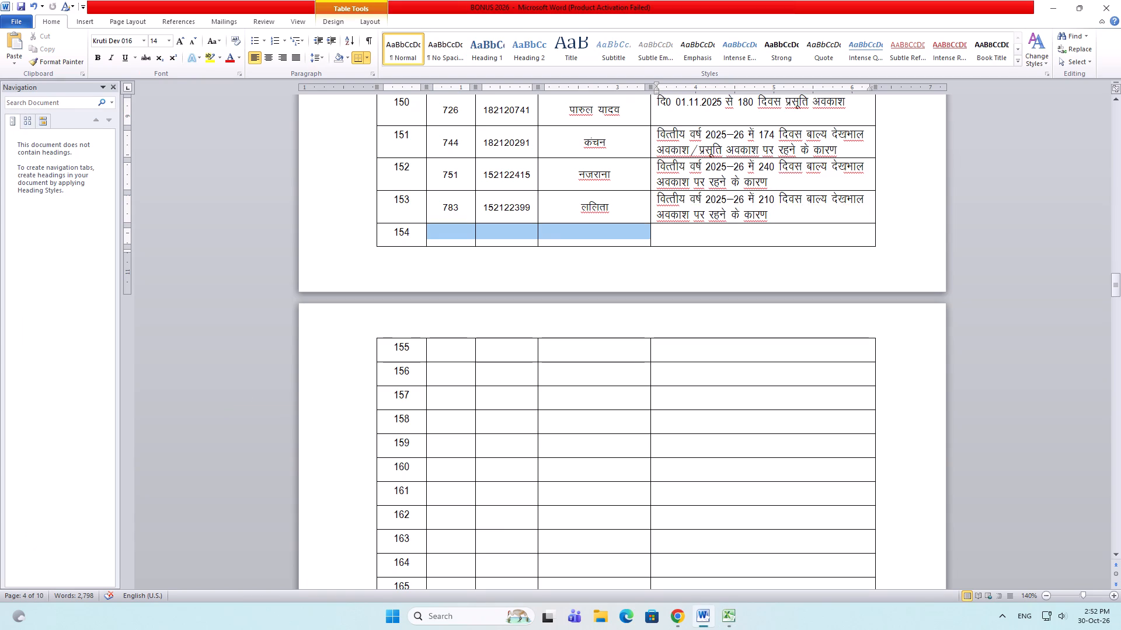
left_click_drag(554, 233, 555, 233)
key("ctrl+v")
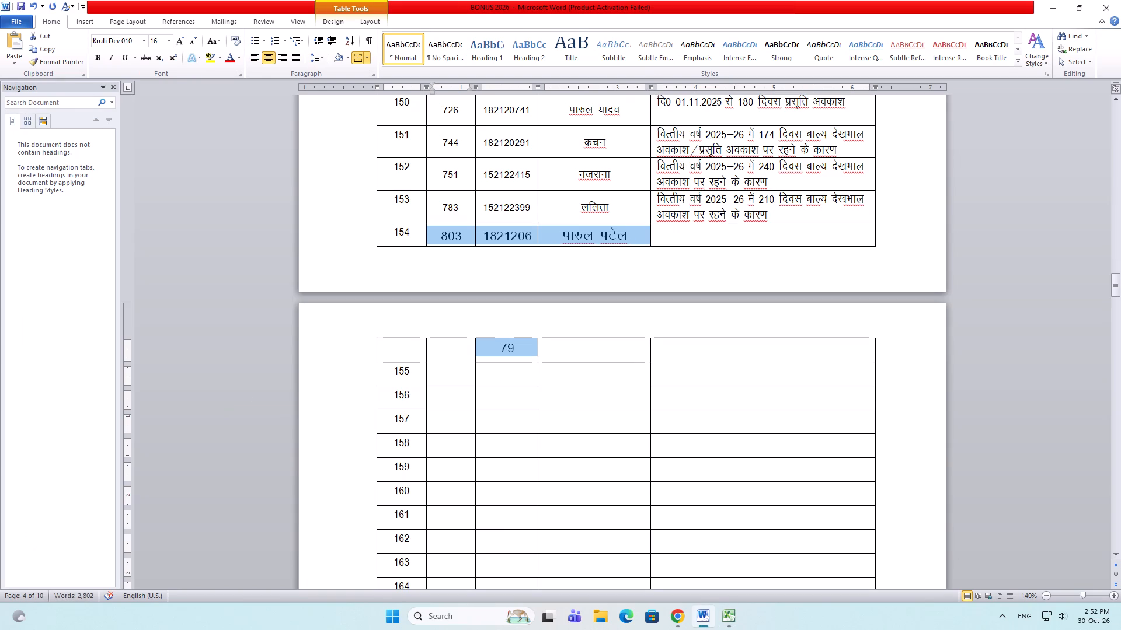
double_click(189, 43)
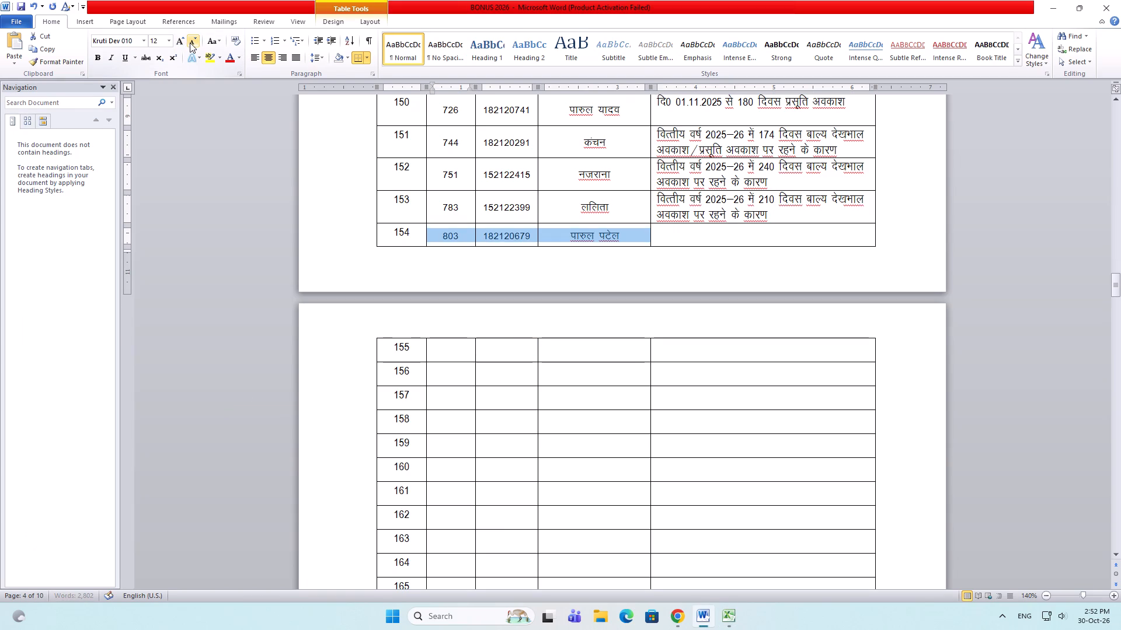
Copy row 153's child care leave remark into the remark cell of row 154.
left_click(688, 233)
left_click_drag(775, 213, 749, 210)
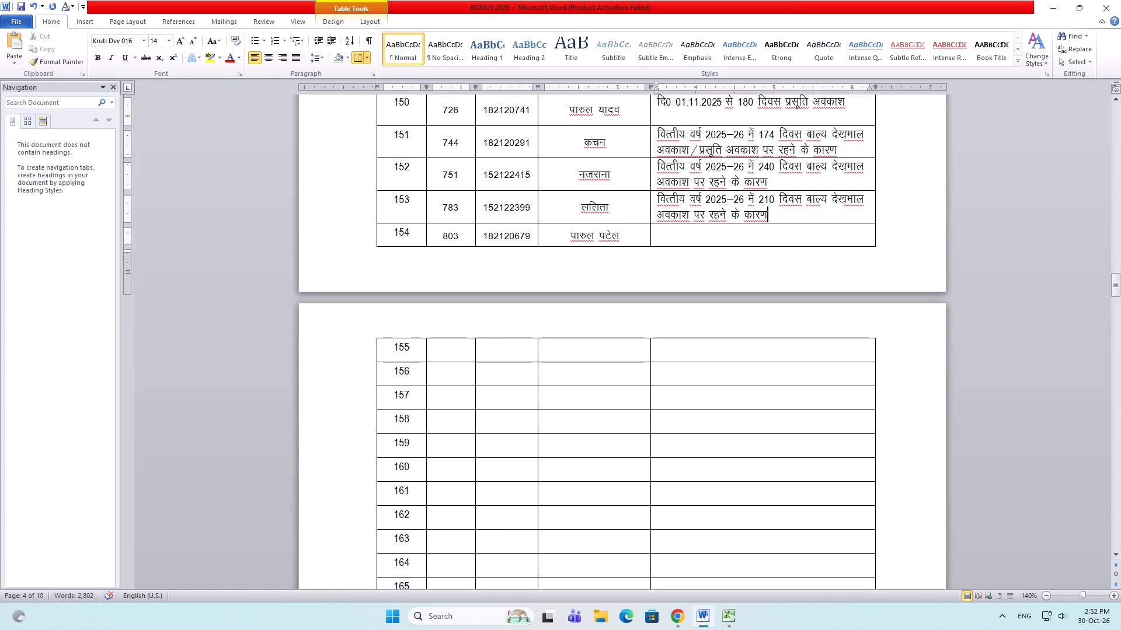
left_click_drag(749, 210, 671, 198)
key("ctrl+c")
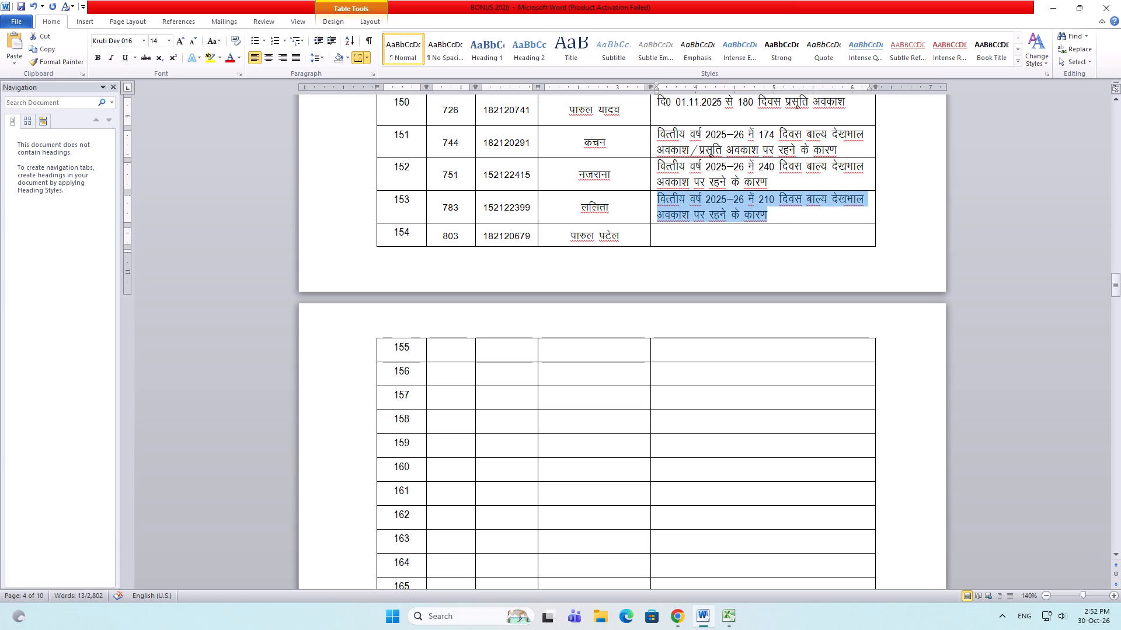
left_click(678, 230)
key("ctrl+v")
key("v")
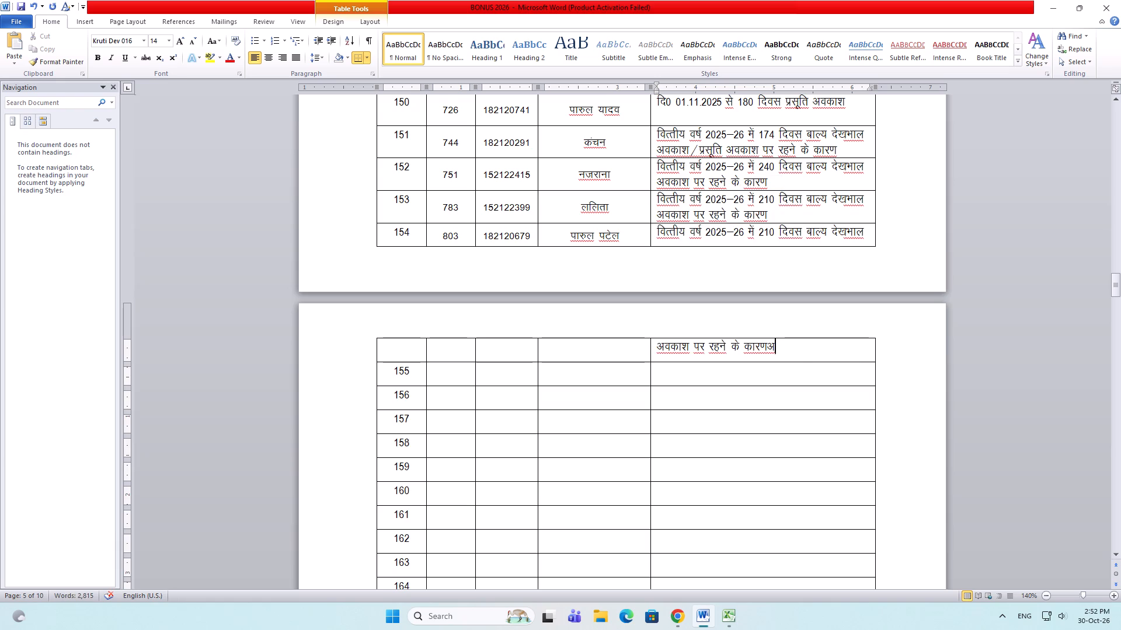
Change the leave days in row 154's remark to 163 and save the document.
left_click_drag(759, 232, 774, 233)
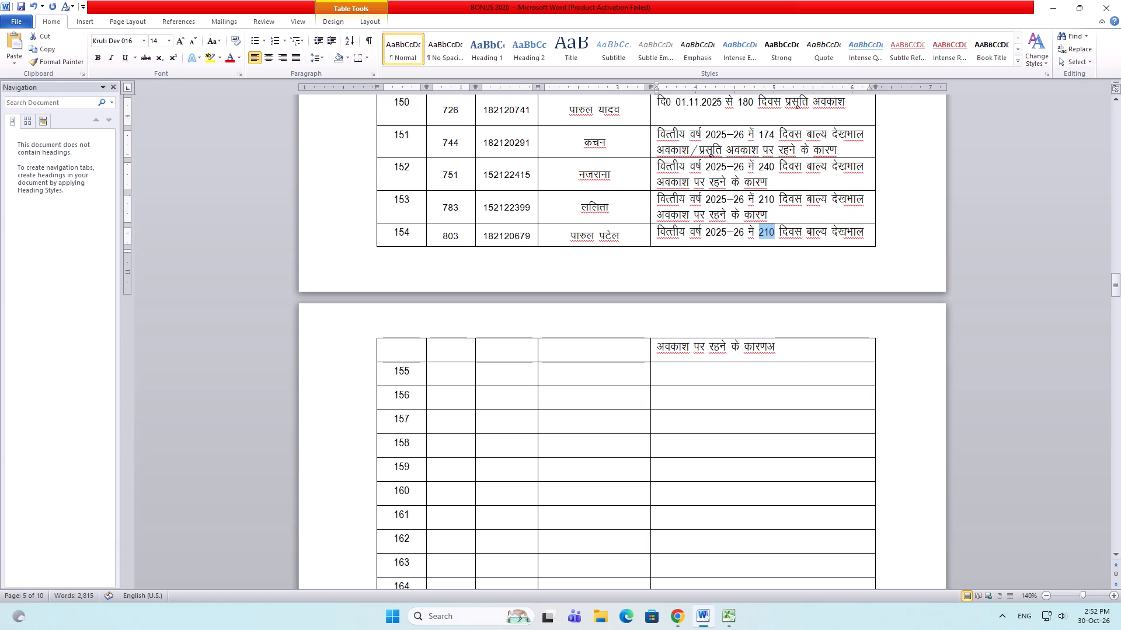
type("163")
key("ctrl+s")
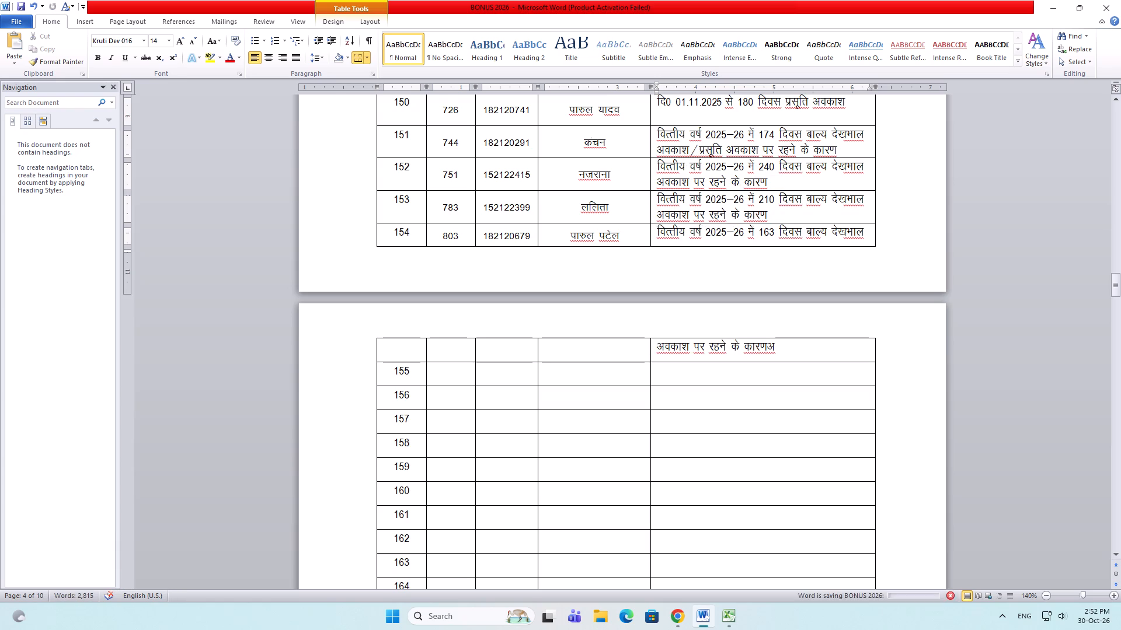
Increase the height of row 154 so the whole row sits on the following page, and save the document.
left_click_drag(405, 246, 405, 254)
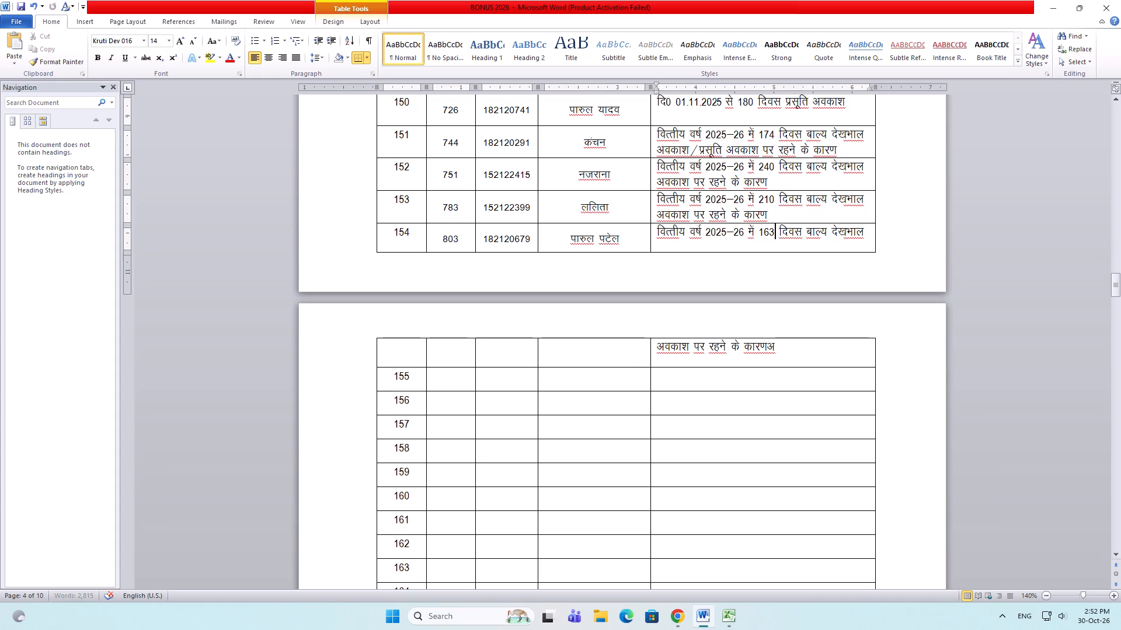
left_click_drag(402, 251, 402, 266)
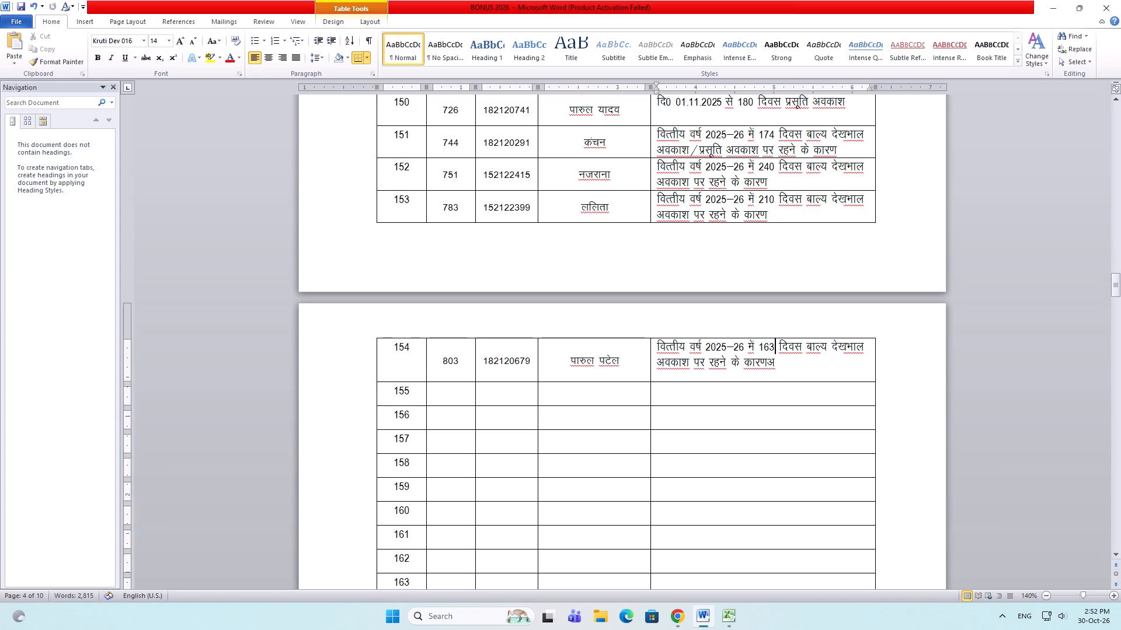
key("ctrl+s")
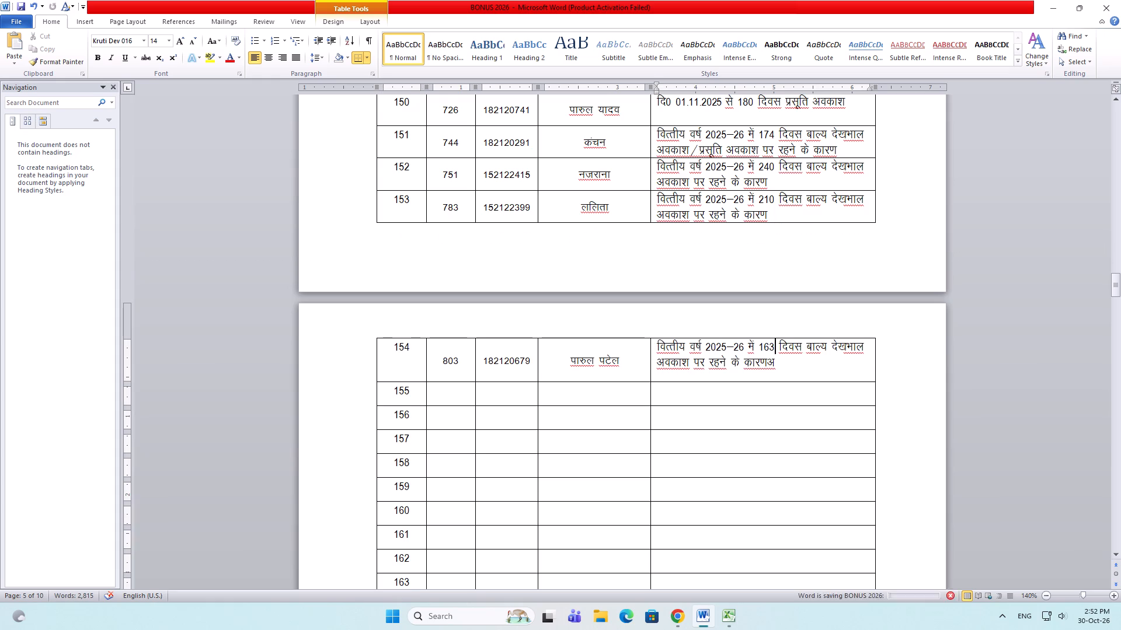
Switch to the Excel leave sheet and fill rows 157 and 158 with yellow.
key("alt+Tab")
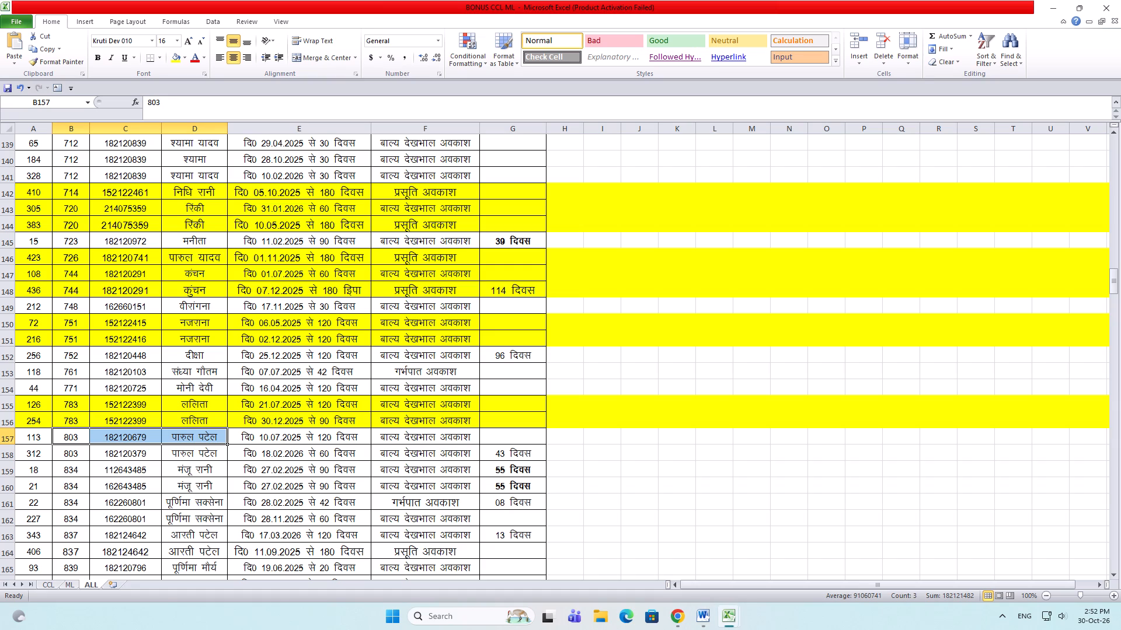
left_click_drag(8, 436, 6, 445)
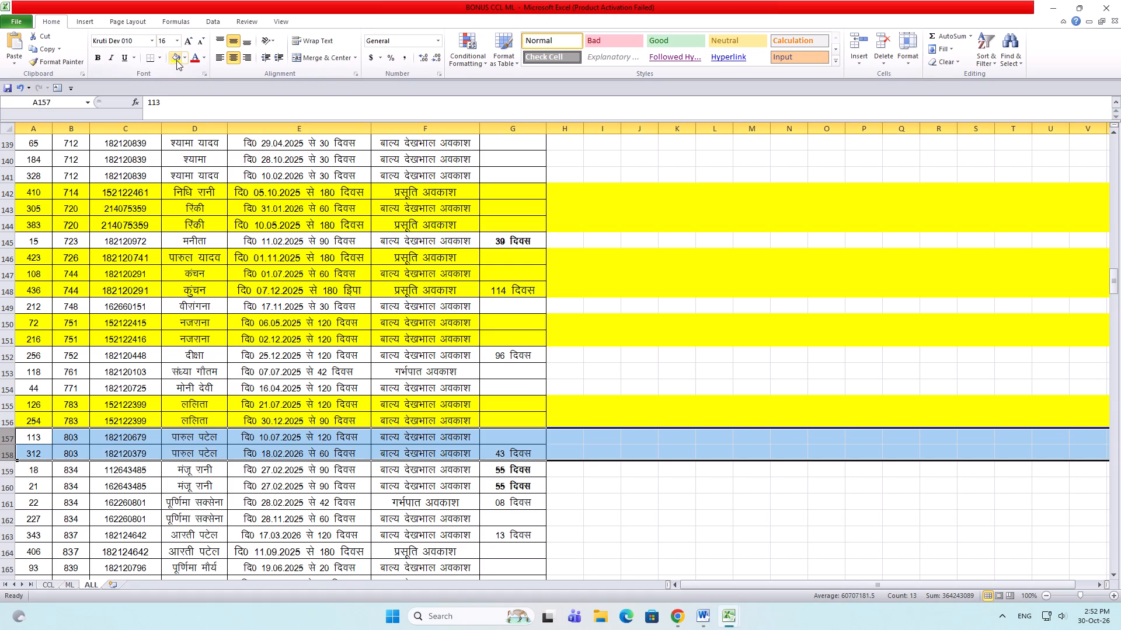
left_click(176, 60)
left_click(119, 463)
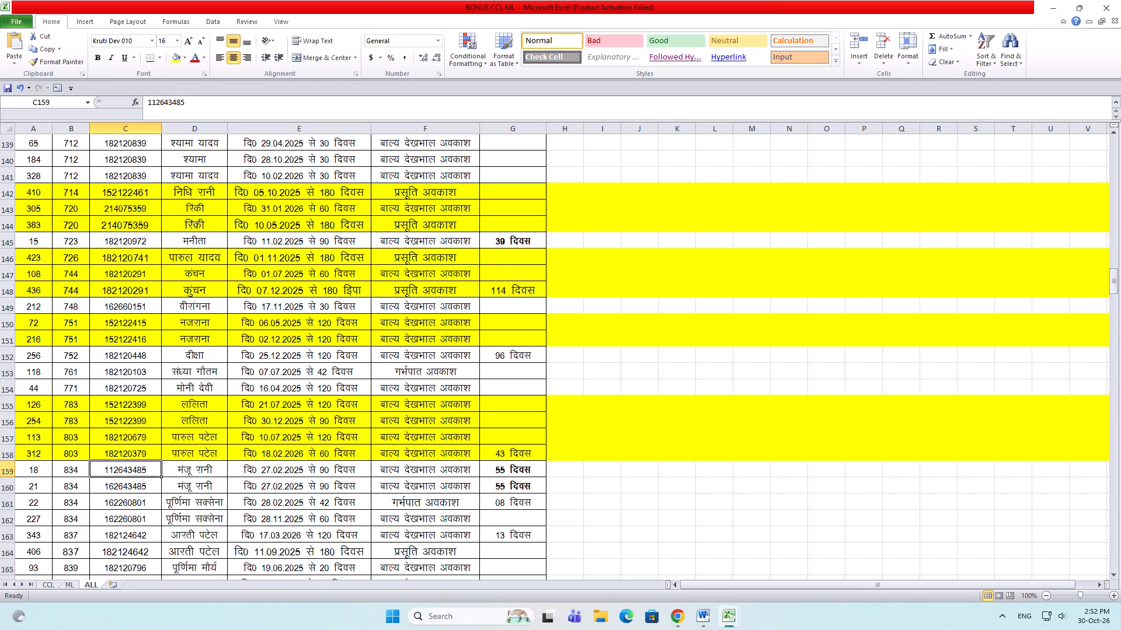
Check rows 159 to 164 of the leave sheet, then copy B164:D164 into row 155 of the Word table at font size 12.
left_click_drag(4, 470, 4, 482)
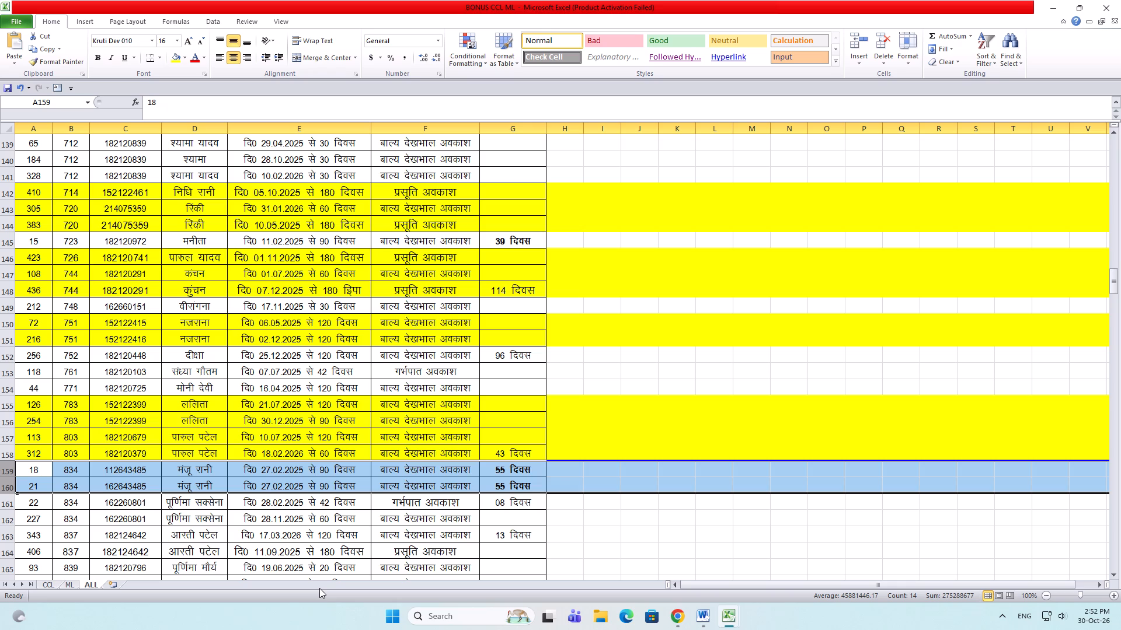
left_click_drag(3, 500, 0, 512)
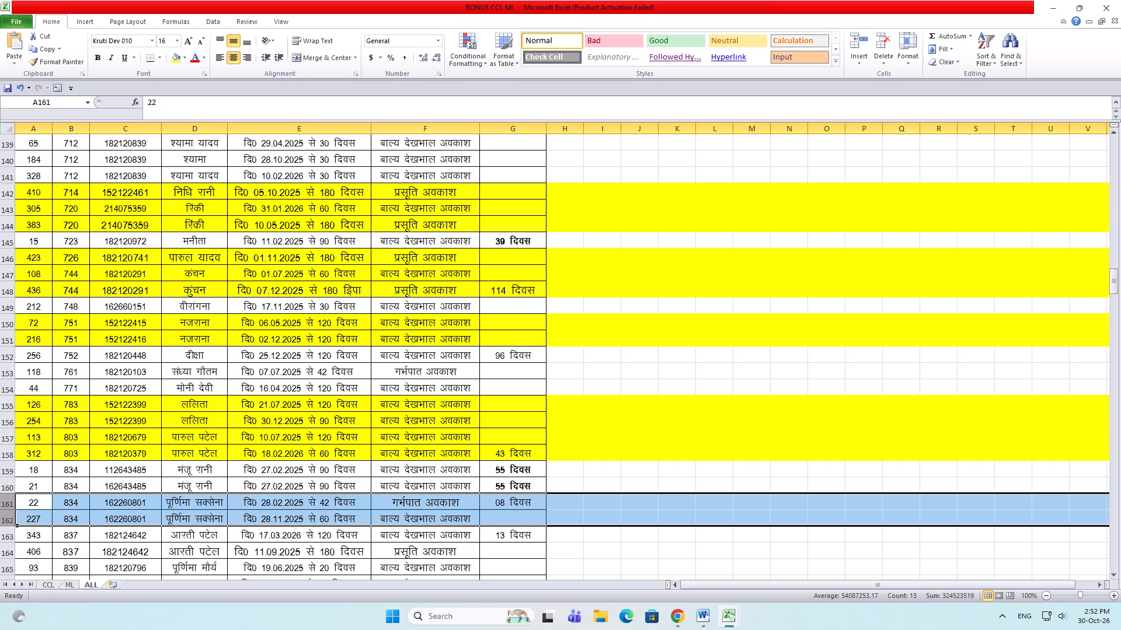
scroll(57, 492, "down", 2)
left_click_drag(6, 436, 6, 446)
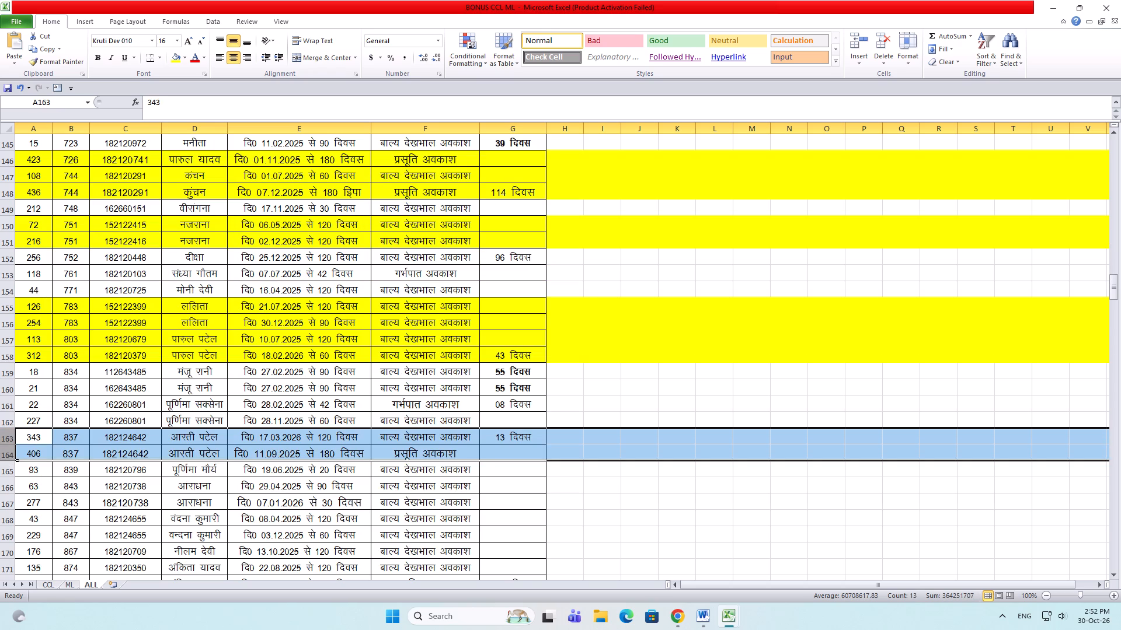
left_click_drag(68, 452, 92, 453)
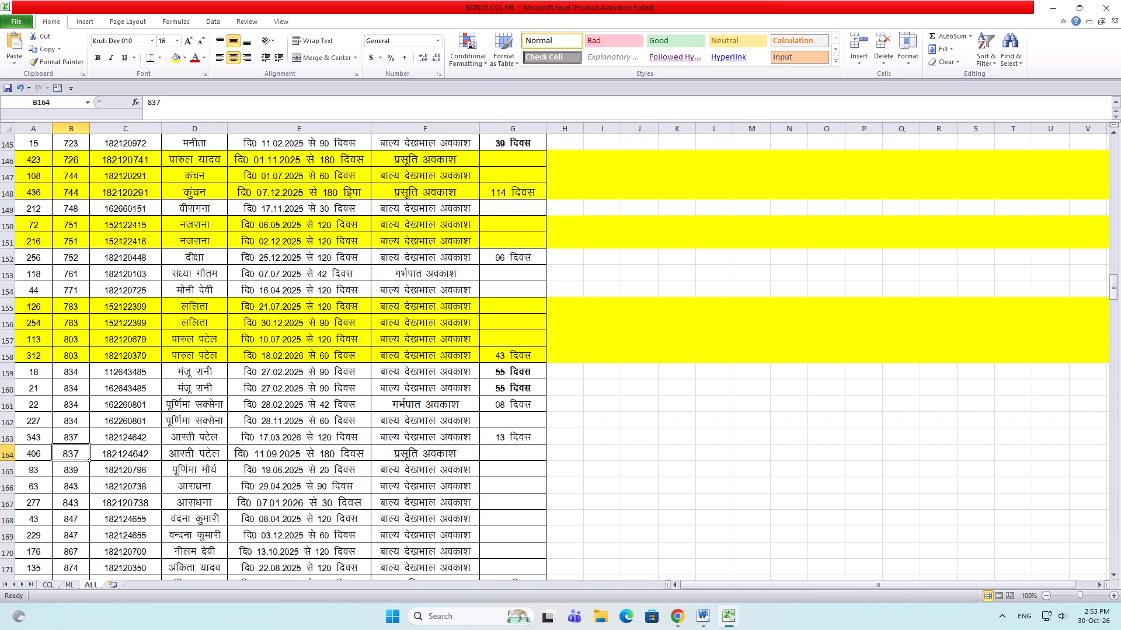
left_click_drag(92, 453, 201, 457)
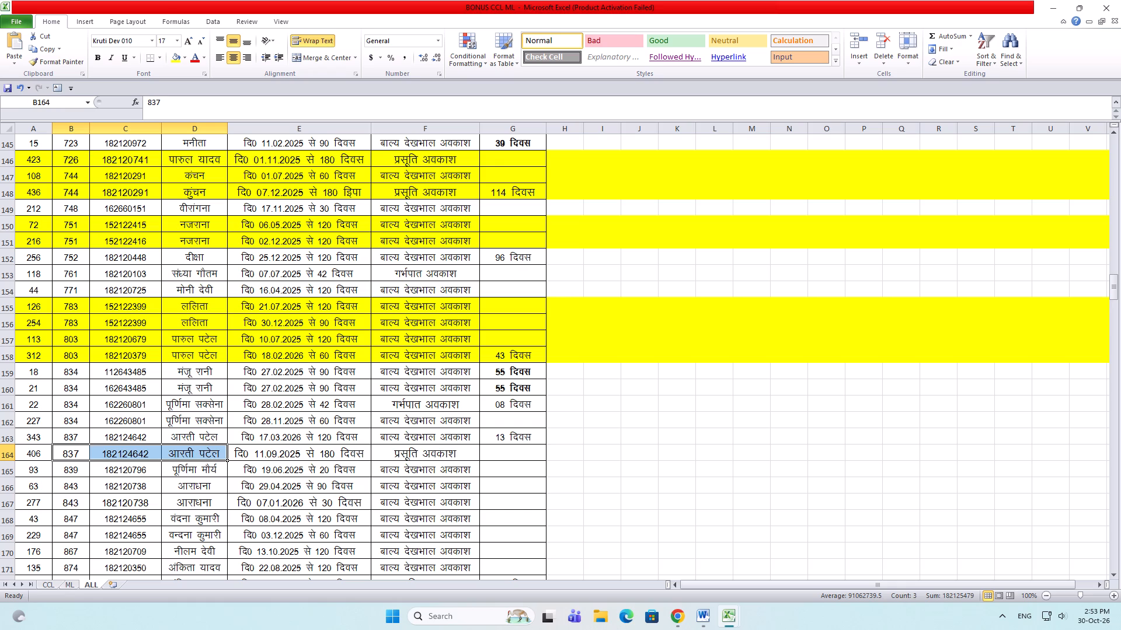
key("ctrl+c")
key("alt+Tab")
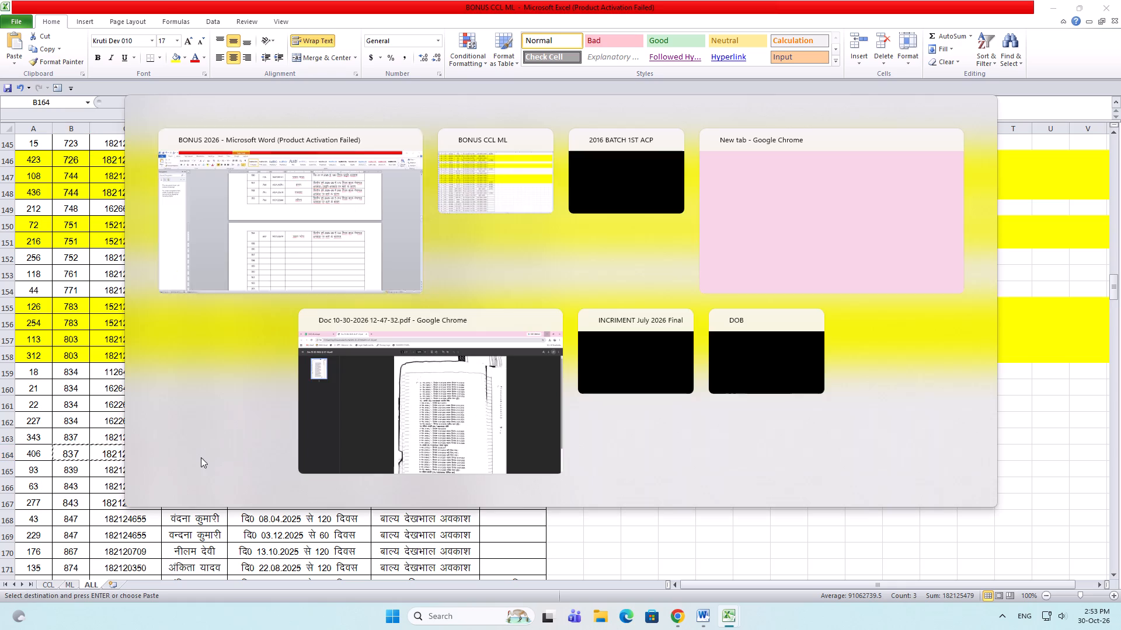
left_click_drag(449, 393, 547, 390)
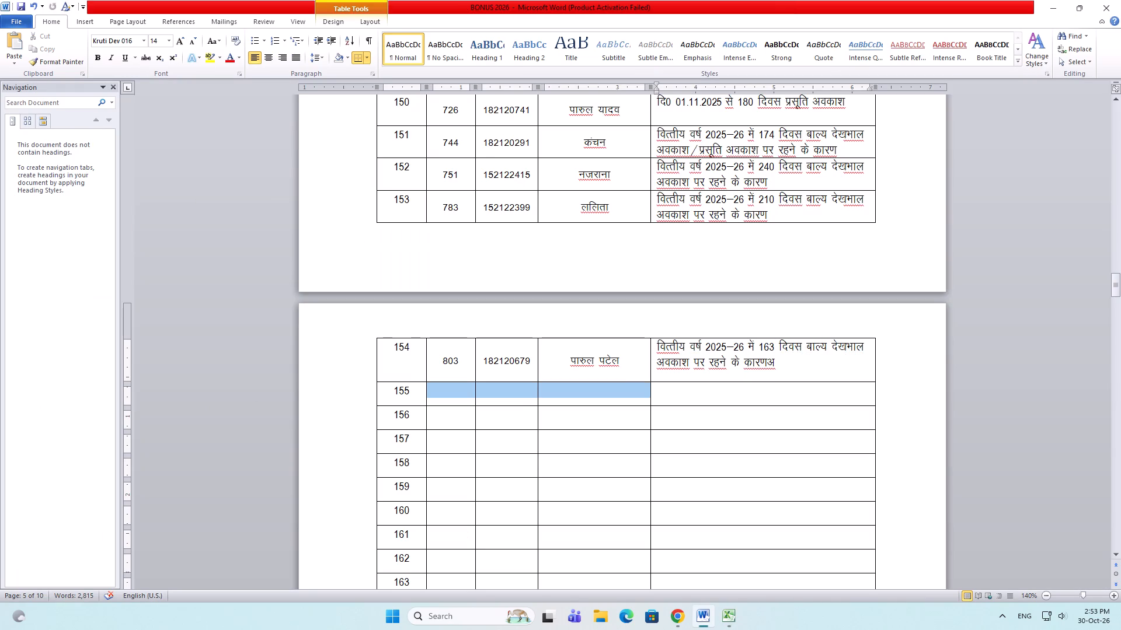
left_click_drag(547, 390, 556, 390)
key("ctrl+v")
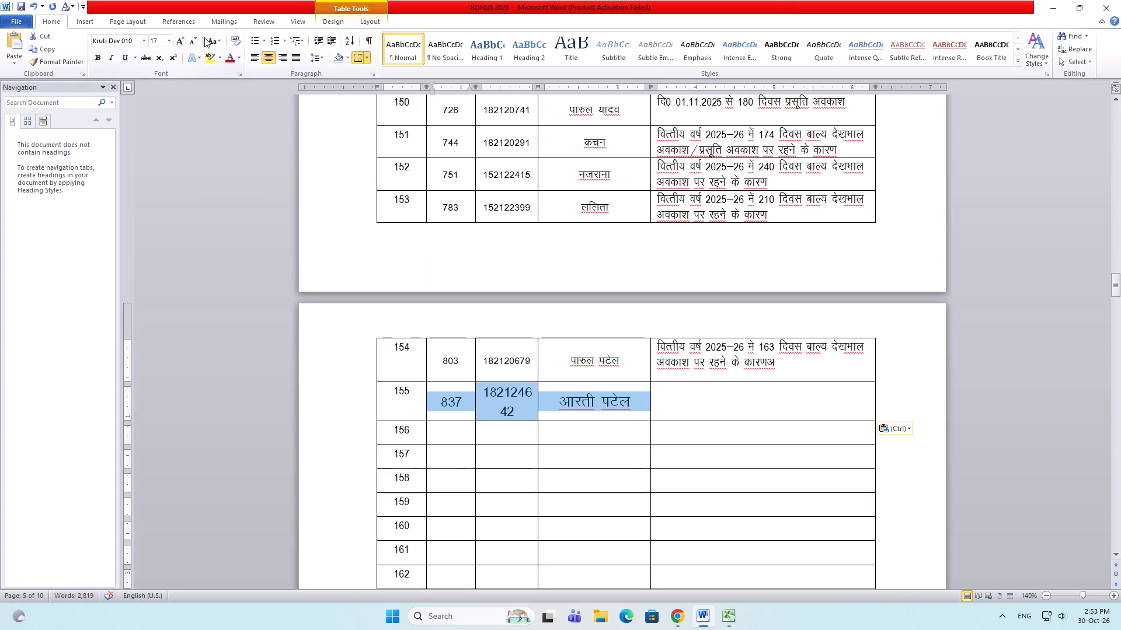
double_click(194, 38)
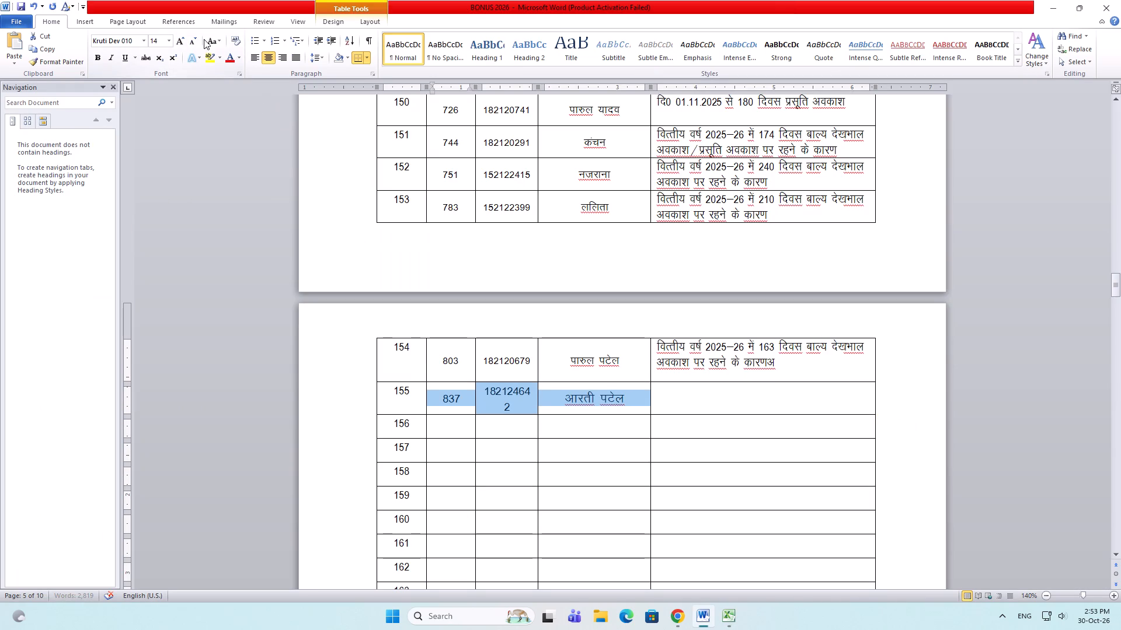
left_click(195, 40)
Copy row 150's 180-day maternity leave remark into the remark cell of row 155.
left_click(690, 386)
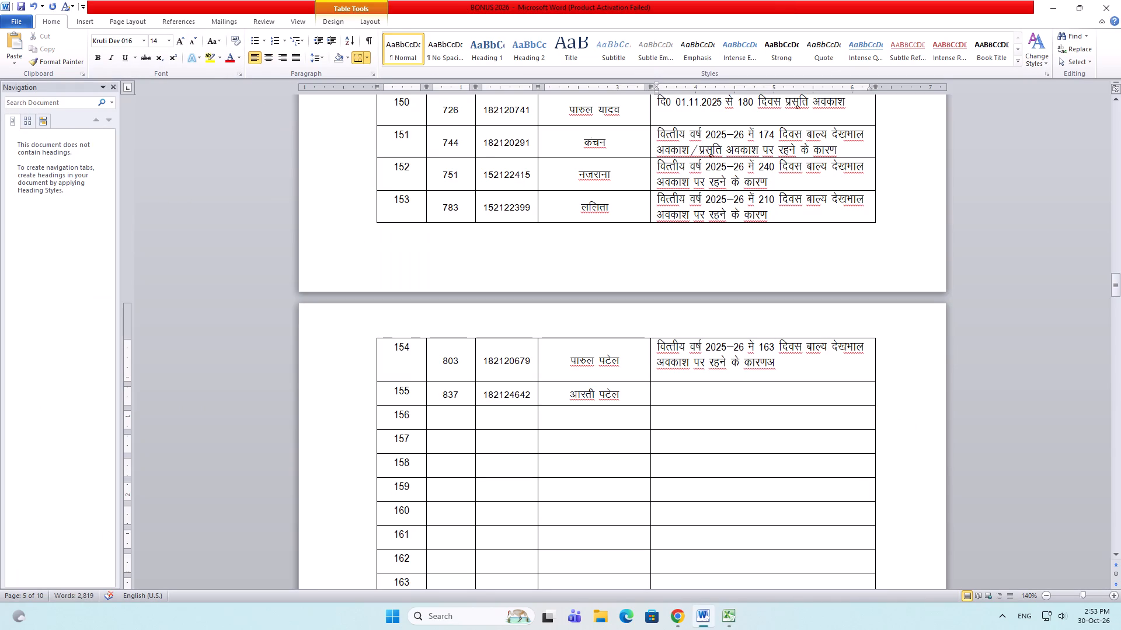
left_click_drag(848, 101, 803, 109)
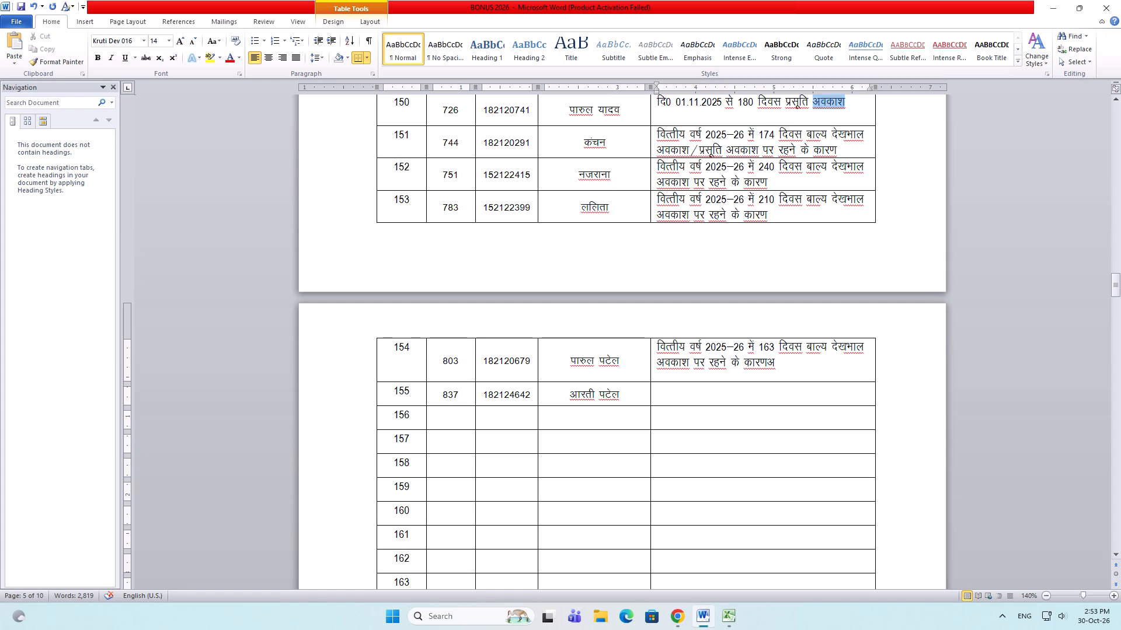
left_click_drag(803, 109, 658, 101)
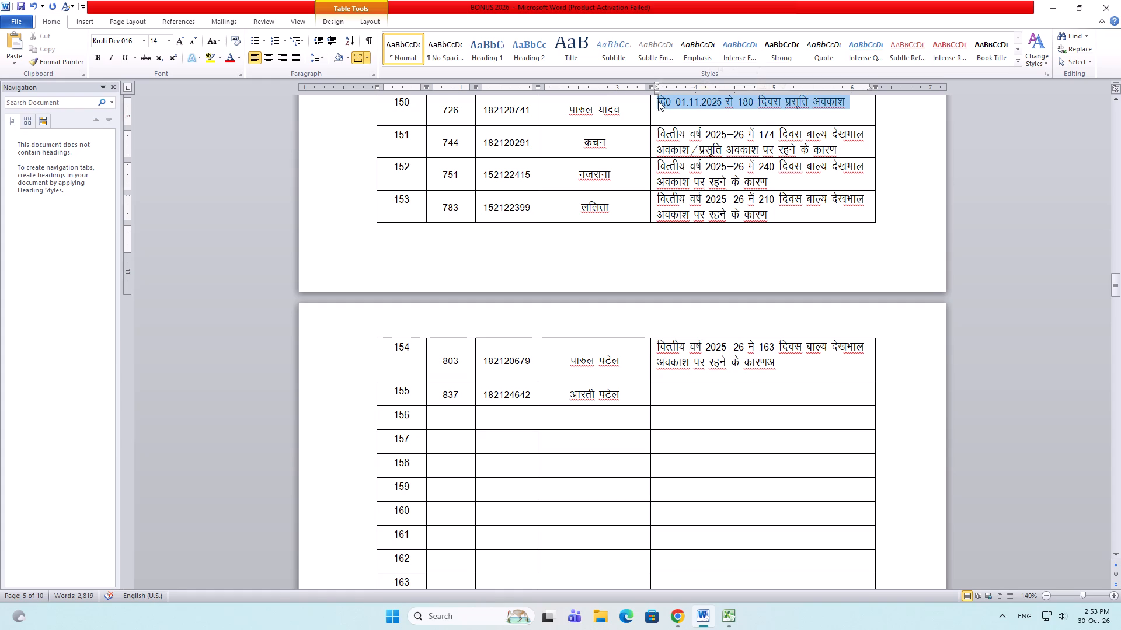
key("ctrl+c")
key("ctrl+c")
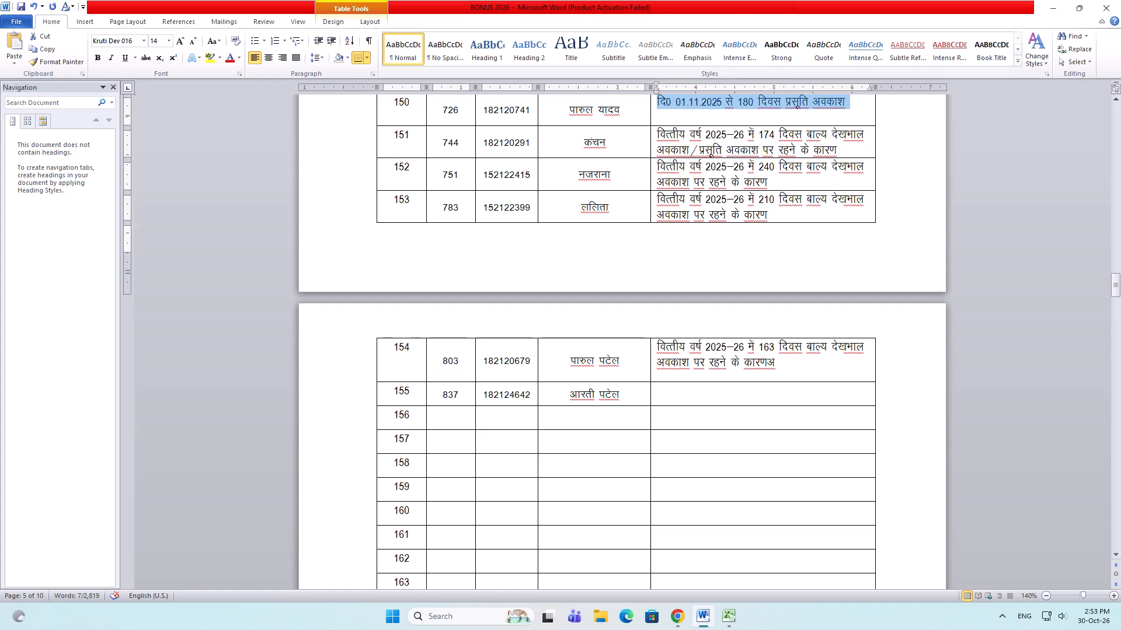
left_click(687, 391)
key("ctrl+v")
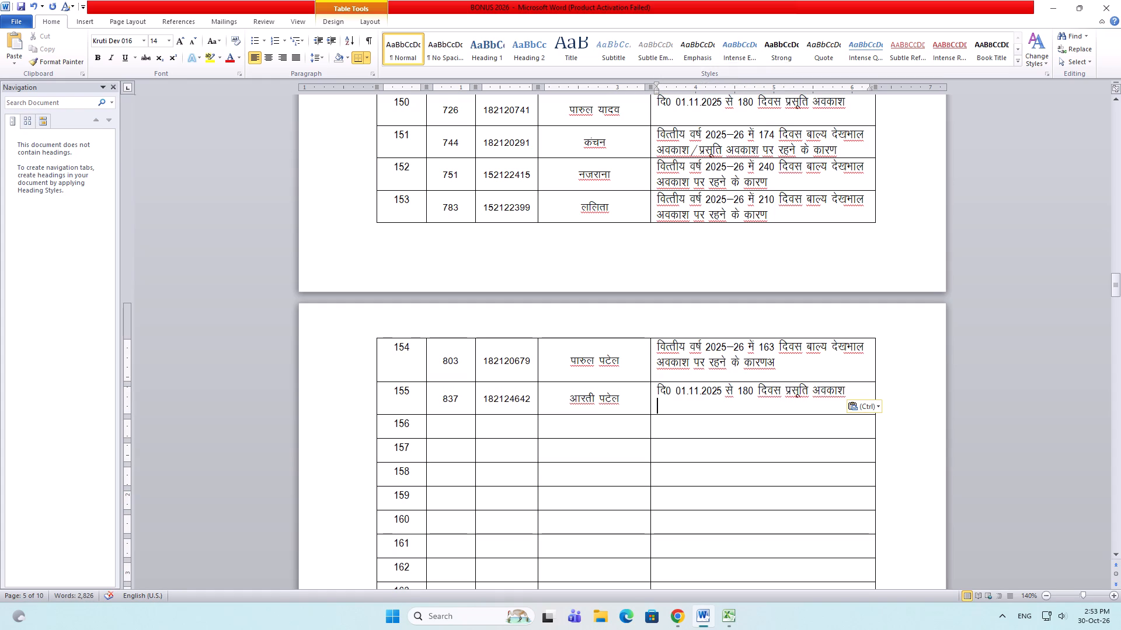
Change the start date in row 155's maternity leave remark to 11.09.2025 and save the document.
left_click_drag(676, 392, 701, 390)
type("11-")
type("09")
key("minus")
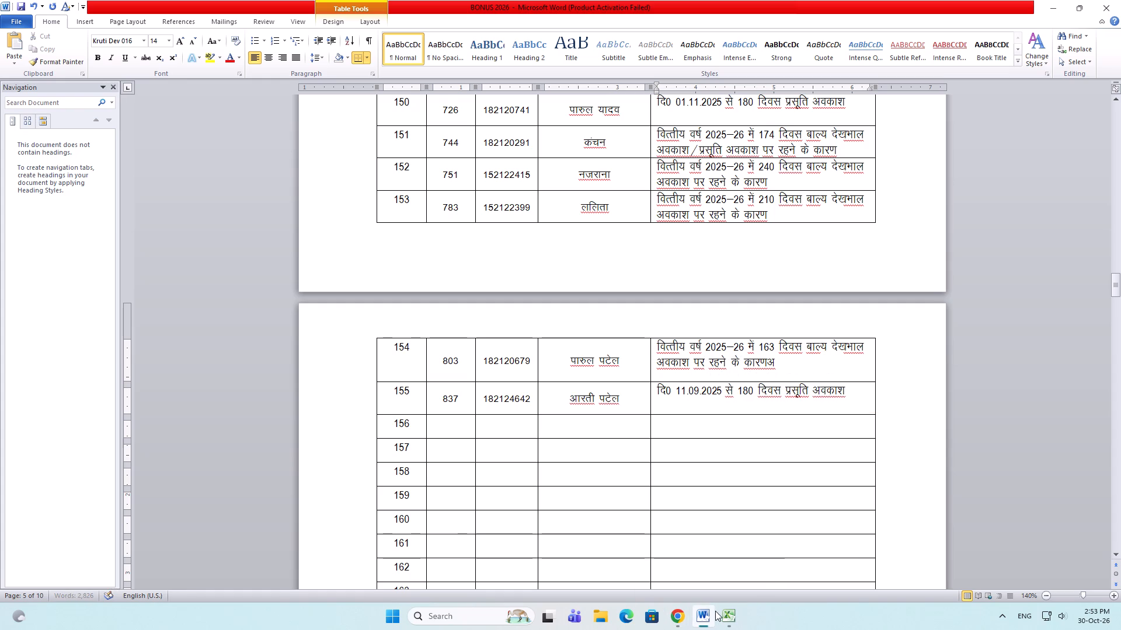
key("ctrl+s")
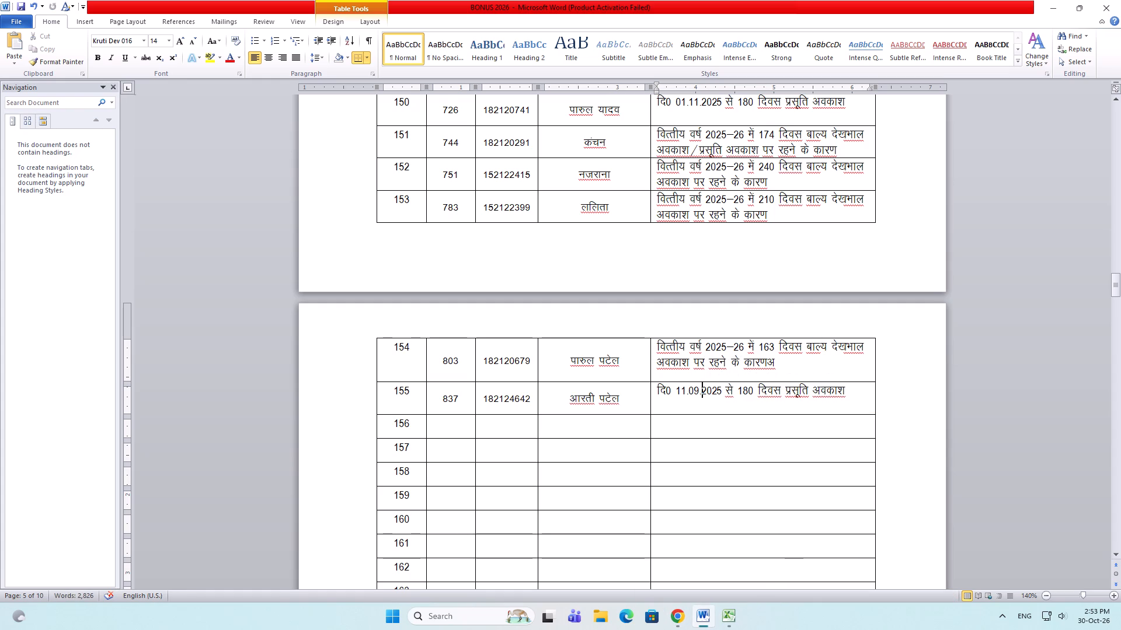
Switch to the Excel leave sheet and fill rows 163 and 164 with yellow.
key("alt+Tab")
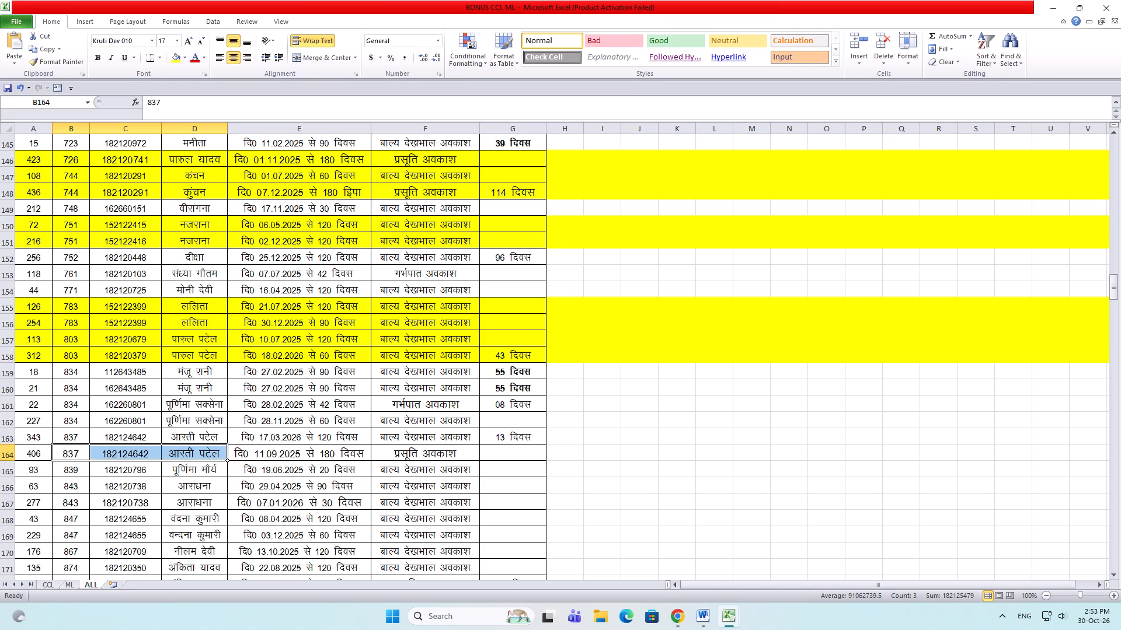
left_click_drag(3, 452, 9, 438)
left_click(173, 58)
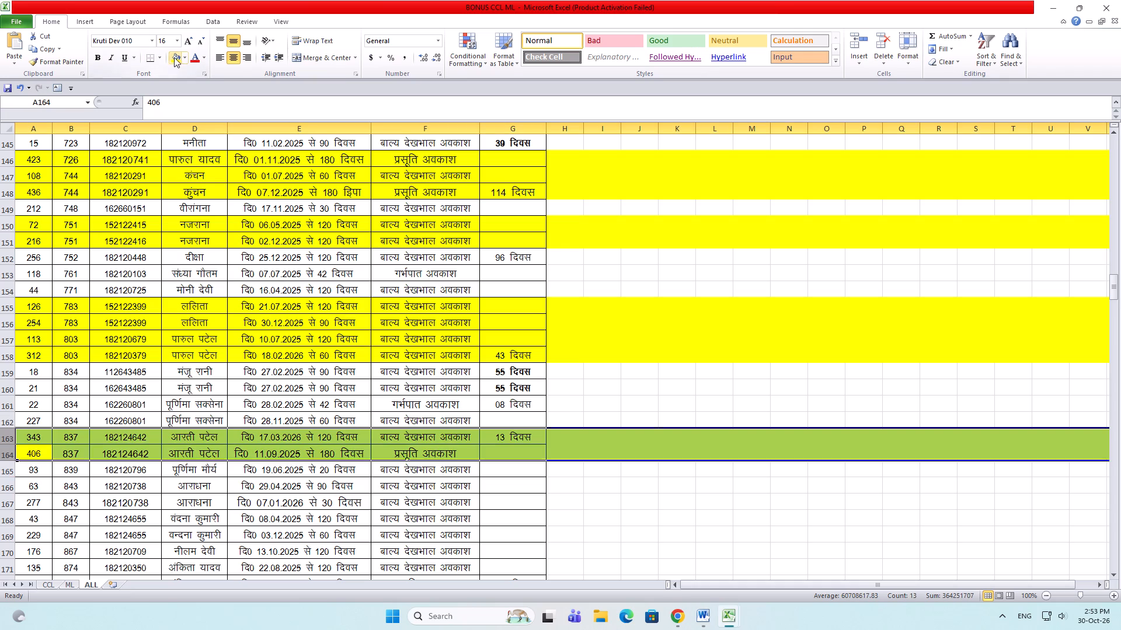
left_click(161, 411)
Check rows 166 to 169 of the leave sheet, and copy B168:D168 into row 156 of the Word table at font size 12.
scroll(164, 379, "down", 1)
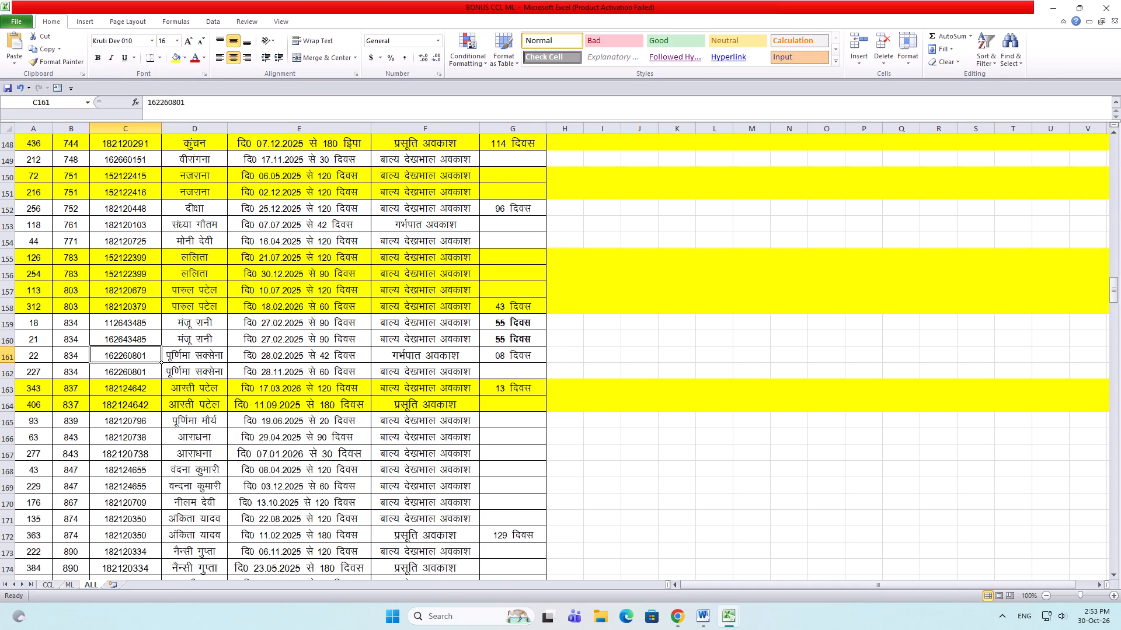
scroll(112, 419, "down", 2)
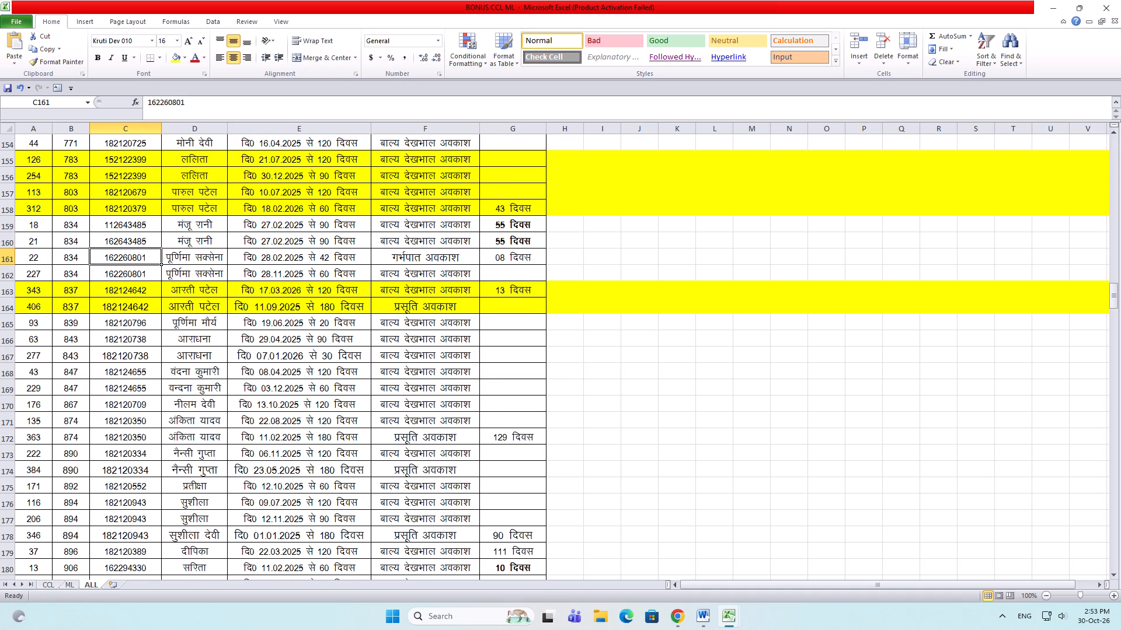
left_click_drag(6, 334, 9, 351)
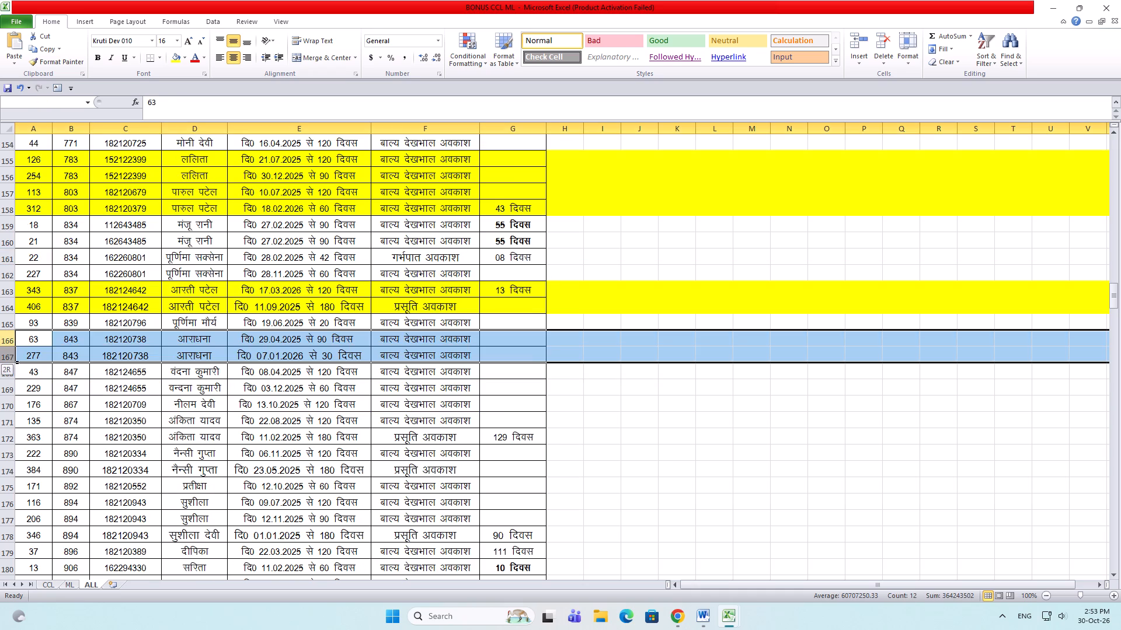
left_click_drag(9, 351, 9, 351)
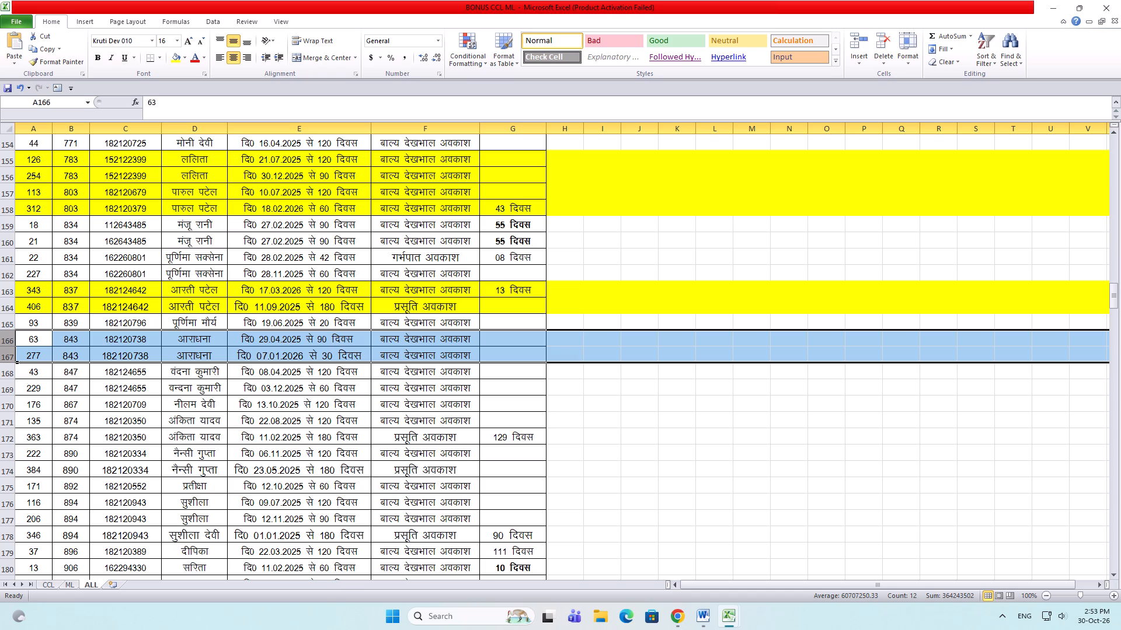
left_click_drag(5, 368, 5, 374)
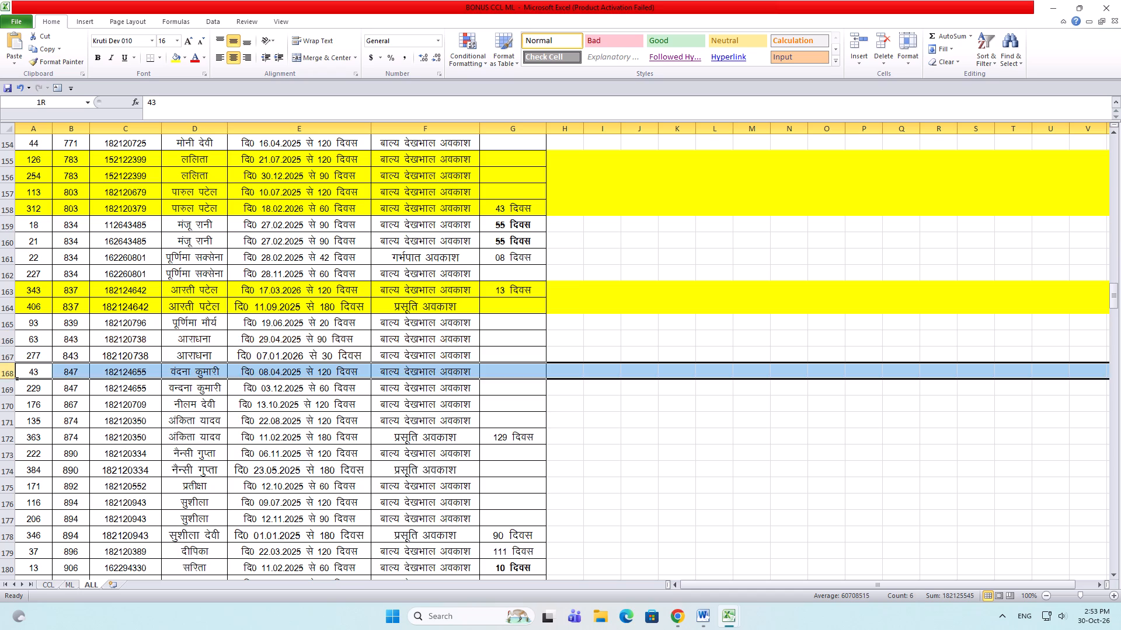
left_click_drag(5, 374, 6, 384)
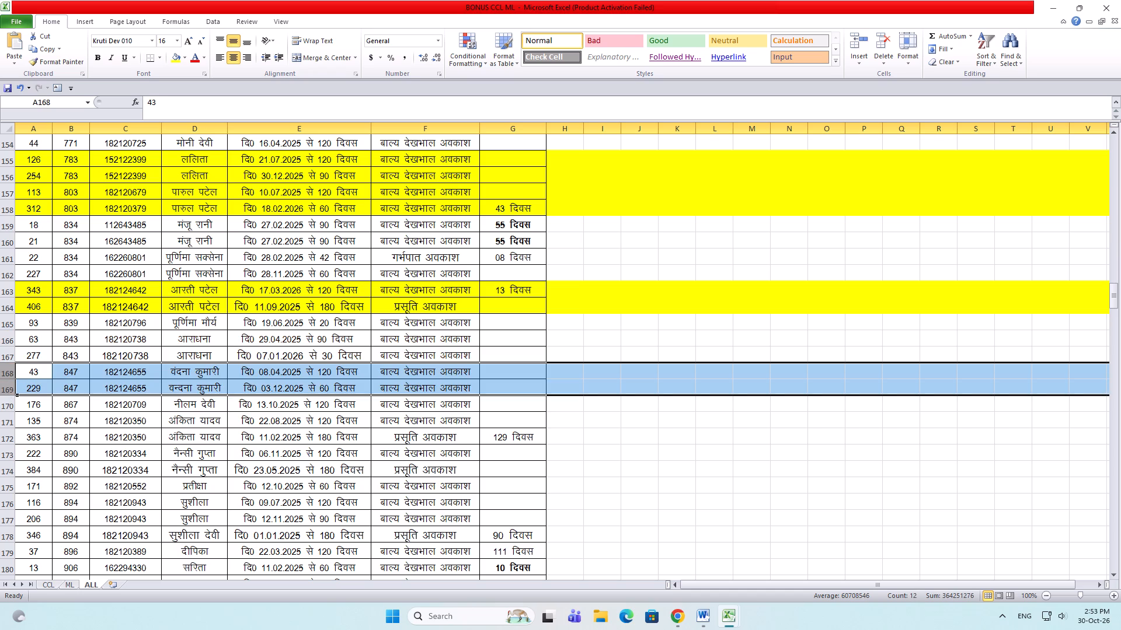
left_click_drag(69, 369, 189, 374)
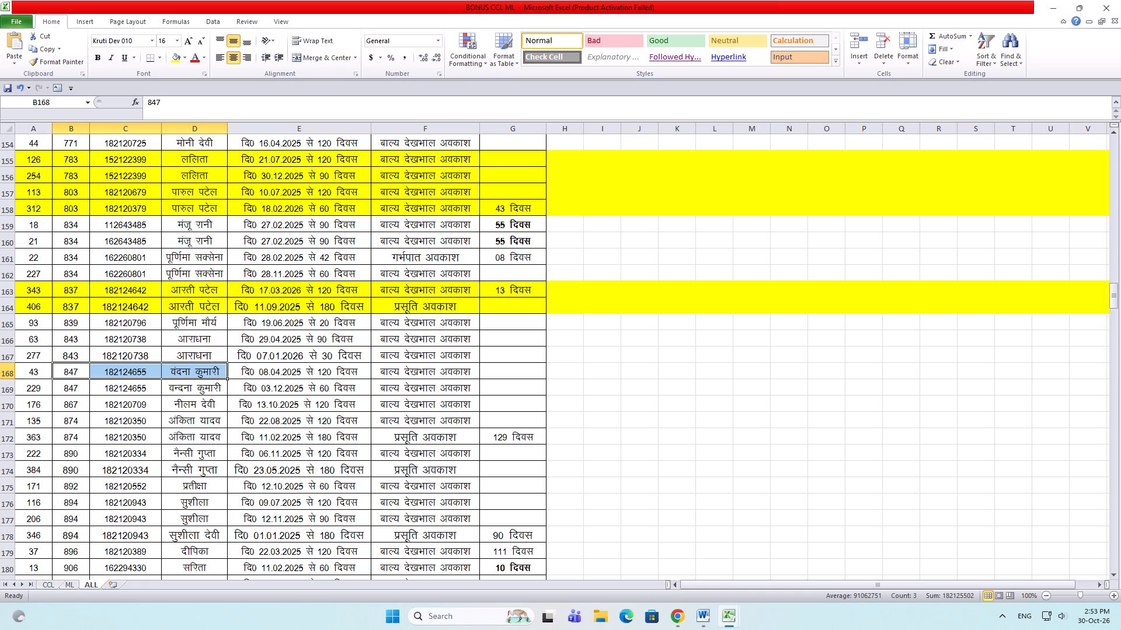
key("ctrl+c")
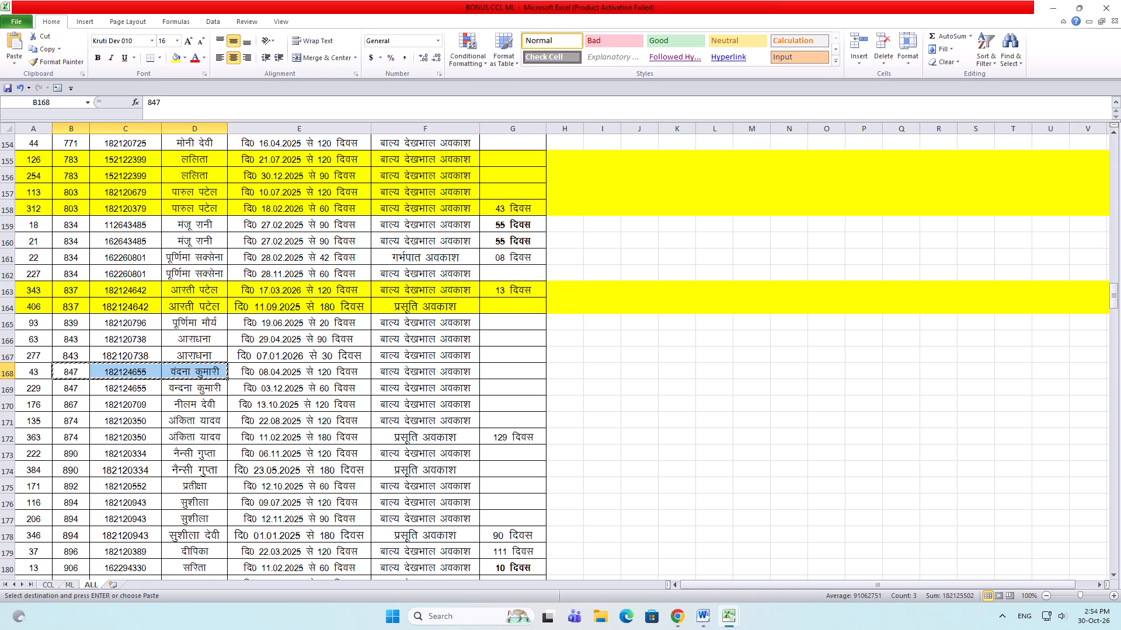
key("alt+Tab")
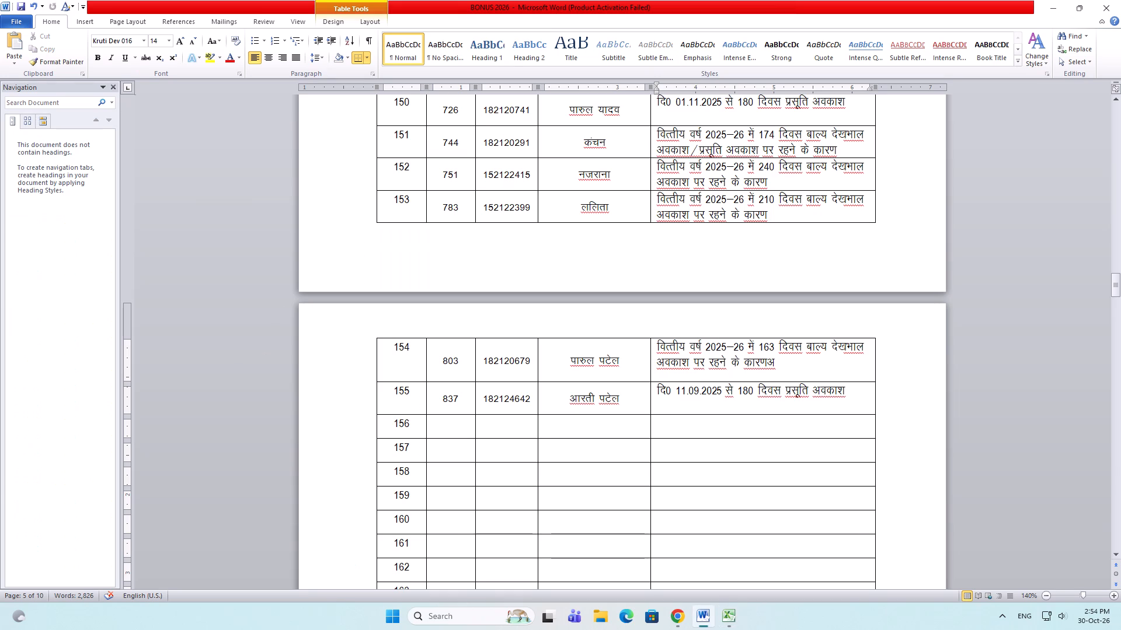
left_click_drag(452, 423, 580, 423)
key("ctrl+v")
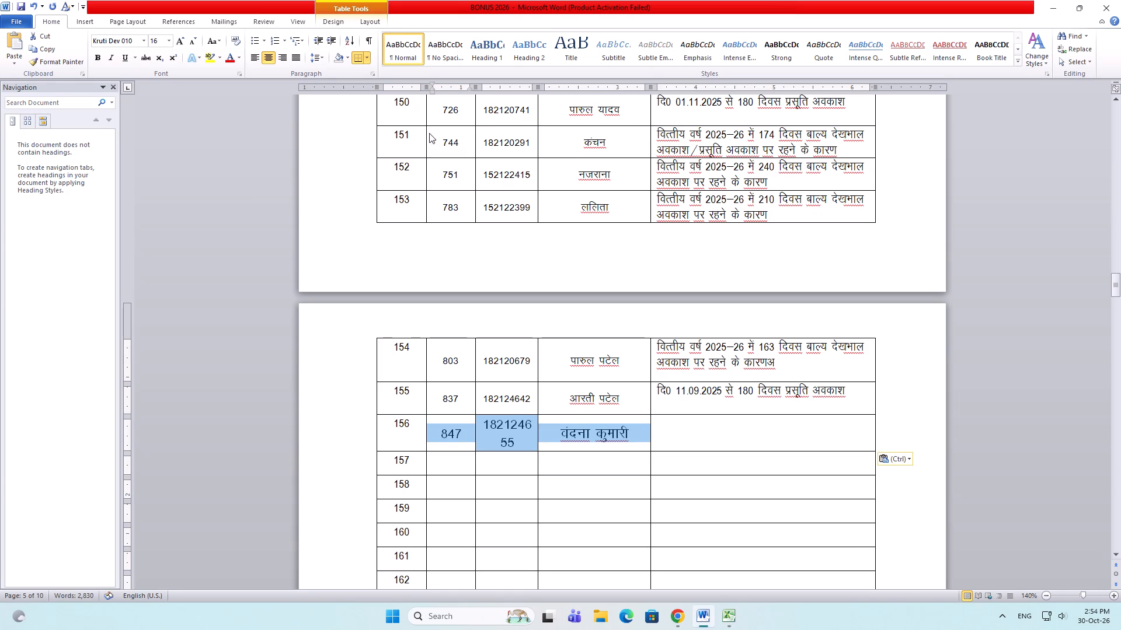
double_click(192, 41)
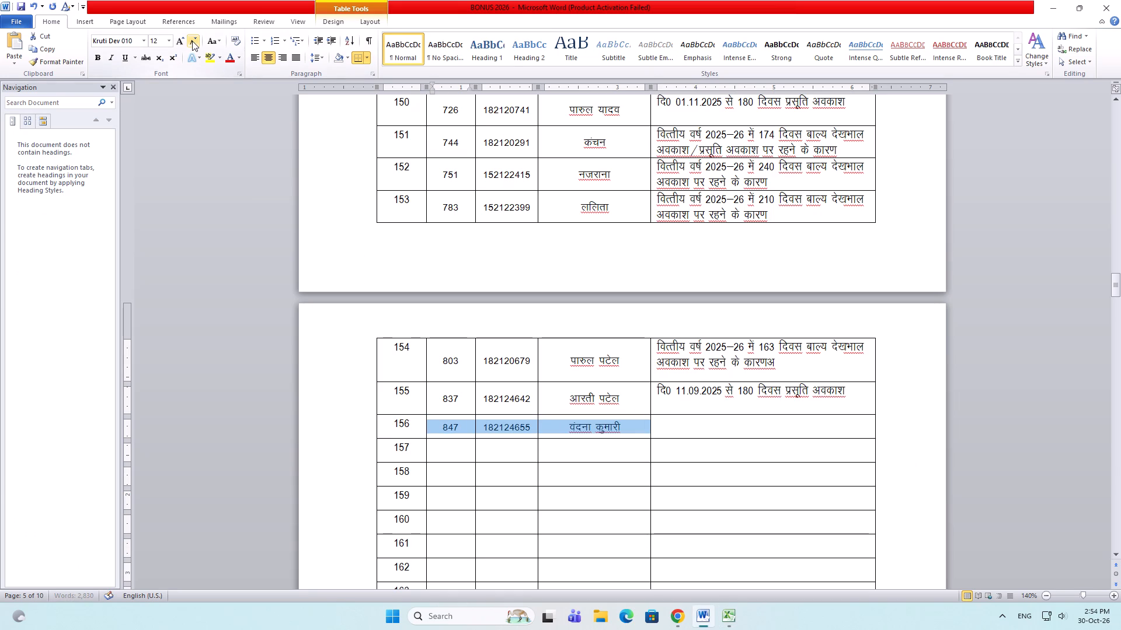
Delete the stray last character at the end of row 154's remark.
left_click(775, 363)
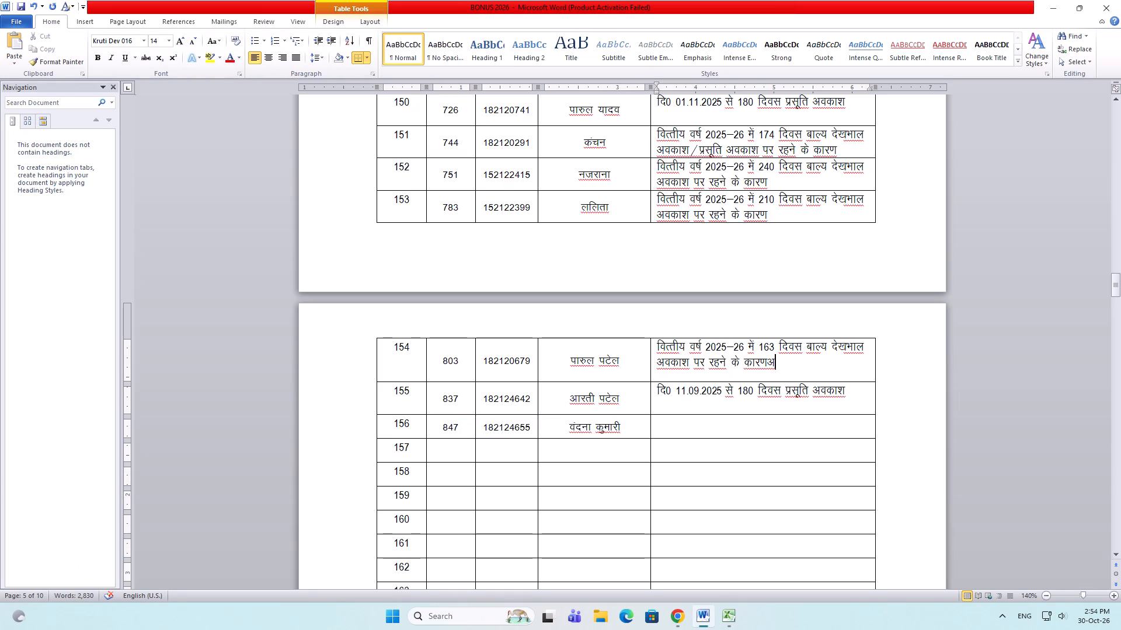
key("BackSpace")
Copy row 153's child care leave remark into row 156, set its day count to 180, and save the document.
left_click_drag(779, 217, 669, 199)
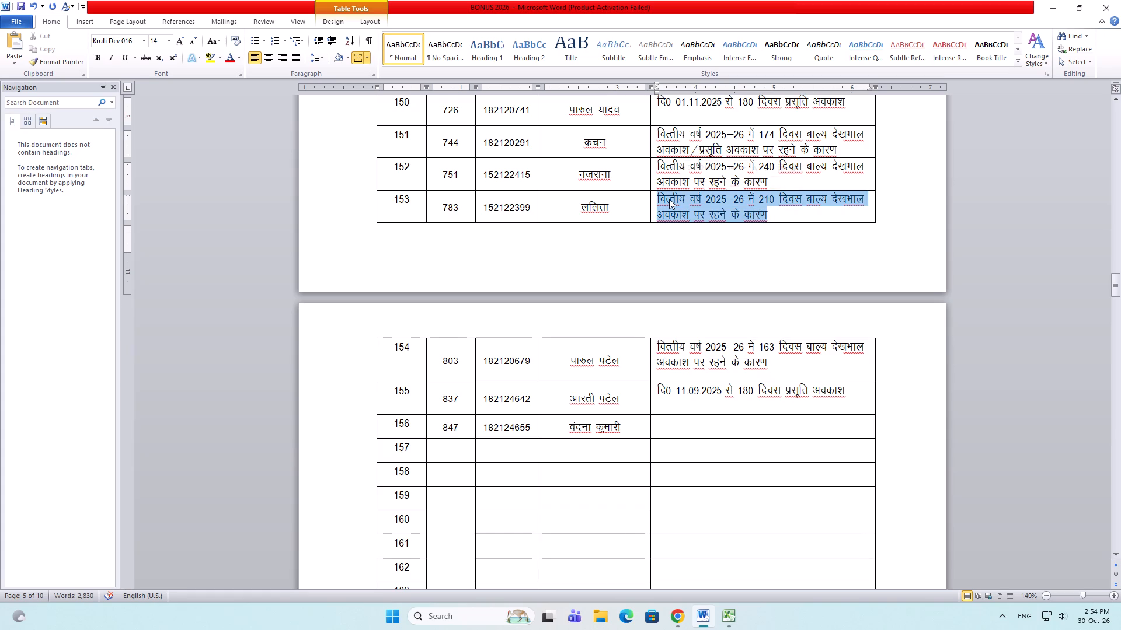
key("ctrl+c")
left_click(662, 430)
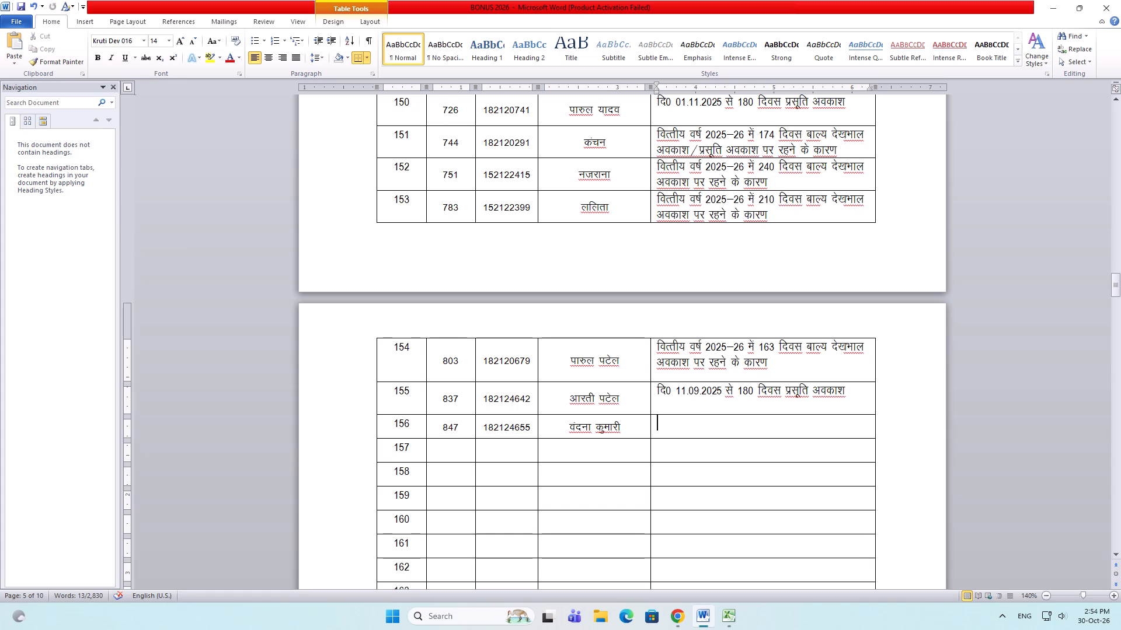
key("ctrl+v")
left_click_drag(757, 419, 776, 423)
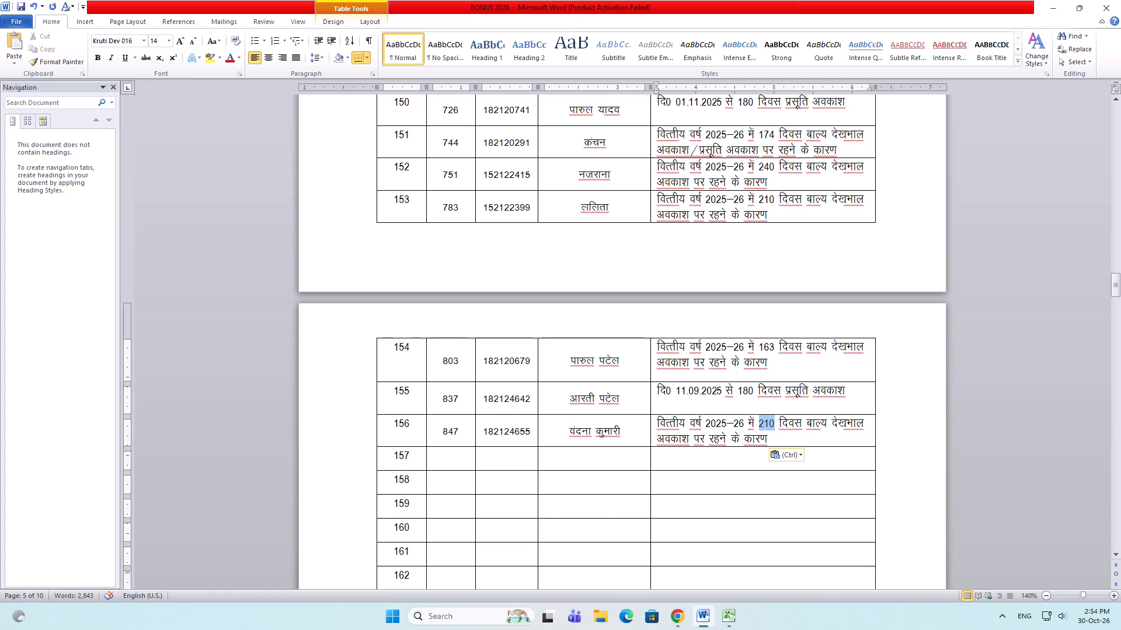
left_click_drag(776, 423, 778, 423)
type("180")
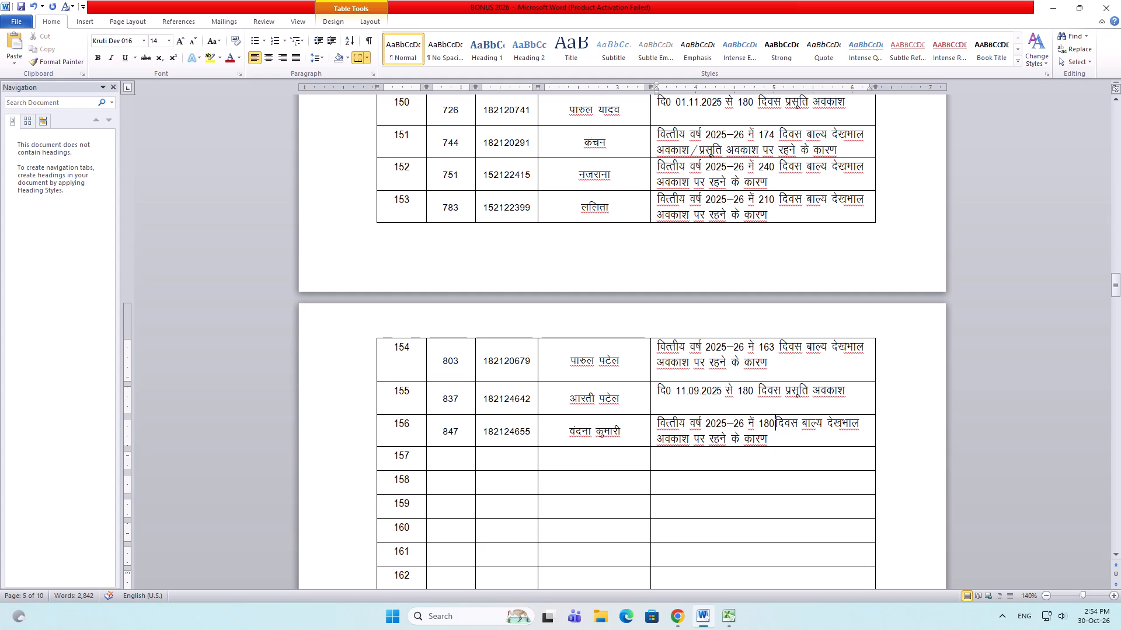
key("space")
key("ctrl+s")
key("ctrl+s")
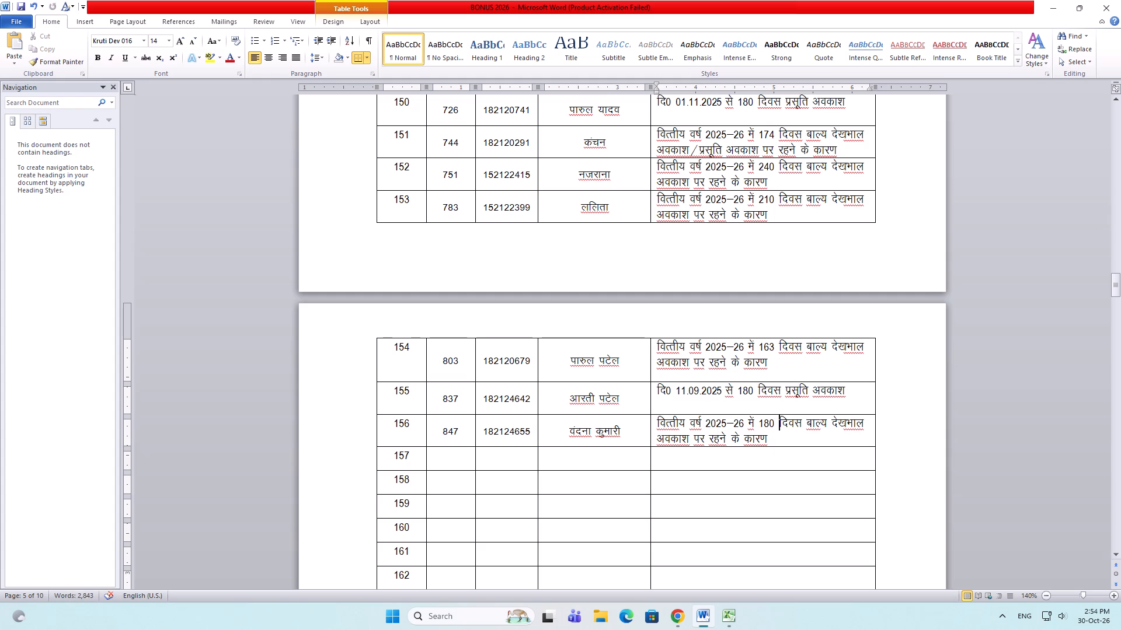
Switch to the Excel leave sheet and fill rows 168 and 169 with yellow.
key("alt+Tab")
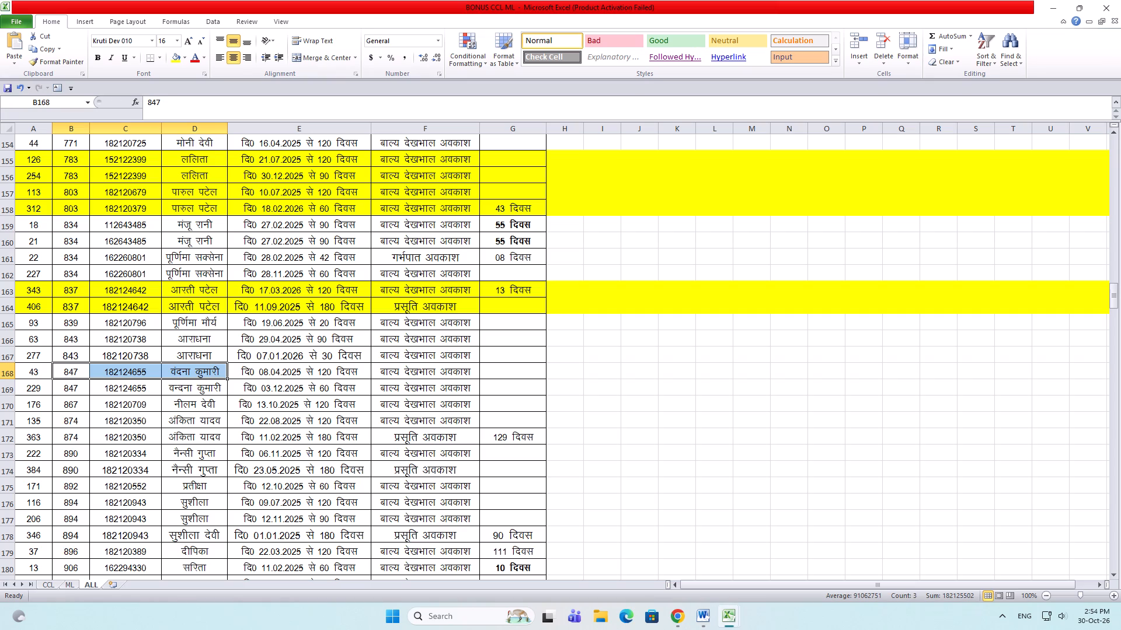
left_click_drag(0, 368, 1, 381)
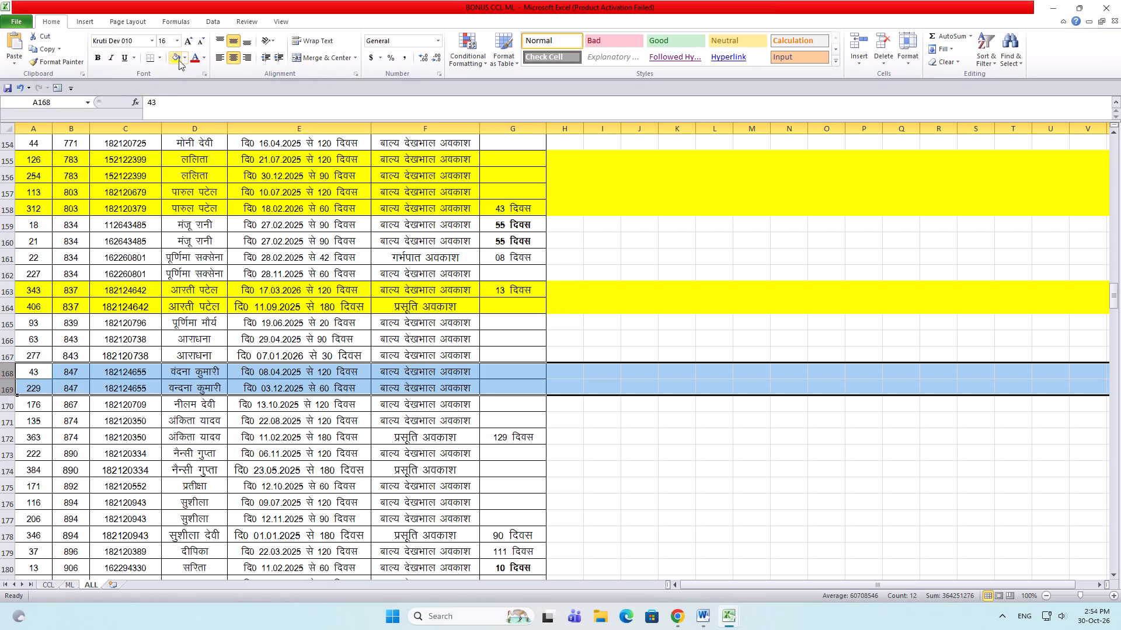
left_click(176, 55)
left_click(115, 433)
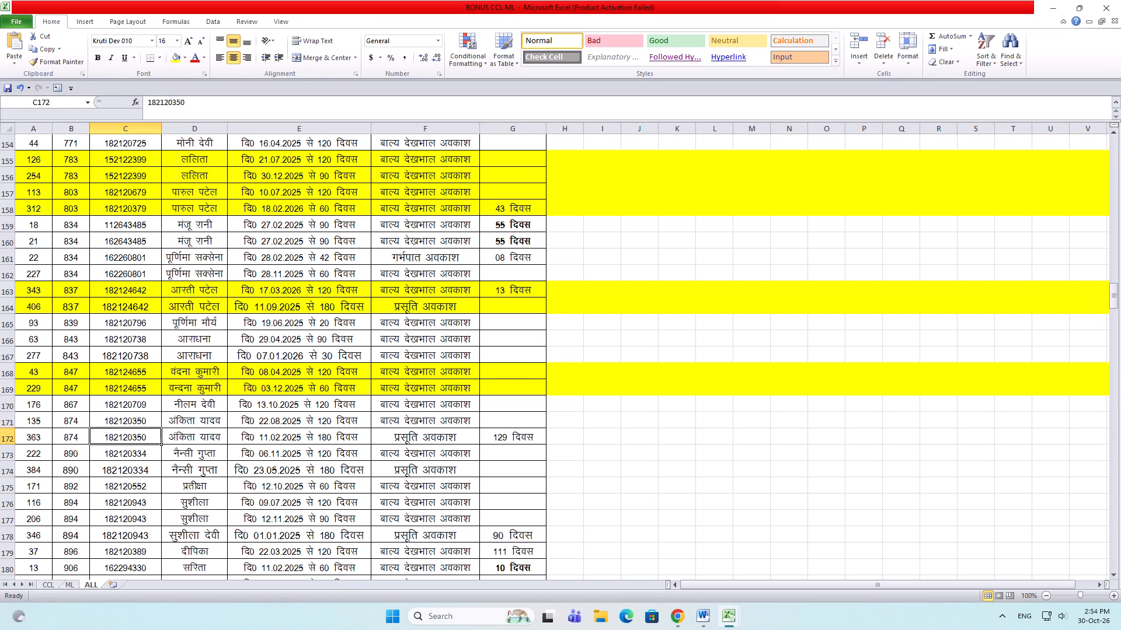
Check rows 170 to 172 of the leave sheet, and copy B171:D171 into row 157 of the Word table at font size 12.
left_click(3, 404)
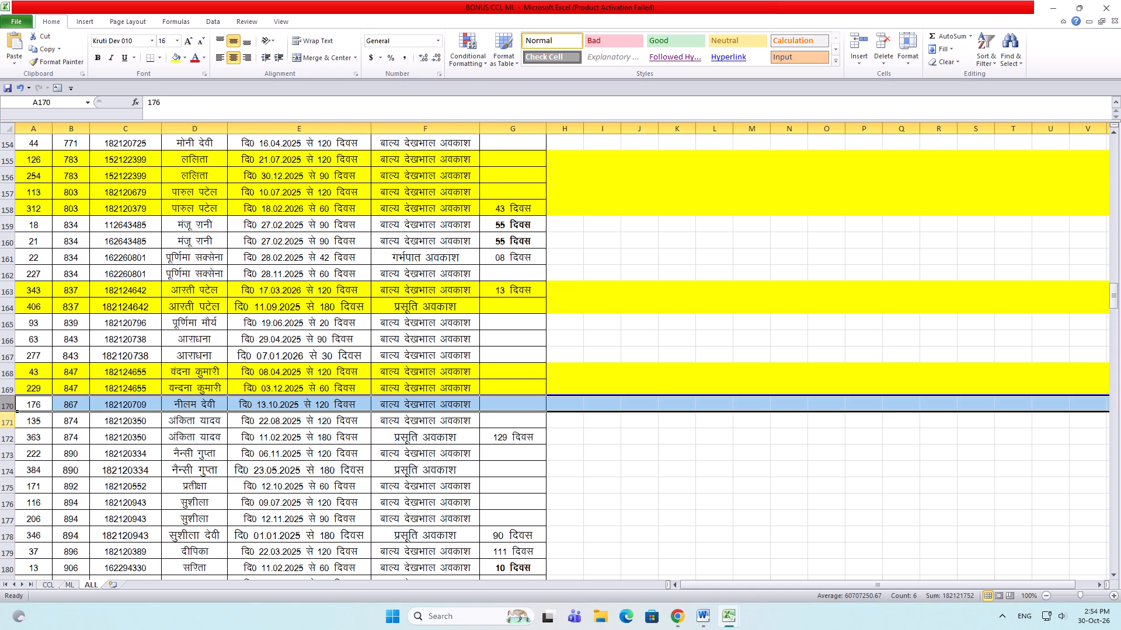
left_click_drag(9, 420, 9, 430)
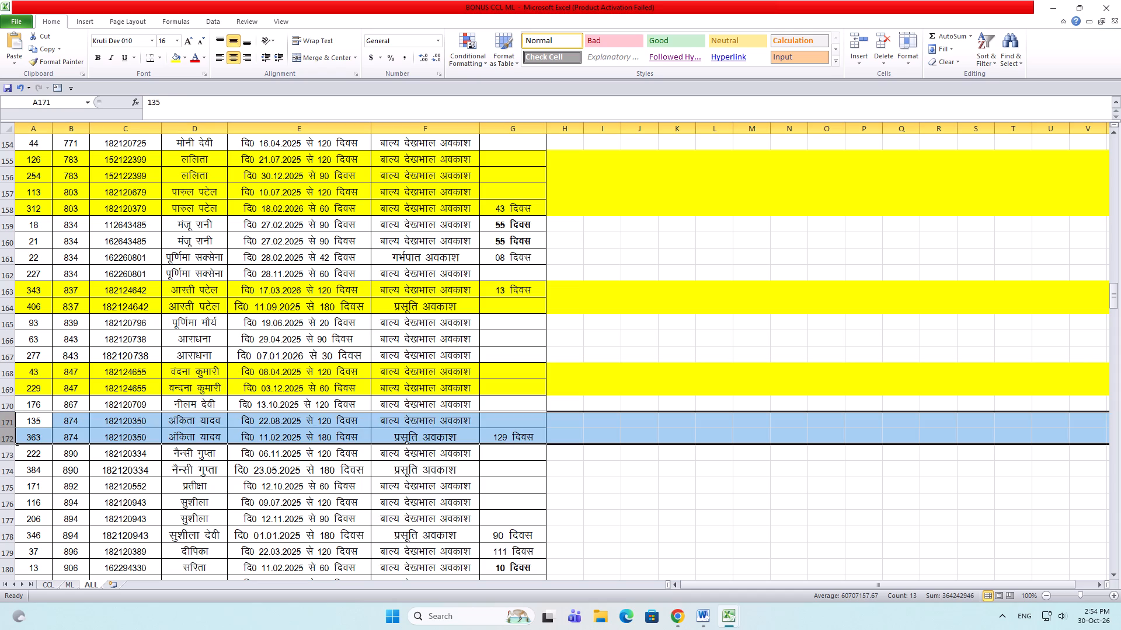
left_click_drag(76, 418, 135, 418)
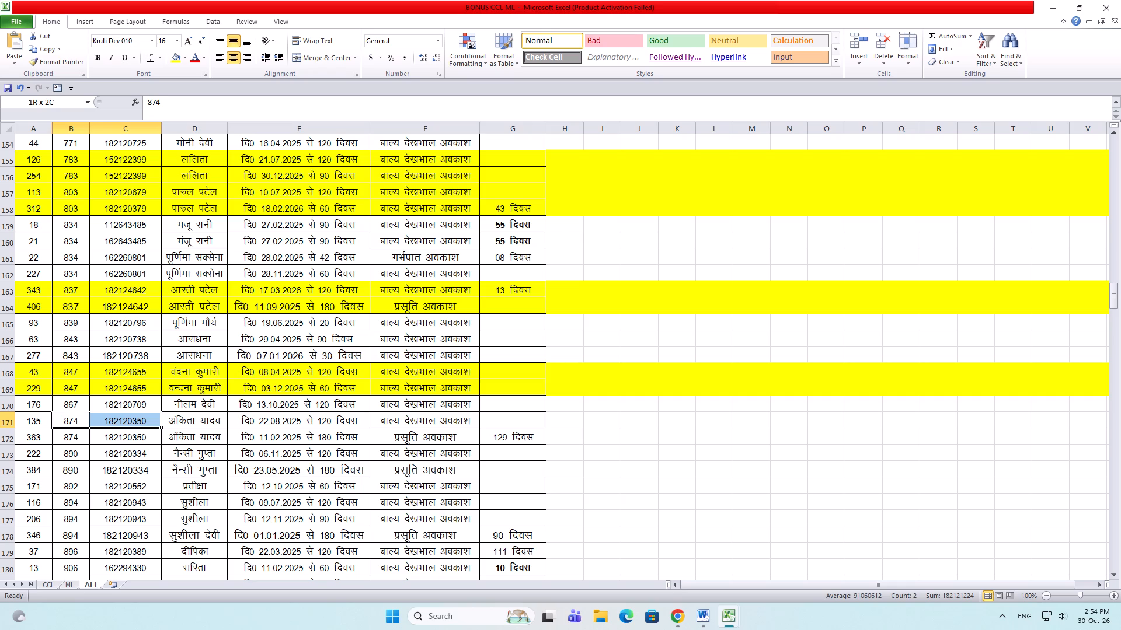
left_click_drag(135, 418, 166, 418)
key("ctrl+c")
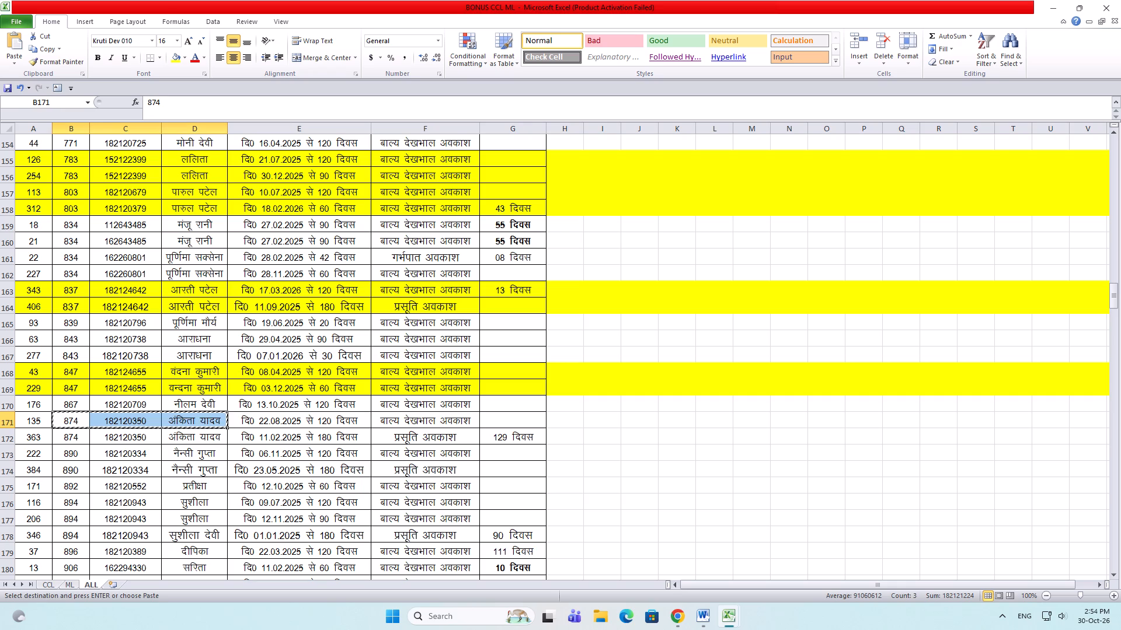
key("alt+Tab")
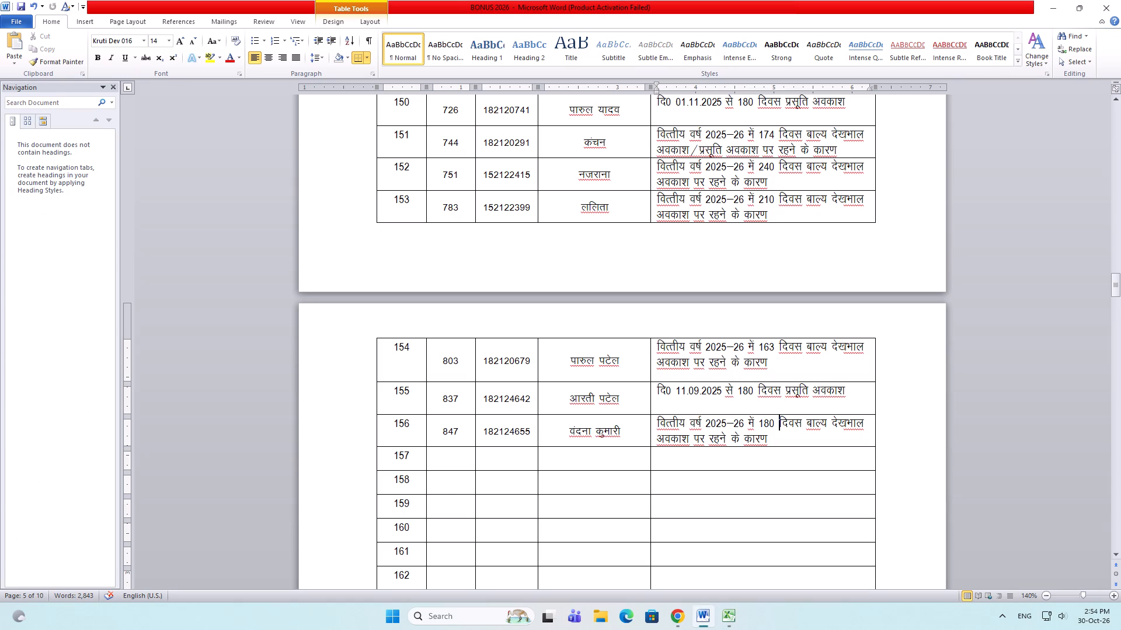
left_click_drag(460, 456, 559, 457)
key("ctrl+v")
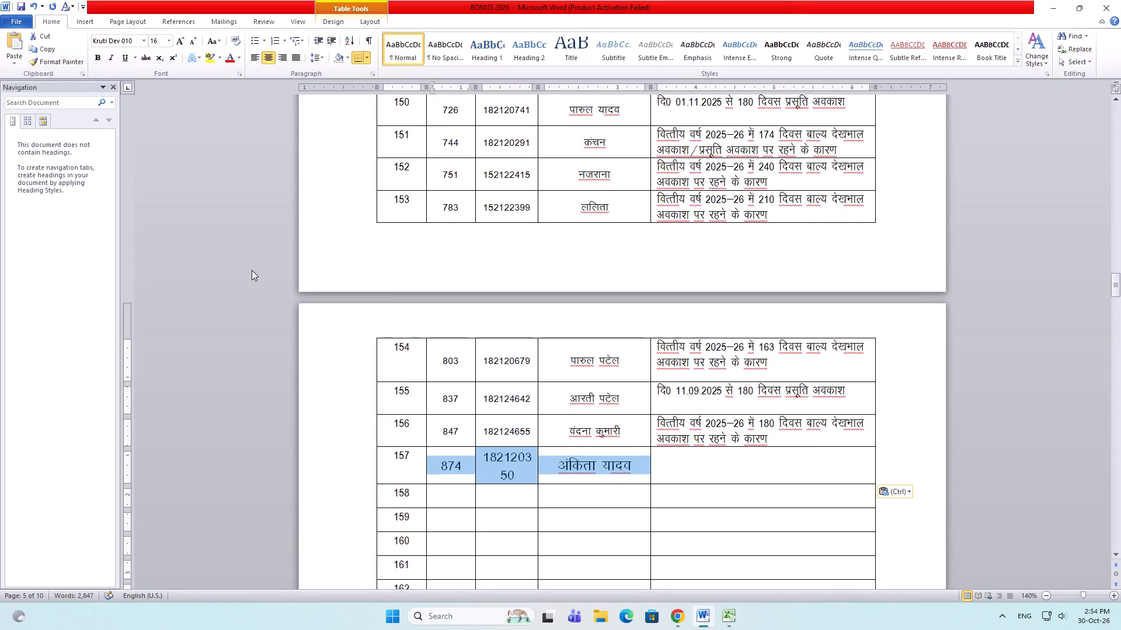
double_click(191, 44)
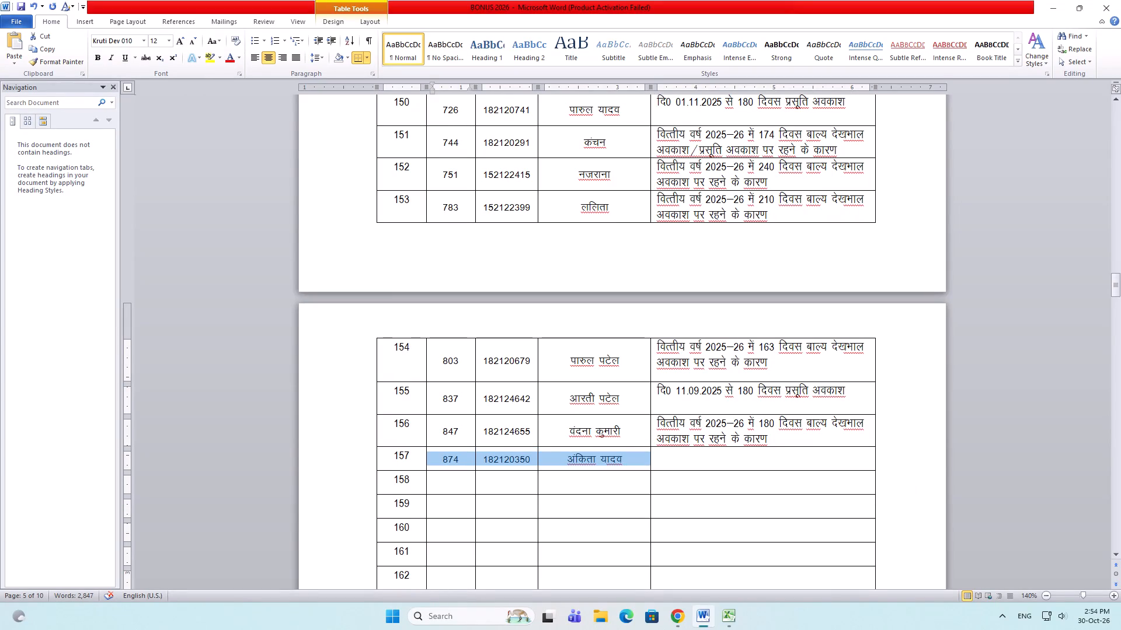
Copy row 151's combined child care/maternity leave remark into row 157, set its day count to 249, and save the document.
left_click_drag(842, 148, 670, 130)
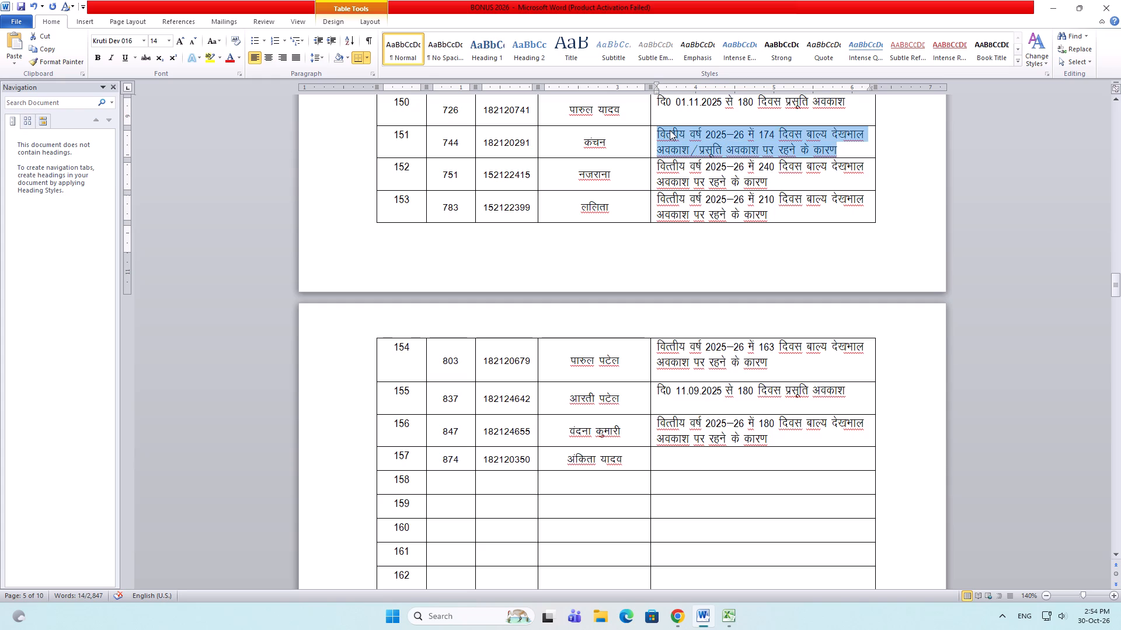
key("ctrl+c")
left_click(667, 461)
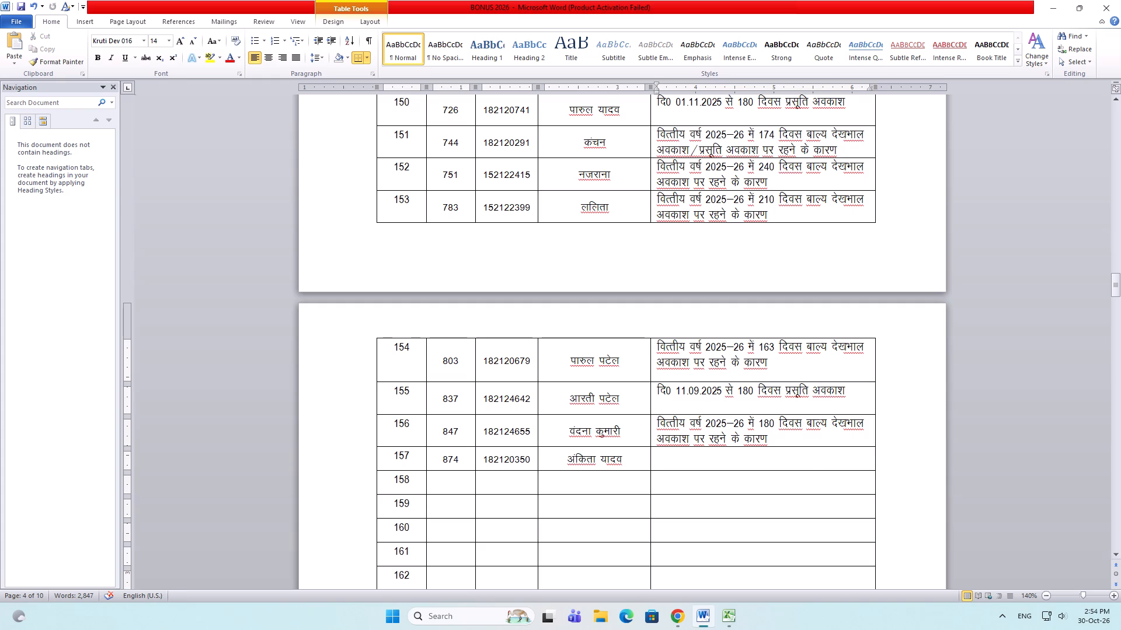
key("ctrl+v")
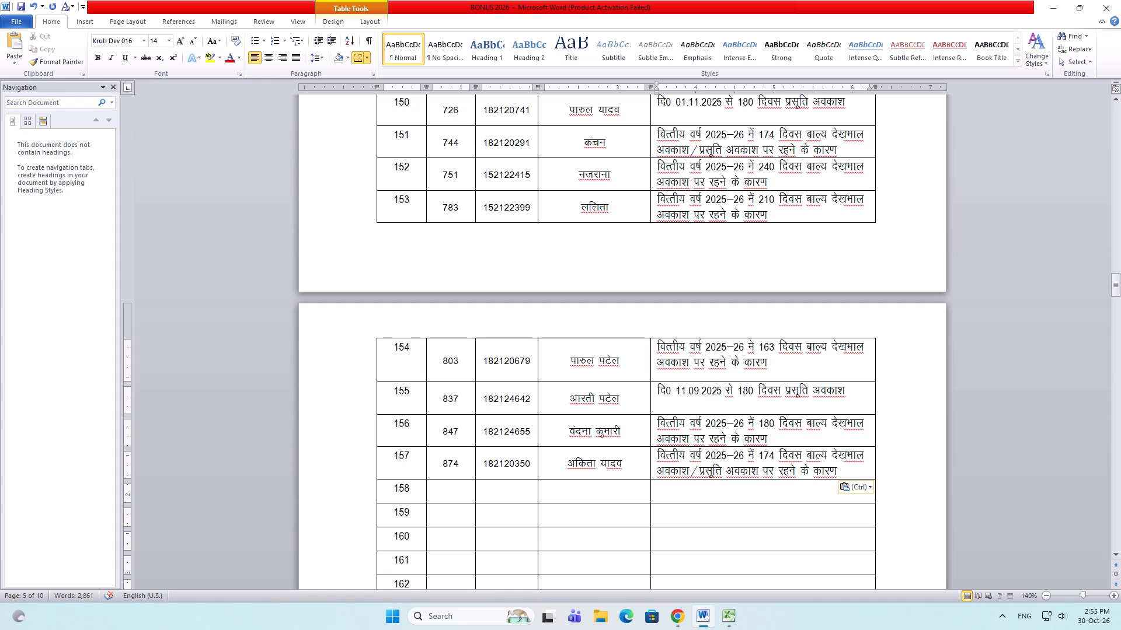
left_click_drag(759, 456, 774, 454)
left_click_drag(774, 454, 775, 454)
type("249")
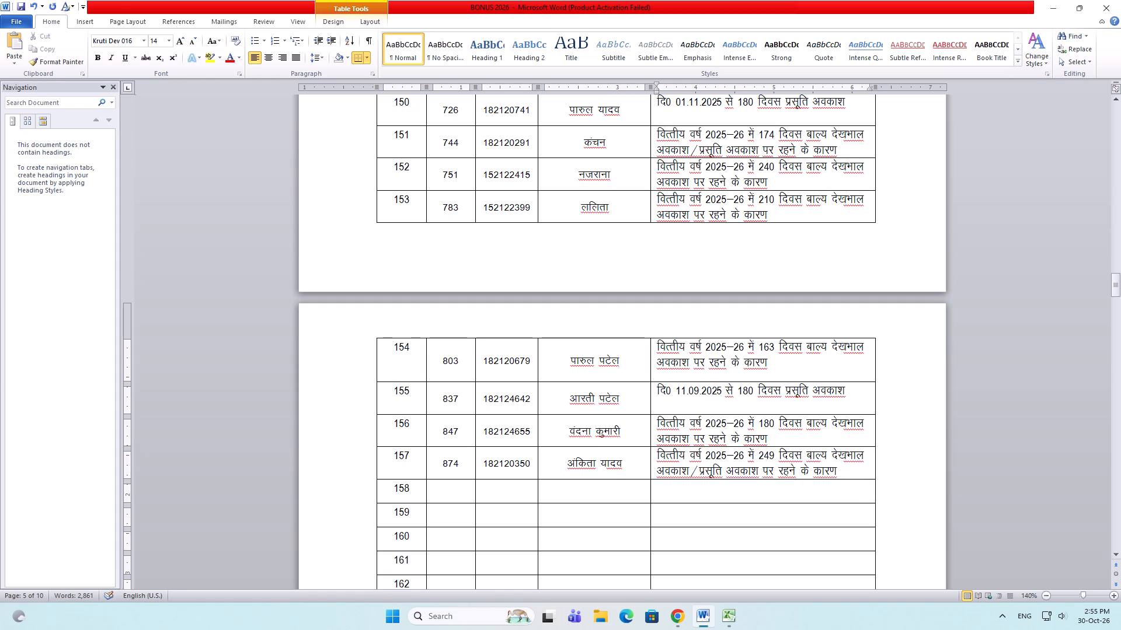
key("ctrl+s")
Switch to the Excel leave sheet and fill rows 171 and 172 with yellow.
key("alt+Tab")
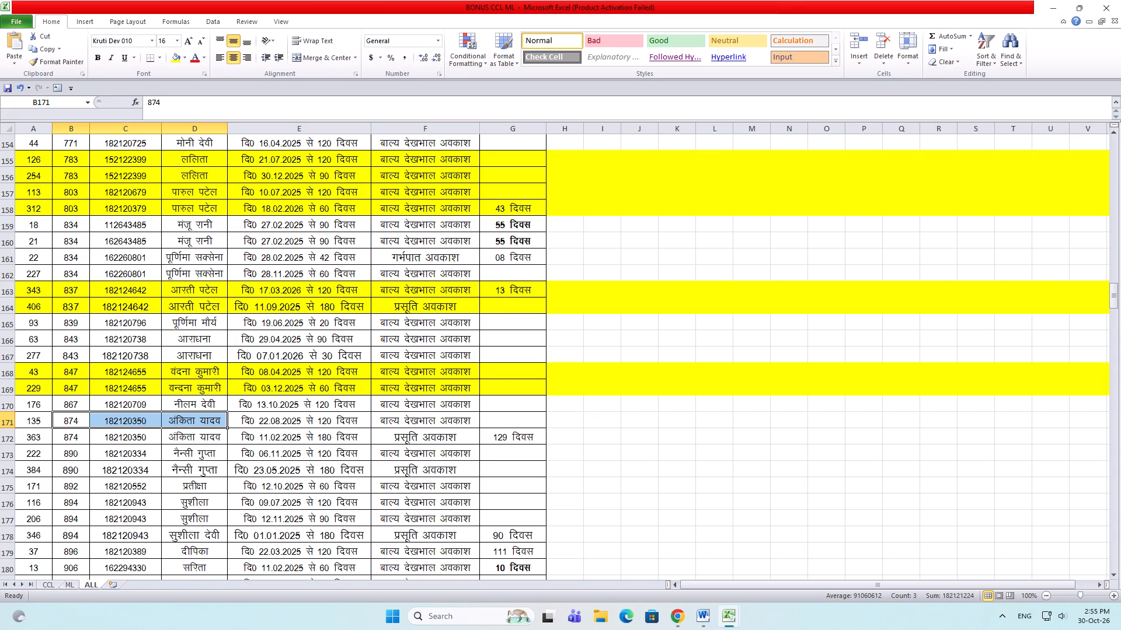
left_click_drag(0, 421, 4, 439)
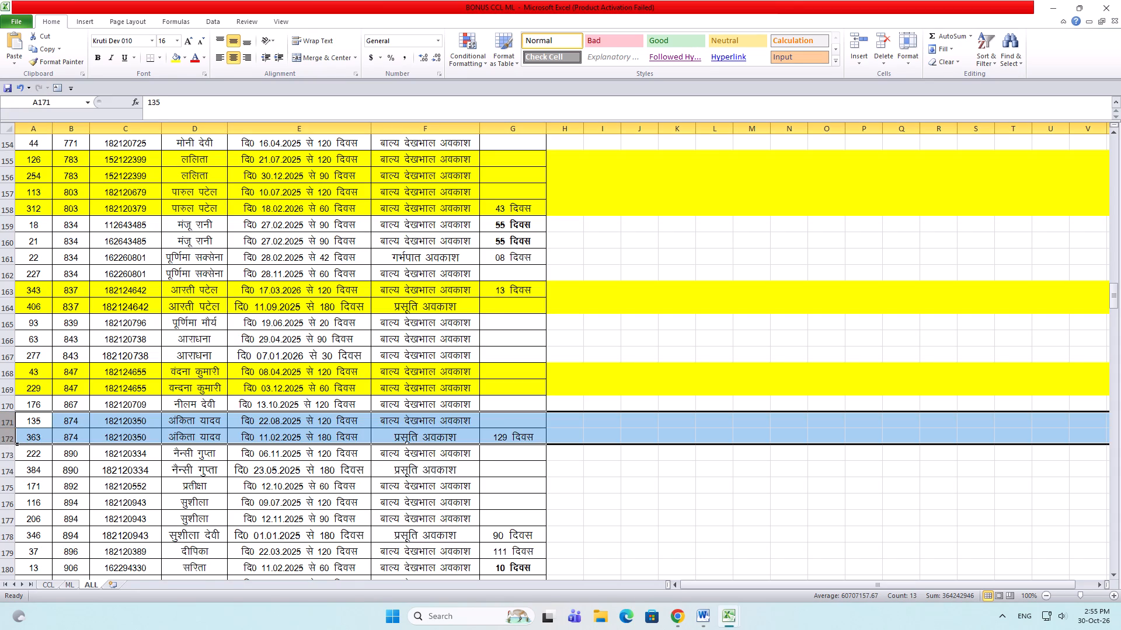
left_click(172, 57)
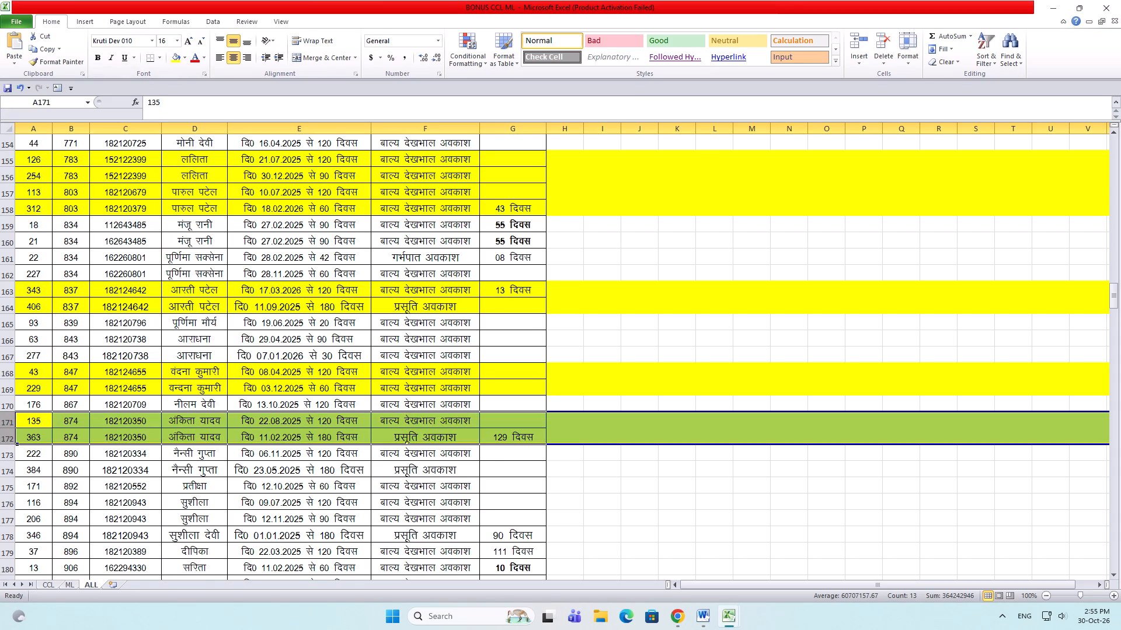
Check rows 173 and 174 of the leave sheet, and copy B173:D173 into row 158 of the Word table at font size 12.
left_click_drag(0, 450, 0, 467)
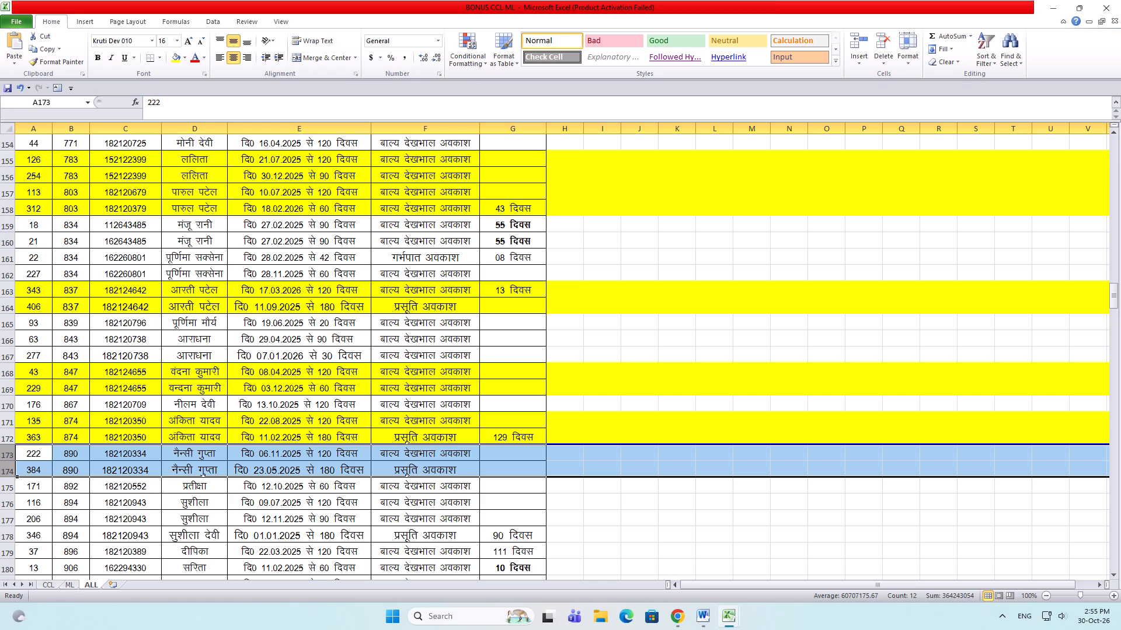
left_click_drag(63, 453, 170, 454)
key("ctrl+c")
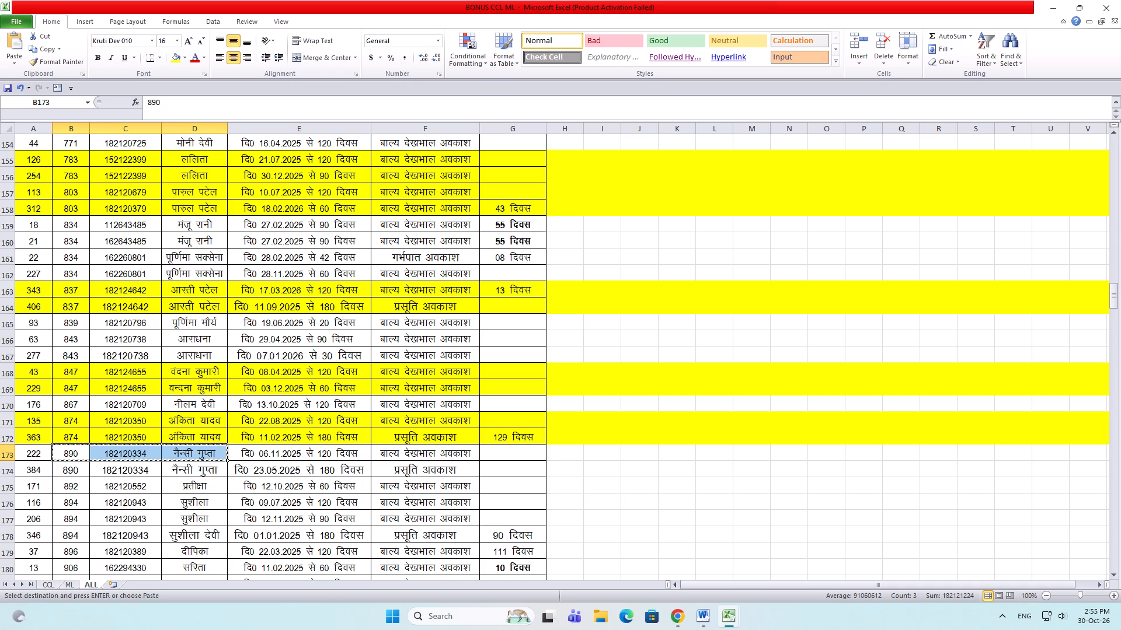
key("alt+Tab")
left_click_drag(442, 488, 607, 488)
key("ctrl+v")
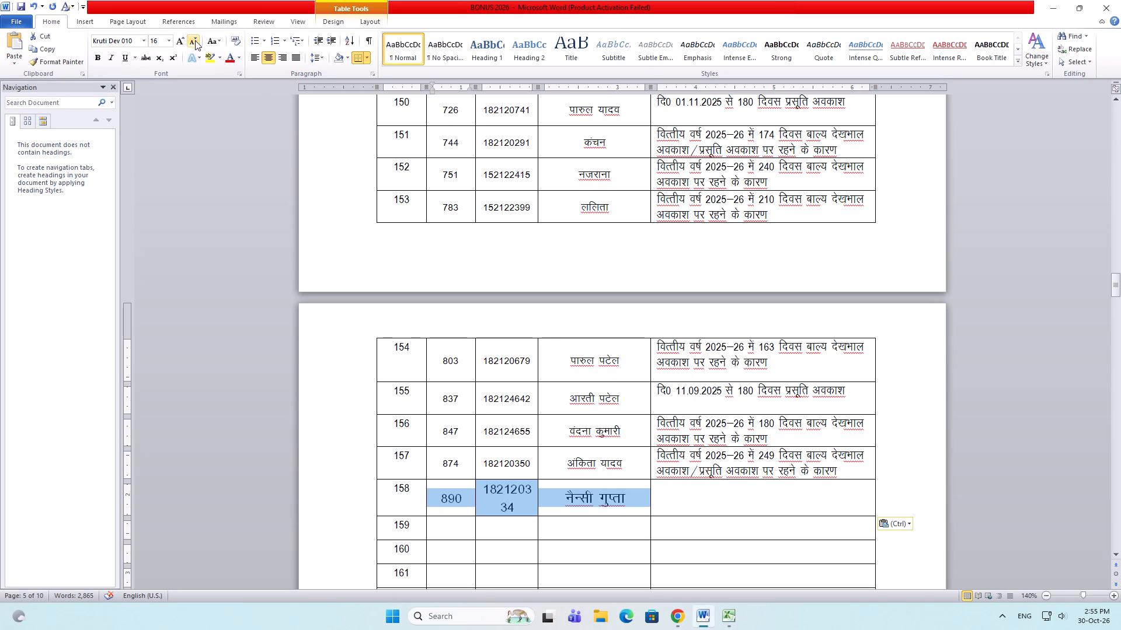
double_click(194, 38)
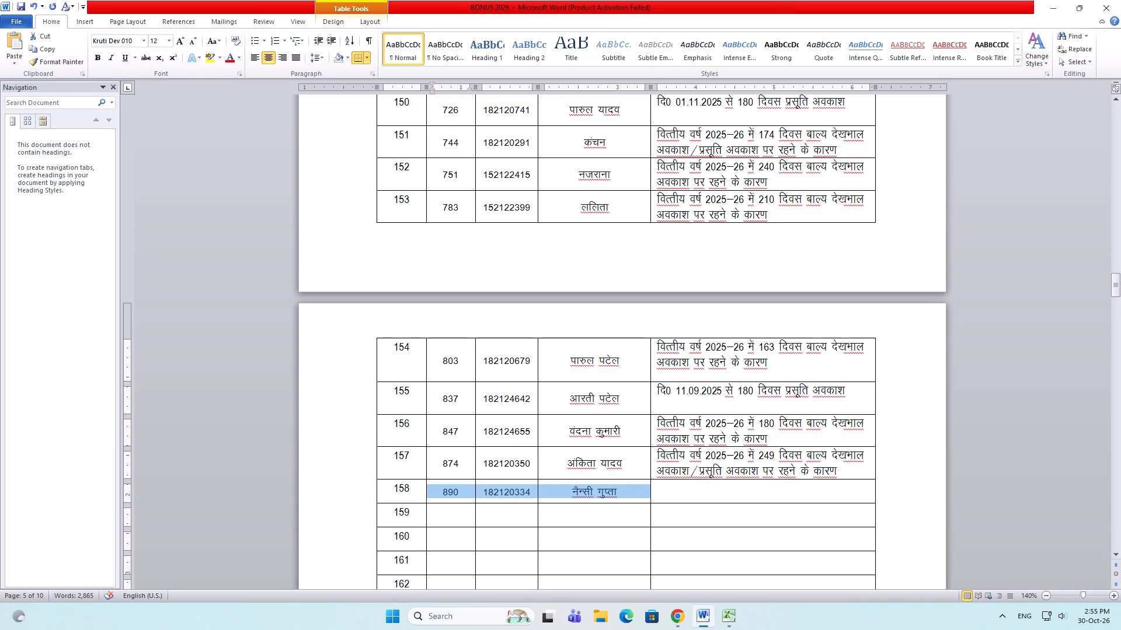
Copy row 157's combined child care/maternity leave remark into row 158, set its day count to 300, and save the document.
left_click_drag(840, 474, 666, 448)
key("ctrl+c")
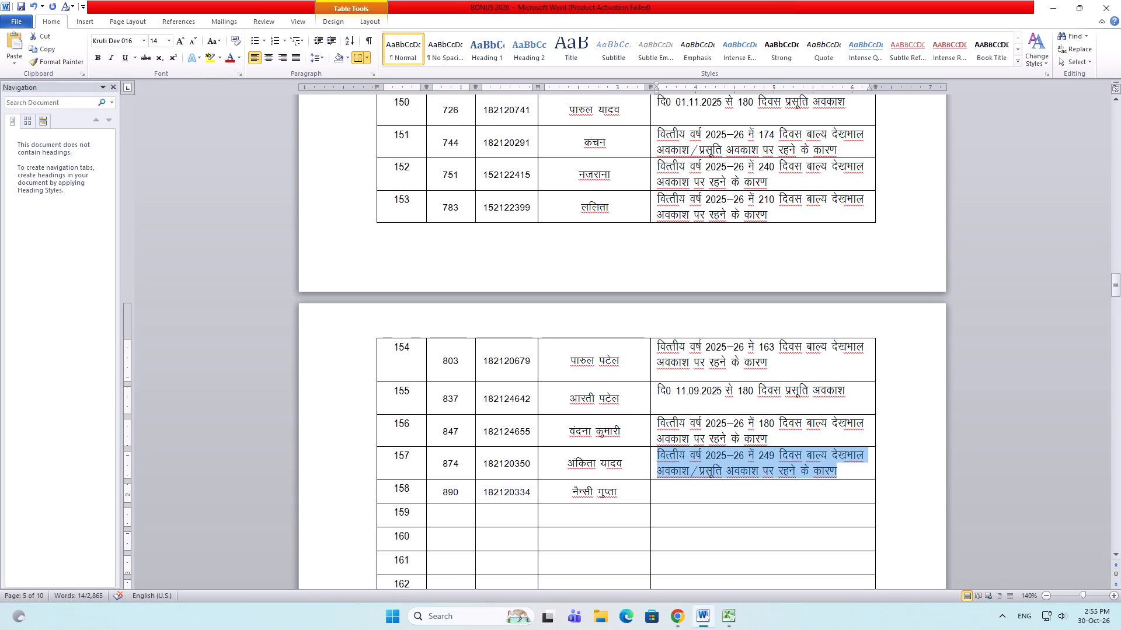
left_click(680, 491)
key("ctrl+v")
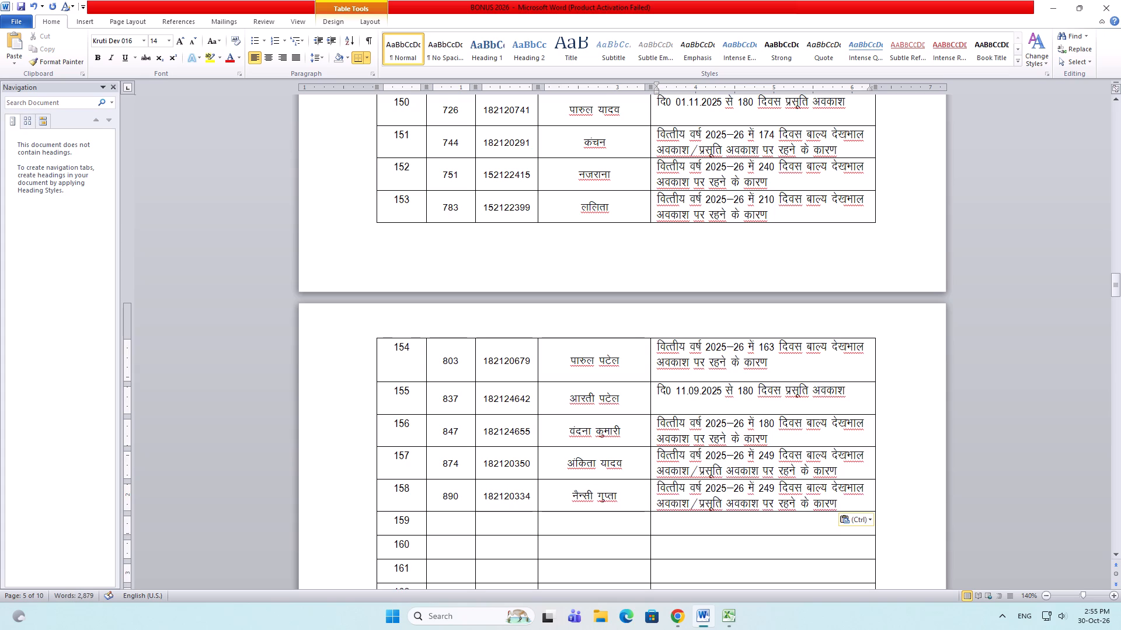
left_click_drag(760, 485, 773, 485)
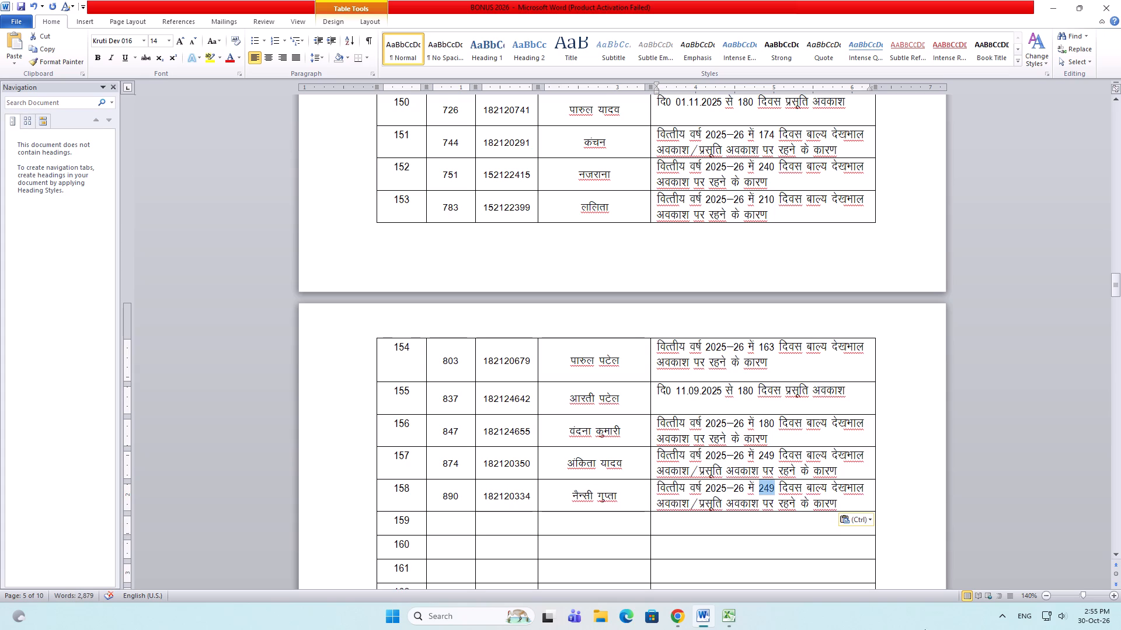
type("300")
key("ctrl+s")
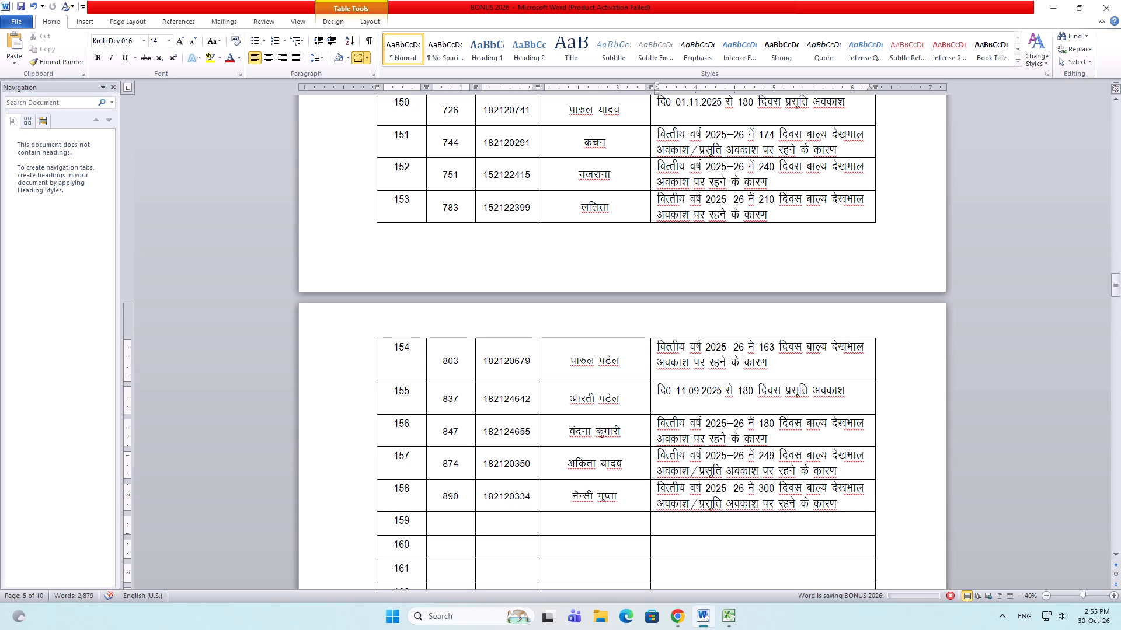
key("ctrl+s")
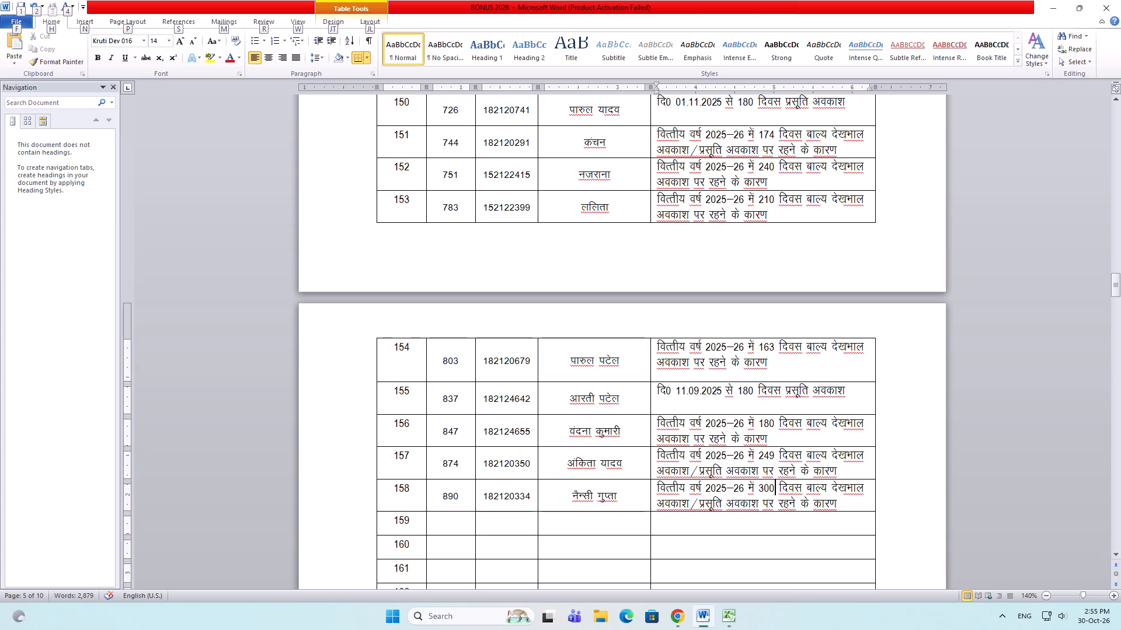
Switch to the Excel leave sheet, fill rows 173 and 174 with yellow, and save the workbook.
key("alt+Tab")
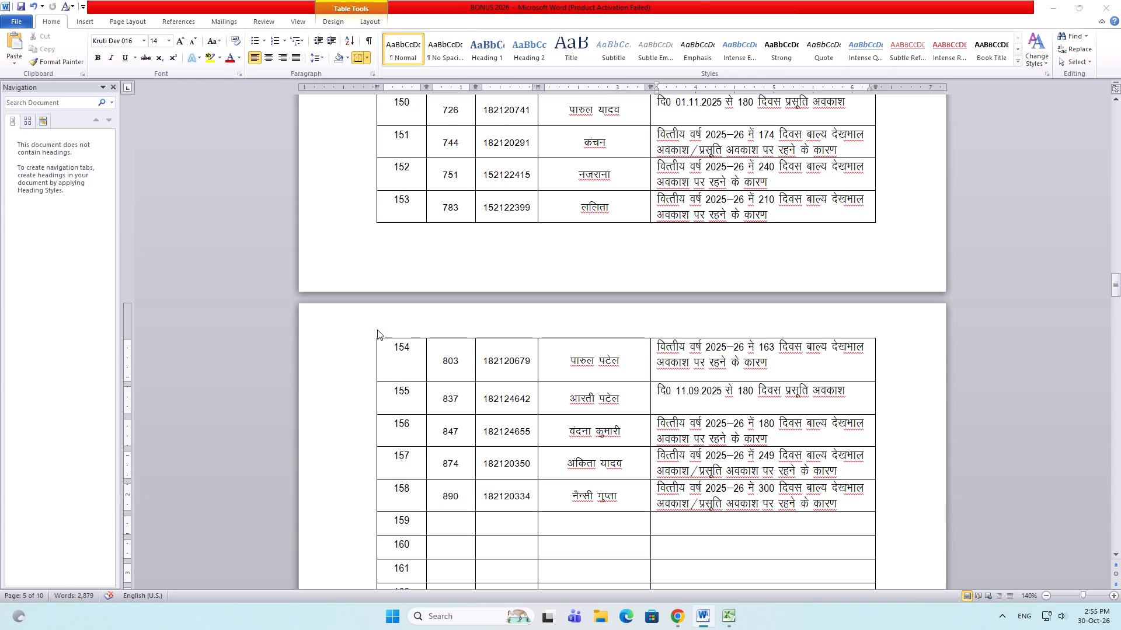
left_click_drag(6, 453, 6, 467)
left_click(175, 61)
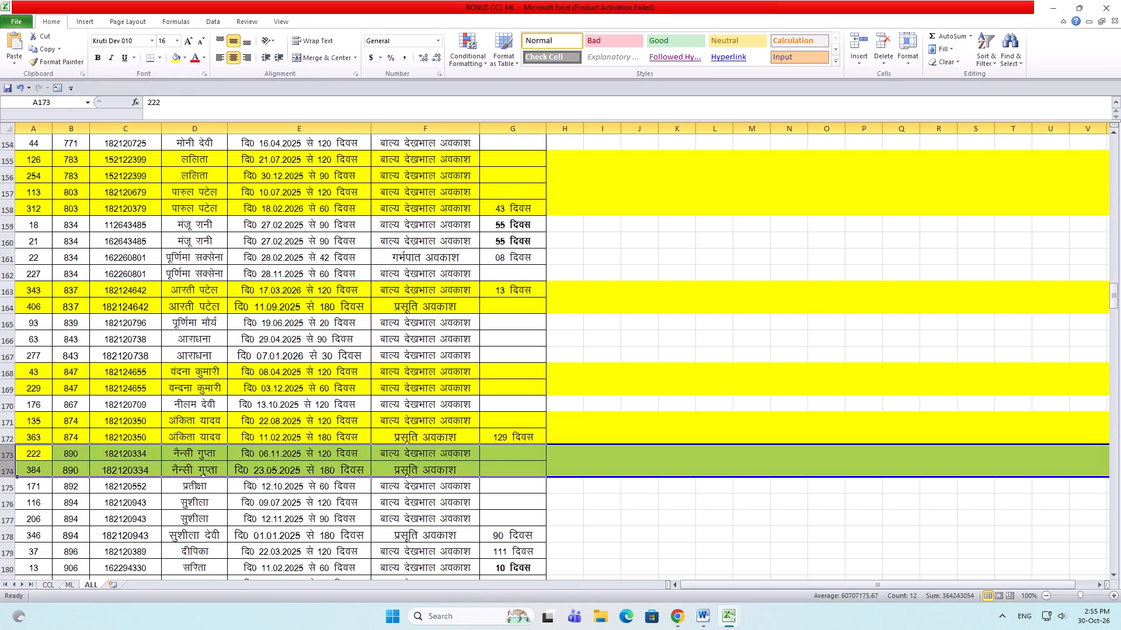
left_click(176, 425)
key("ctrl+s")
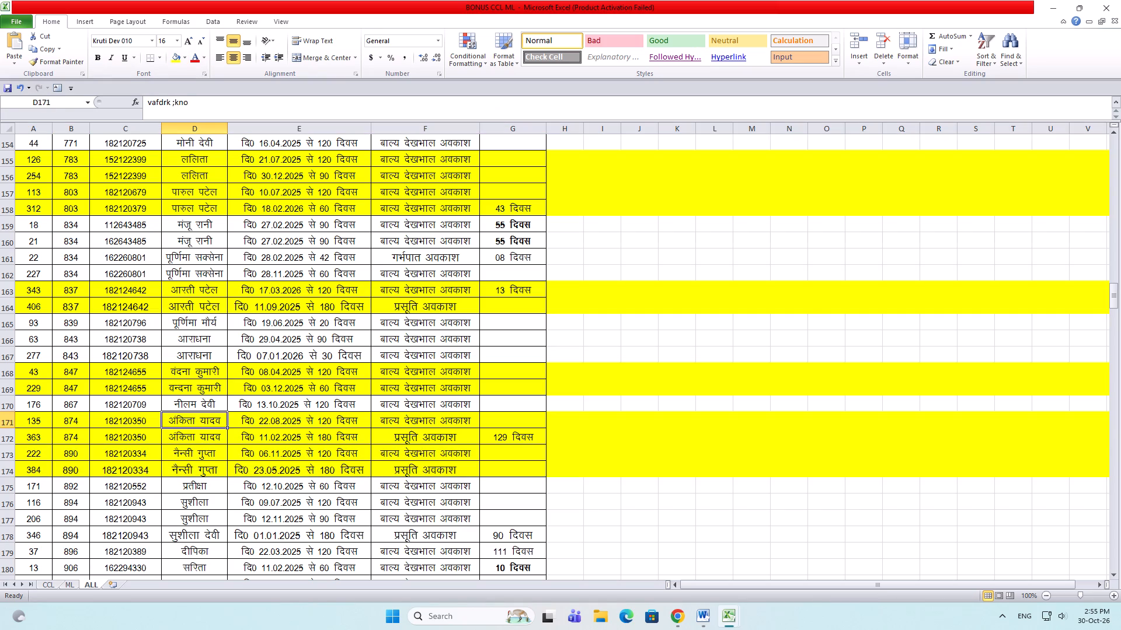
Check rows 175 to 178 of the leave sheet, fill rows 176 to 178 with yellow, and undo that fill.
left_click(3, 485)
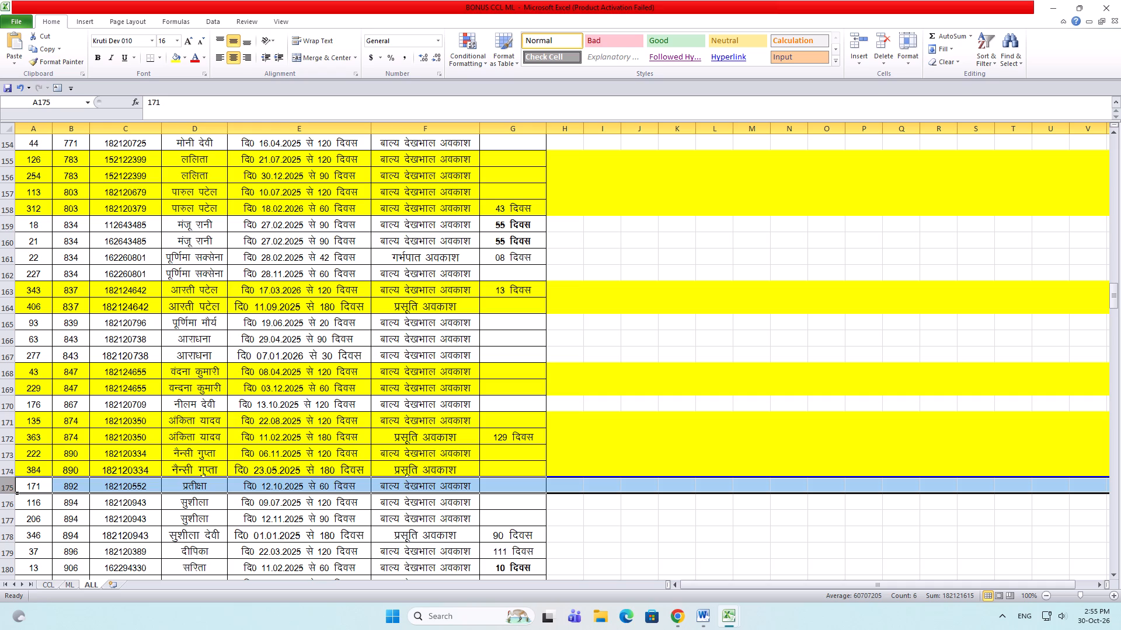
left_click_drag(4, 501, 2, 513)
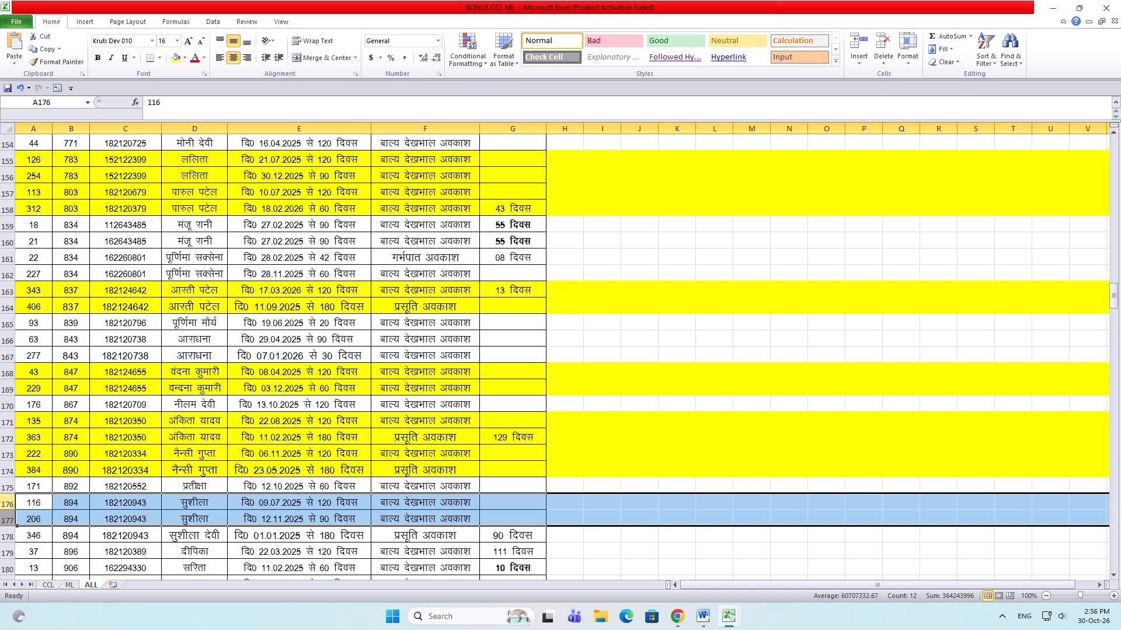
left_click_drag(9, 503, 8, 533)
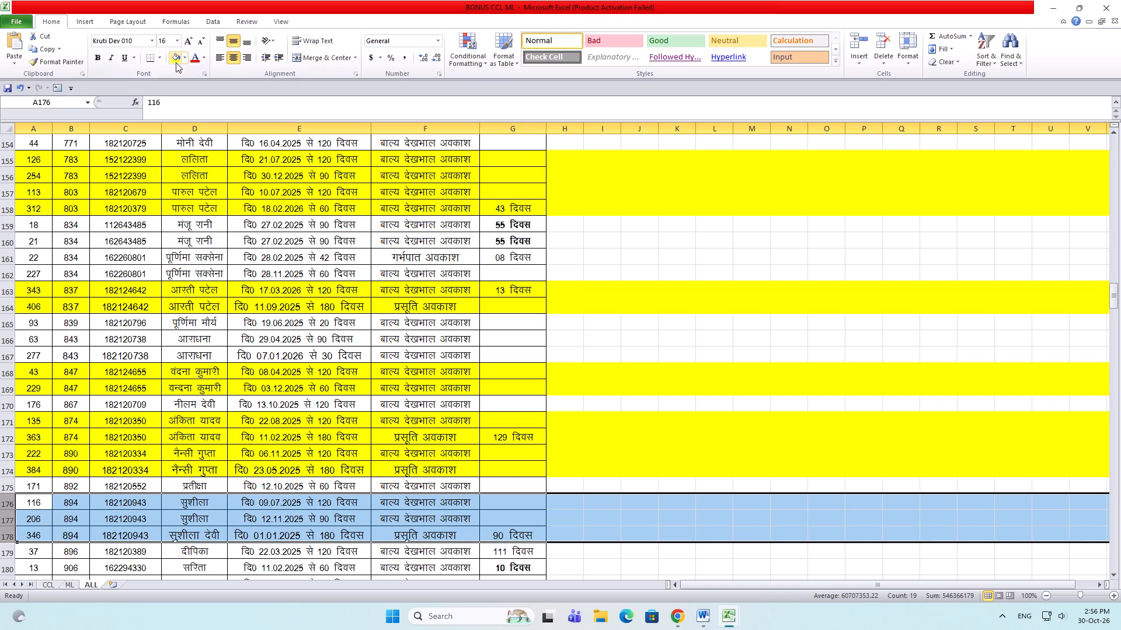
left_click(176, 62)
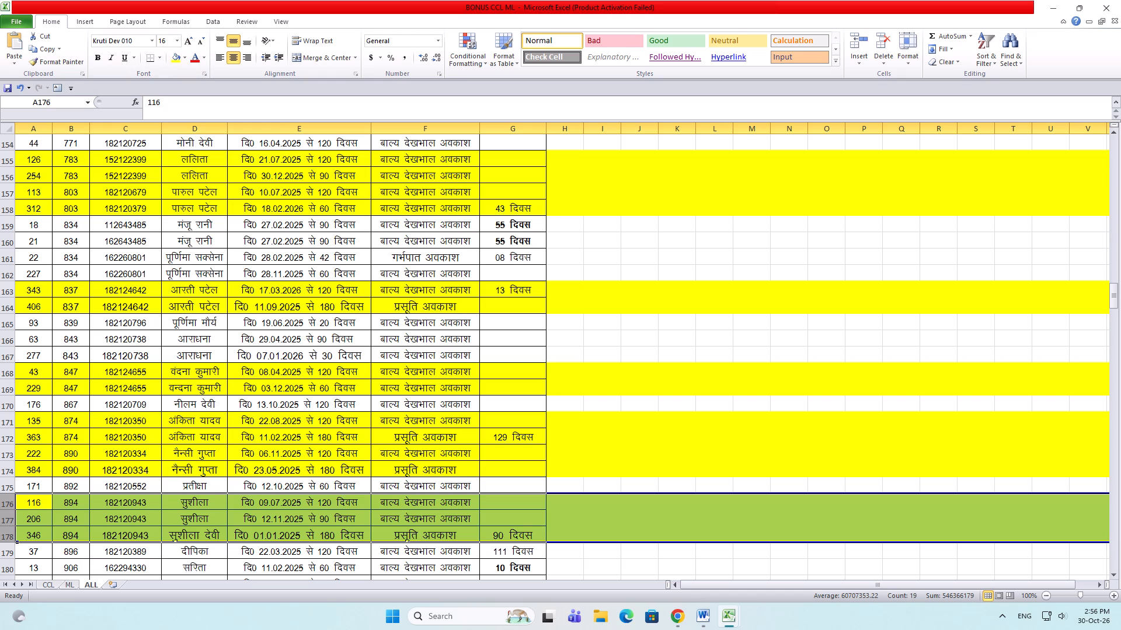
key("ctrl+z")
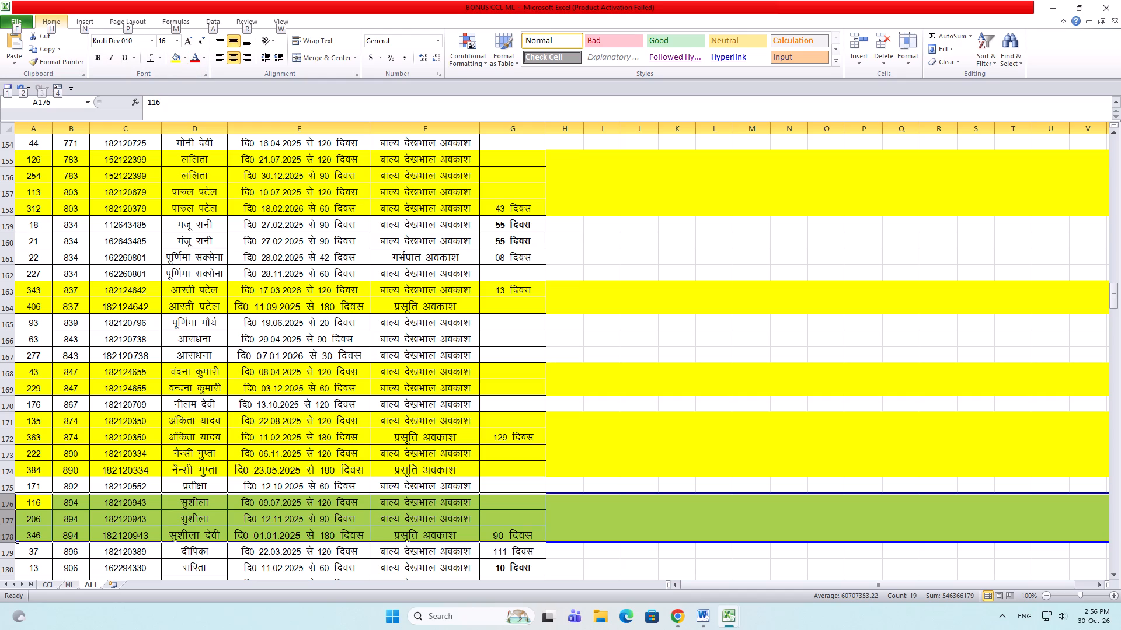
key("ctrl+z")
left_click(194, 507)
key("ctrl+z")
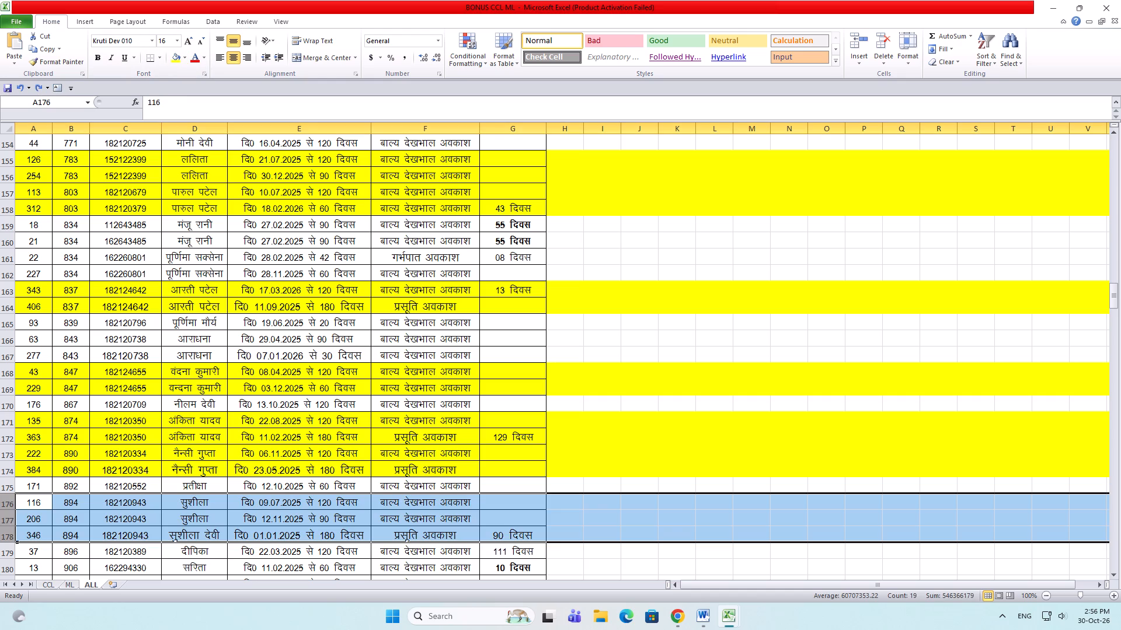
Copy B176:D176 from the leave sheet into row 159 of the Word table at font size 12.
left_click_drag(62, 502, 192, 499)
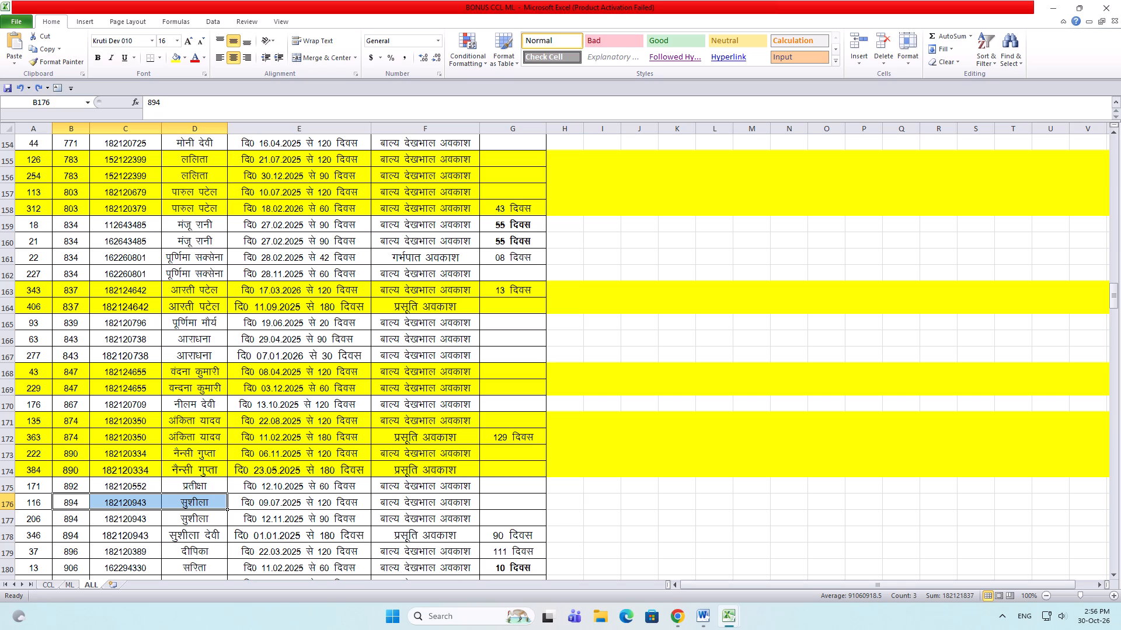
key("ctrl+c")
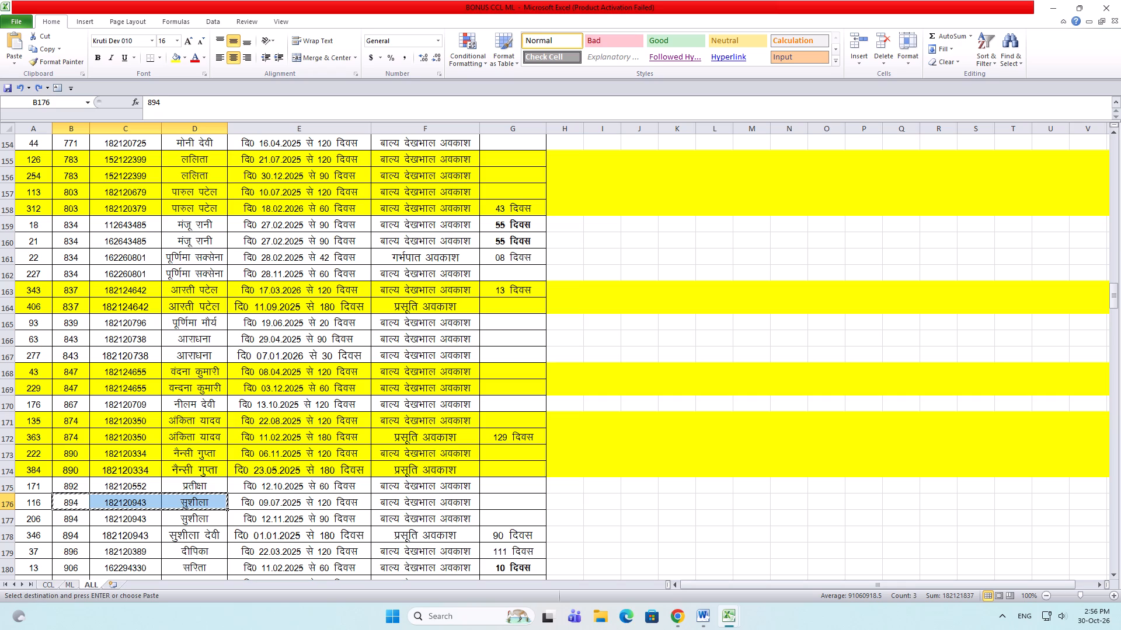
key("ctrl+c")
key("ctrl+c")
key("alt+Tab")
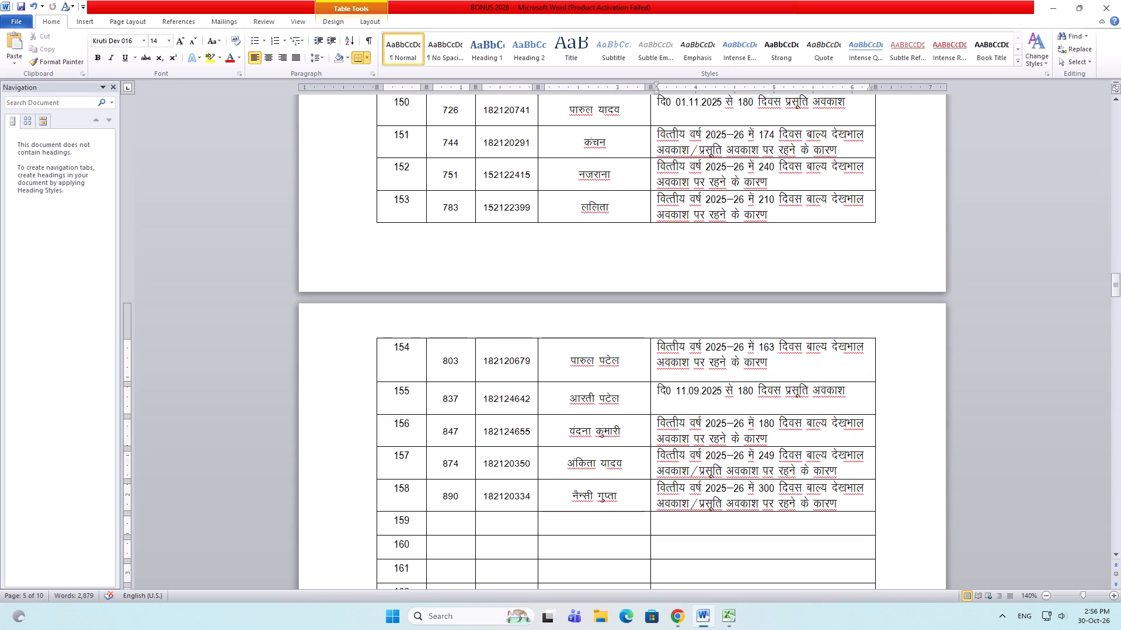
left_click_drag(452, 513, 579, 520)
key("ctrl+v")
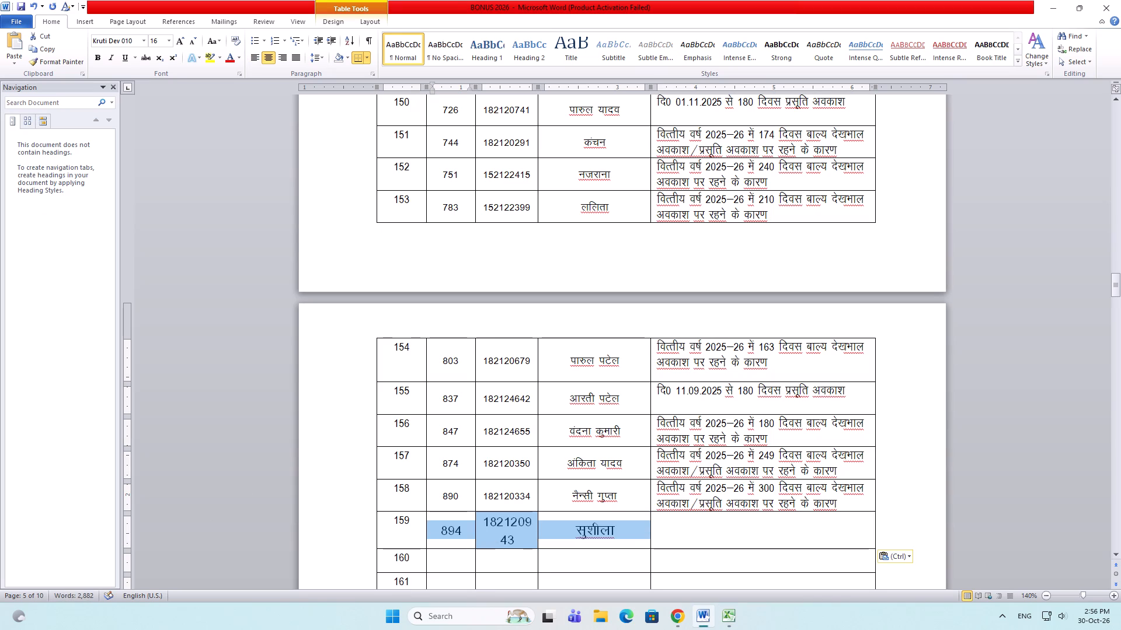
double_click(191, 43)
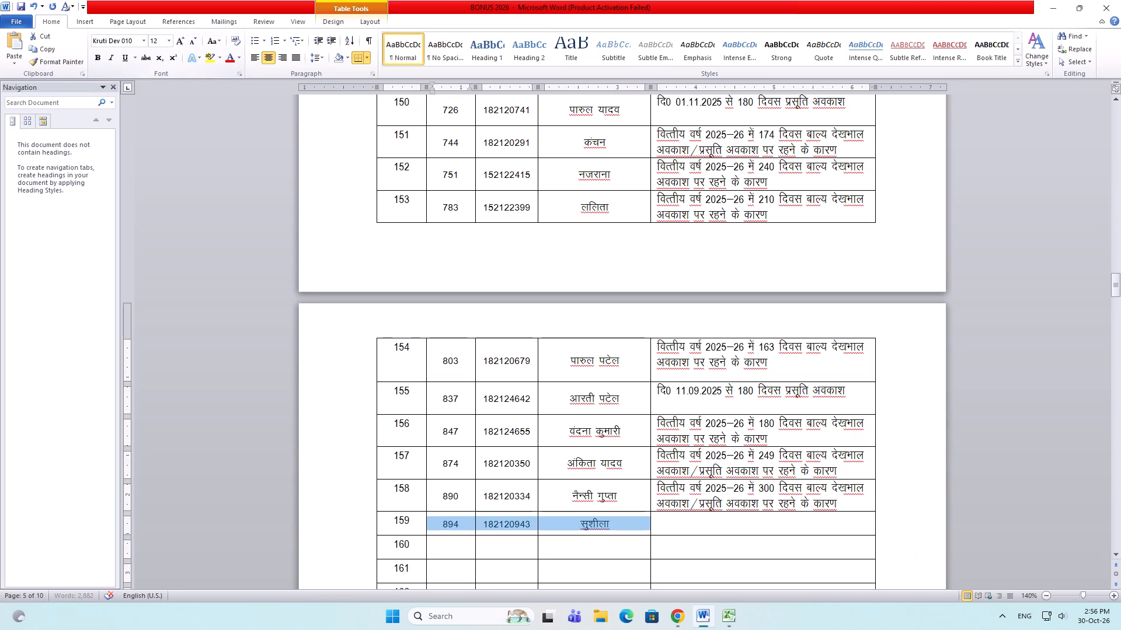
Copy row 158's combined child care/maternity leave remark into row 159, keeping its 300-day count.
left_click_drag(845, 502, 664, 482)
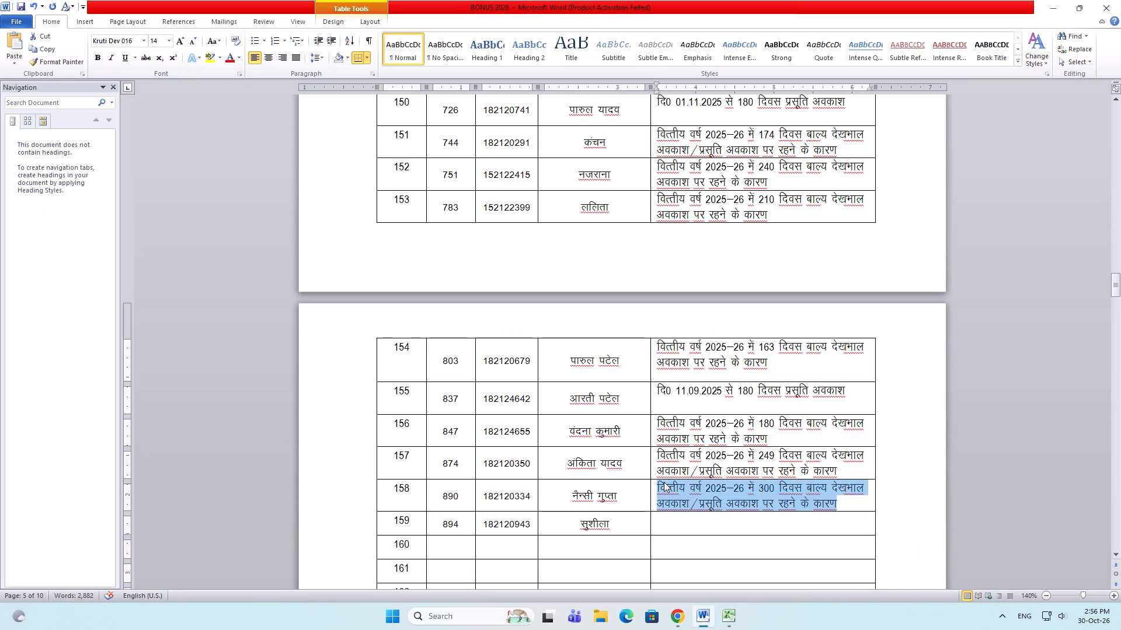
key("ctrl+c")
left_click(656, 519)
key("ctrl+v")
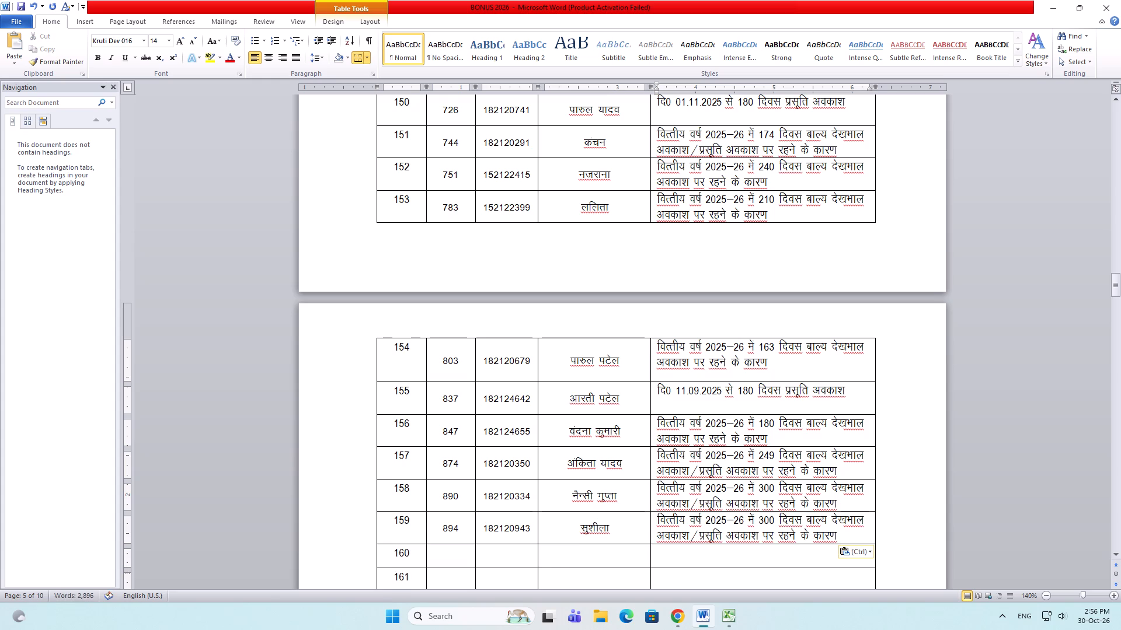
Switch to the Excel leave sheet, fill rows 176 to 178 with yellow, and save the workbook.
key("alt+Tab")
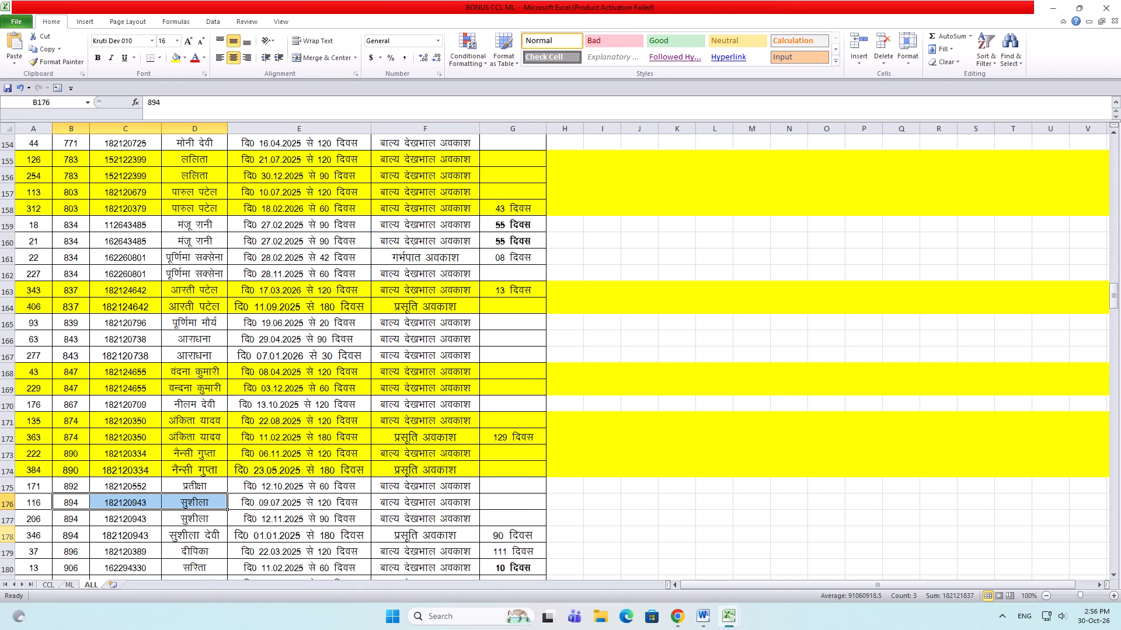
scroll(107, 415, "down", 3)
left_click_drag(7, 352, 7, 360)
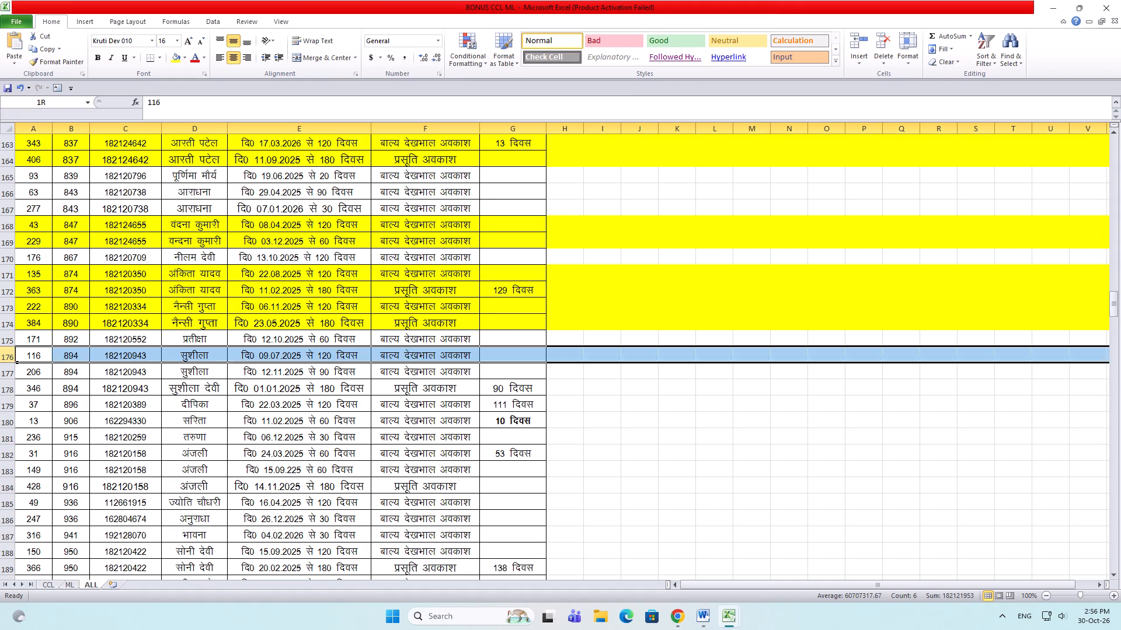
left_click_drag(7, 360, 8, 384)
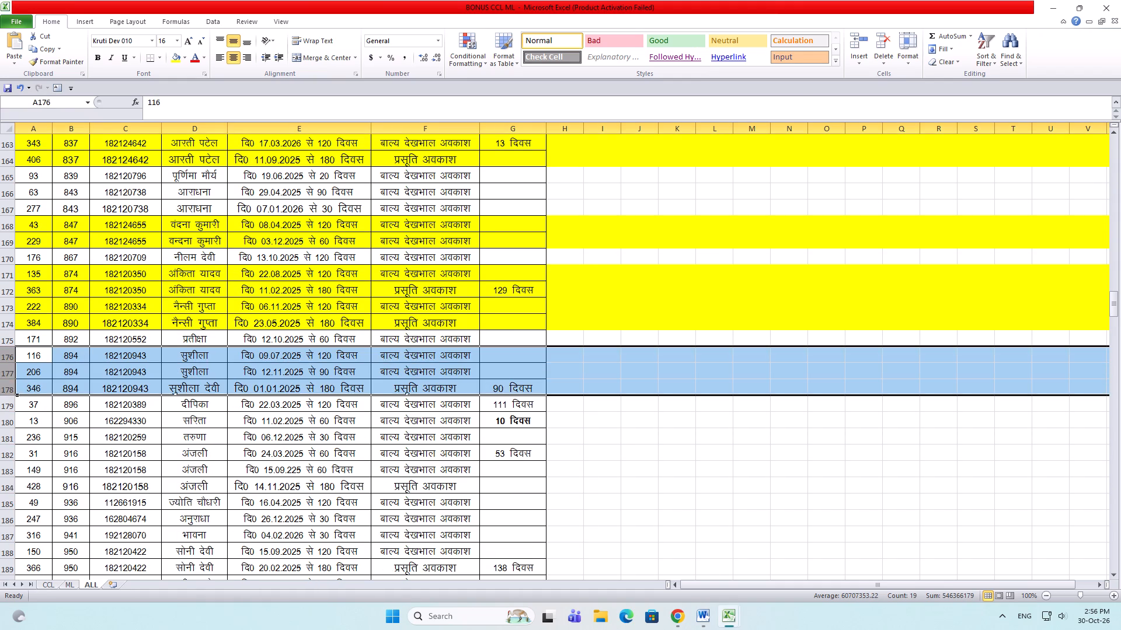
left_click(172, 55)
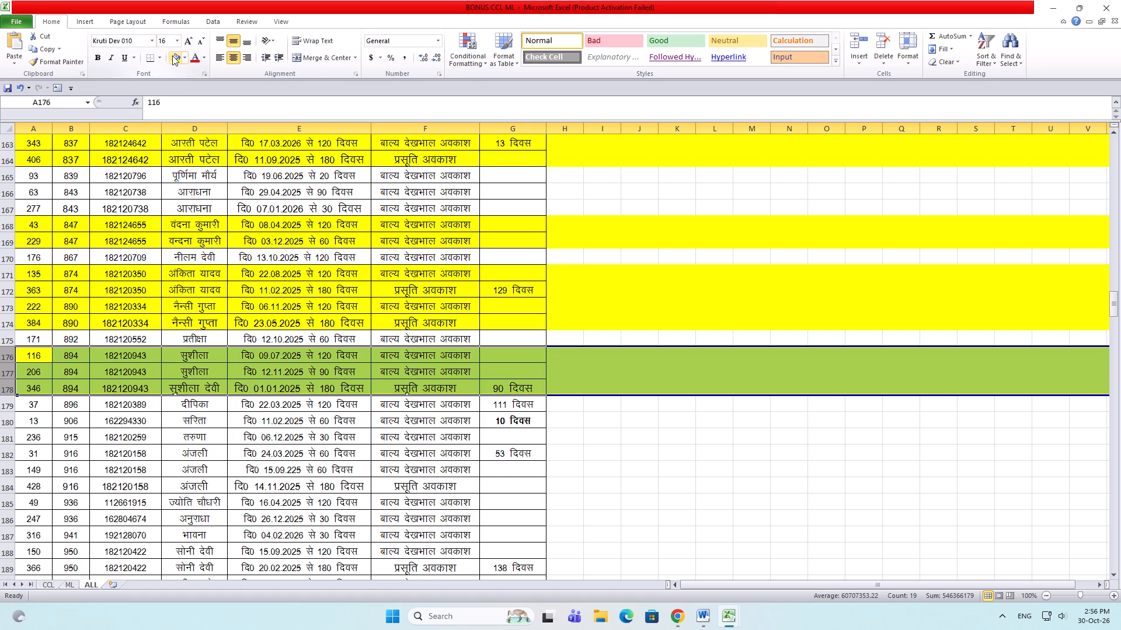
left_click(202, 342)
key("ctrl+s")
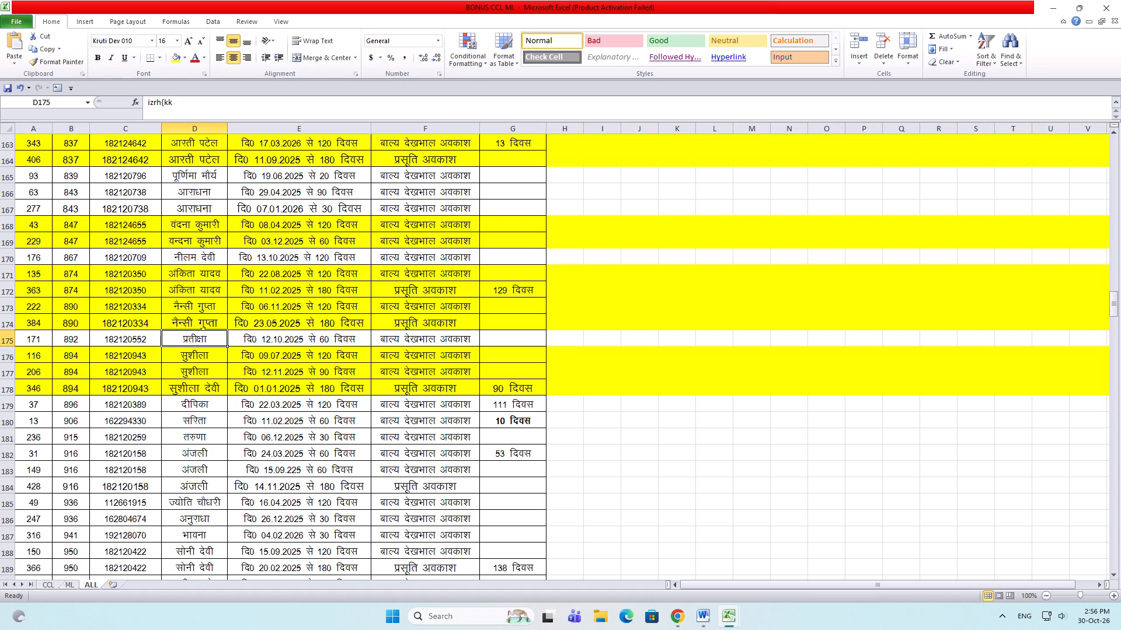
Check the leave periods in rows 179 to 184 of the leave sheet for the next employee to transfer.
left_click(4, 405)
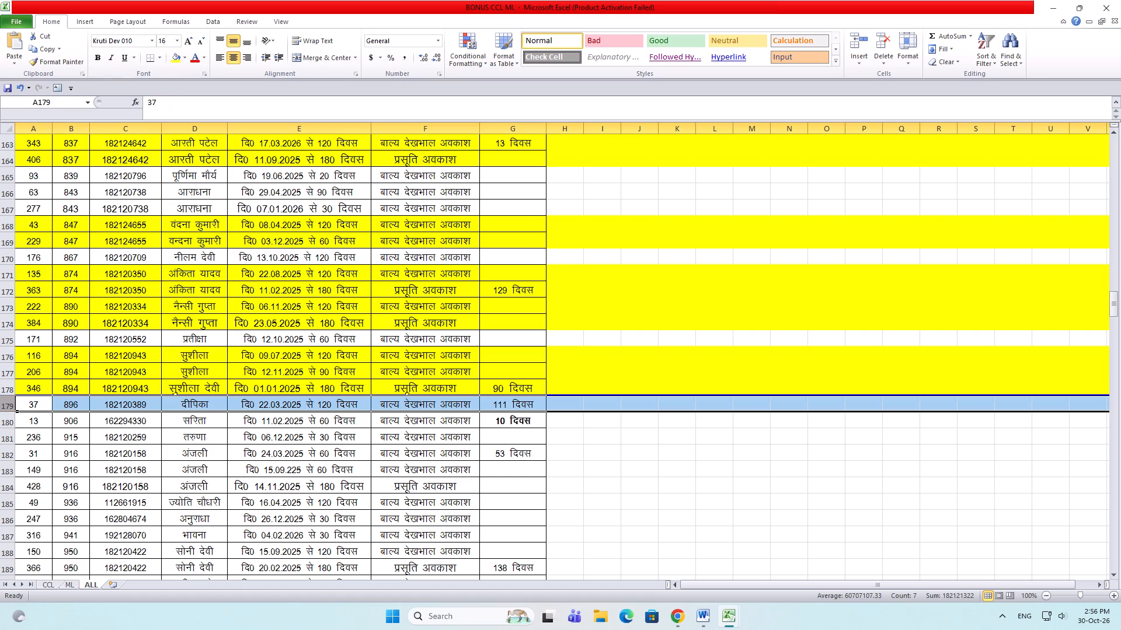
left_click(4, 418)
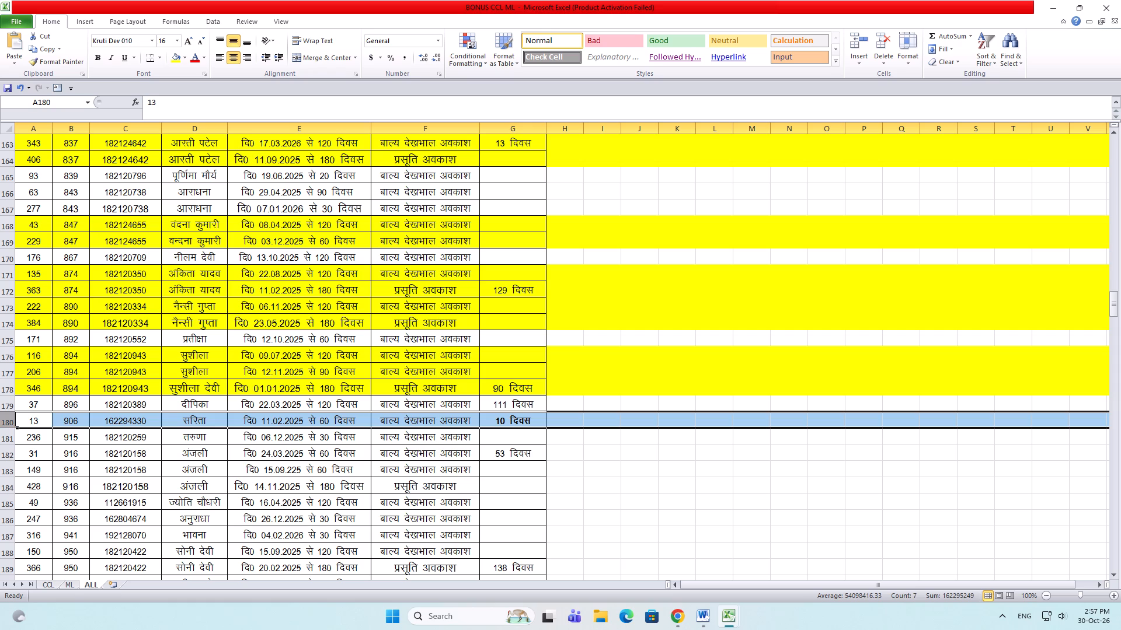
left_click(0, 439)
left_click_drag(2, 456, 2, 463)
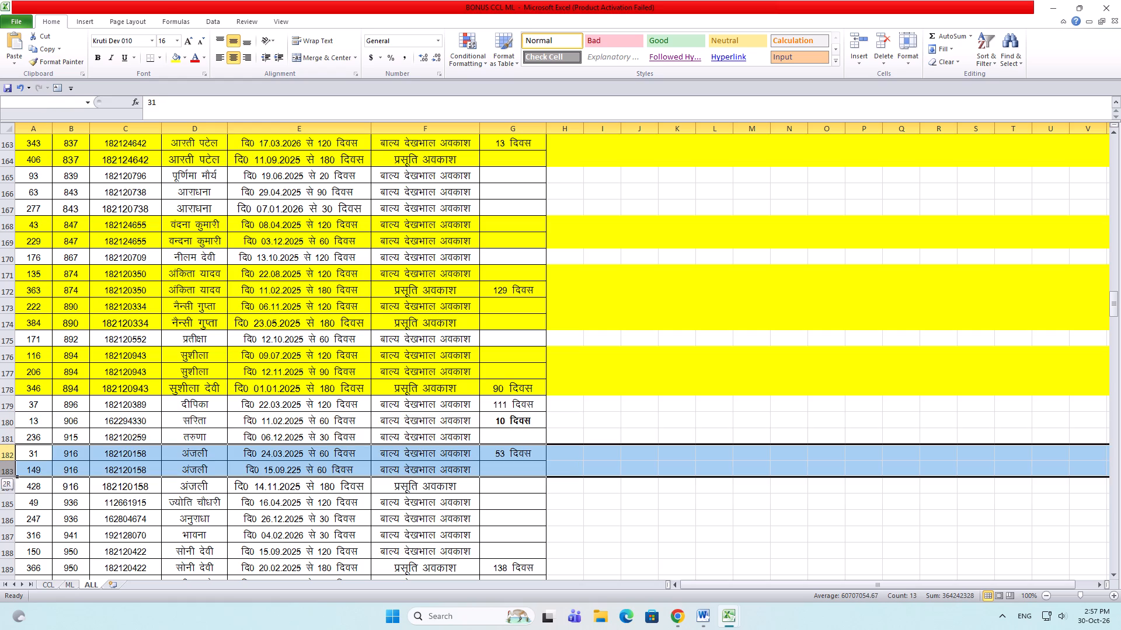
left_click_drag(2, 463, 4, 477)
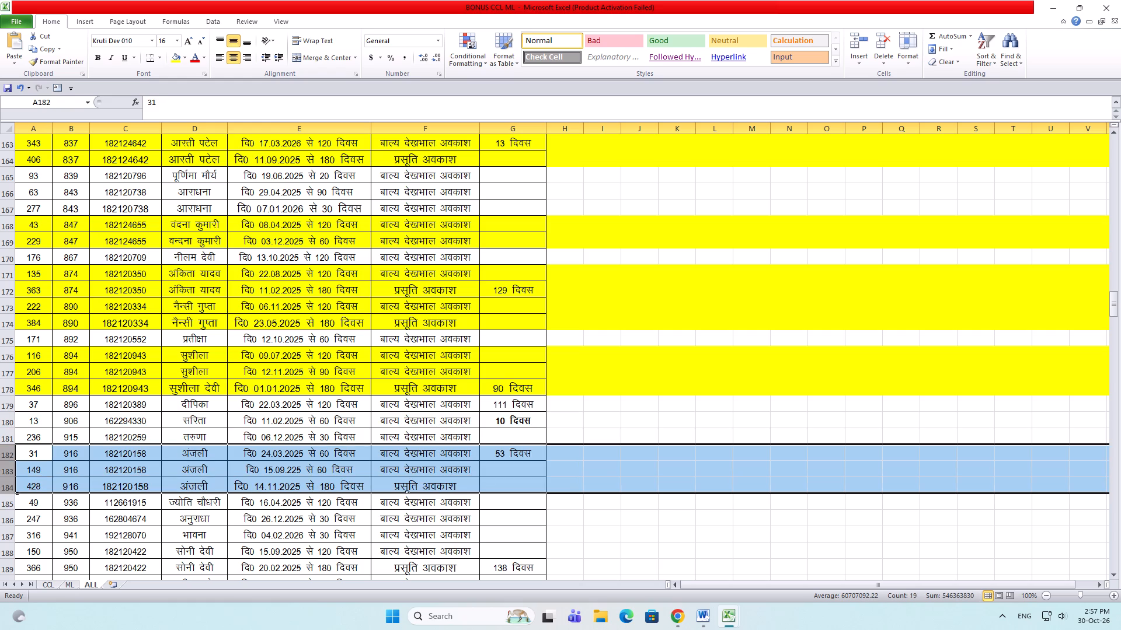
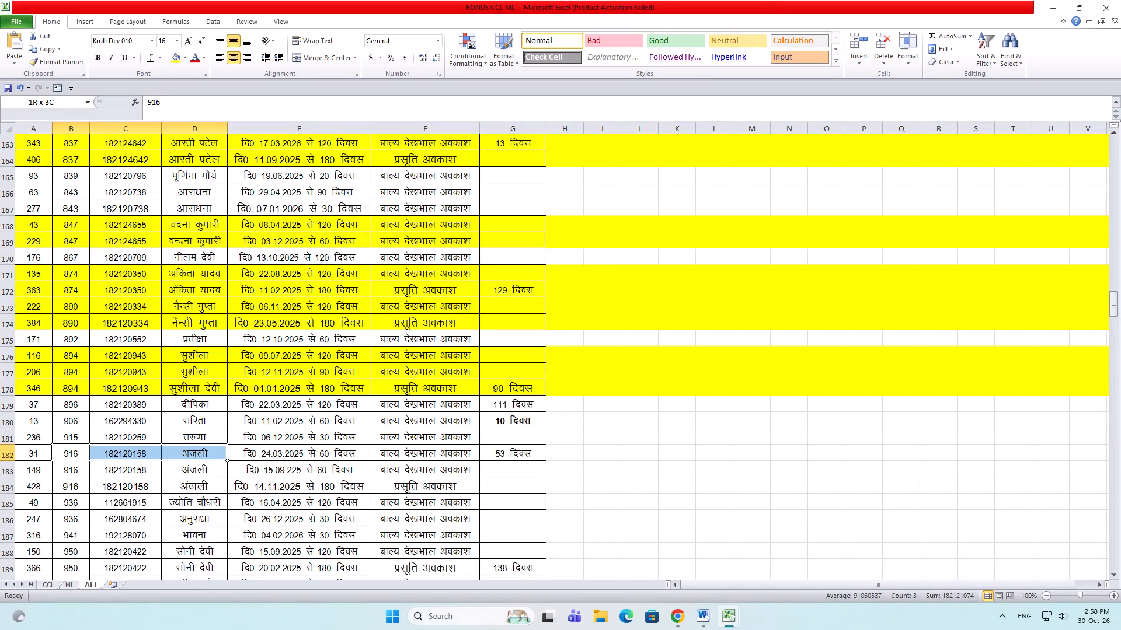
Copy B182:D182 from the leave sheet into row 160 of the Word table at font size 12.
key("ctrl+c")
key("alt+Tab")
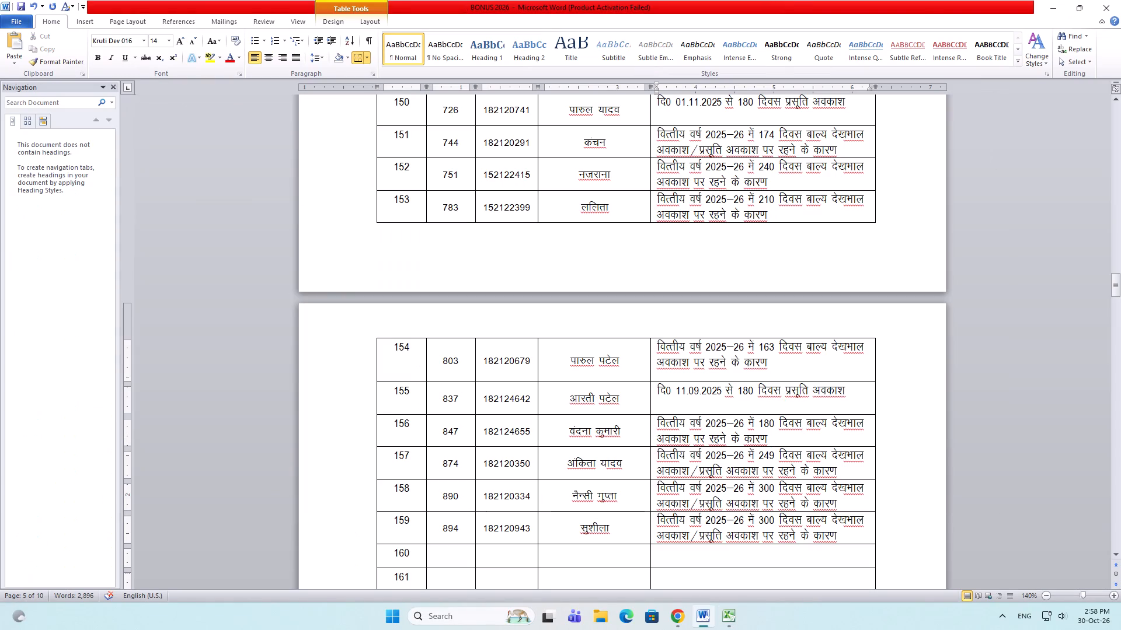
left_click_drag(449, 553, 557, 559)
key("ctrl+v")
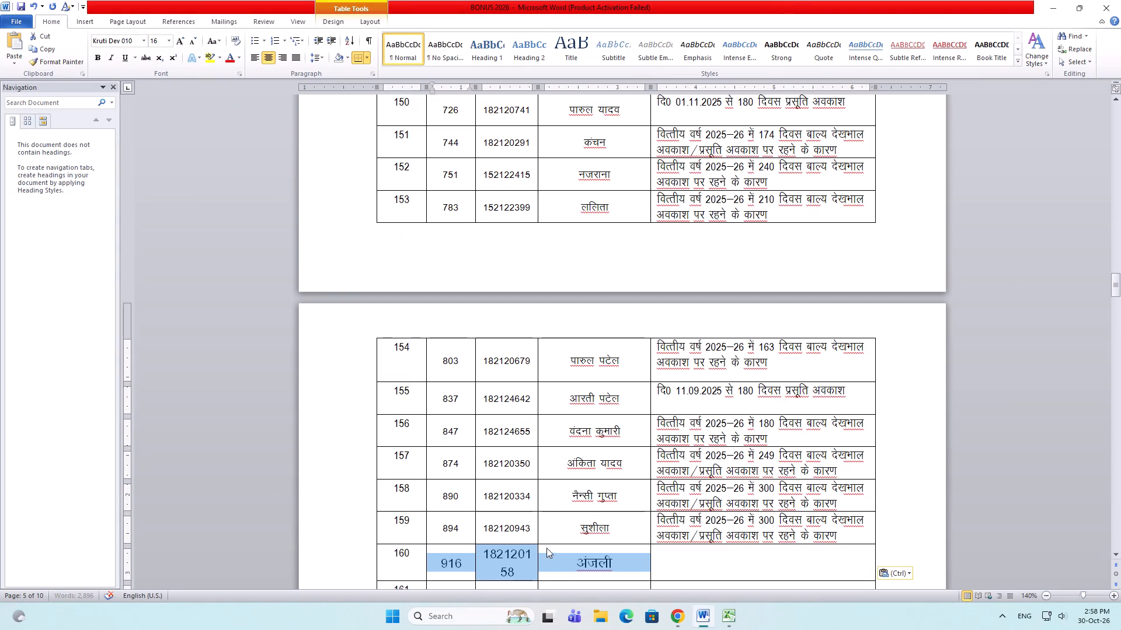
double_click(196, 38)
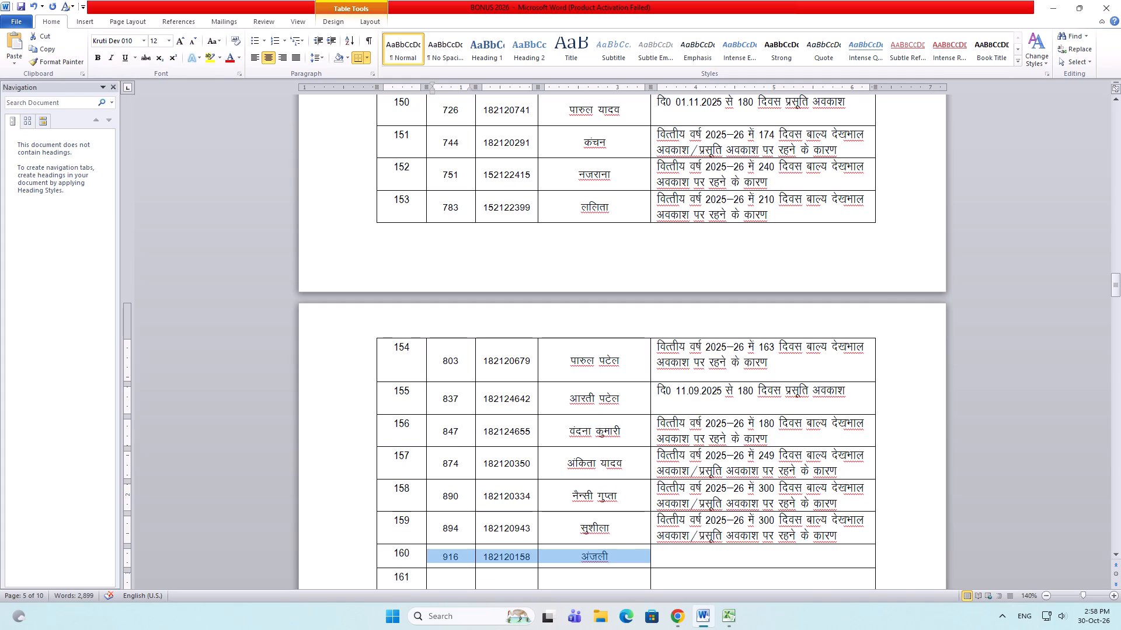
Copy row 159's combined child care/maternity leave remark into row 160, set its count to 293 days, and save the document.
left_click_drag(845, 537, 660, 520)
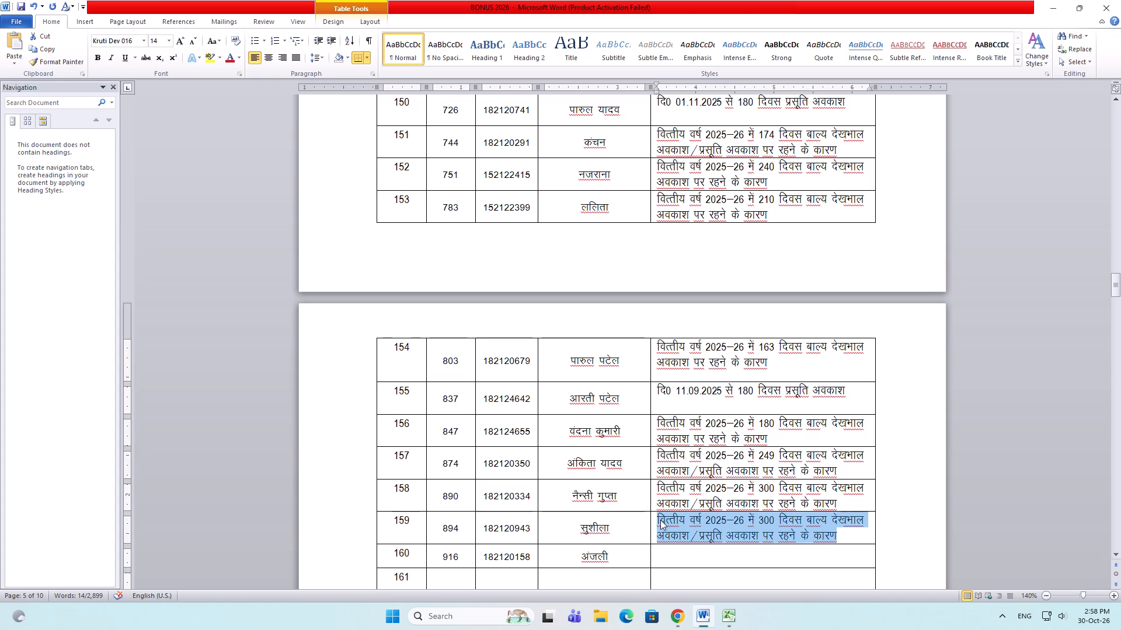
key("ctrl+c")
left_click(660, 560)
key("ctrl+v")
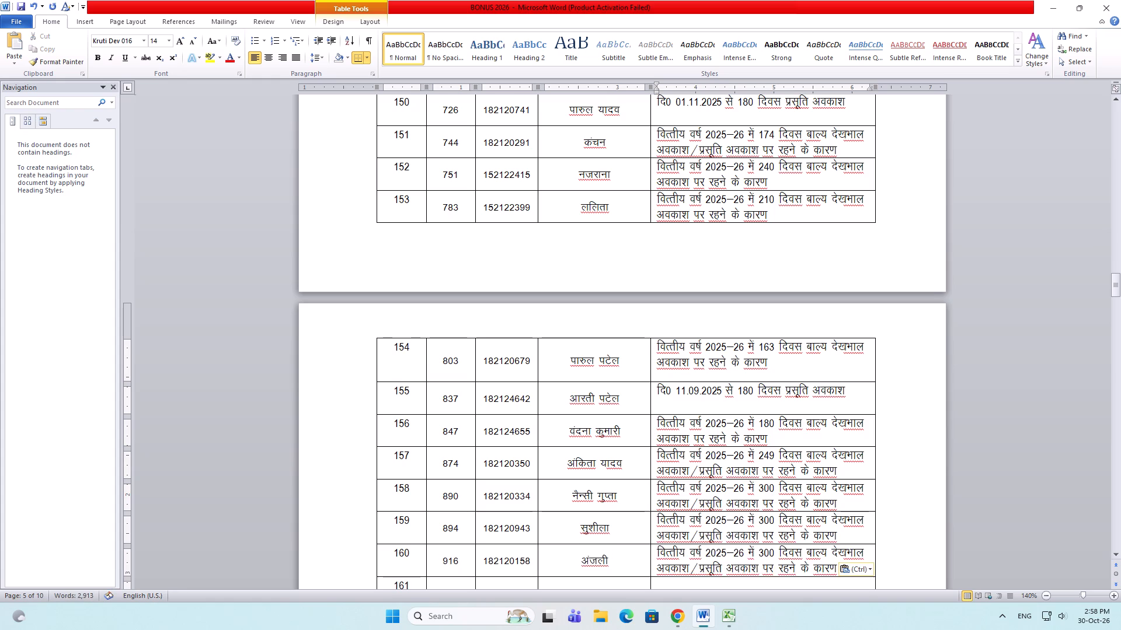
scroll(700, 542, "down", 2)
left_click_drag(761, 474, 774, 477)
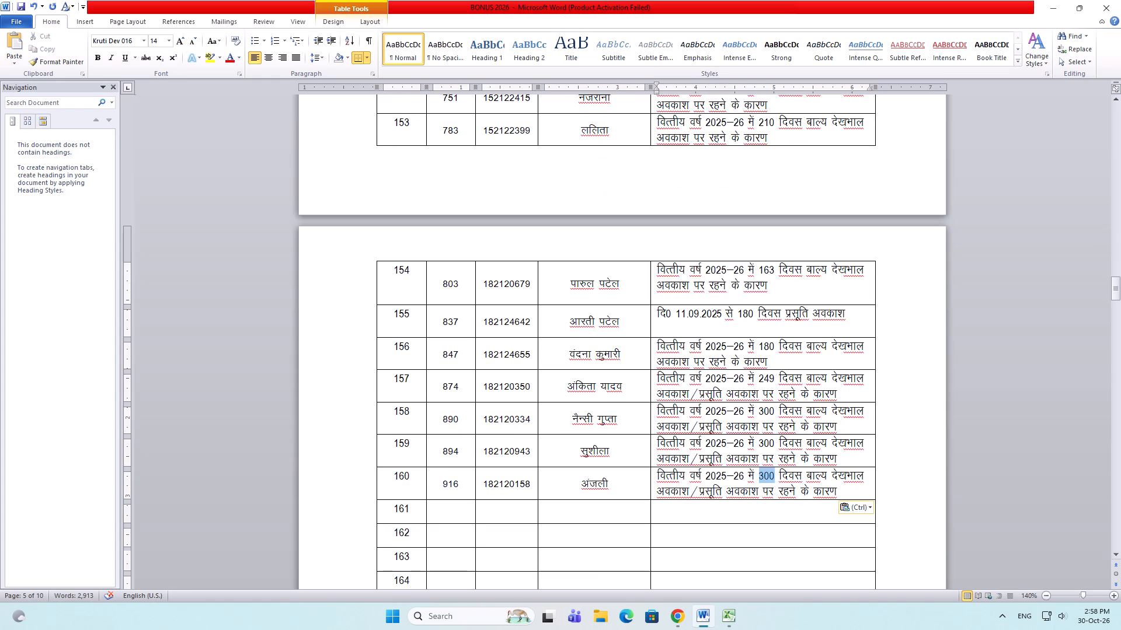
type("293")
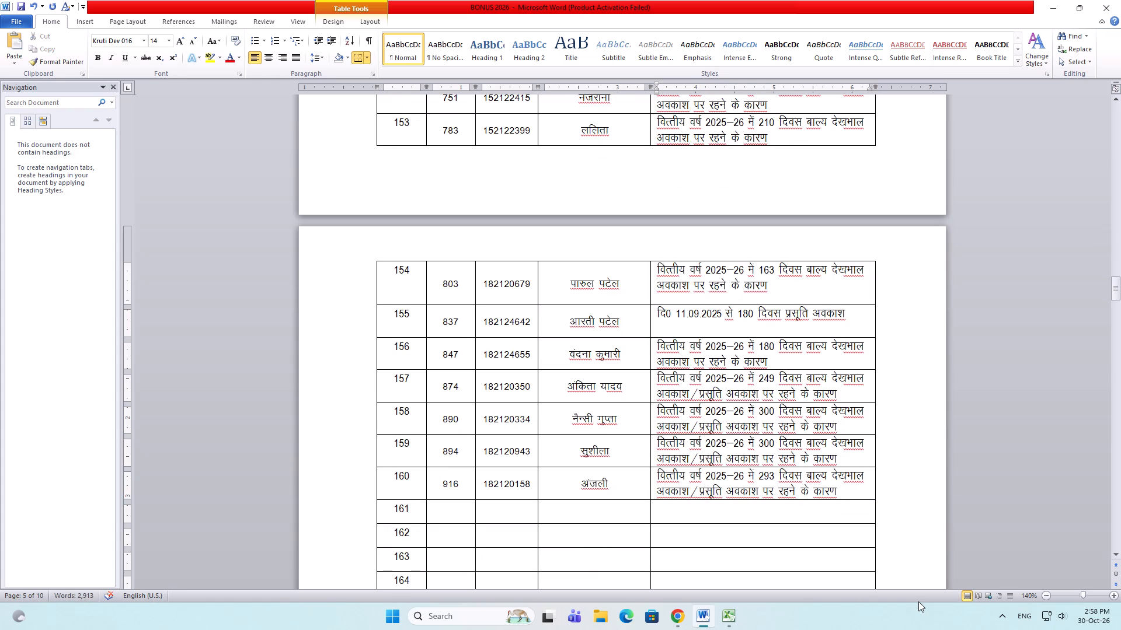
key("ctrl+s")
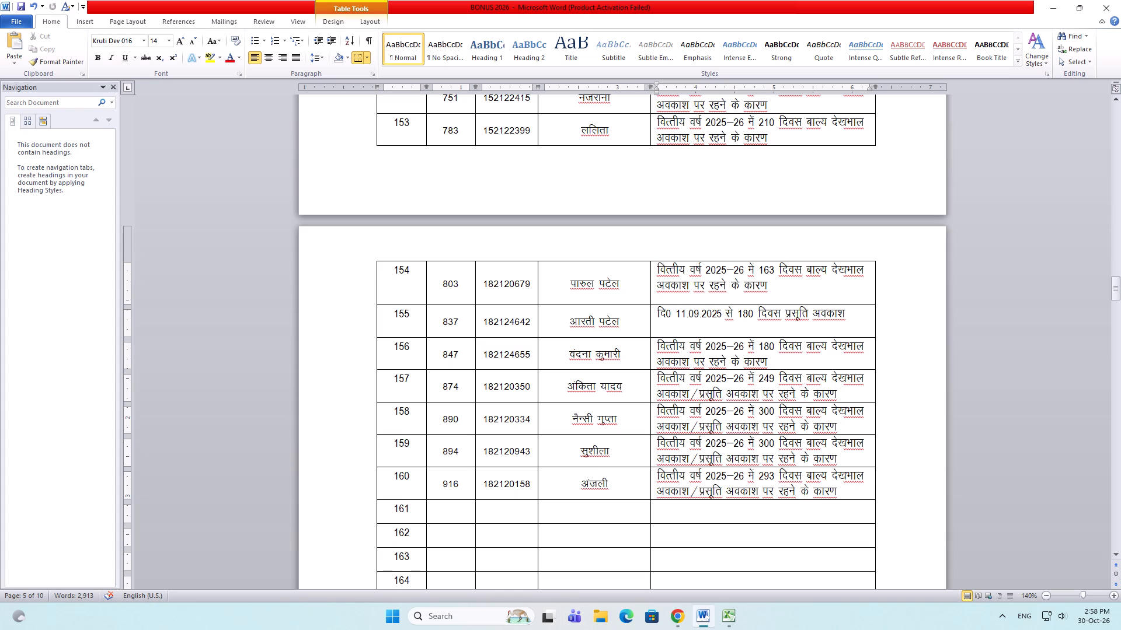
key("ctrl+s")
key("ctrl+s")
Switch to the Excel leave sheet and fill rows 182 to 184 with yellow.
key("alt+Tab")
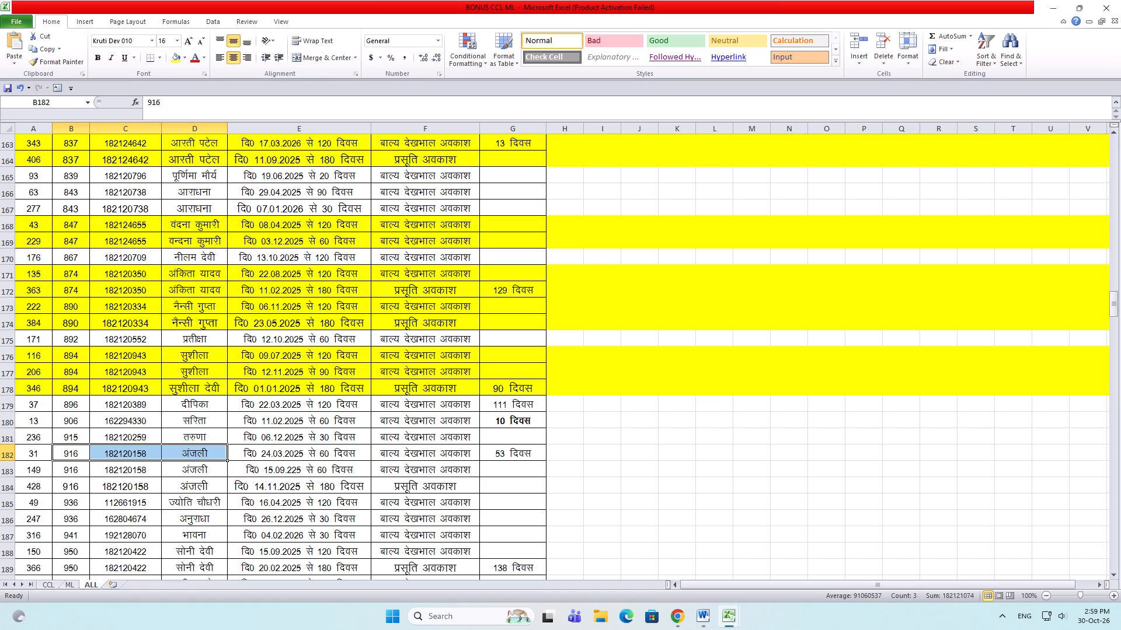
left_click_drag(6, 450, 6, 473)
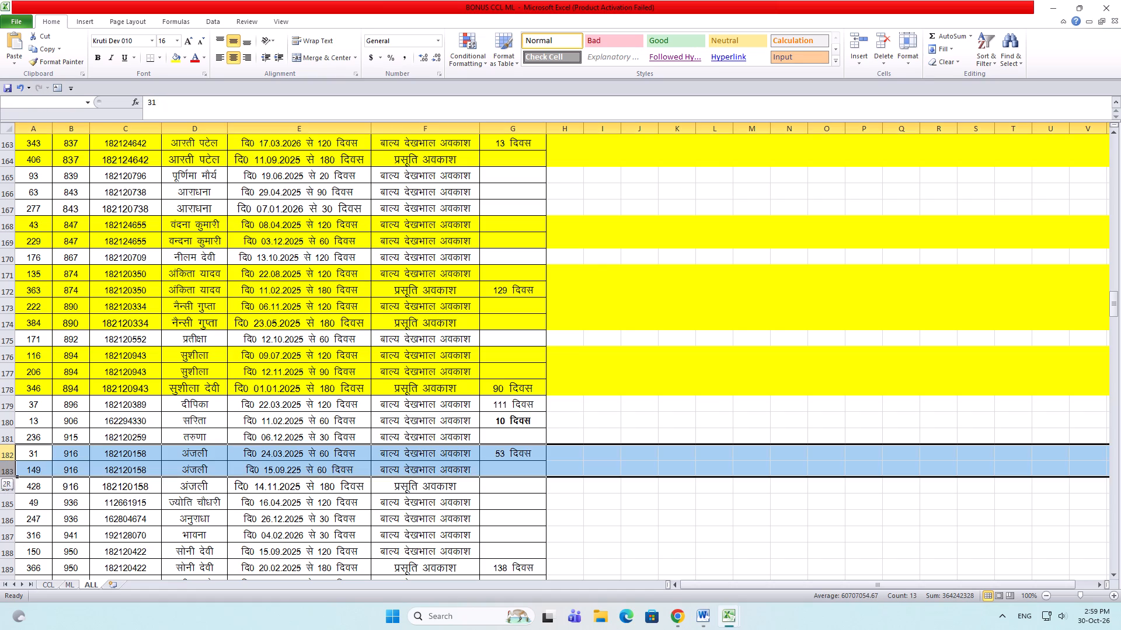
left_click_drag(6, 473, 6, 480)
left_click(173, 56)
Review leave rows 185 to 189, then copy B188:D188 into row 161 of the Word table at font size 12.
scroll(196, 373, "down", 3)
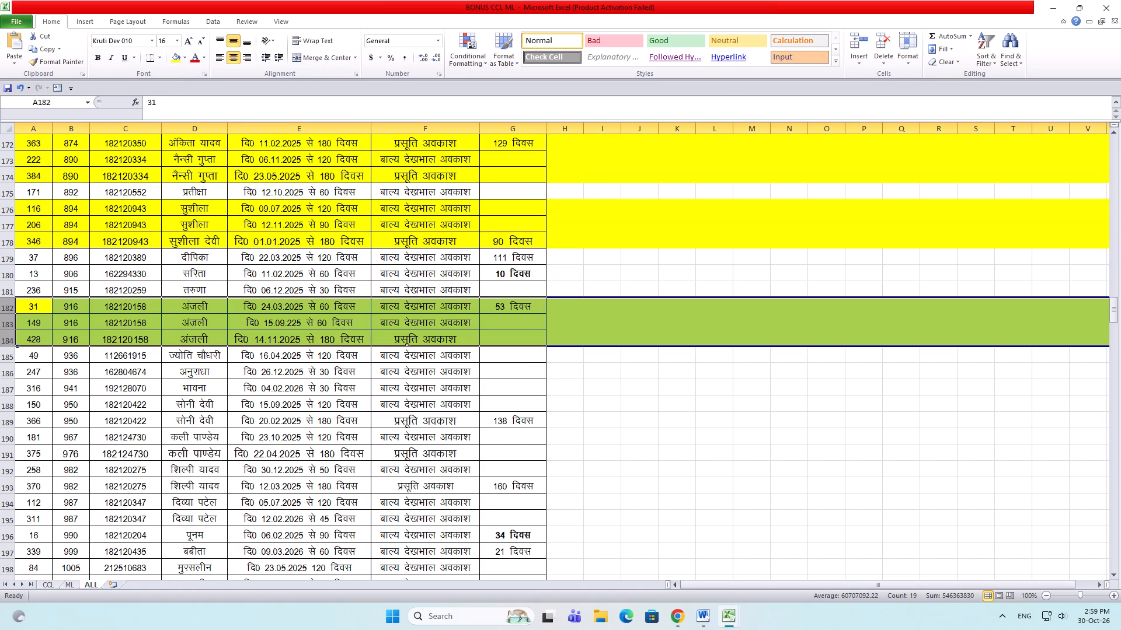
left_click(0, 358)
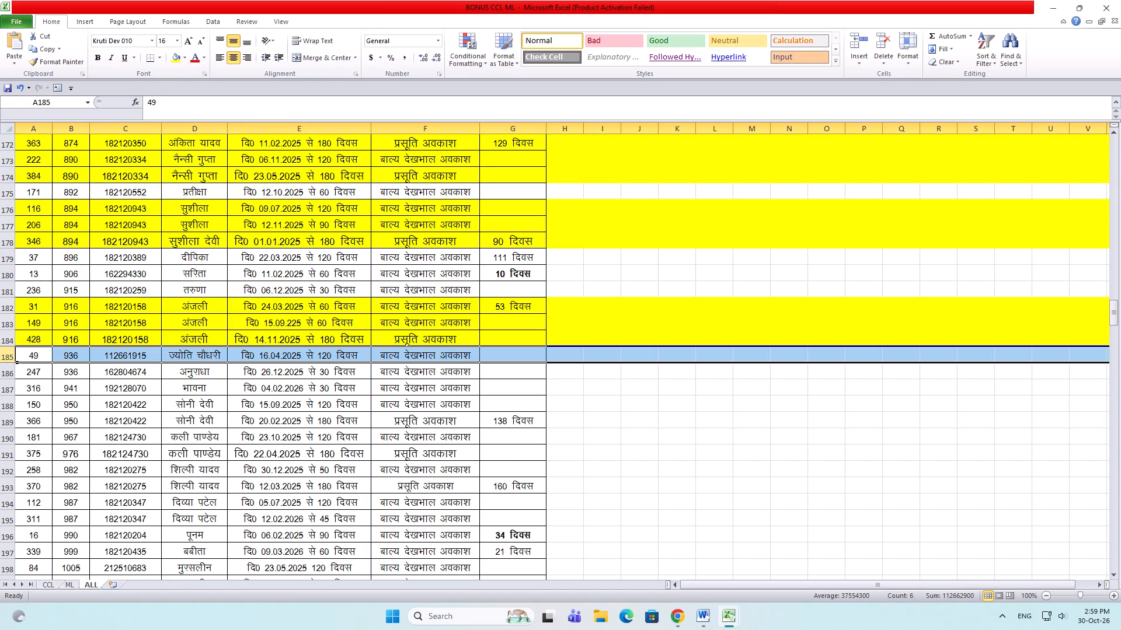
left_click(9, 373)
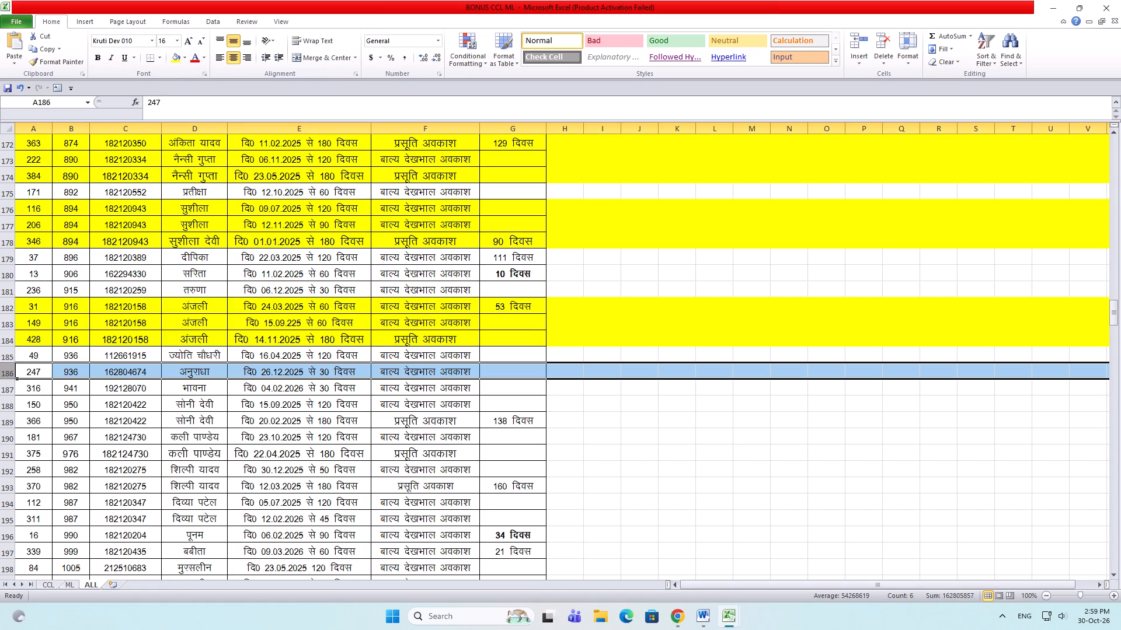
left_click(0, 383)
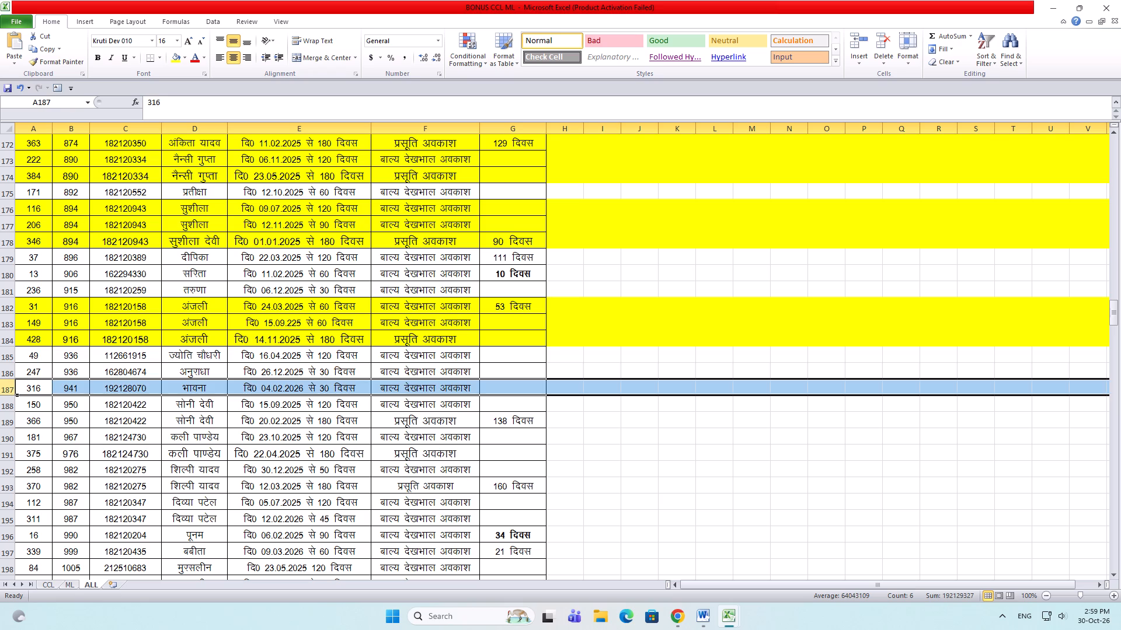
left_click_drag(0, 401, 1, 401)
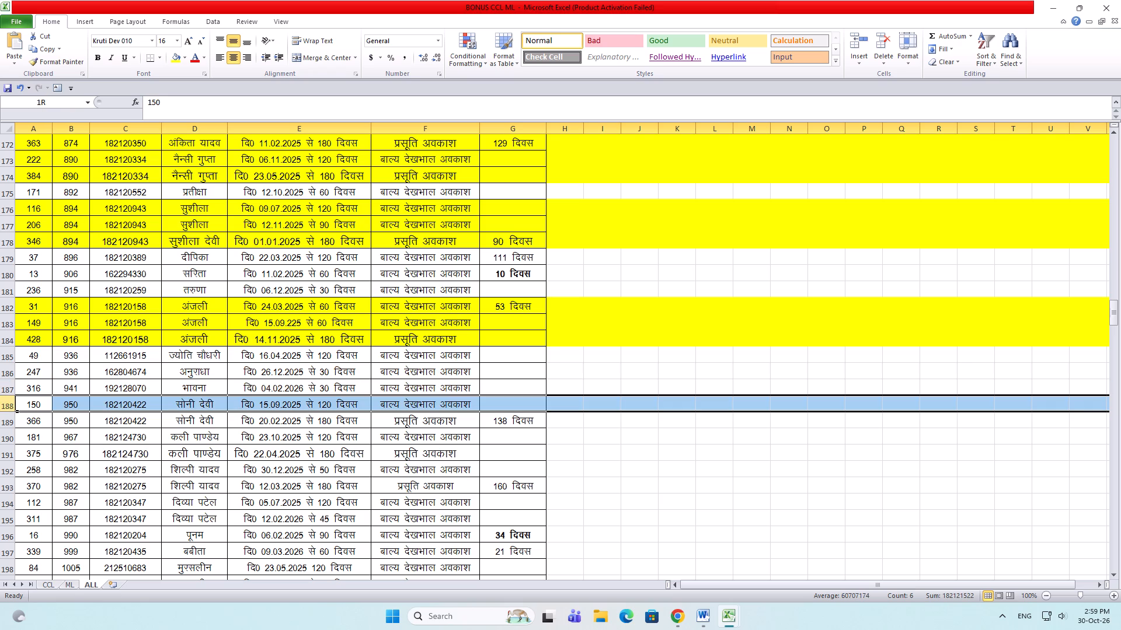
left_click_drag(1, 401, 1, 412)
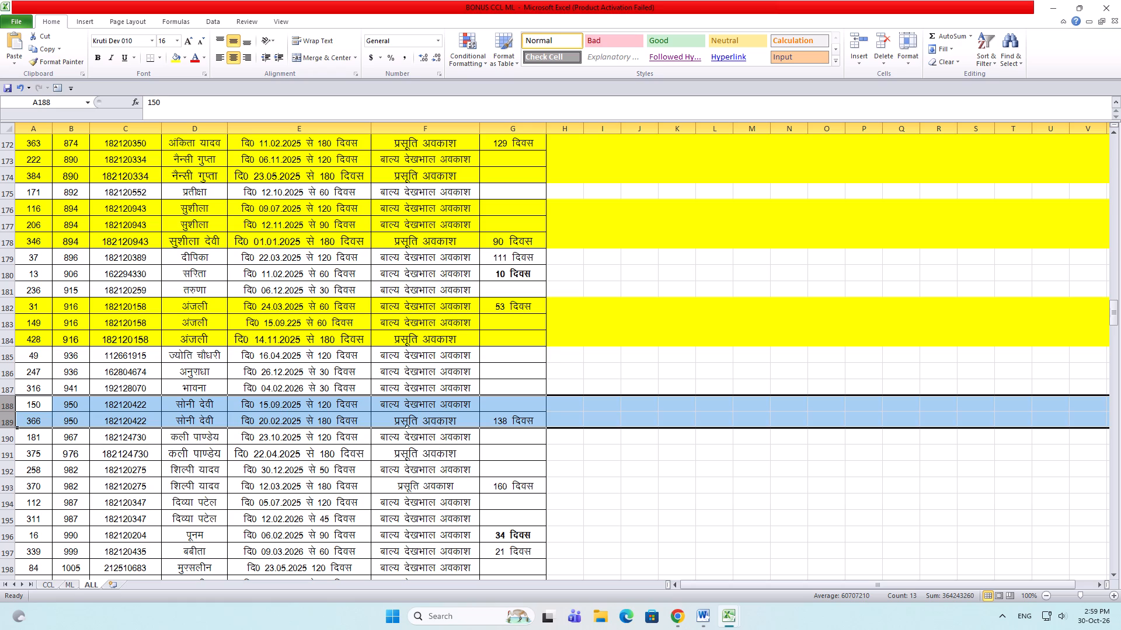
left_click_drag(69, 401, 187, 407)
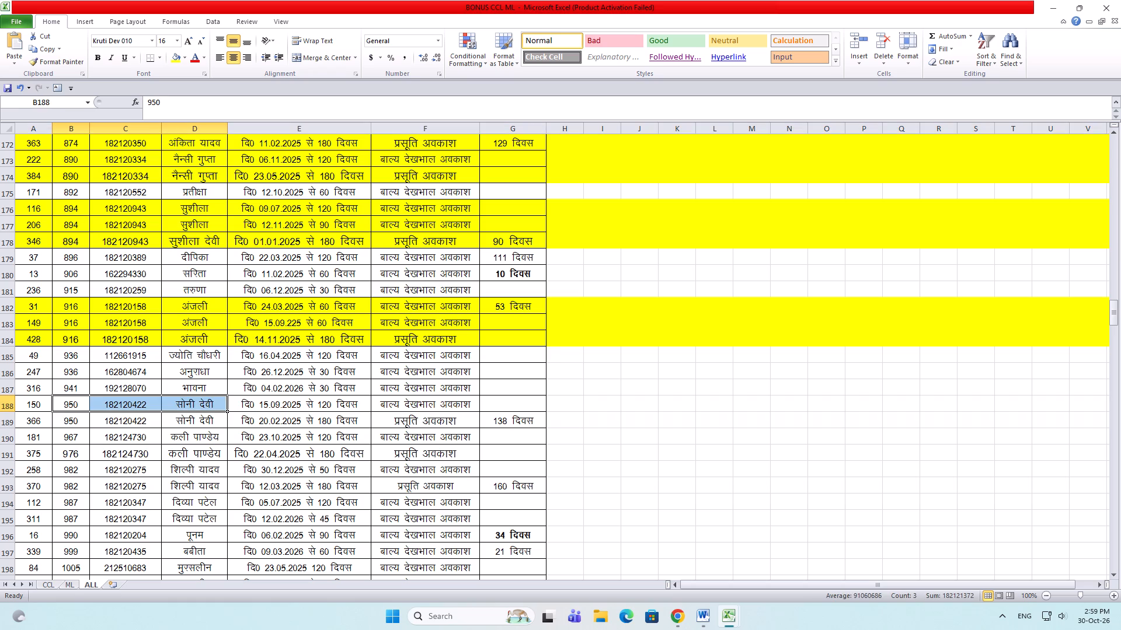
key("ctrl+c")
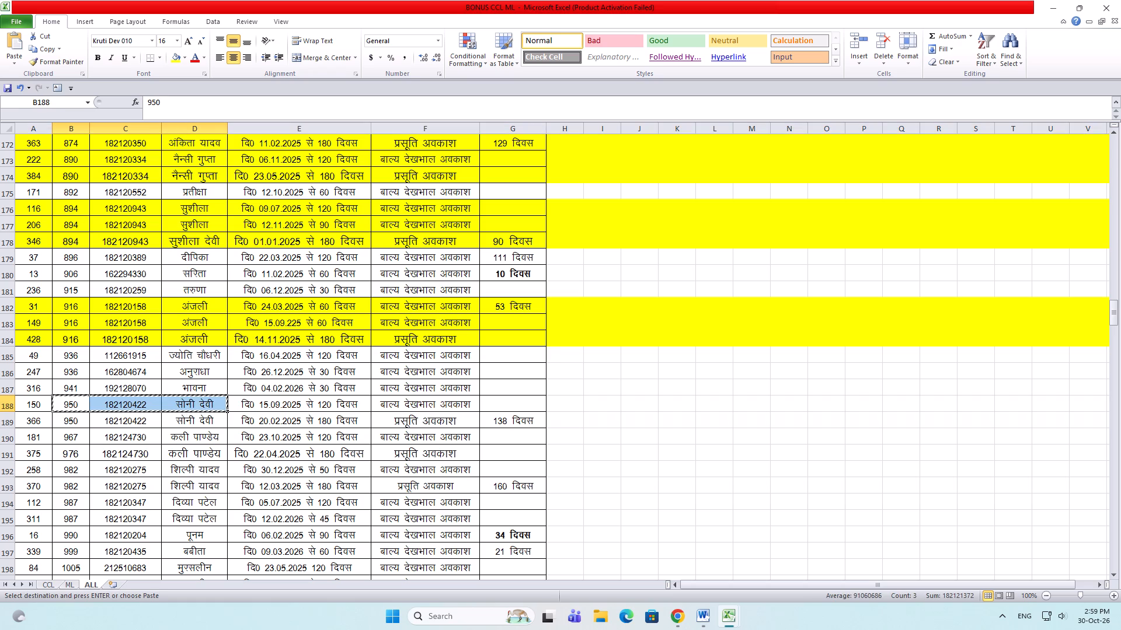
key("alt+Tab")
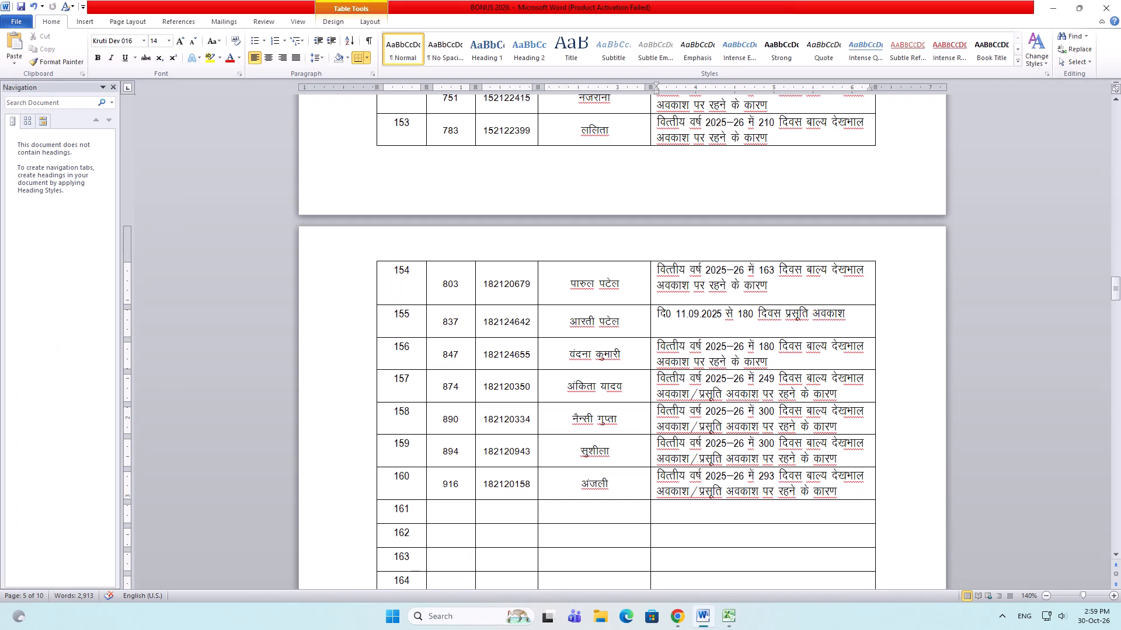
left_click_drag(451, 515, 574, 509)
key("ctrl+v")
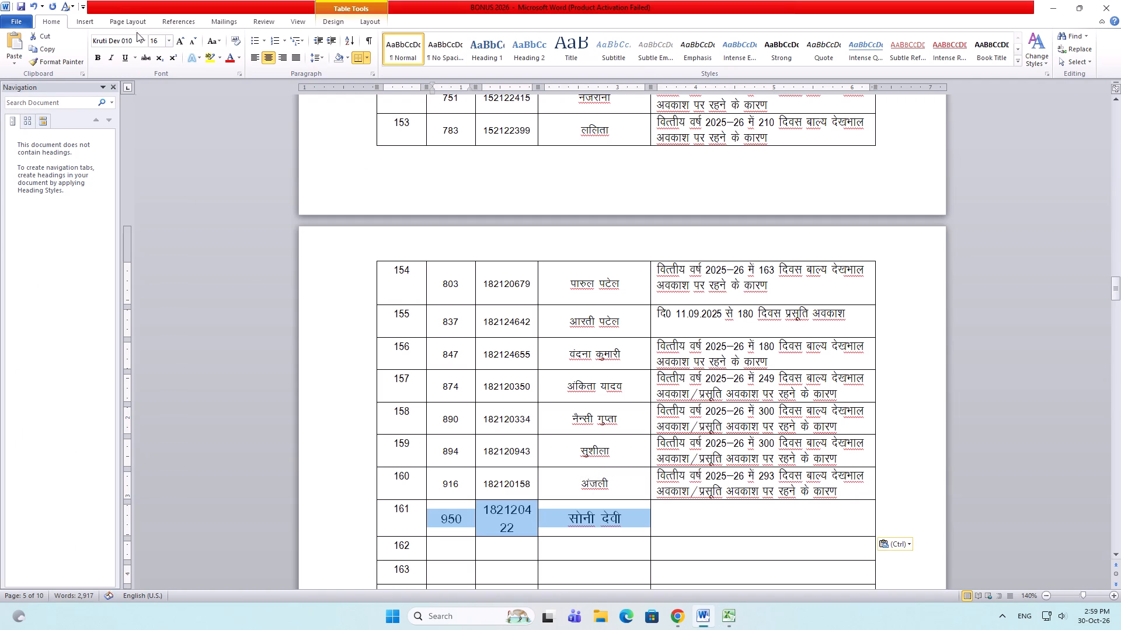
double_click(193, 38)
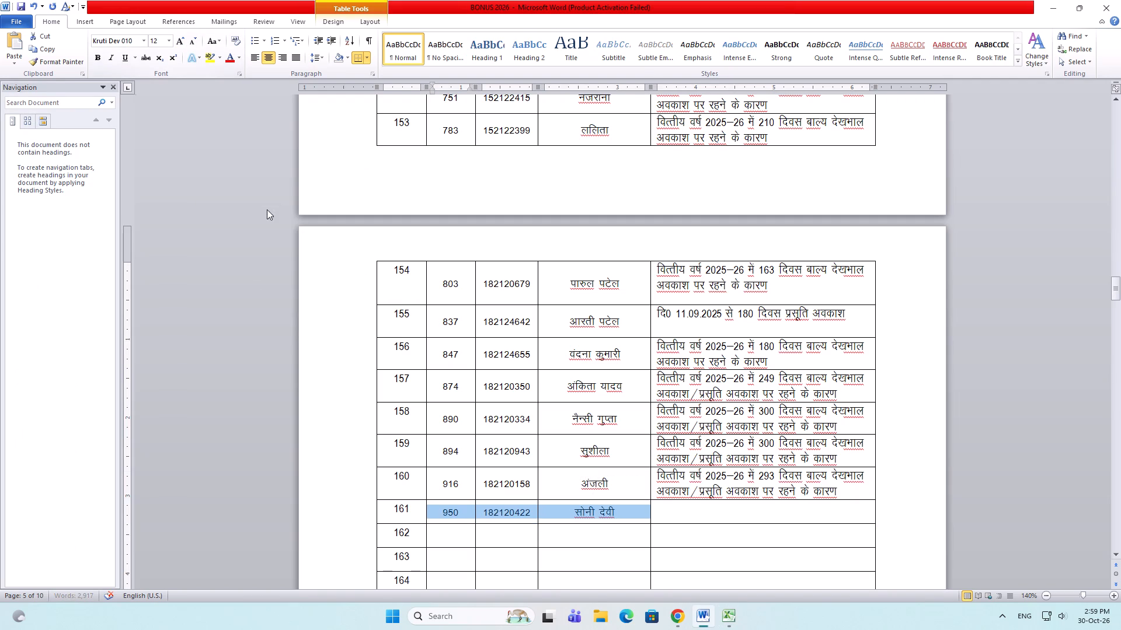
Copy row 160's combined leave remark into row 161, set its count to 258 days, and save the document.
left_click(691, 513)
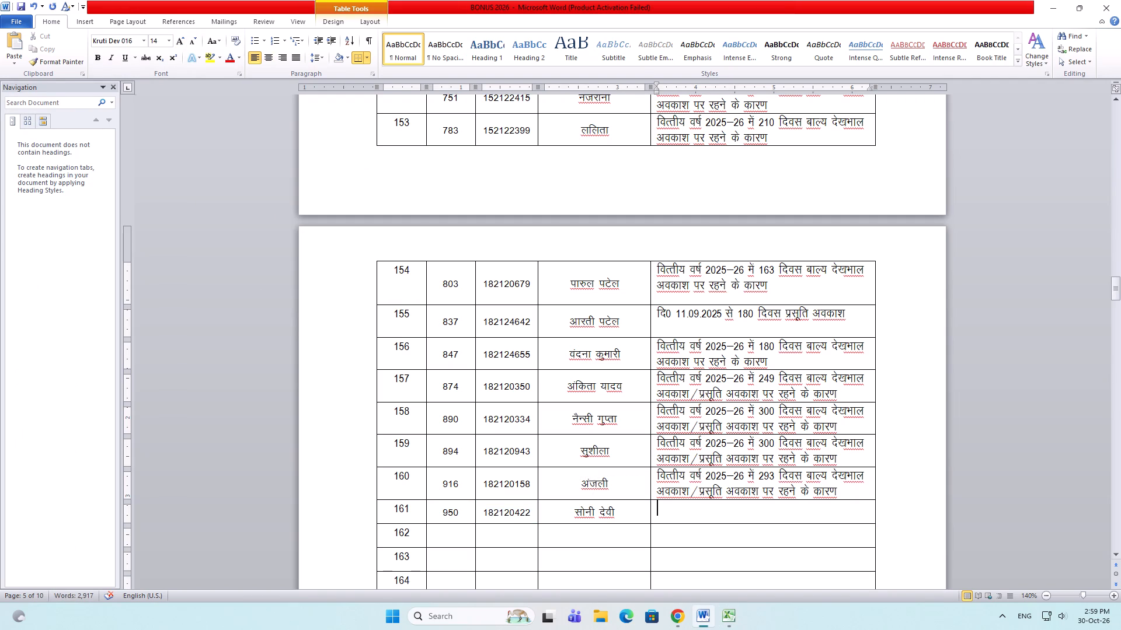
left_click_drag(847, 491, 656, 475)
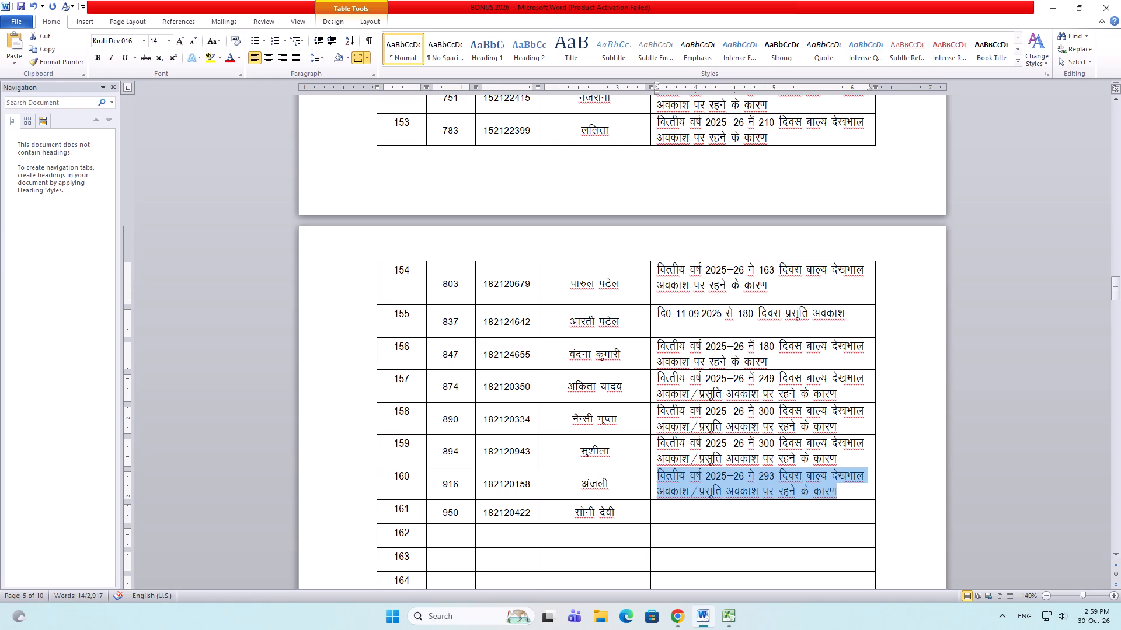
key("ctrl+c")
left_click(668, 513)
key("ctrl+v")
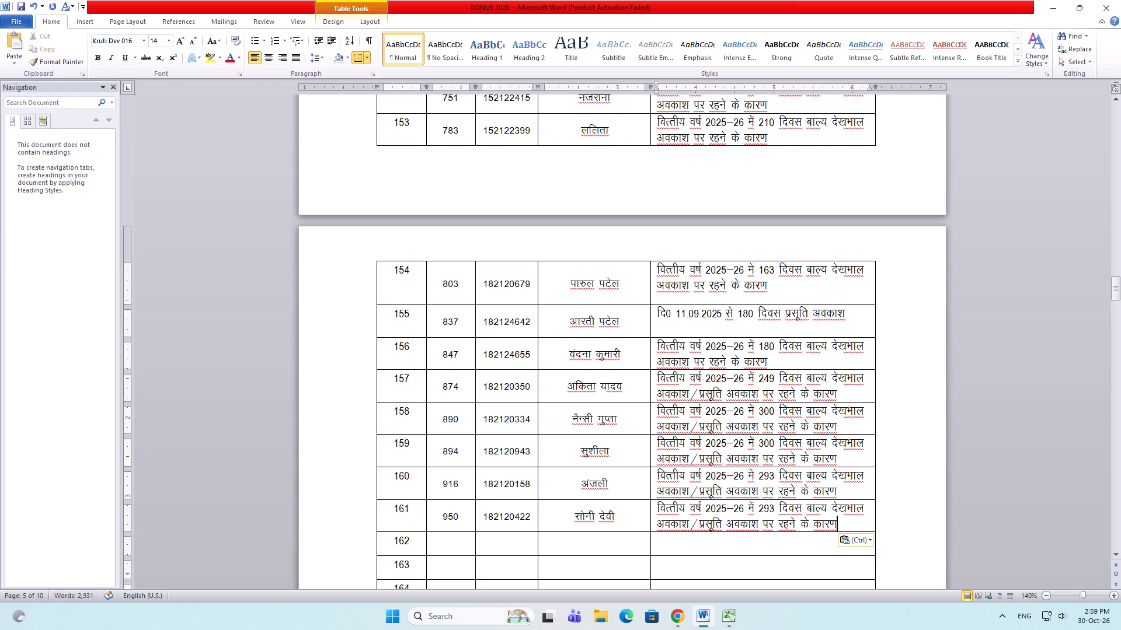
left_click_drag(760, 506, 774, 509)
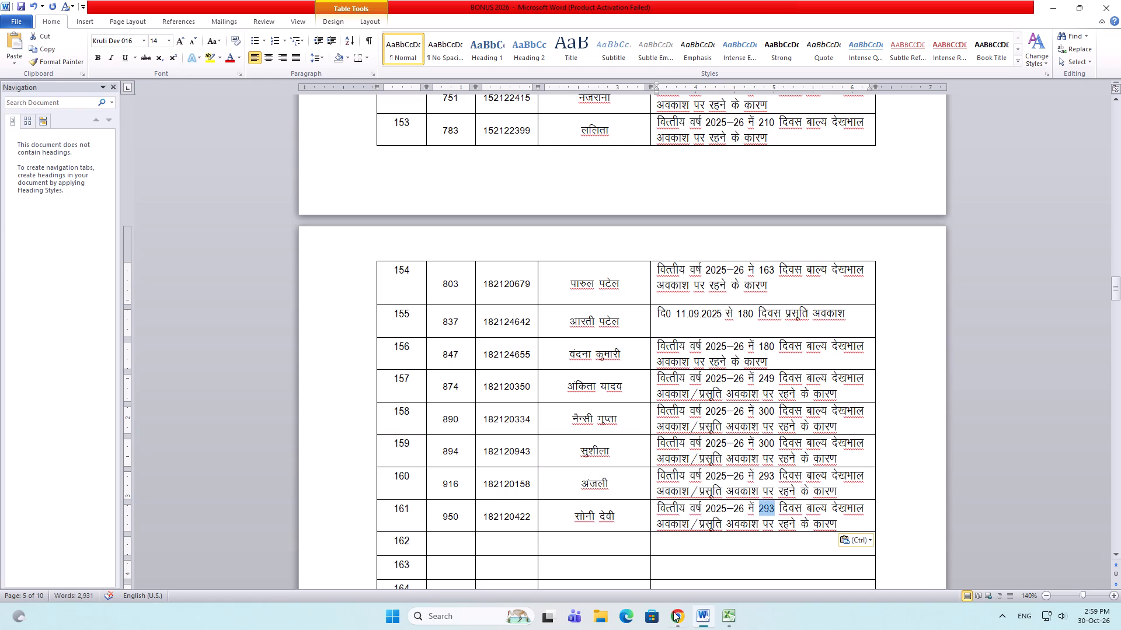
type("258")
key("ctrl+s")
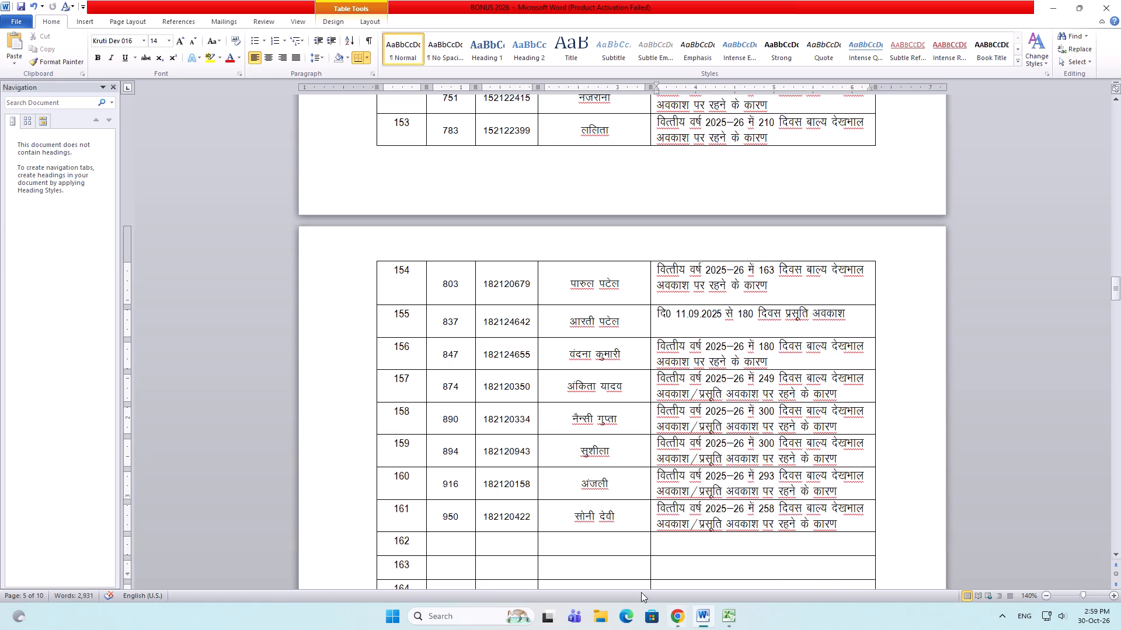
scroll(463, 450, "down", 3)
left_click(447, 422)
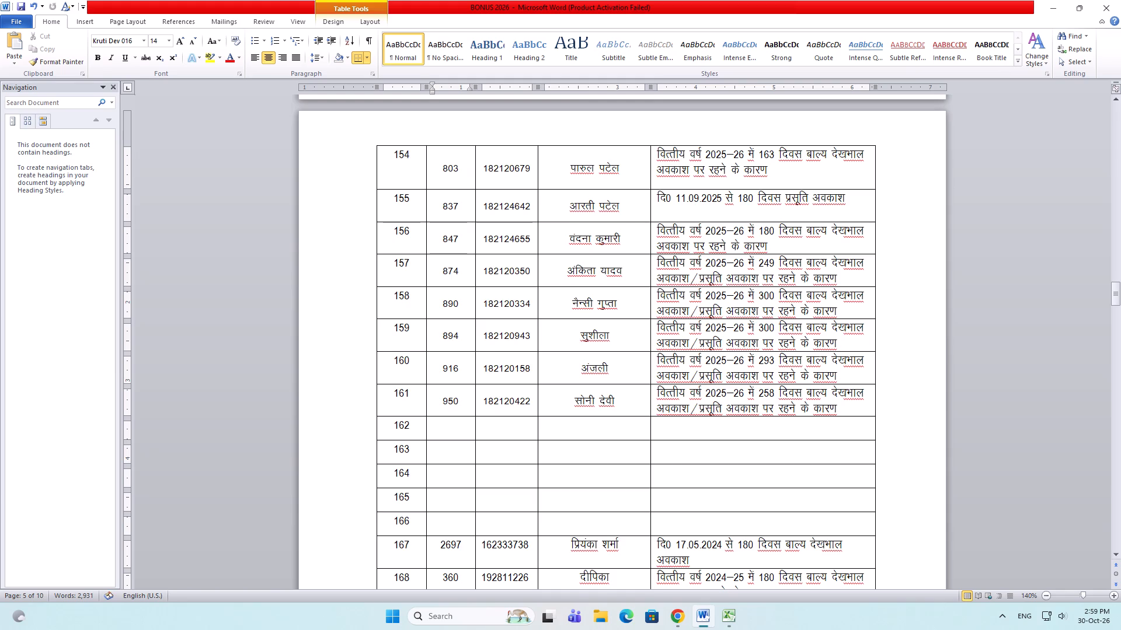
scroll(447, 422, "down", 5)
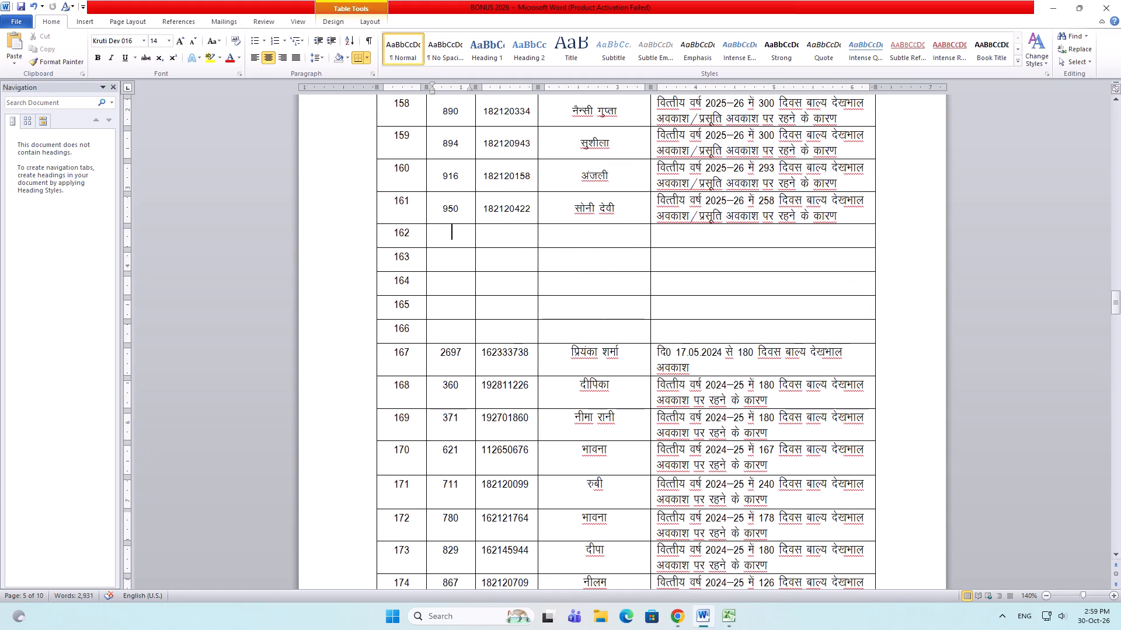
key("ctrl+s")
Switch to the Excel leave sheet and fill rows 188 and 189 with yellow.
key("alt+Tab")
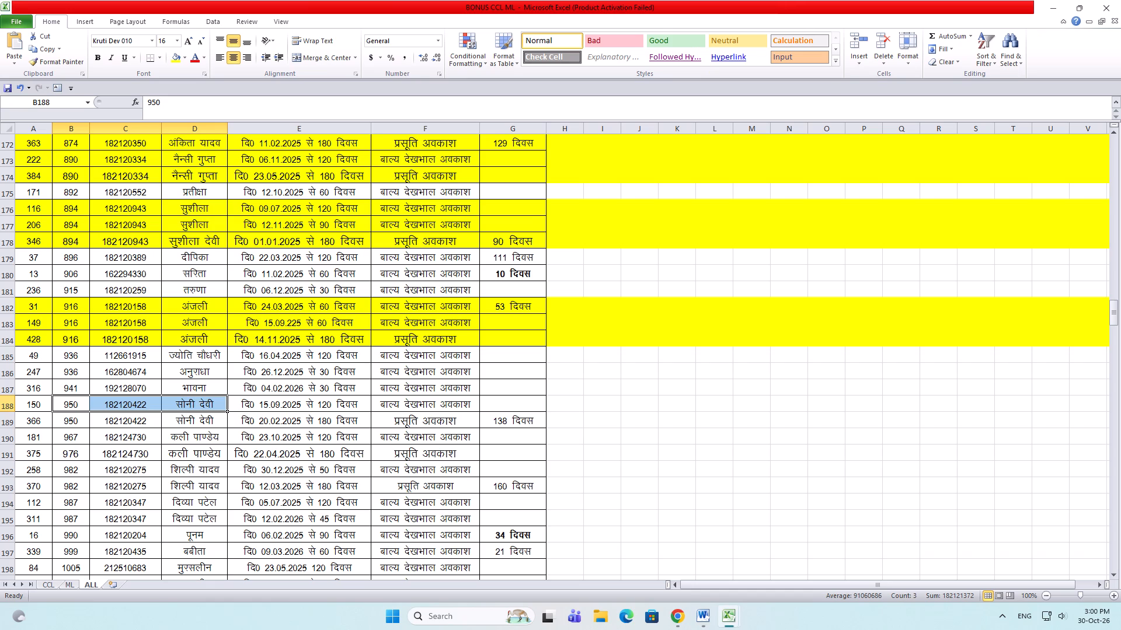
left_click_drag(6, 401, 4, 422)
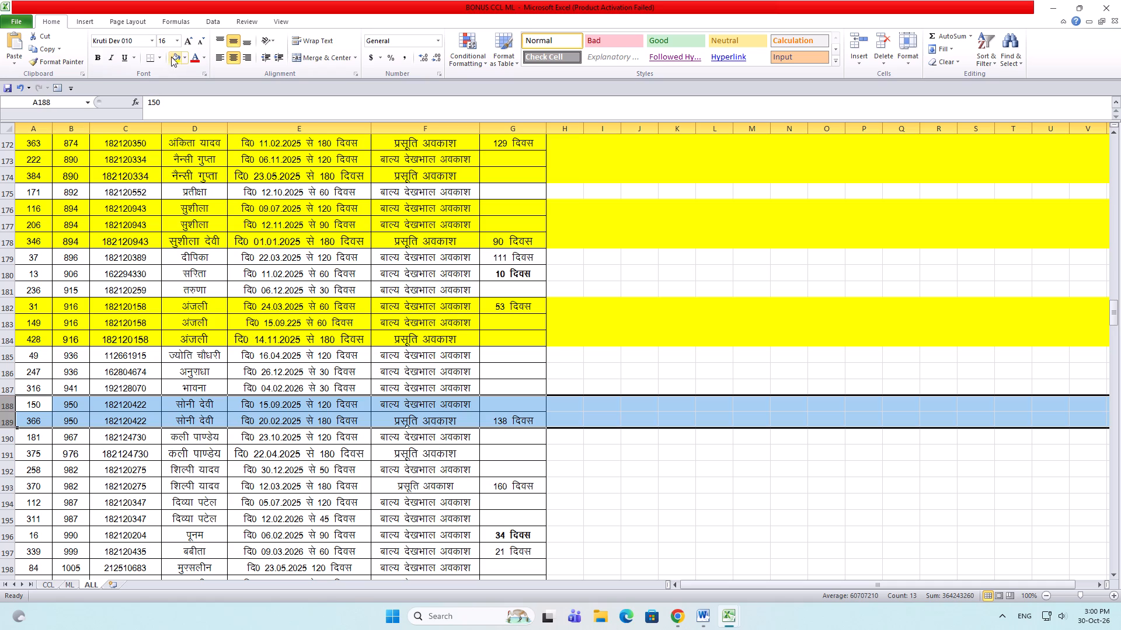
left_click(171, 55)
left_click(161, 415)
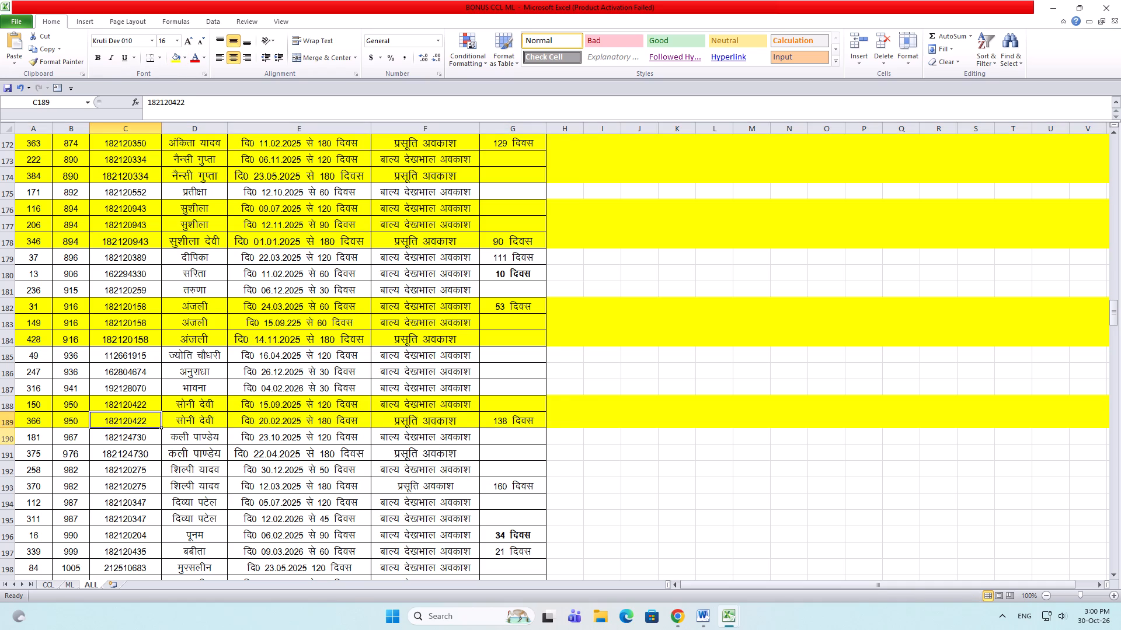
Review leave rows 190 and 191, then copy B190:D190 into row 162 of the Word table at font size 12.
left_click_drag(0, 436, 0, 460)
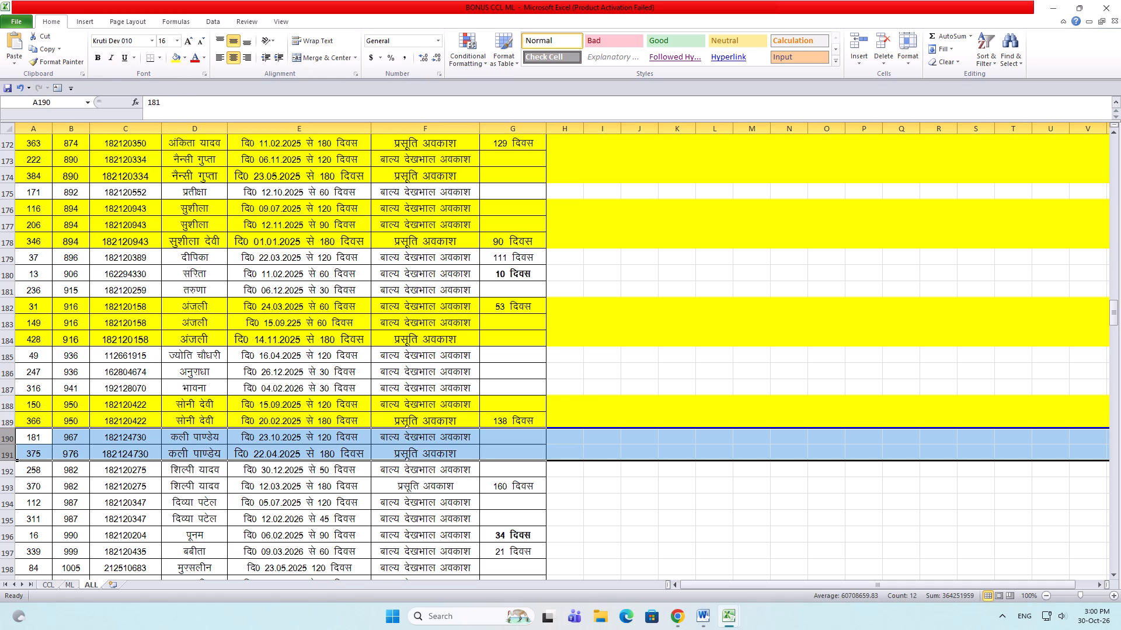
left_click_drag(70, 433, 175, 441)
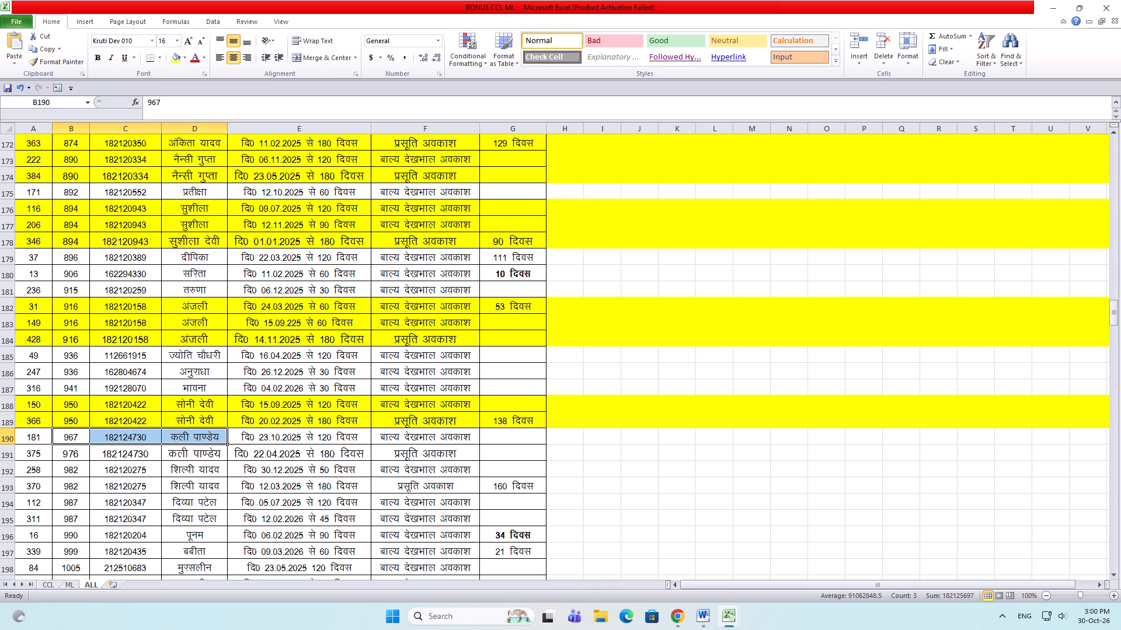
key("ctrl+c")
key("ctrl+c")
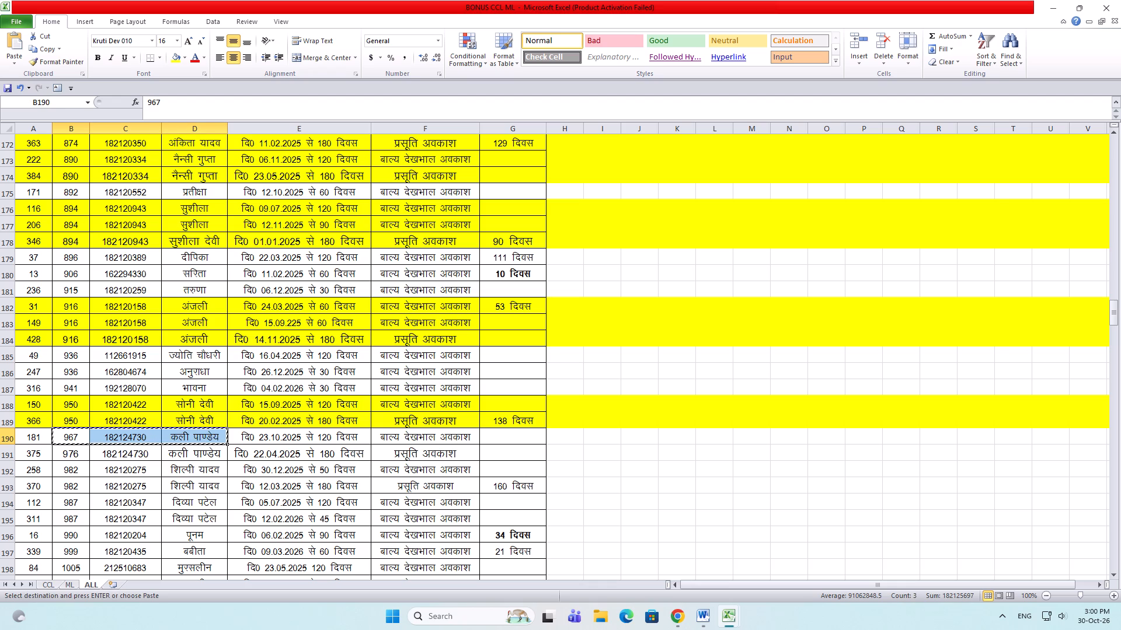
key("alt+Tab")
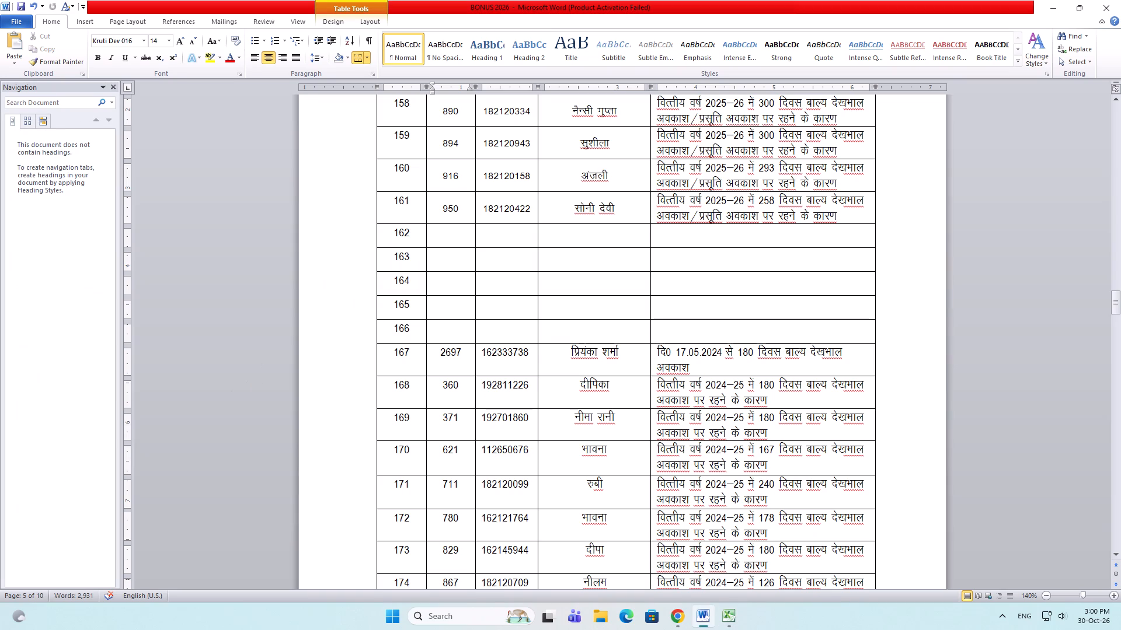
left_click_drag(448, 233, 569, 235)
key("ctrl+v")
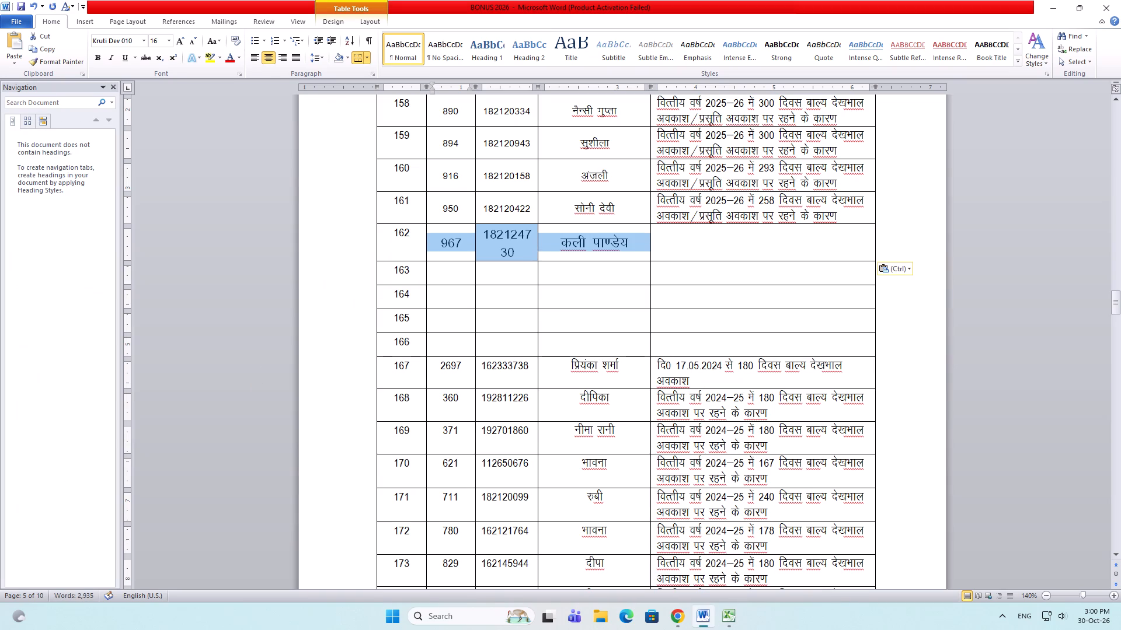
double_click(193, 40)
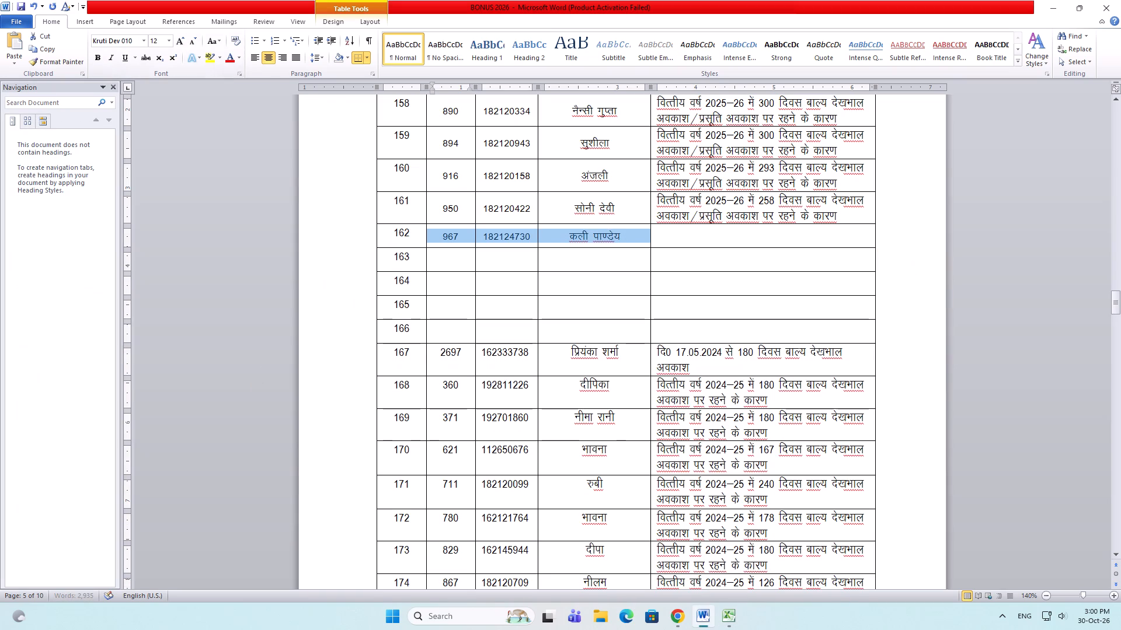
Copy row 161's combined leave remark into row 162, set its count to 300 days, and save the document.
left_click_drag(841, 215, 663, 199)
key("ctrl+c")
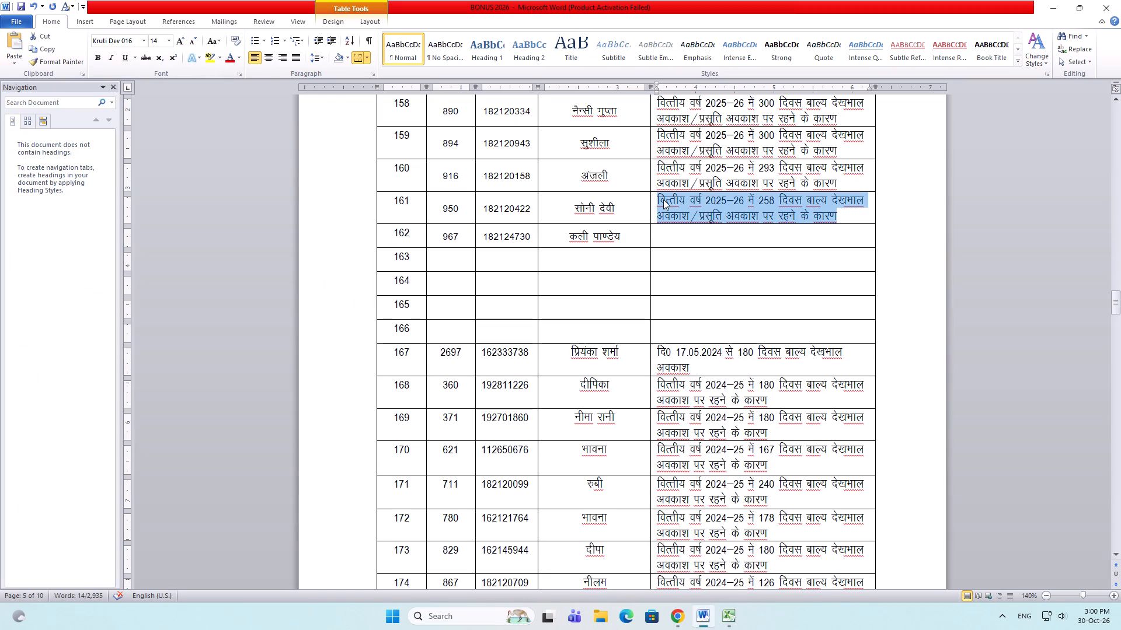
left_click(679, 231)
key("ctrl+v")
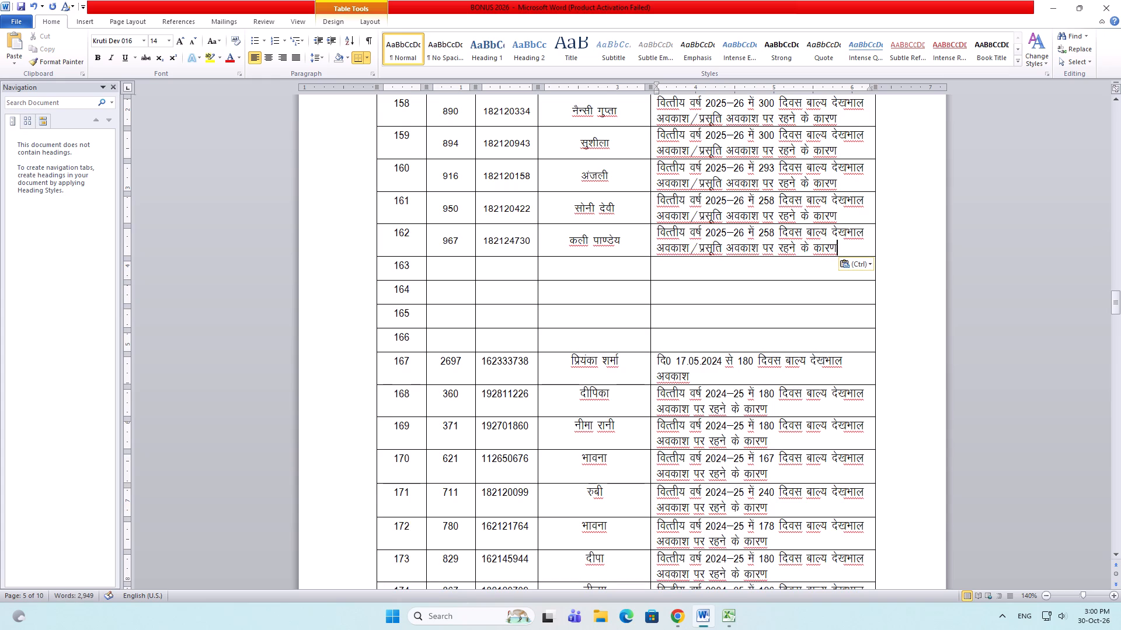
left_click_drag(759, 230, 776, 233)
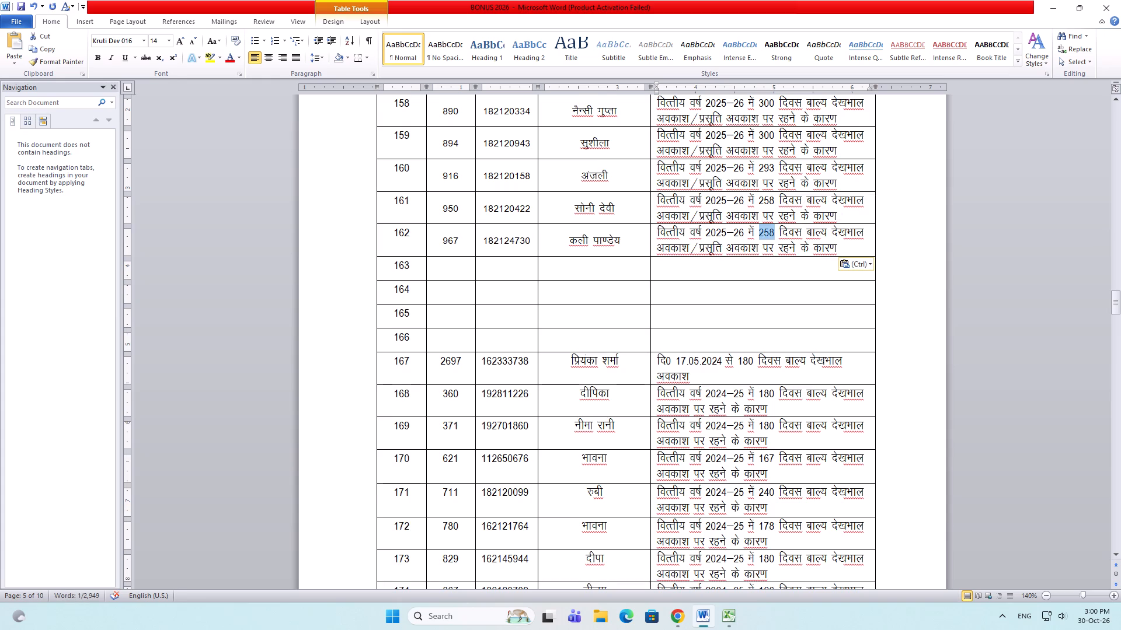
type("300")
key("ctrl+s")
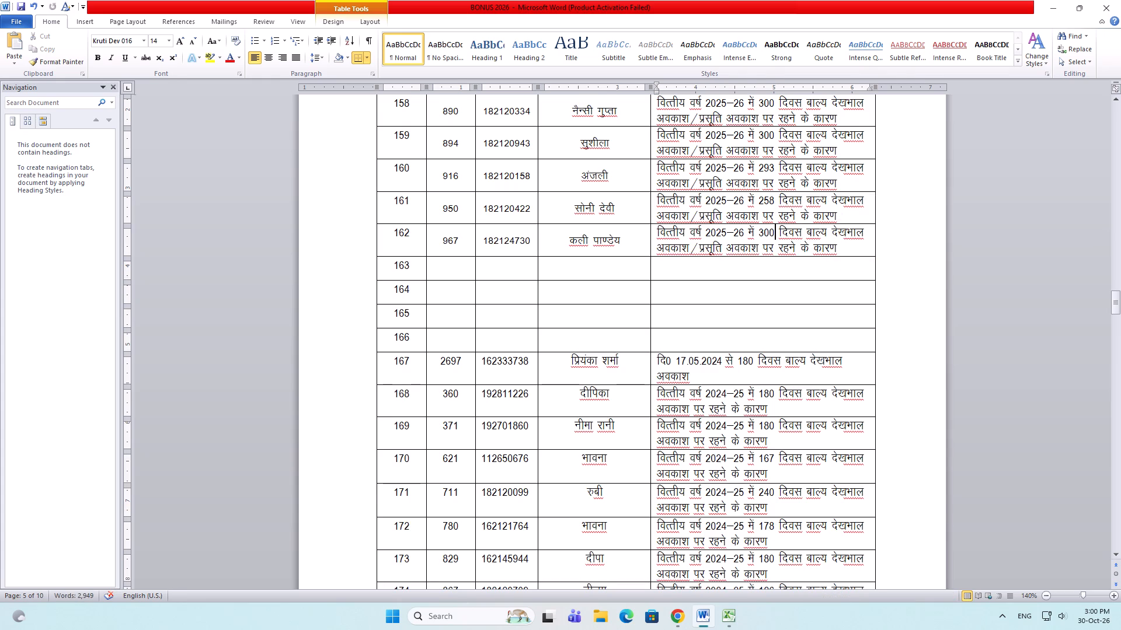
Switch to the Excel leave sheet and fill rows 190 and 191 with yellow.
key("alt+Tab")
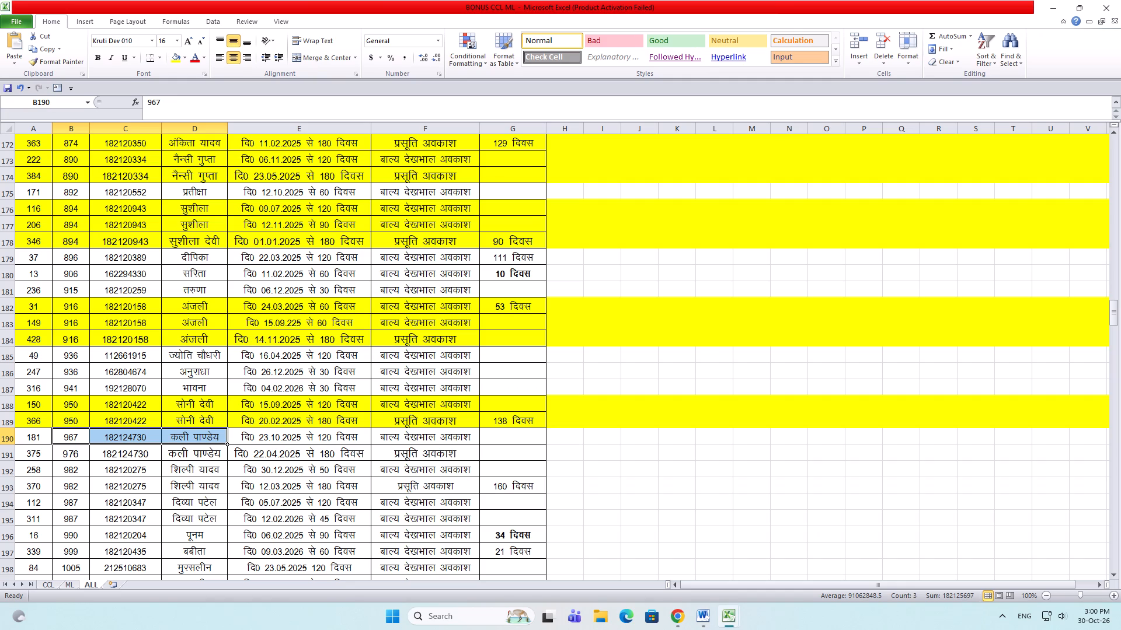
left_click_drag(8, 435, 5, 447)
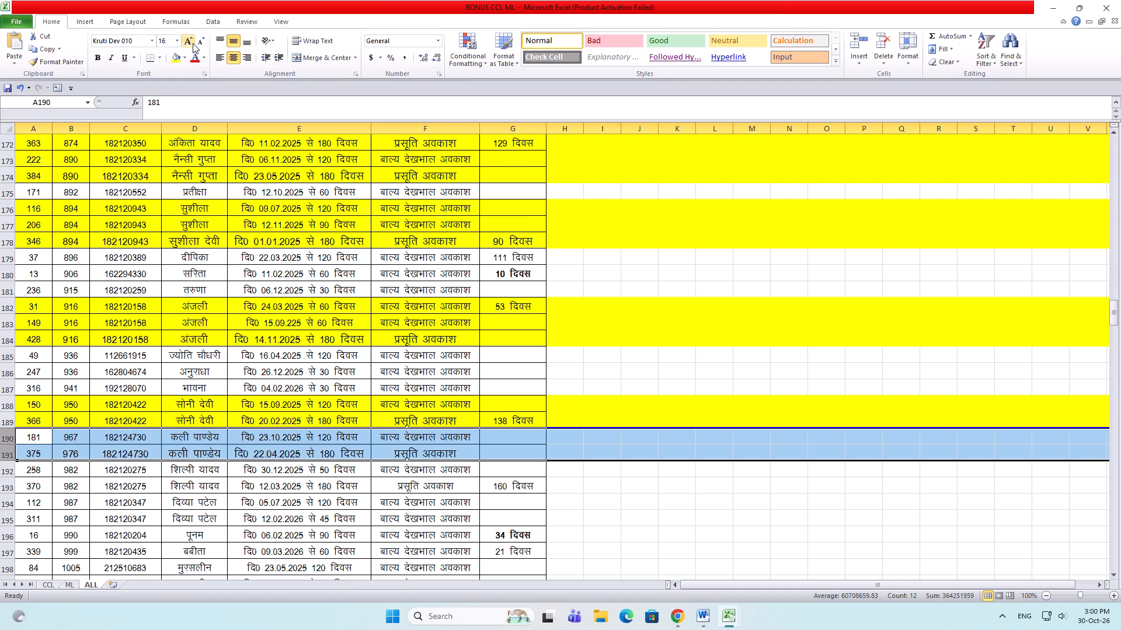
left_click(174, 57)
left_click(179, 444)
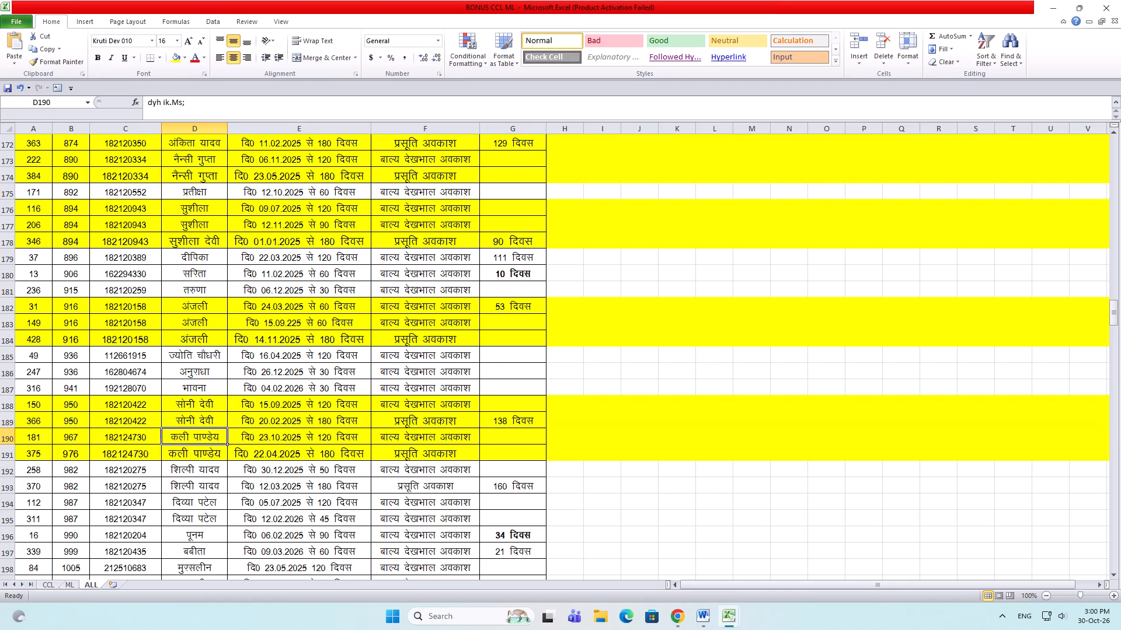
Review leave rows 192 and 193, then copy B192:D192 into row 163 of the Word table at font size 12.
left_click_drag(0, 470, 10, 487)
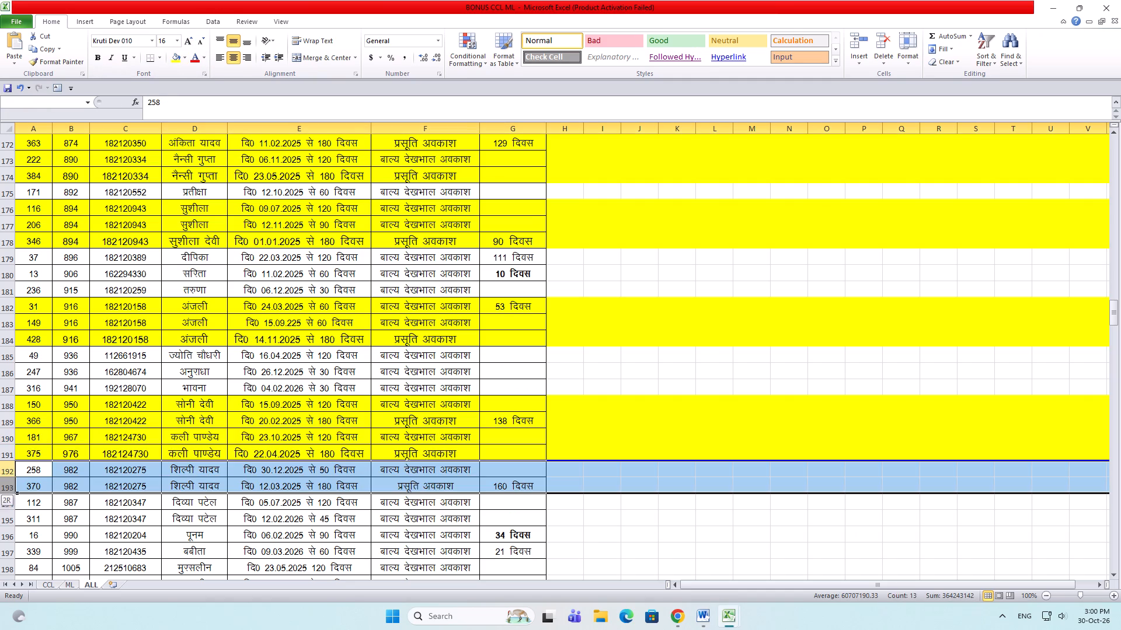
left_click_drag(10, 487, 11, 485)
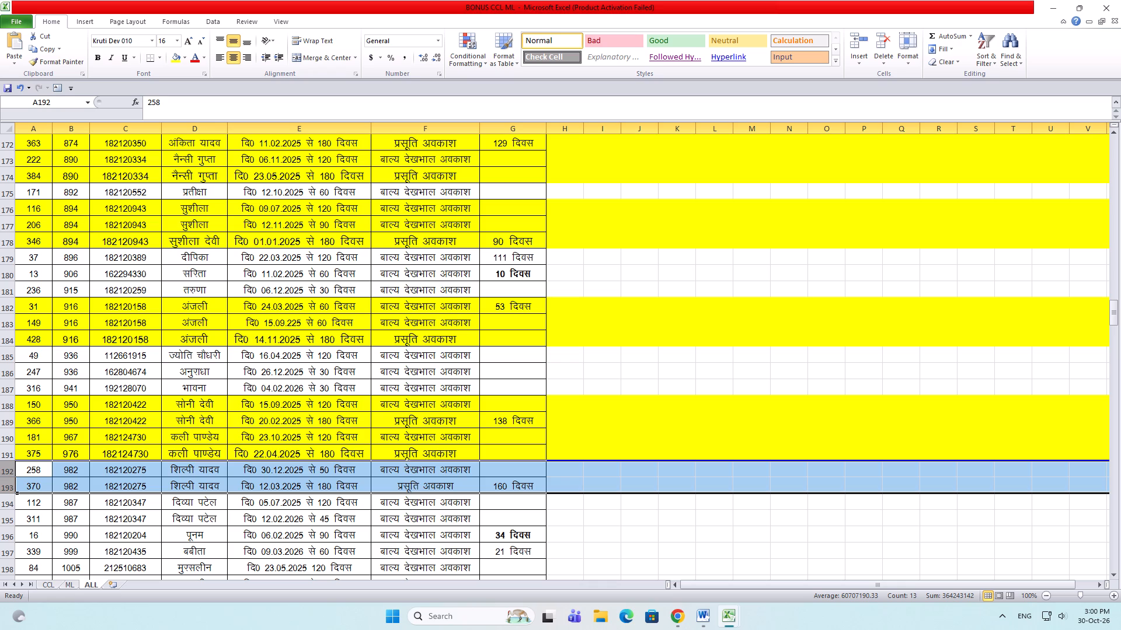
left_click_drag(76, 468, 184, 466)
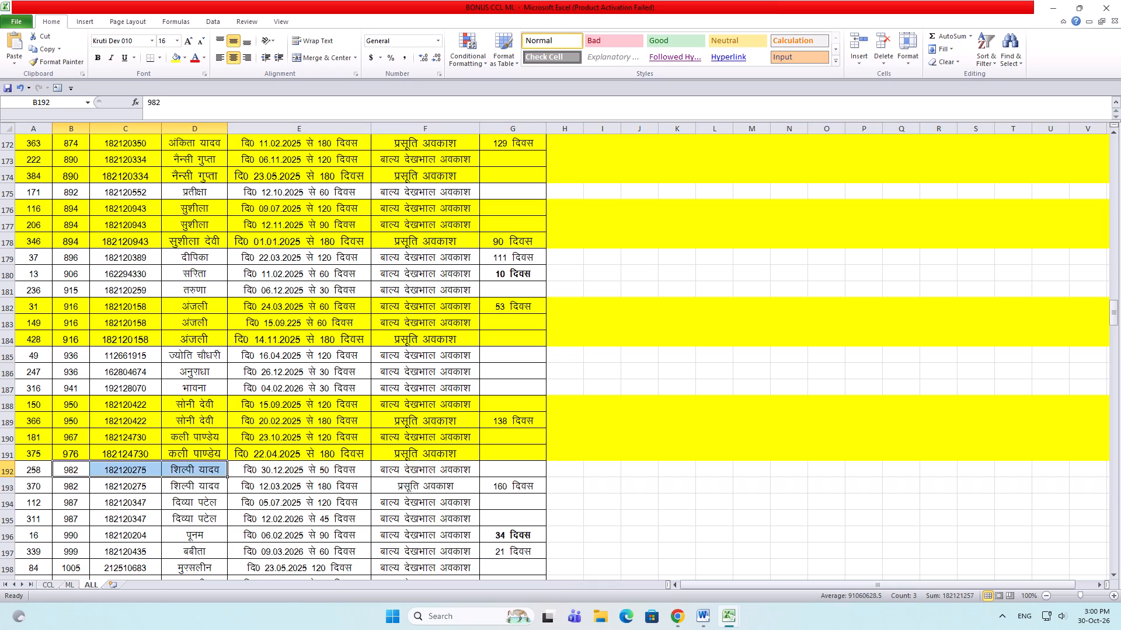
key("ctrl+c")
key("ctrl+c")
key("alt+Tab")
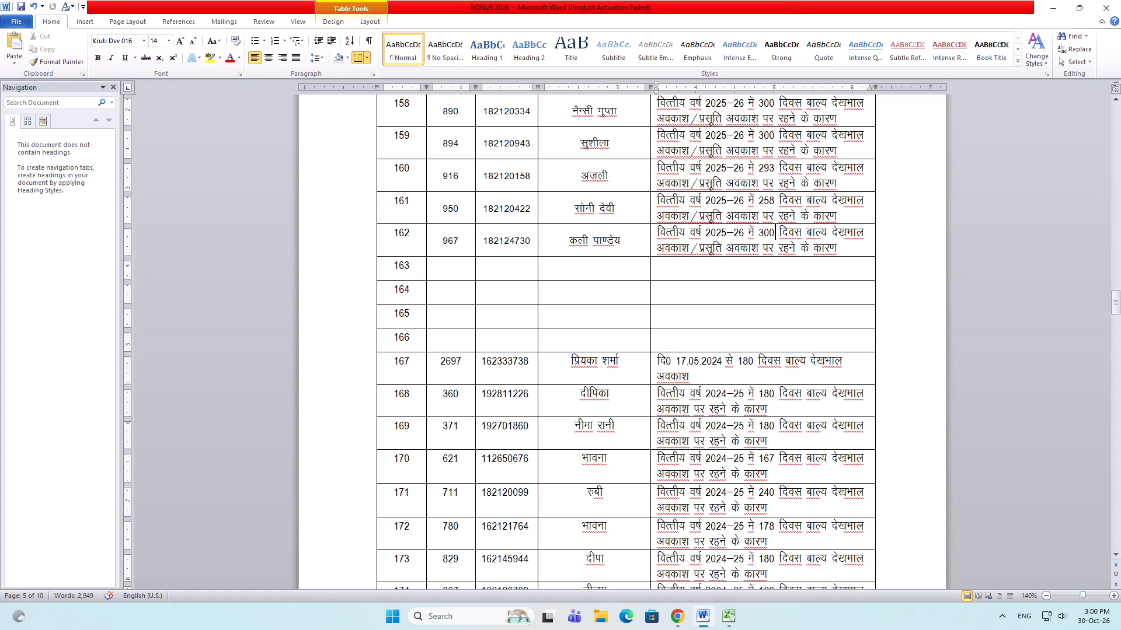
left_click_drag(452, 266, 576, 271)
key("ctrl+v")
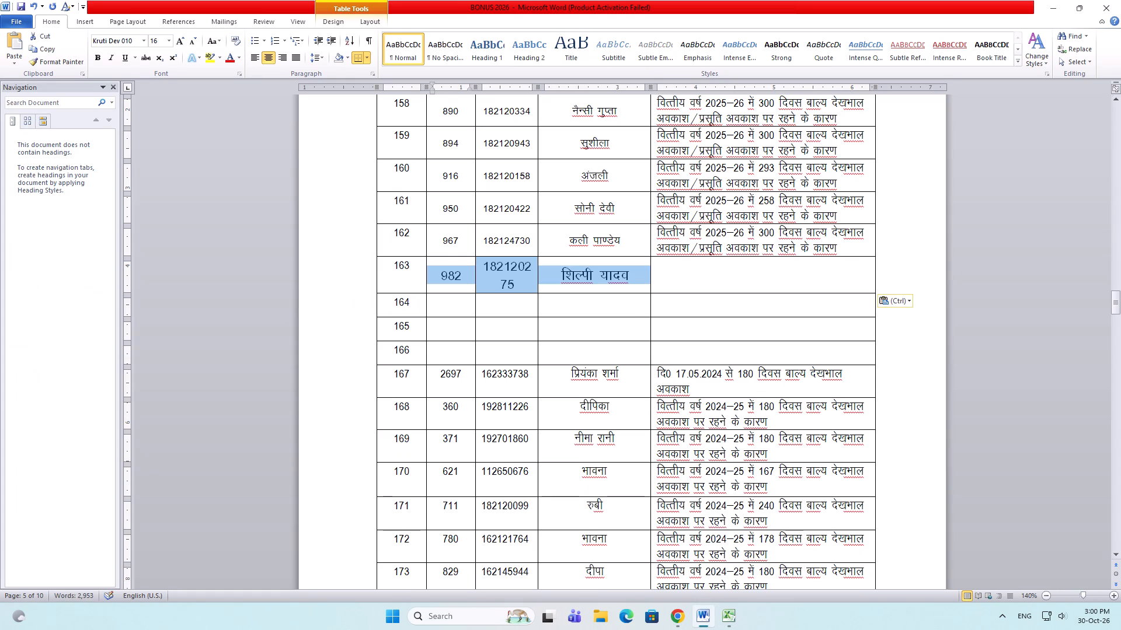
double_click(192, 43)
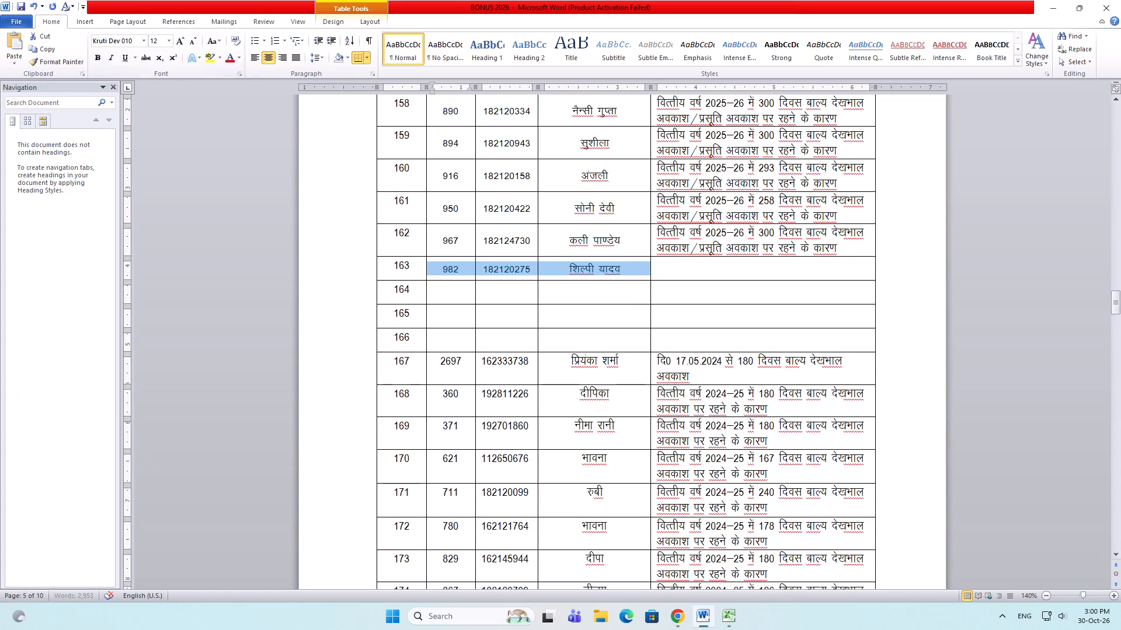
Copy row 162's combined leave remark into row 163, set its count to 210 days, and save the document.
left_click_drag(843, 245, 654, 229)
key("ctrl+c")
left_click(684, 272)
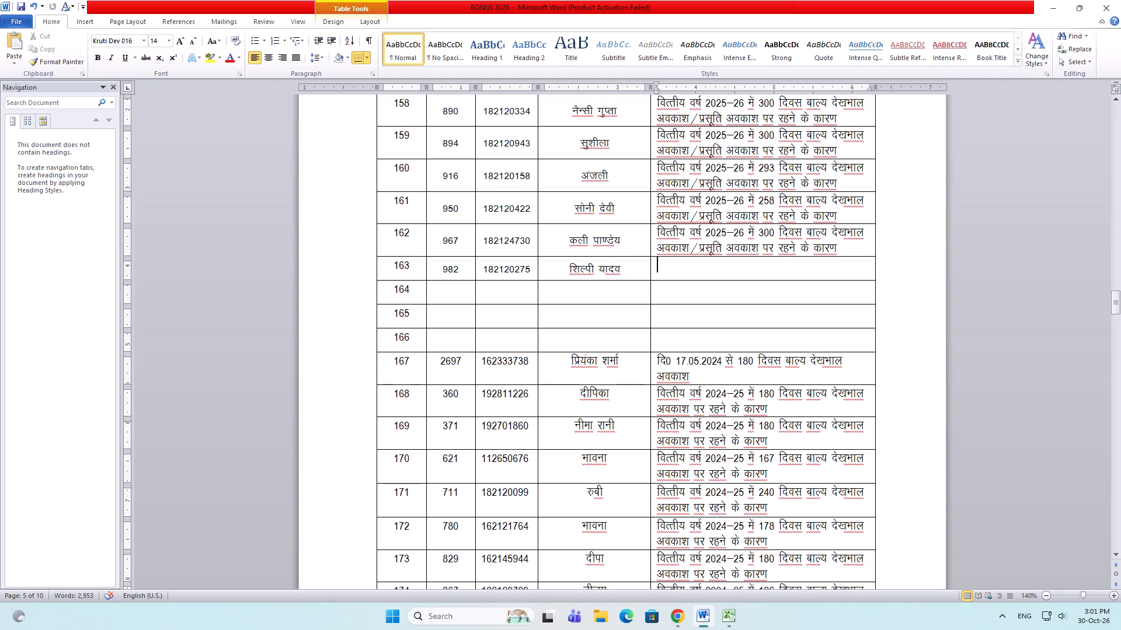
key("ctrl+v")
left_click(754, 260)
left_click_drag(757, 260, 757, 260)
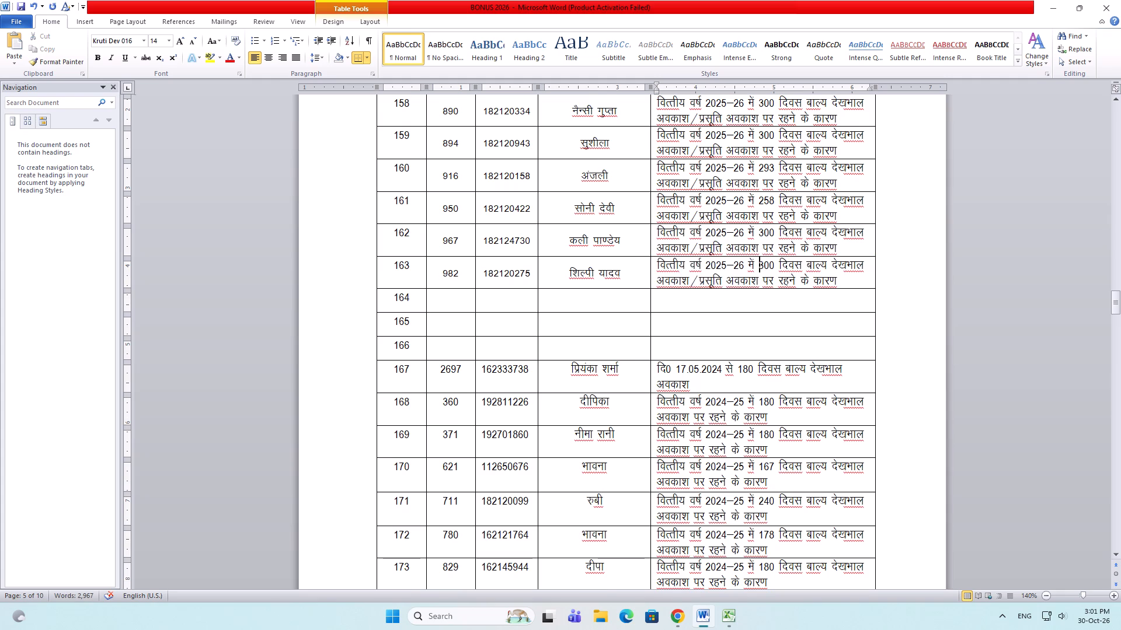
left_click_drag(757, 260, 772, 262)
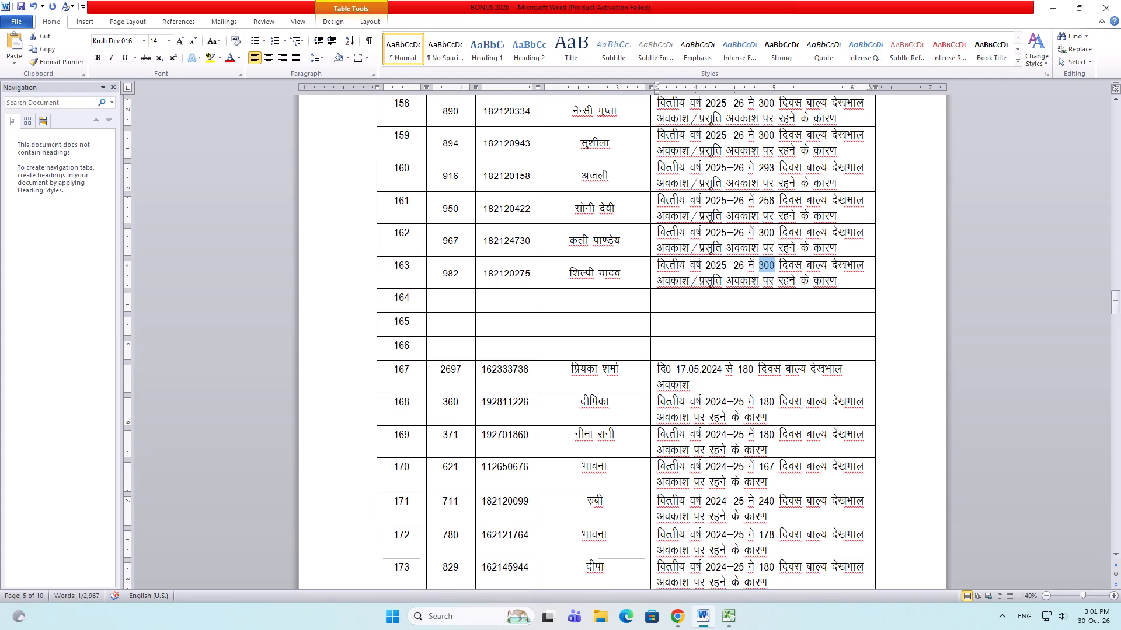
type("310")
key("BackSpace")
key("BackSpace")
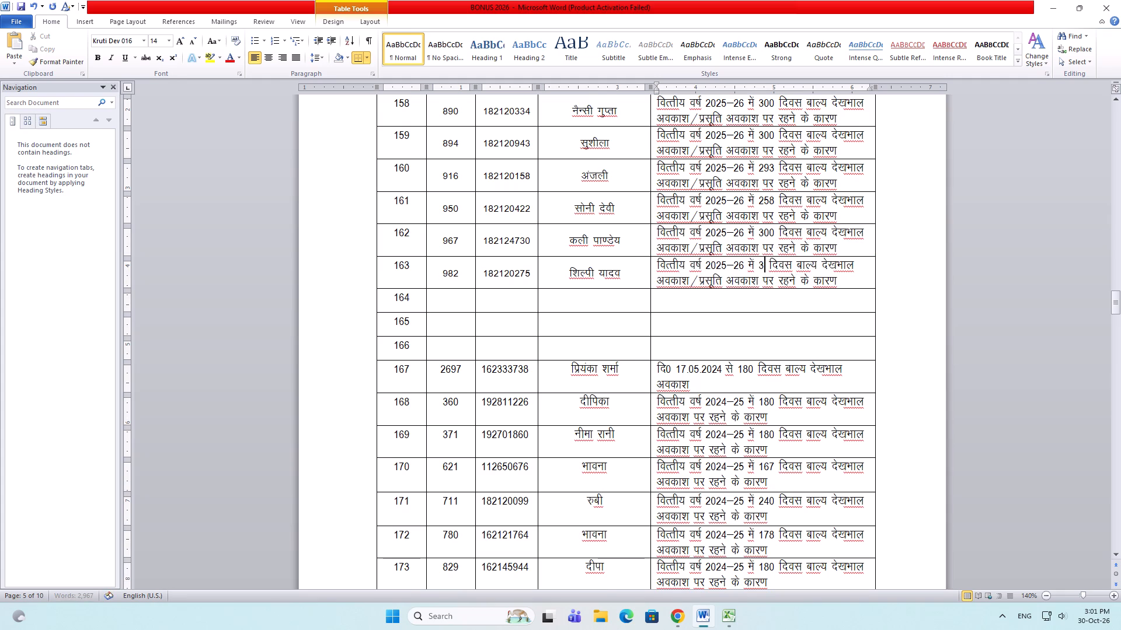
key("BackSpace")
type("210")
key("ctrl+s")
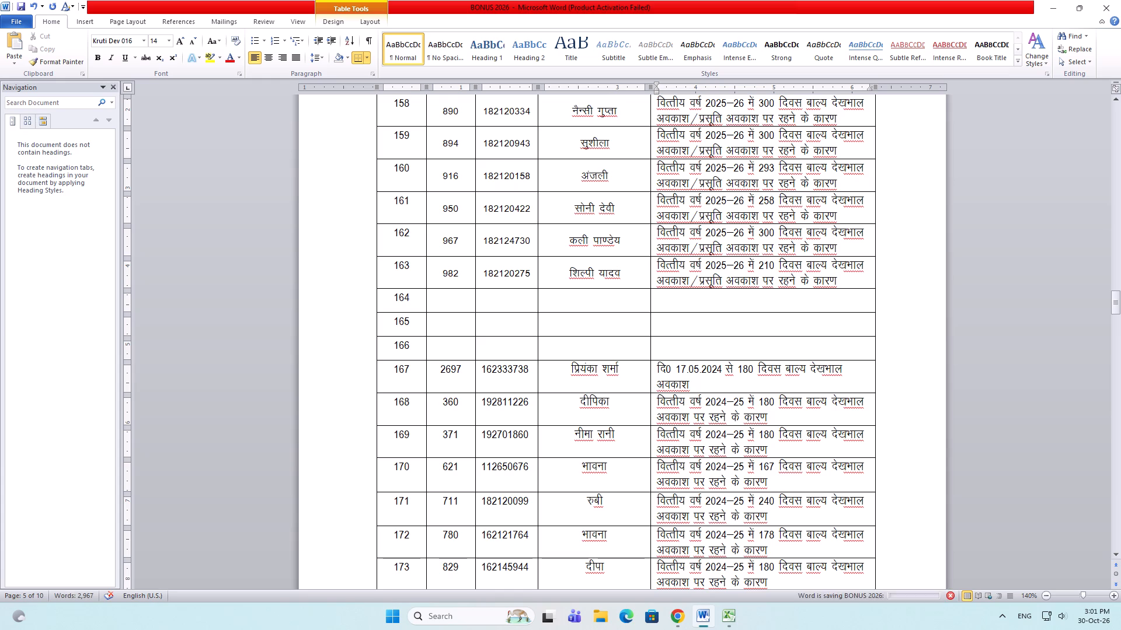
Switch to the Excel leave sheet, fill rows 192 and 193 with yellow, and save the workbook.
key("alt+Tab")
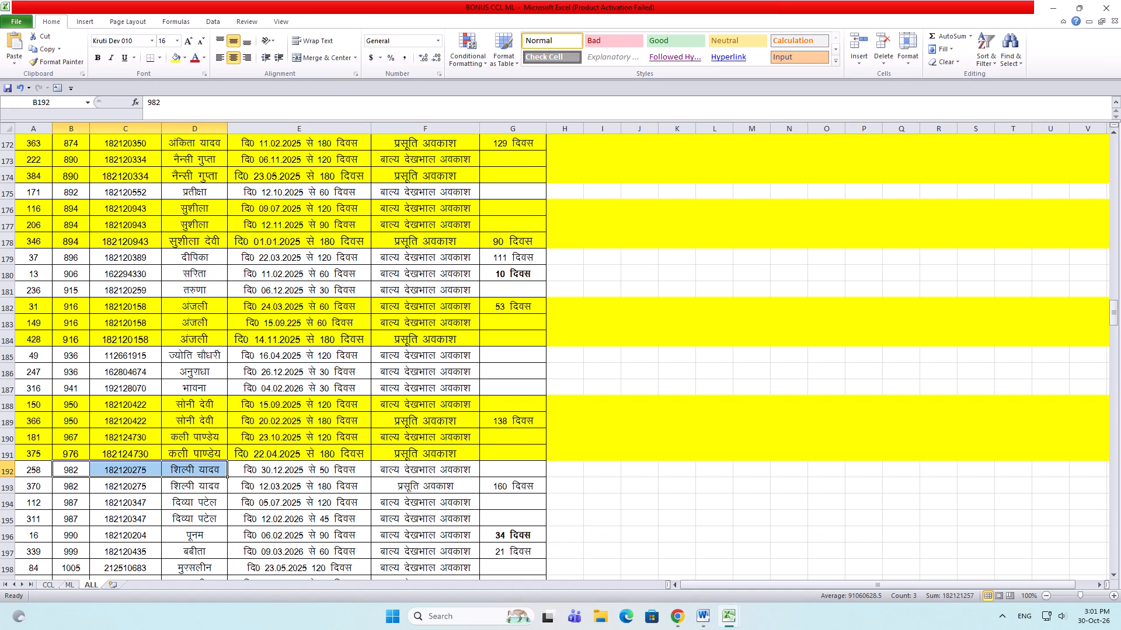
left_click_drag(3, 470, 0, 485)
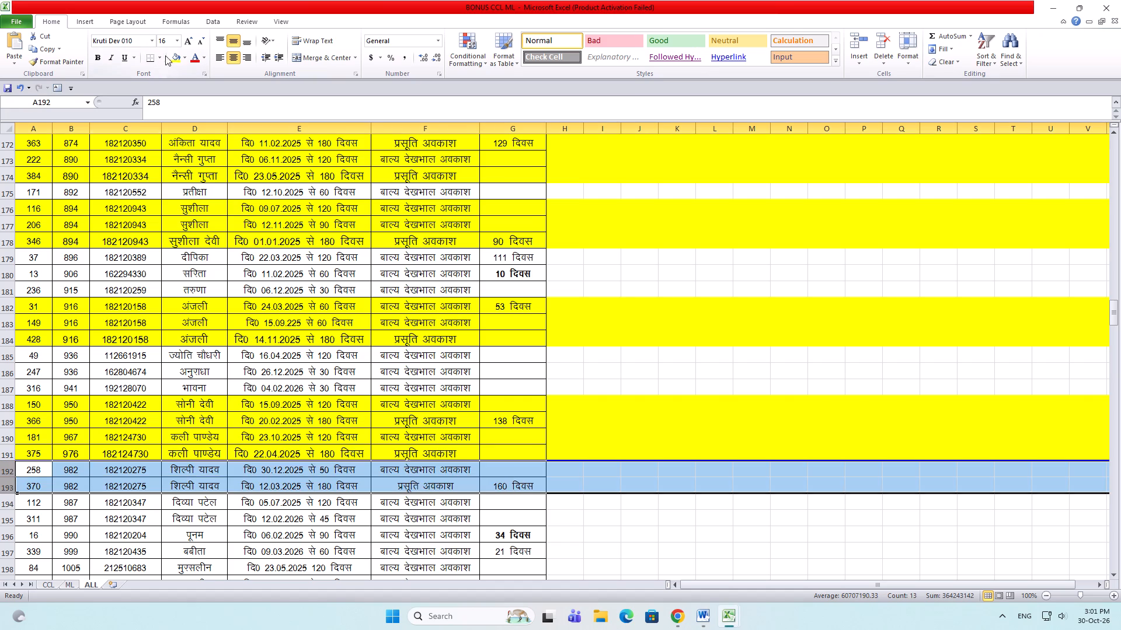
left_click(175, 58)
left_click(146, 369)
key("ctrl+s")
Review leave rows 194 and 195, then copy B194:D194 into row 164 of the Word table at font size 12.
scroll(157, 364, "down", 5)
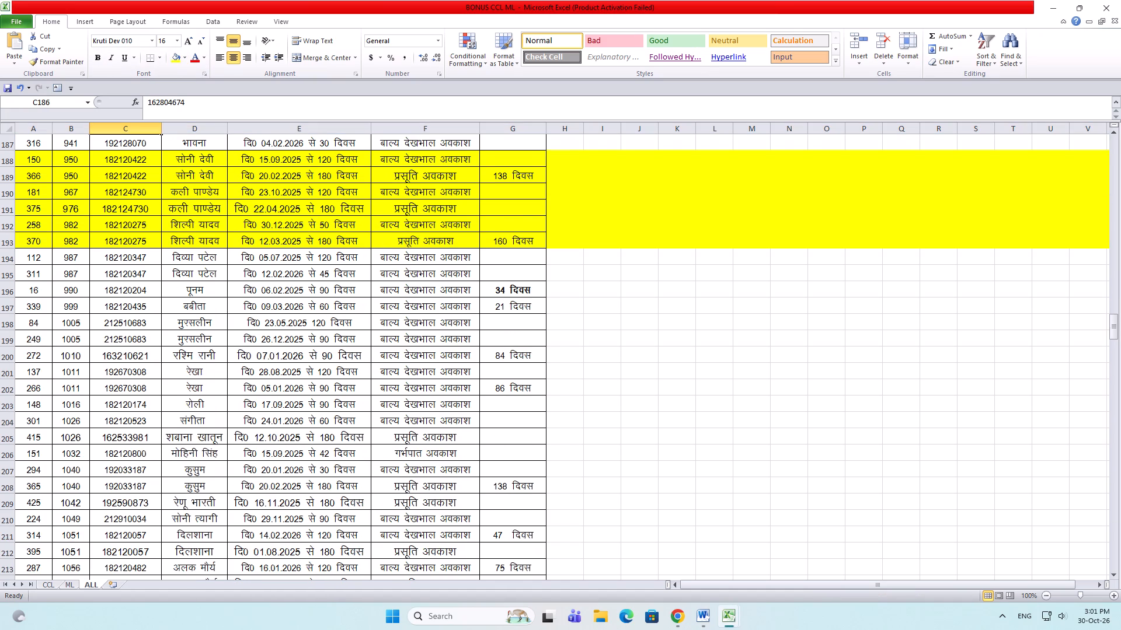
left_click_drag(4, 260, 5, 266)
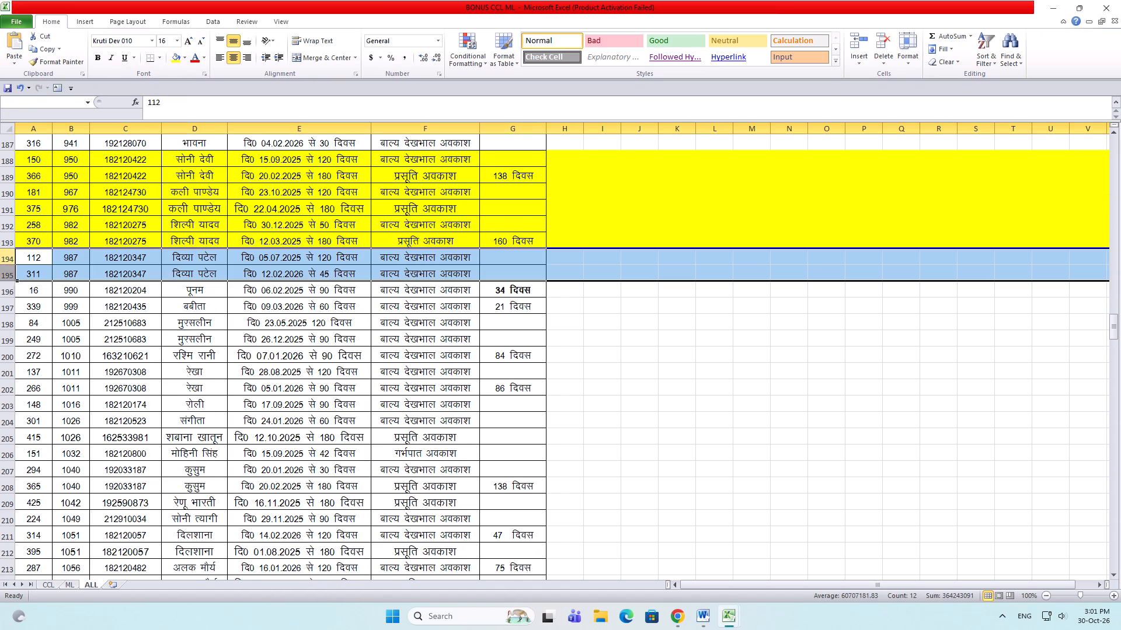
left_click_drag(5, 266, 6, 270)
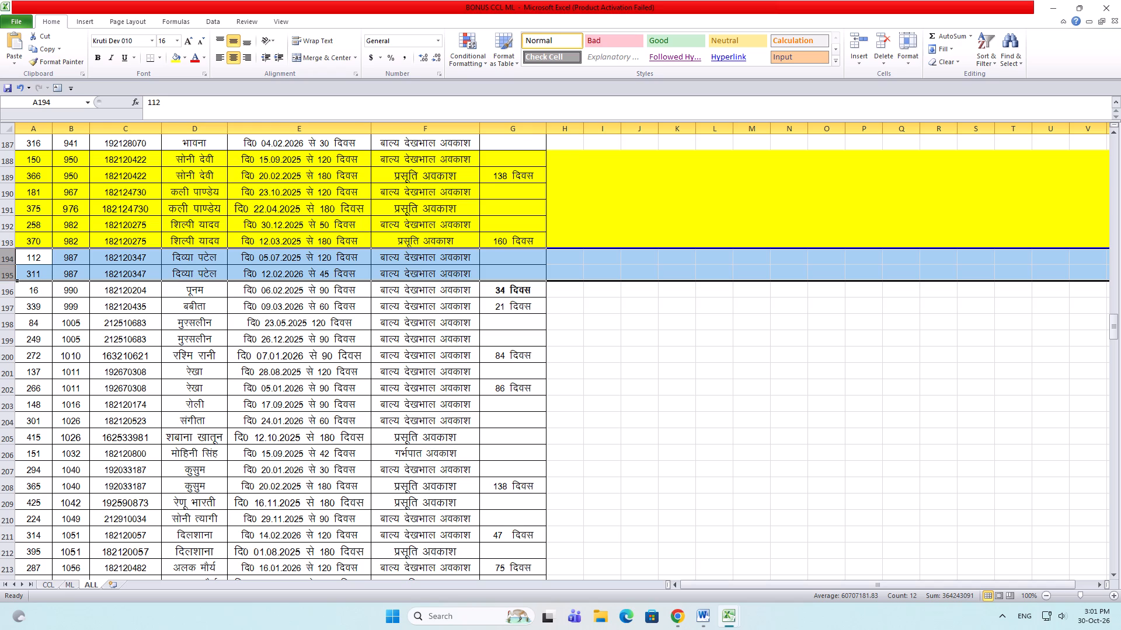
left_click_drag(69, 253, 153, 265)
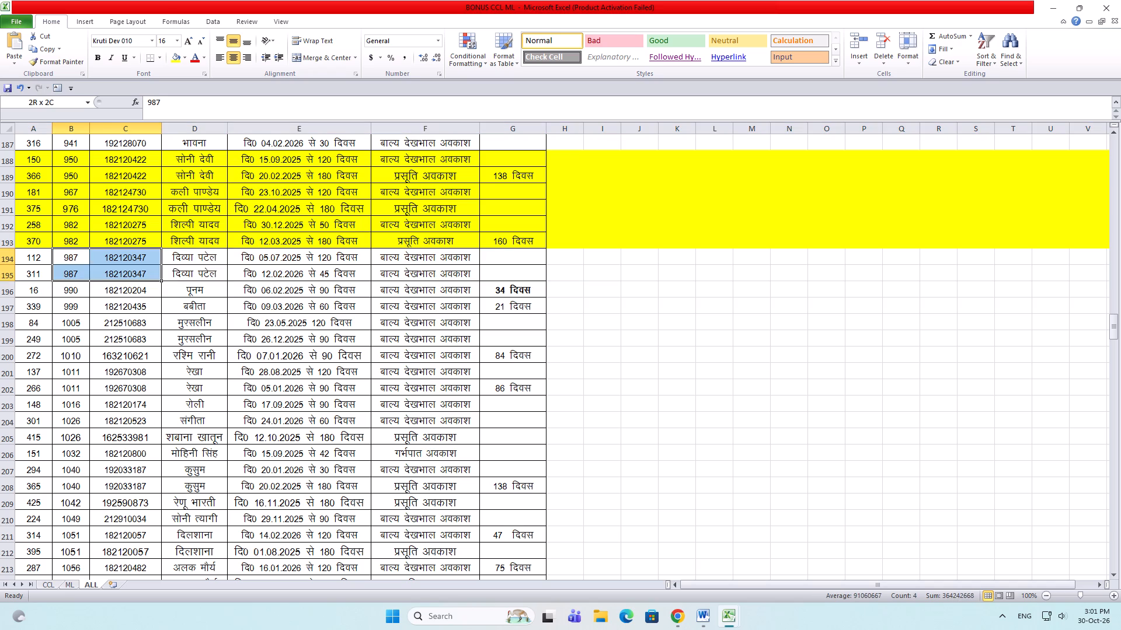
left_click_drag(153, 265, 176, 260)
key("ctrl+c")
key("alt+Tab")
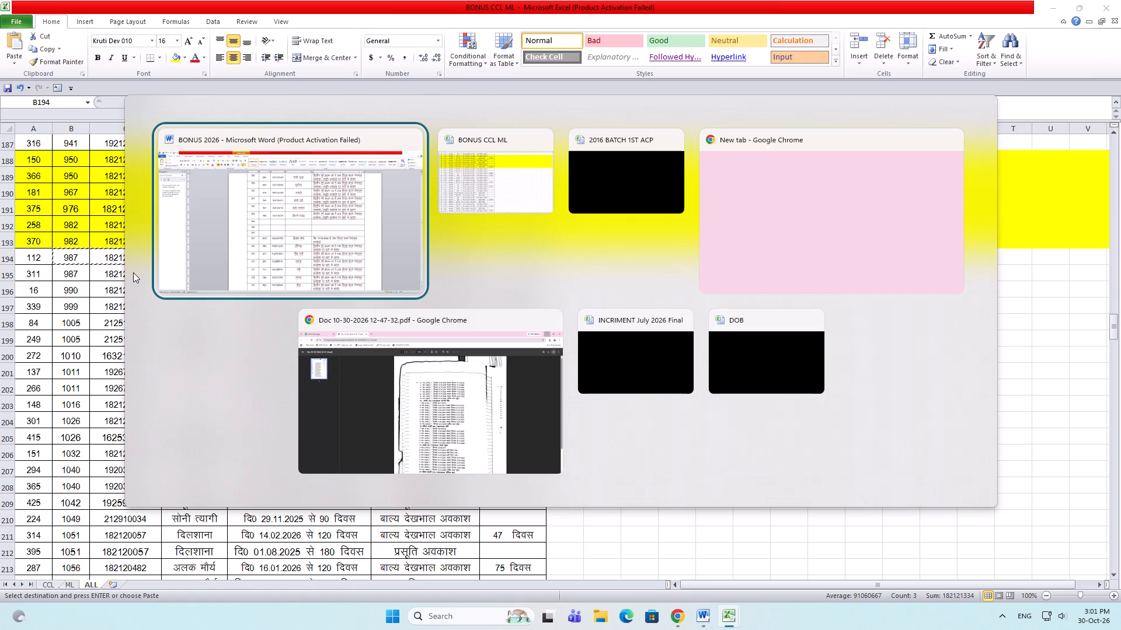
left_click_drag(439, 295, 553, 304)
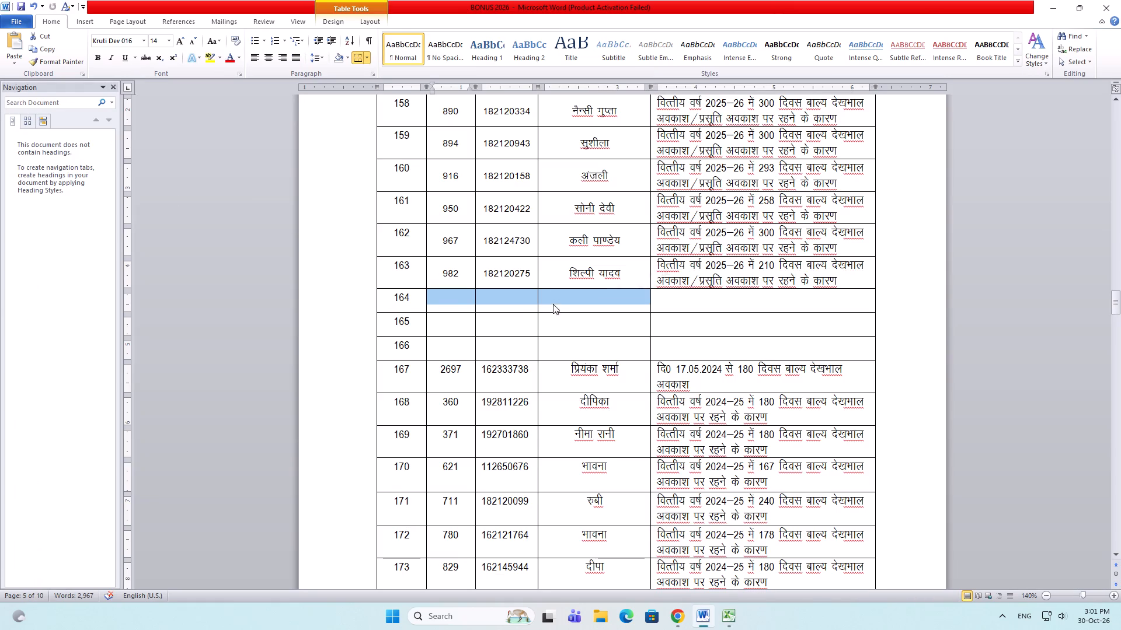
key("ctrl+v")
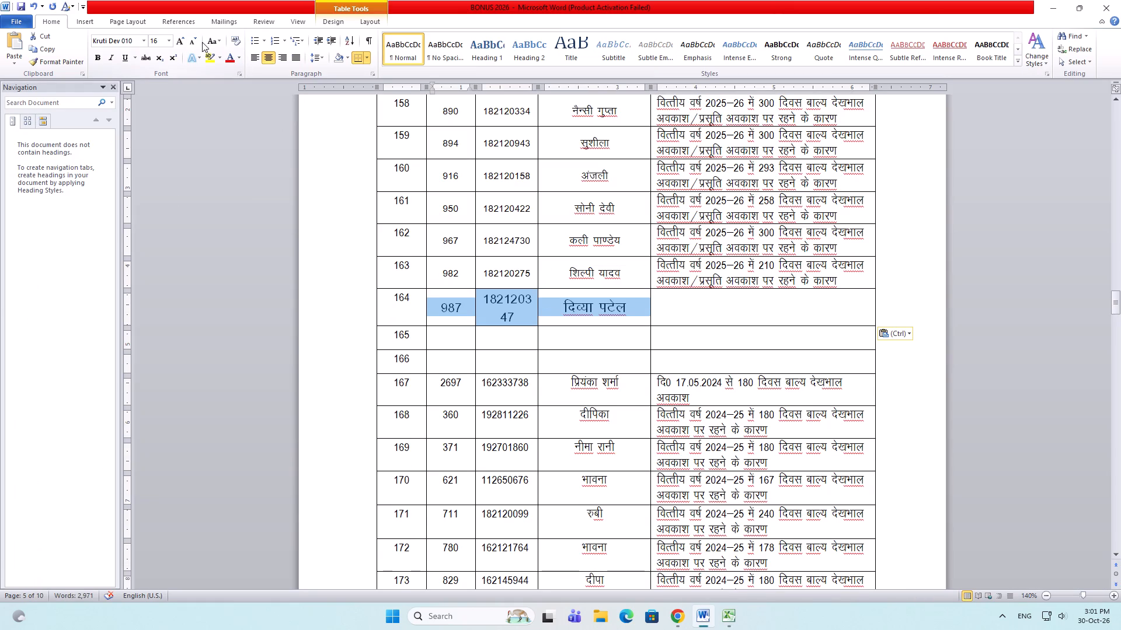
double_click(193, 38)
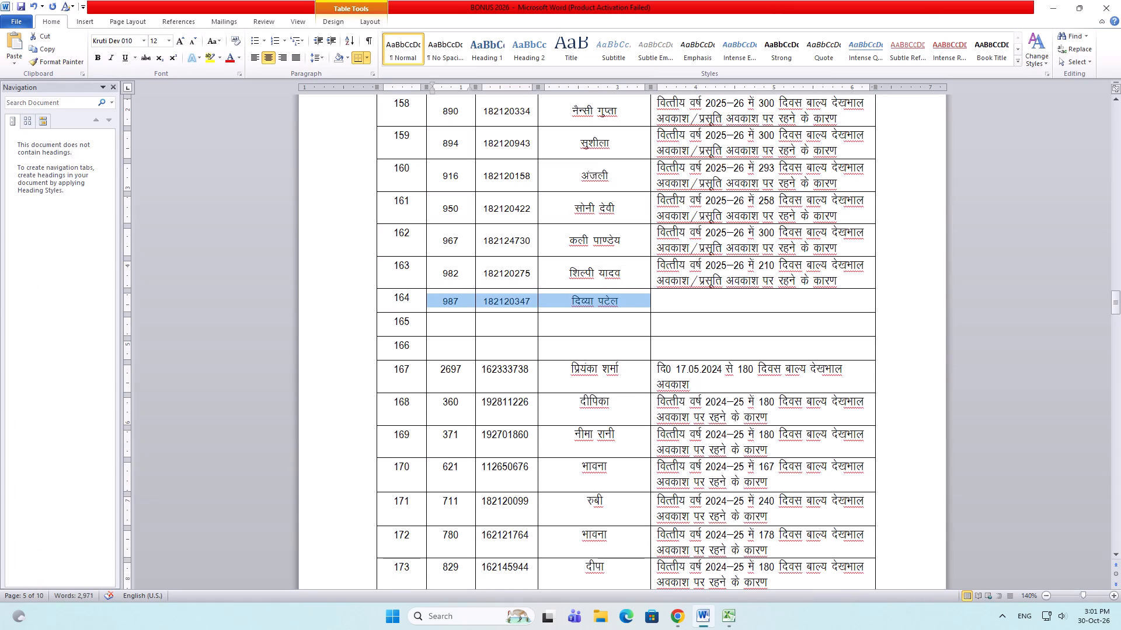
Copy row 163's combined leave remark into row 164, set its count to 165 days, and save the document.
left_click_drag(840, 281, 664, 257)
key("ctrl+c")
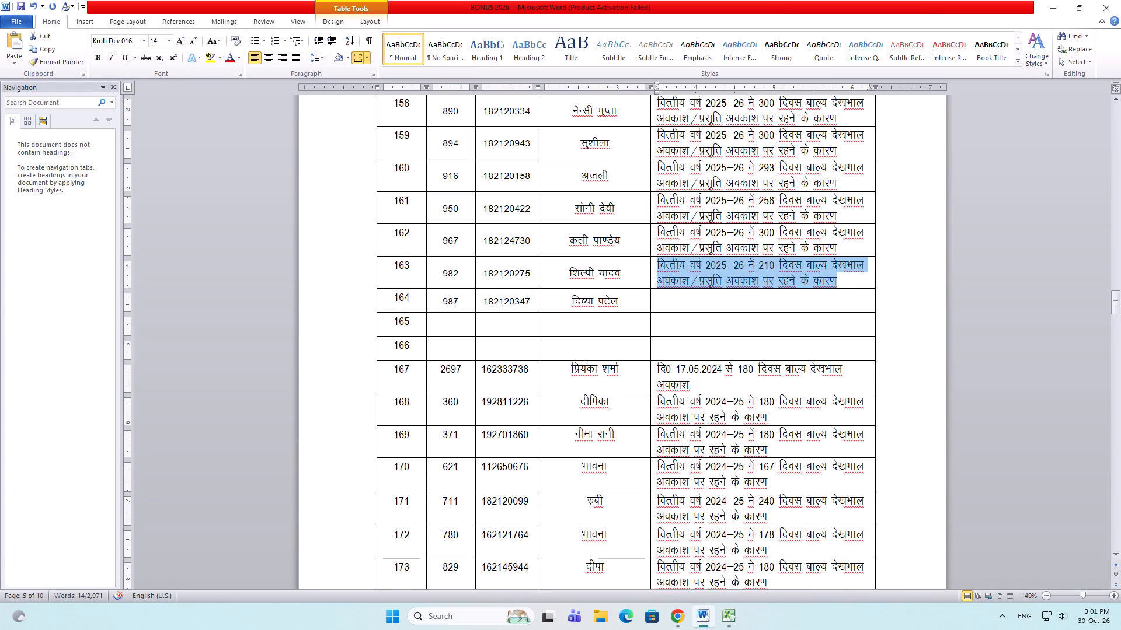
left_click(694, 301)
key("ctrl+v")
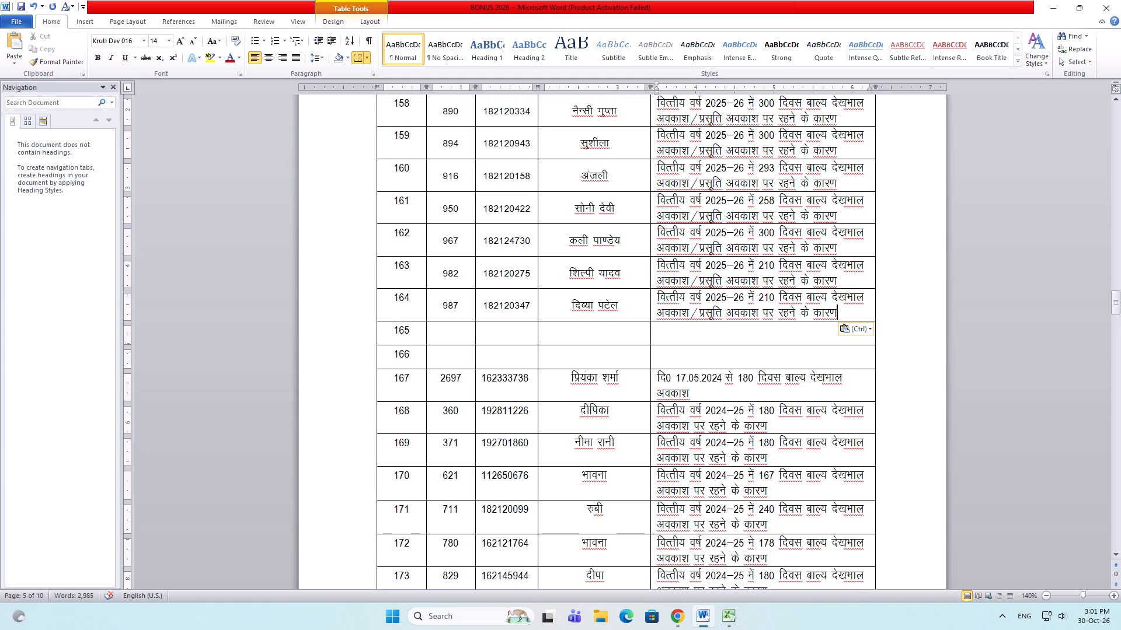
left_click_drag(758, 297, 774, 299)
type("165")
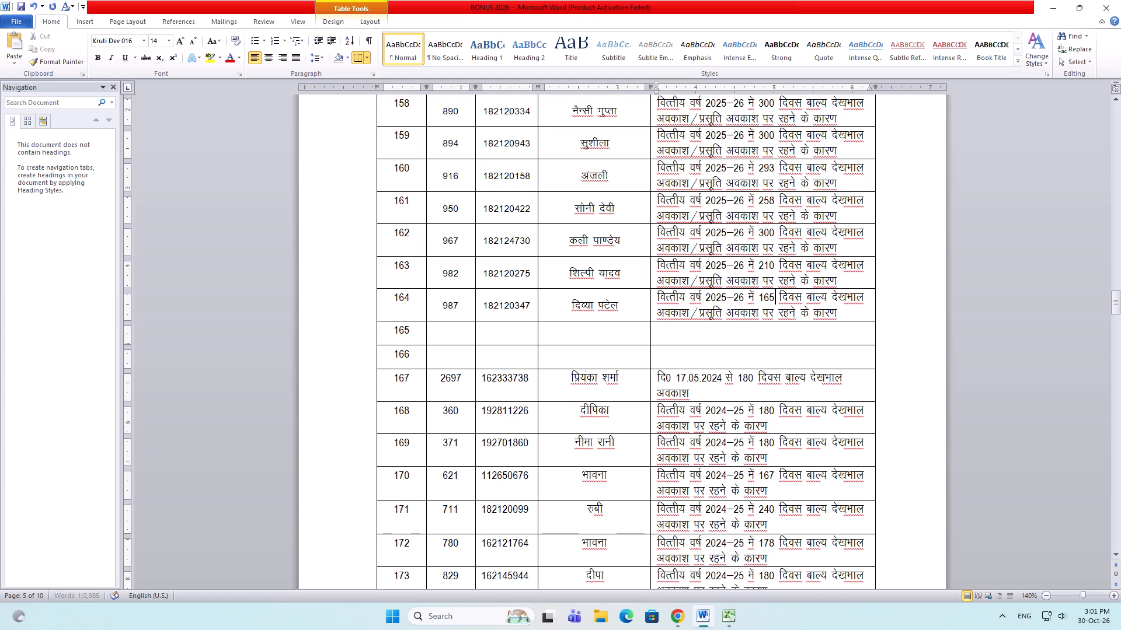
key("ctrl+s")
Switch to the Excel leave sheet, fill rows 194 and 195 with yellow, and save the workbook.
key("alt+Tab")
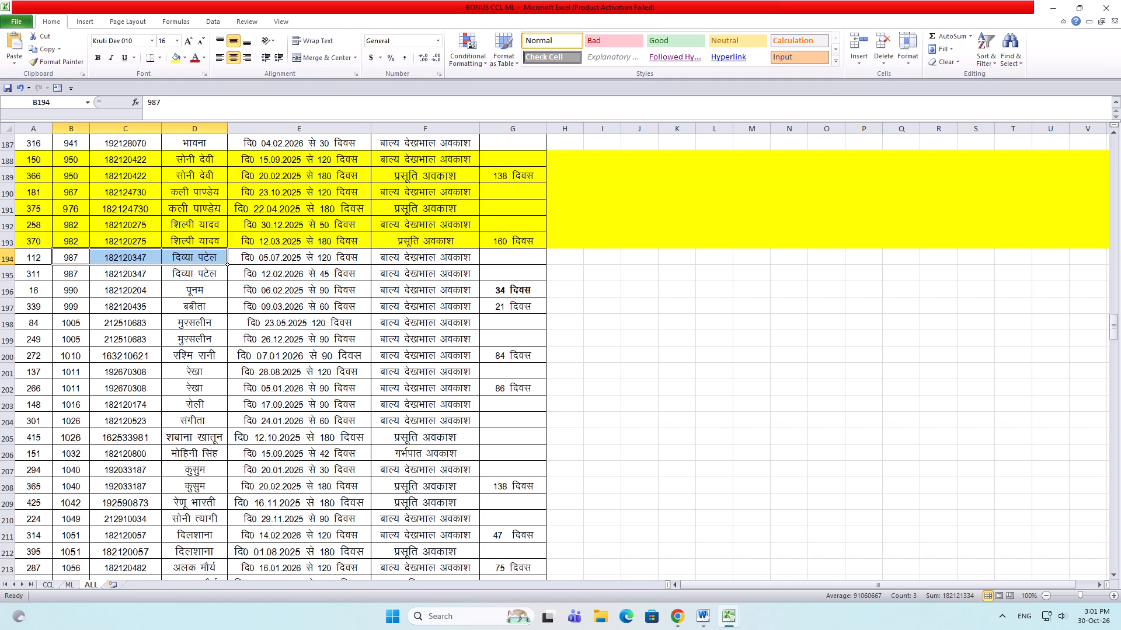
left_click_drag(8, 254, 8, 265)
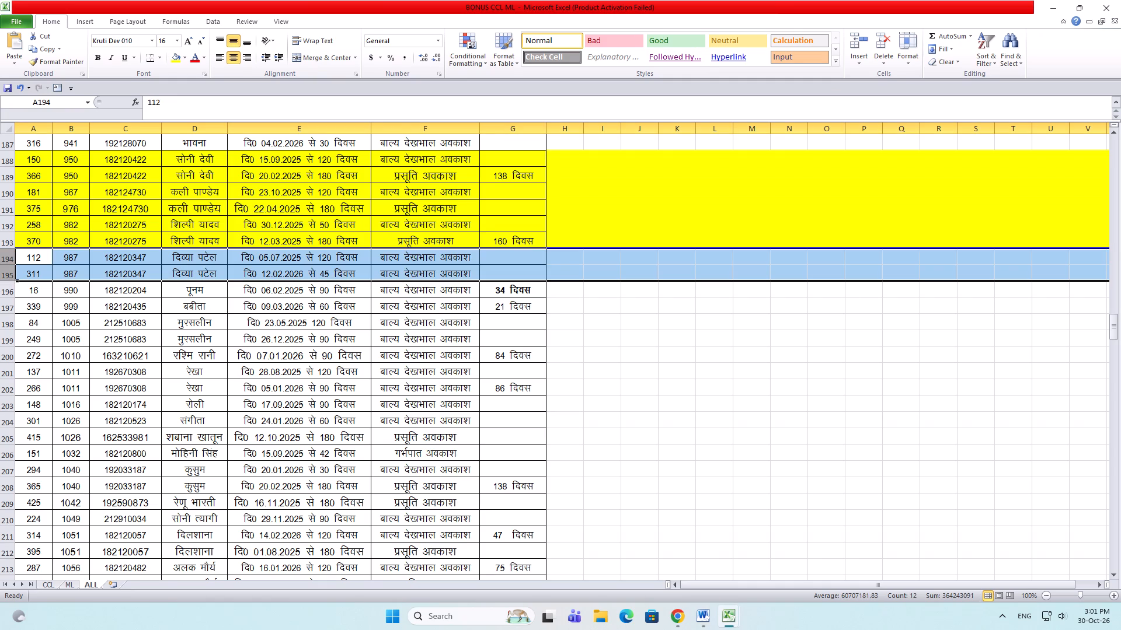
left_click(173, 52)
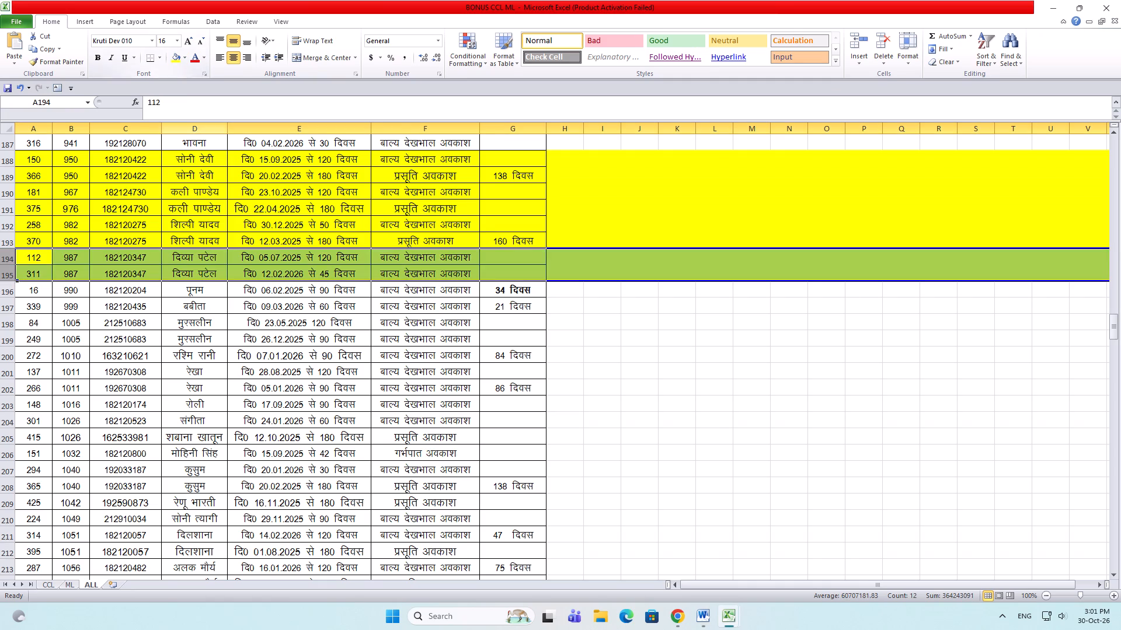
left_click(147, 275)
key("ctrl+s")
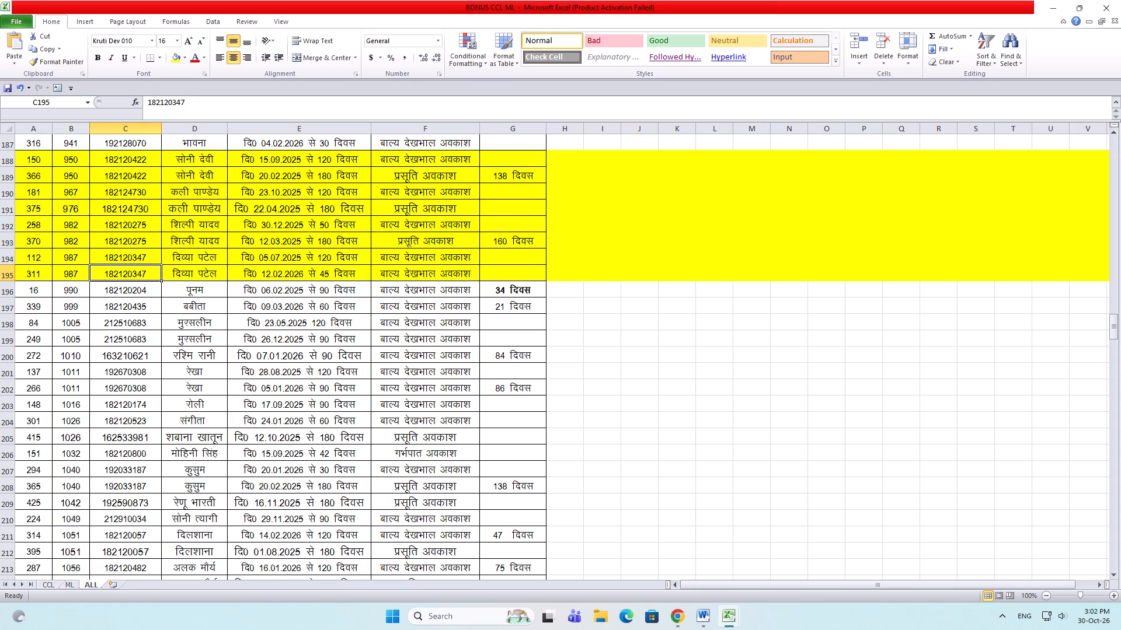
key("ctrl+s")
key("ctrl+s")
Review leave rows 196 to 199, then copy B198:D198 into row 165 of the Word table at font size 12.
left_click(5, 290)
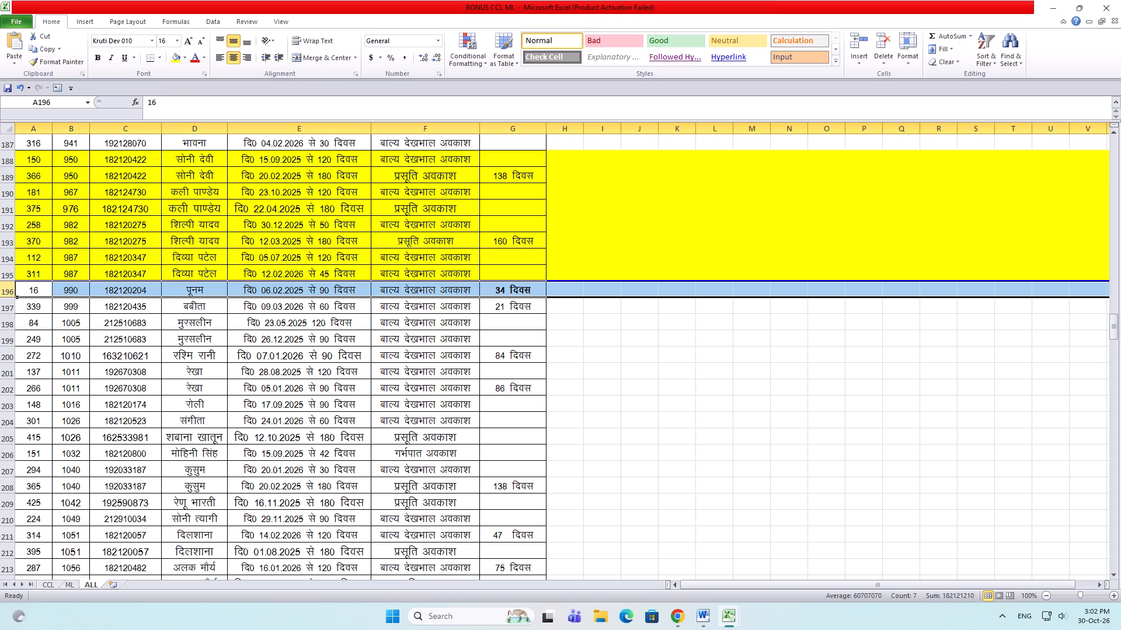
left_click(4, 309)
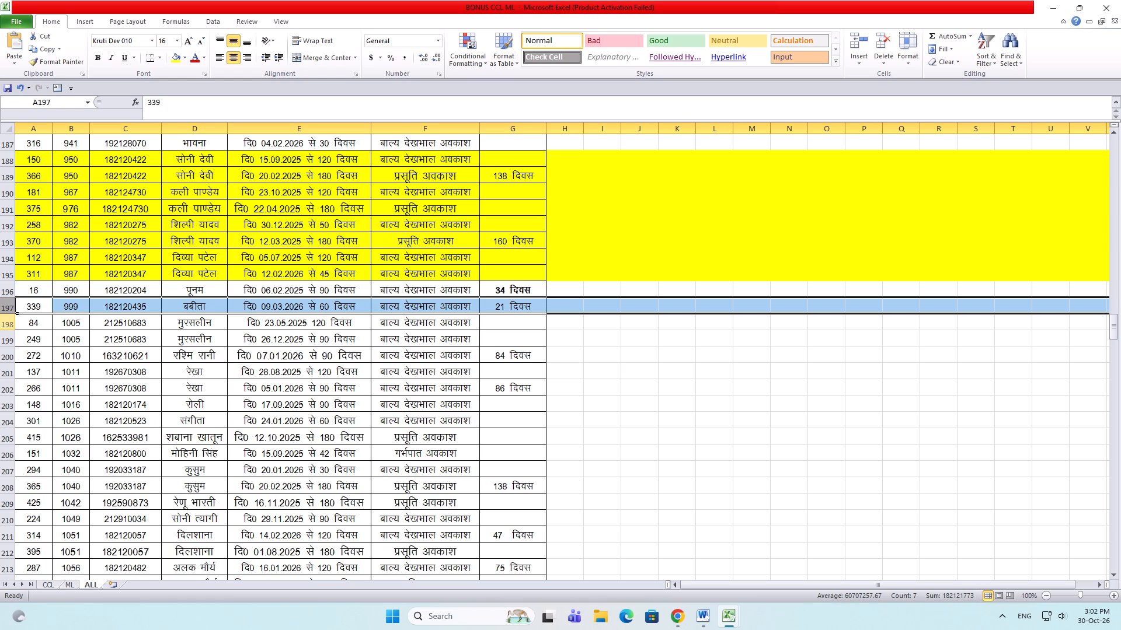
left_click_drag(8, 322, 10, 337)
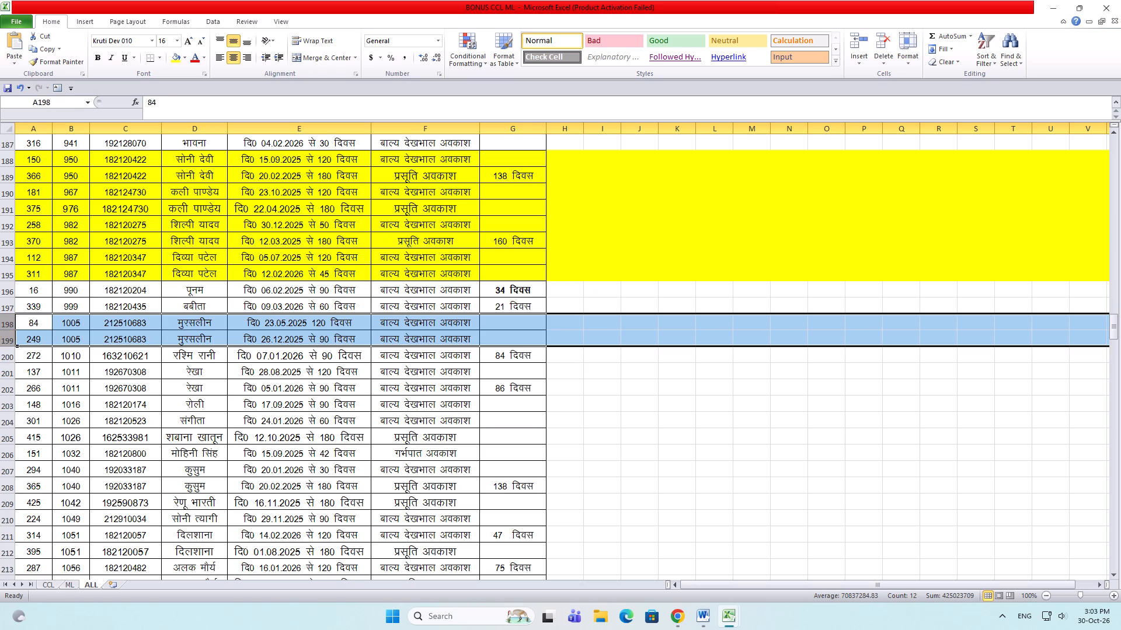
left_click_drag(74, 322, 179, 325)
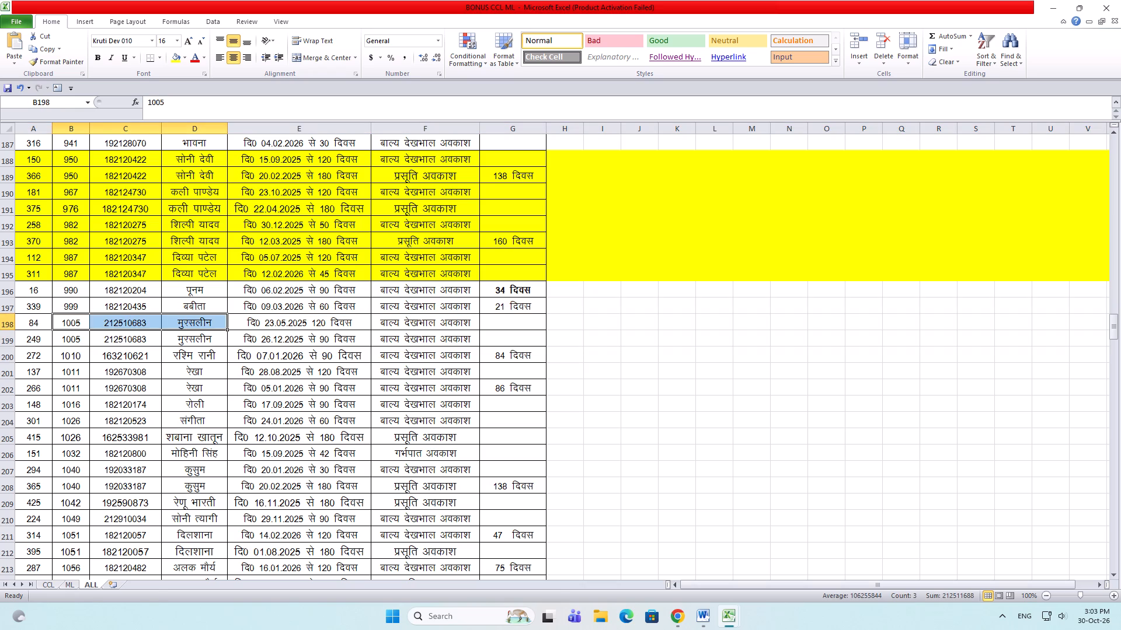
key("ctrl+c")
key("alt+Tab")
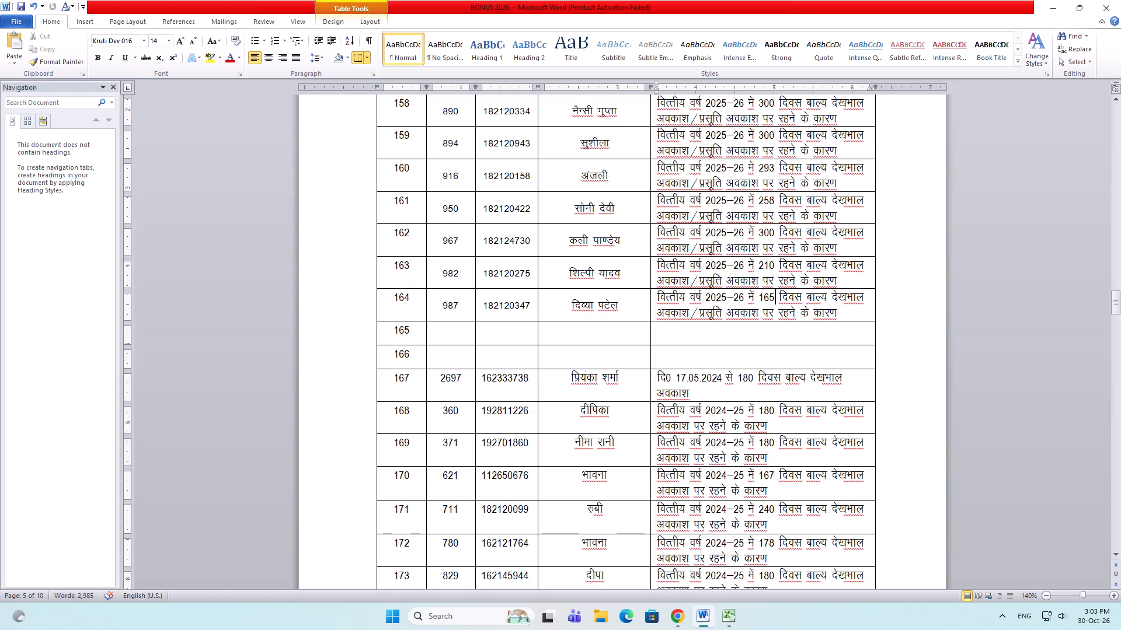
left_click_drag(444, 327, 559, 330)
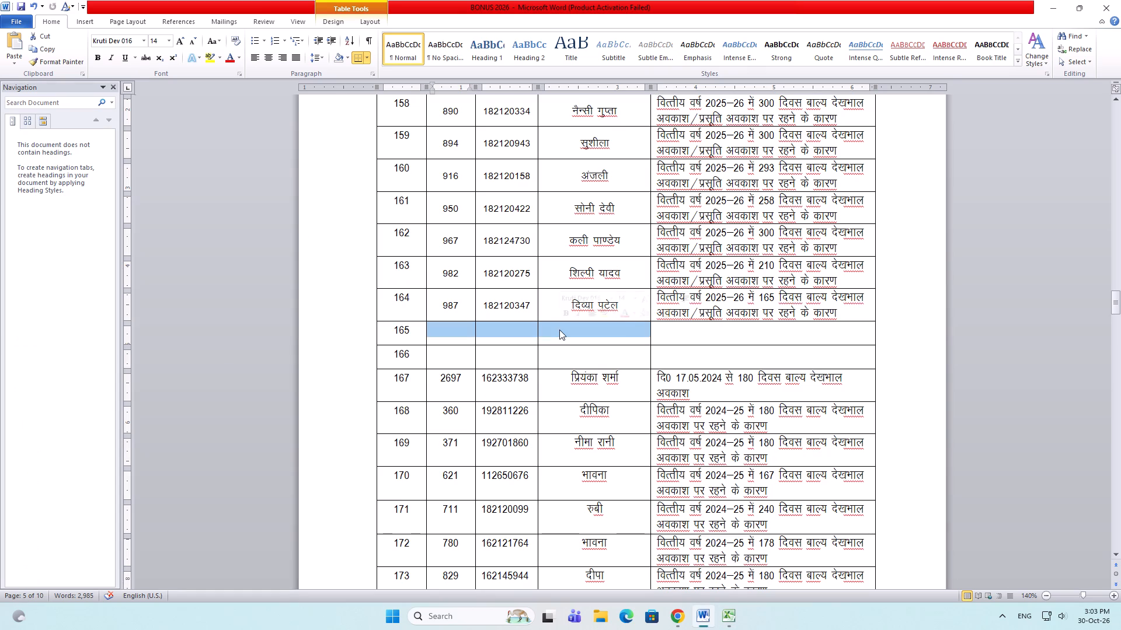
key("ctrl+v")
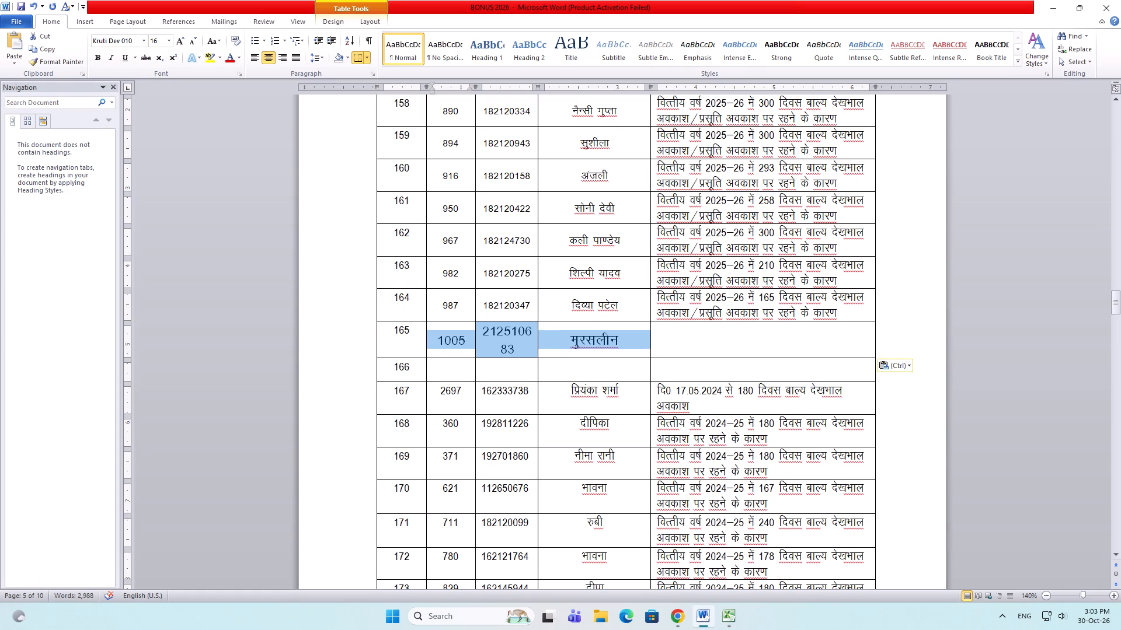
double_click(189, 39)
Switch to the Excel leave sheet and fill rows 198 and 199 with yellow.
key("alt+Tab")
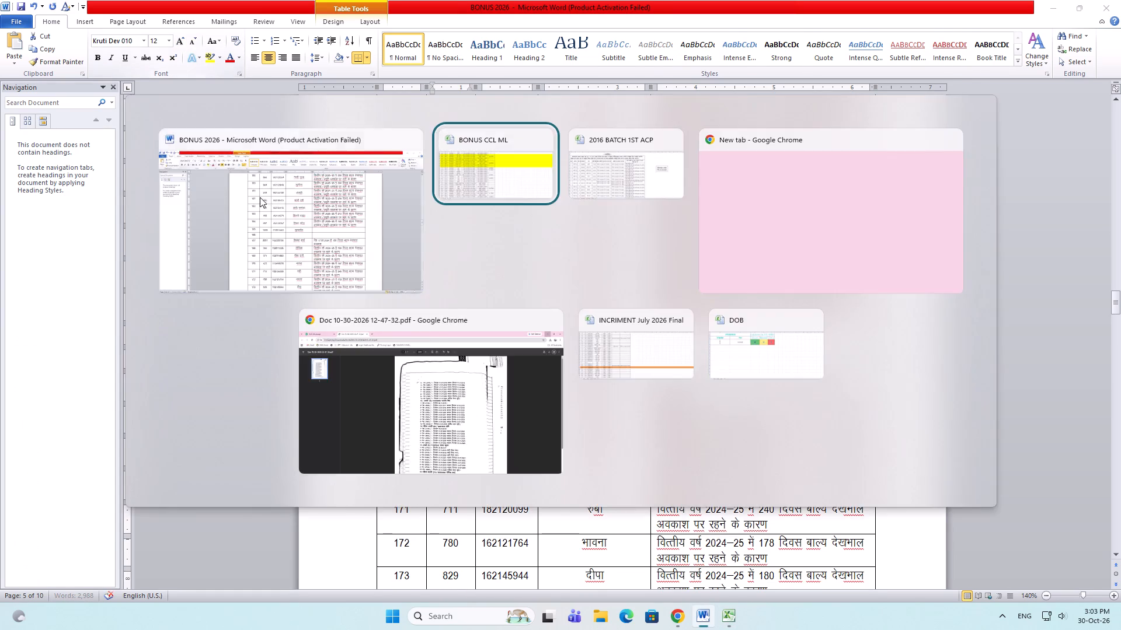
left_click_drag(0, 319, 0, 334)
left_click(173, 58)
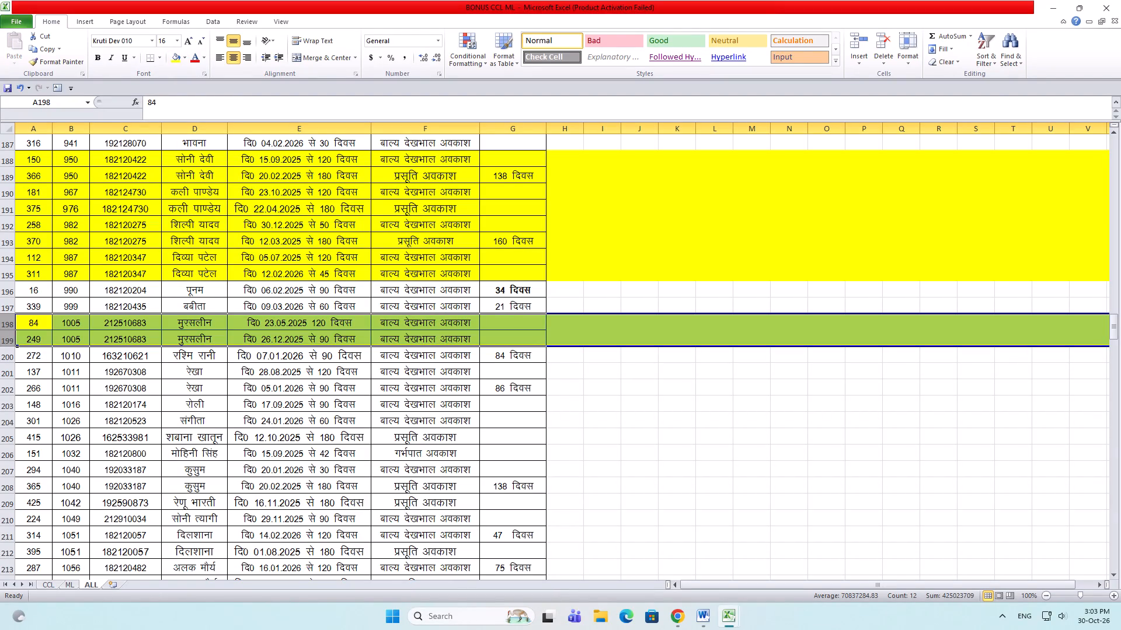
Back in Word, copy row 164's combined leave remark into row 165, set its count to 210 days, and save the document.
key("alt+Tab")
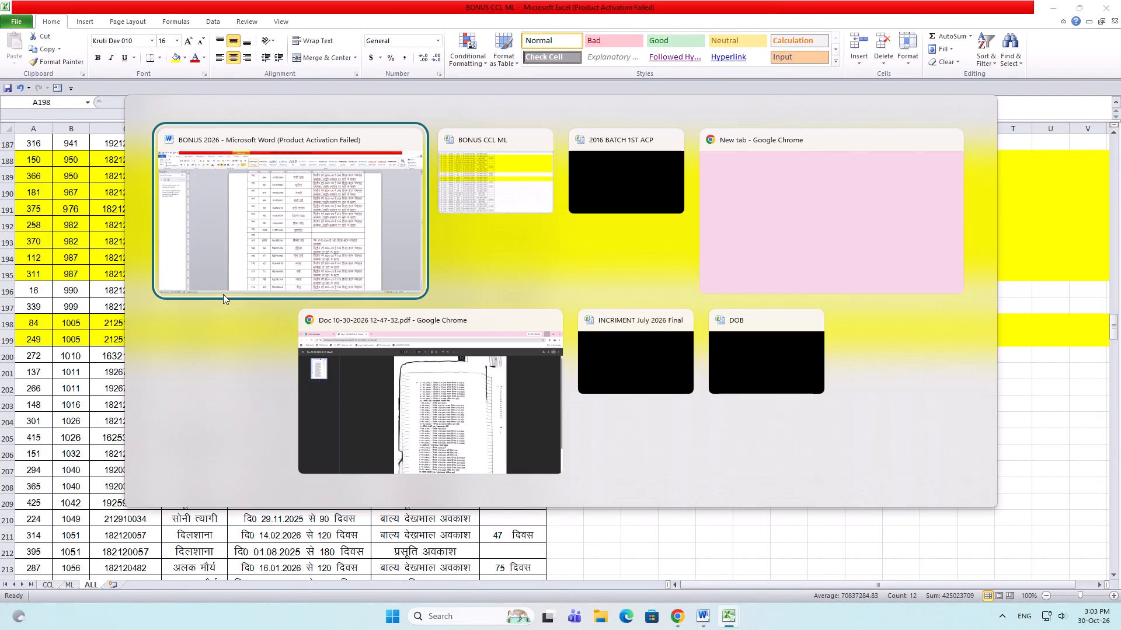
left_click(690, 334)
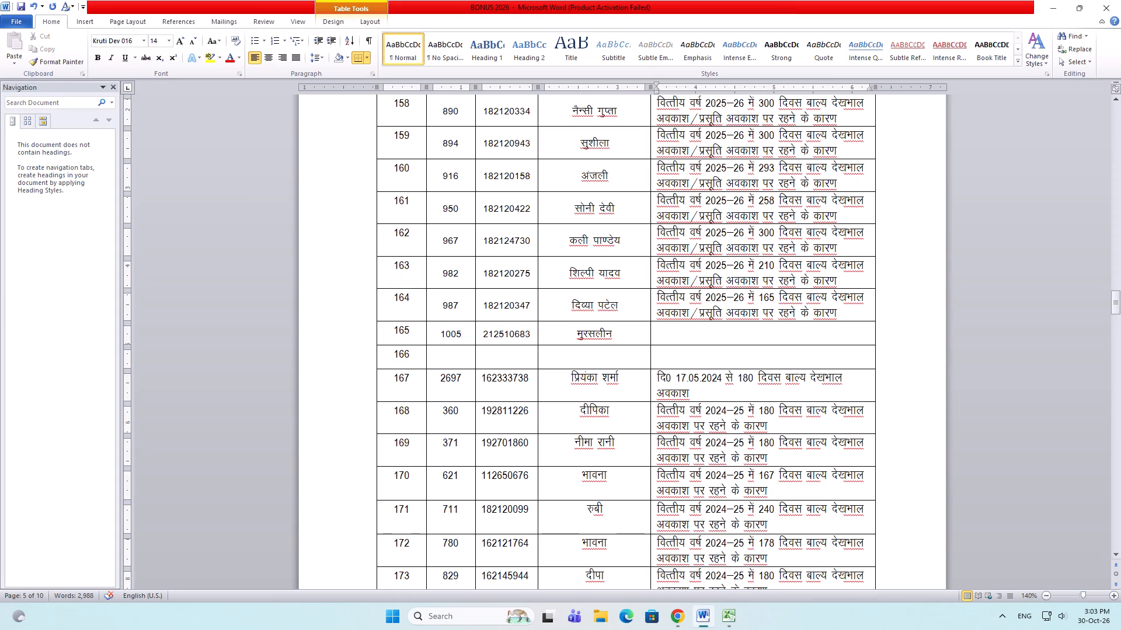
left_click_drag(697, 389, 652, 379)
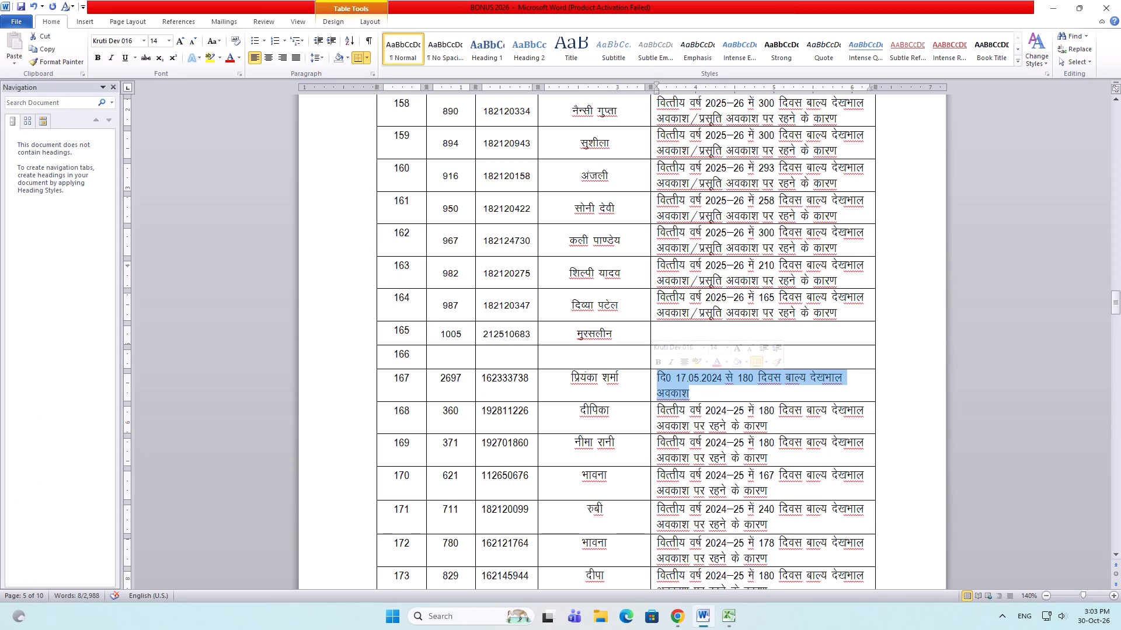
left_click_drag(841, 314, 665, 303)
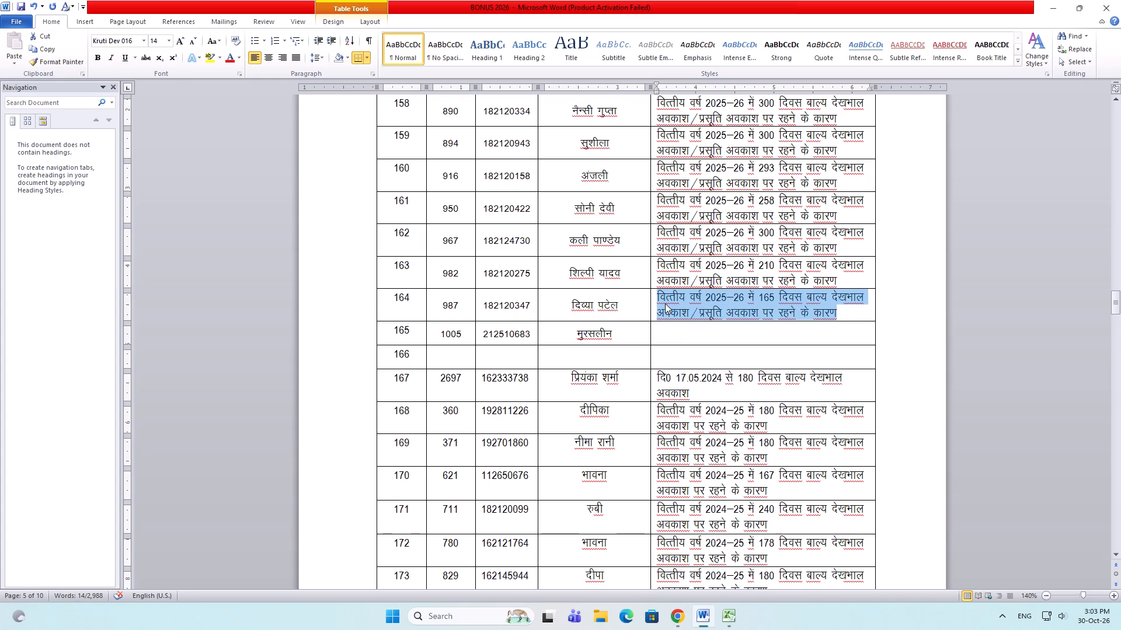
key("ctrl+c")
key("ctrl+c")
left_click(667, 331)
key("ctrl+v")
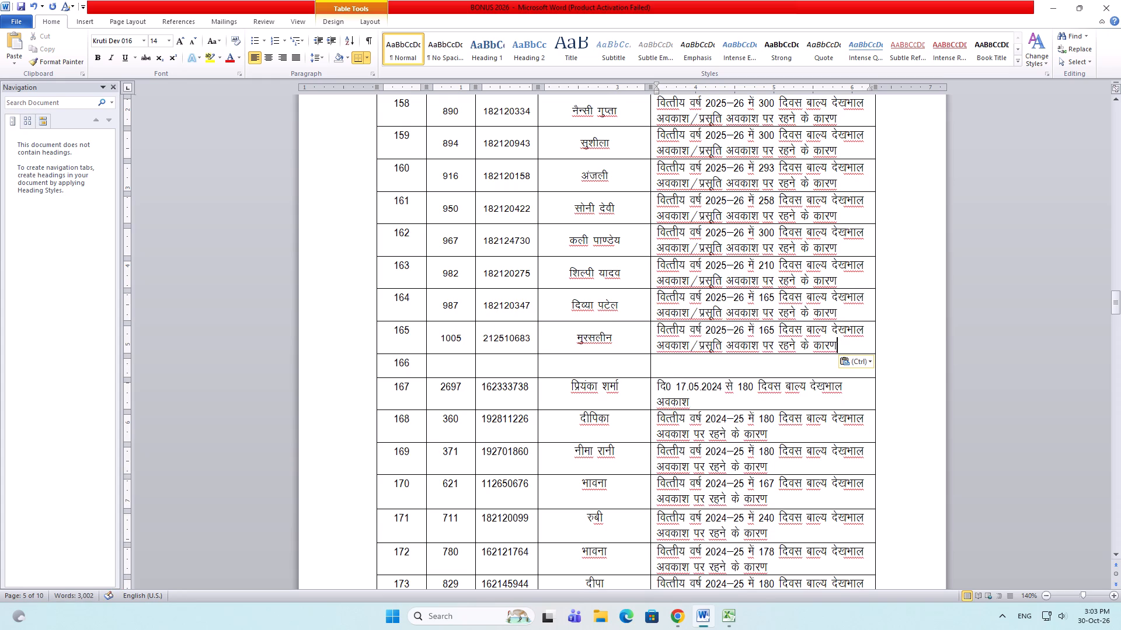
left_click_drag(760, 329, 774, 330)
type("310")
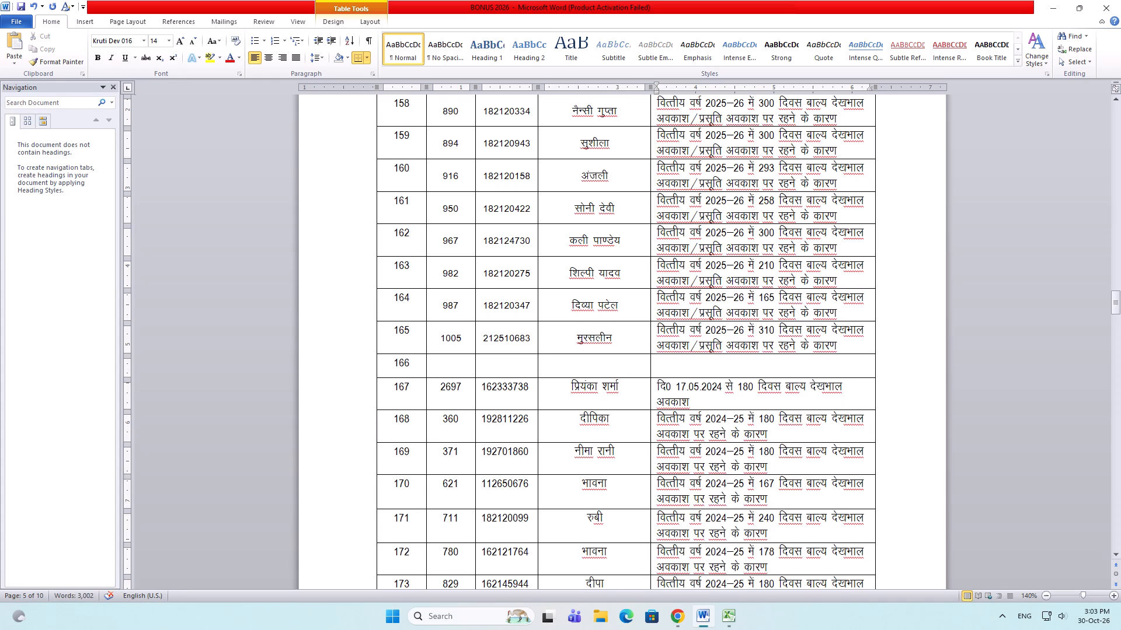
key("BackSpace")
key("BackSpace")
key("BackSpace")
type("210")
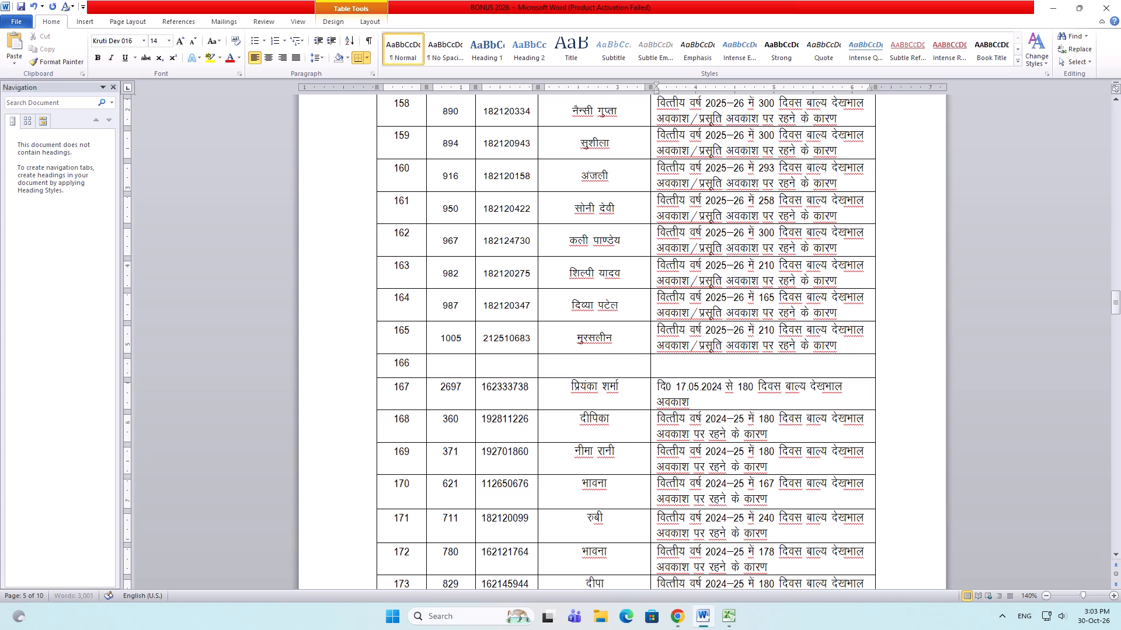
key("ctrl+s")
key("ctrl+s")
Clear all contents of table rows 166 and 167, including their serial numbers, and save the document.
left_click_drag(392, 363, 688, 396)
key("Delete")
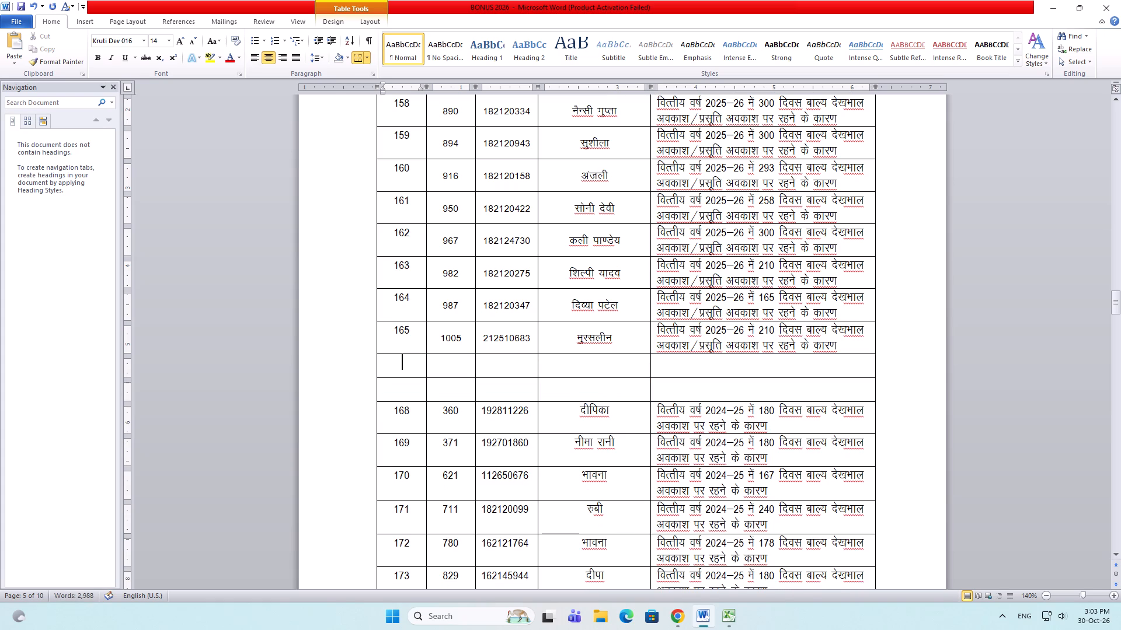
left_click(513, 374)
key("ctrl+s")
key("ctrl+s")
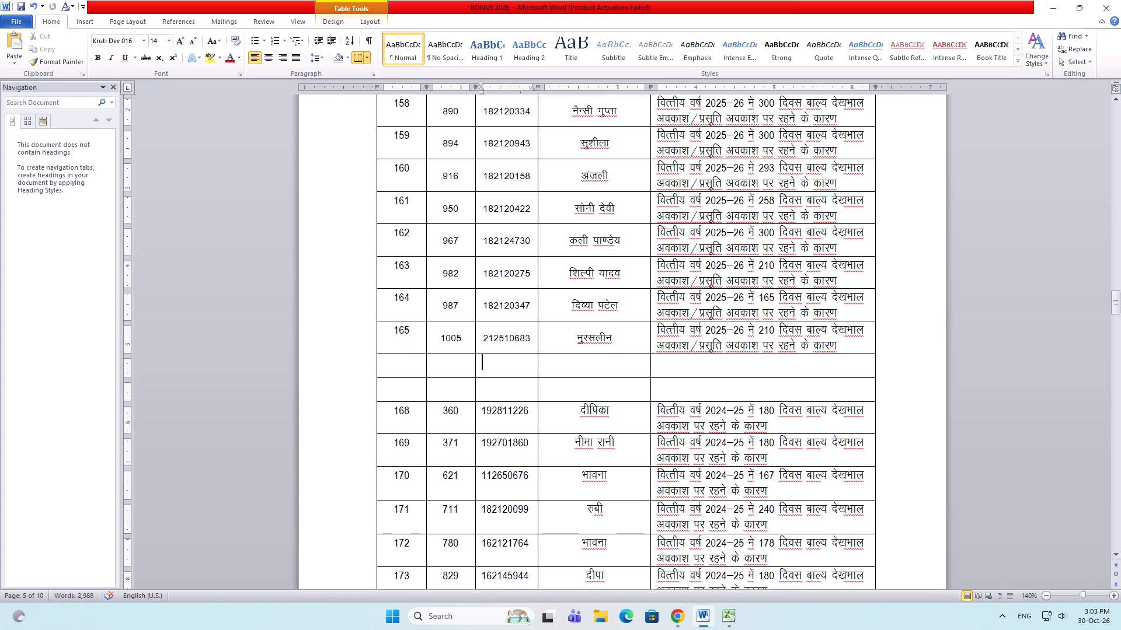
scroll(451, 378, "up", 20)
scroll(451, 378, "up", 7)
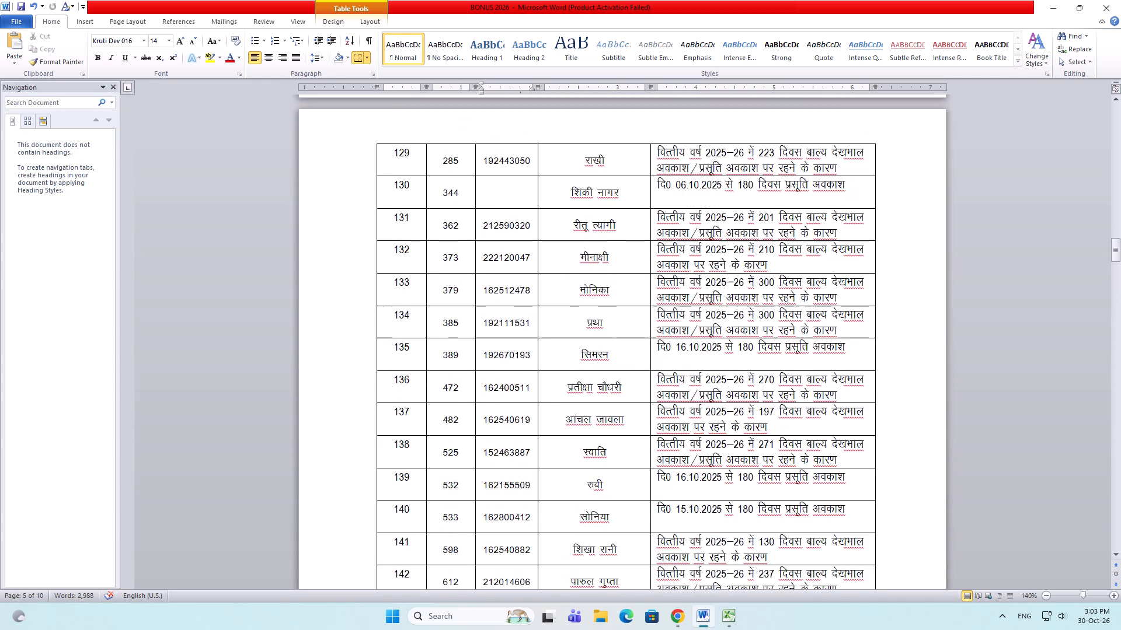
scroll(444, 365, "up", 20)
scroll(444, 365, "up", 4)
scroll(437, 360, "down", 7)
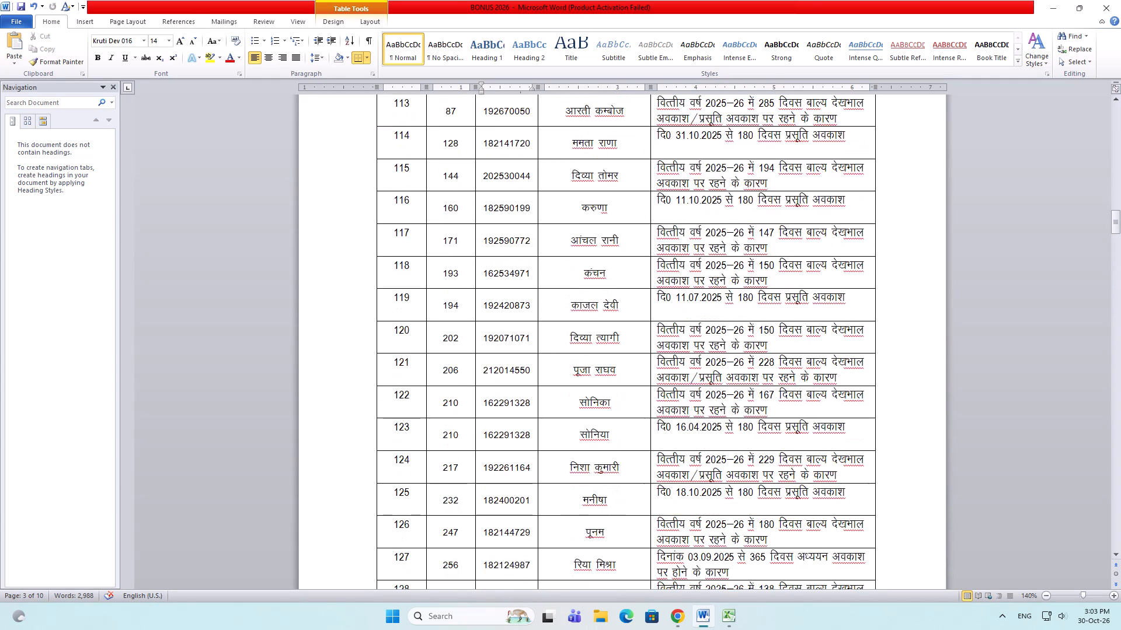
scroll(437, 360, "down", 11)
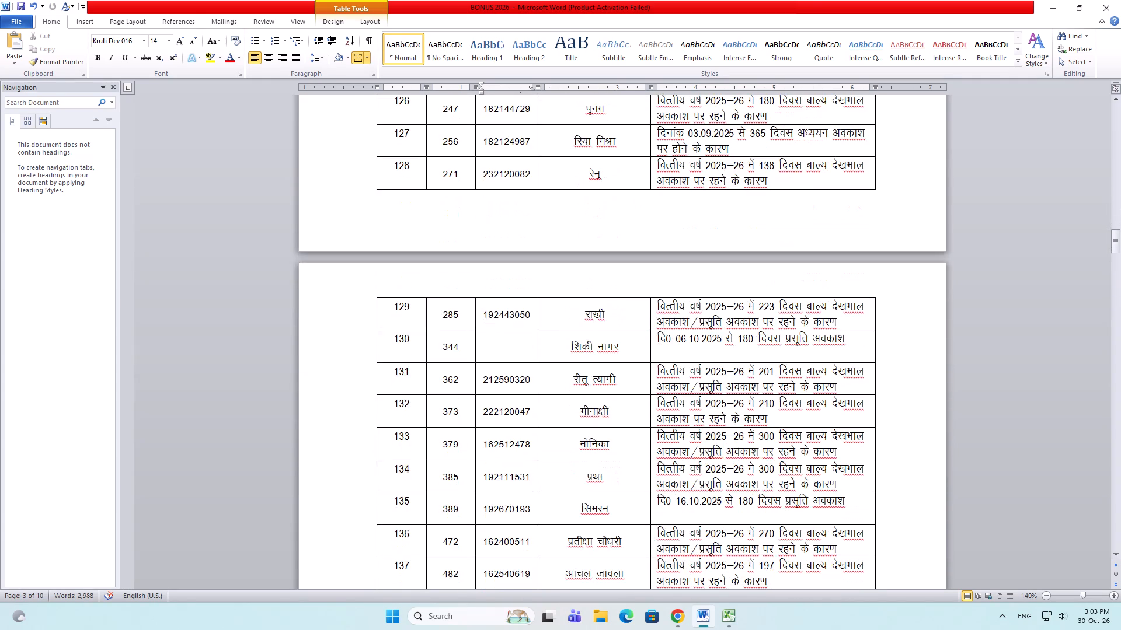
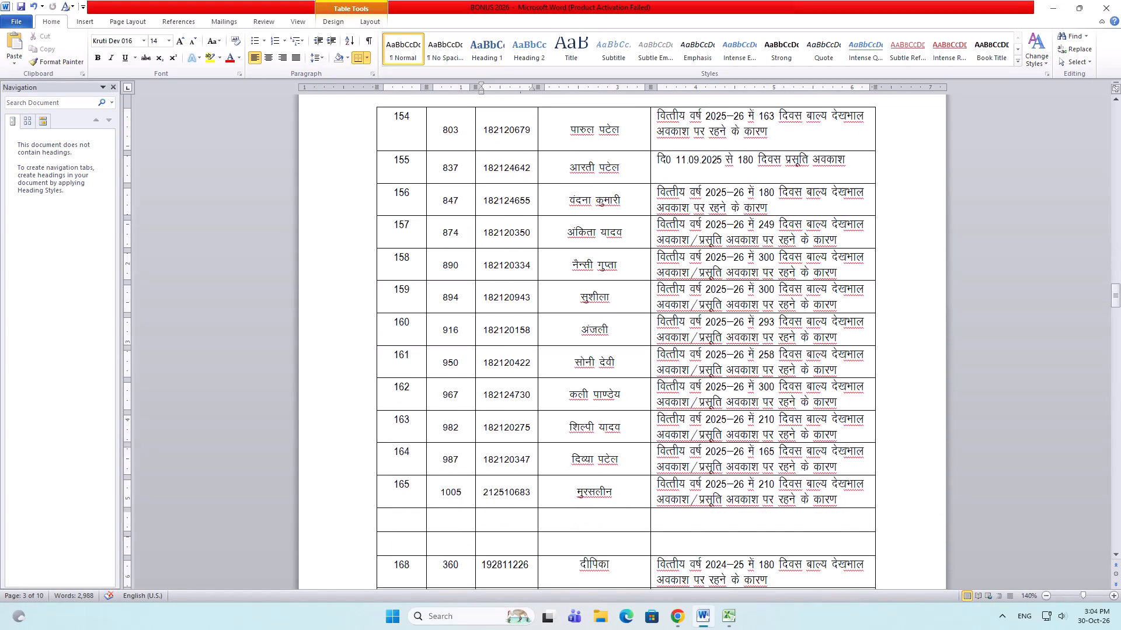
Clear all contents of table rows 168 to 176, including their serial numbers, and save the document.
scroll(520, 439, "down", 1)
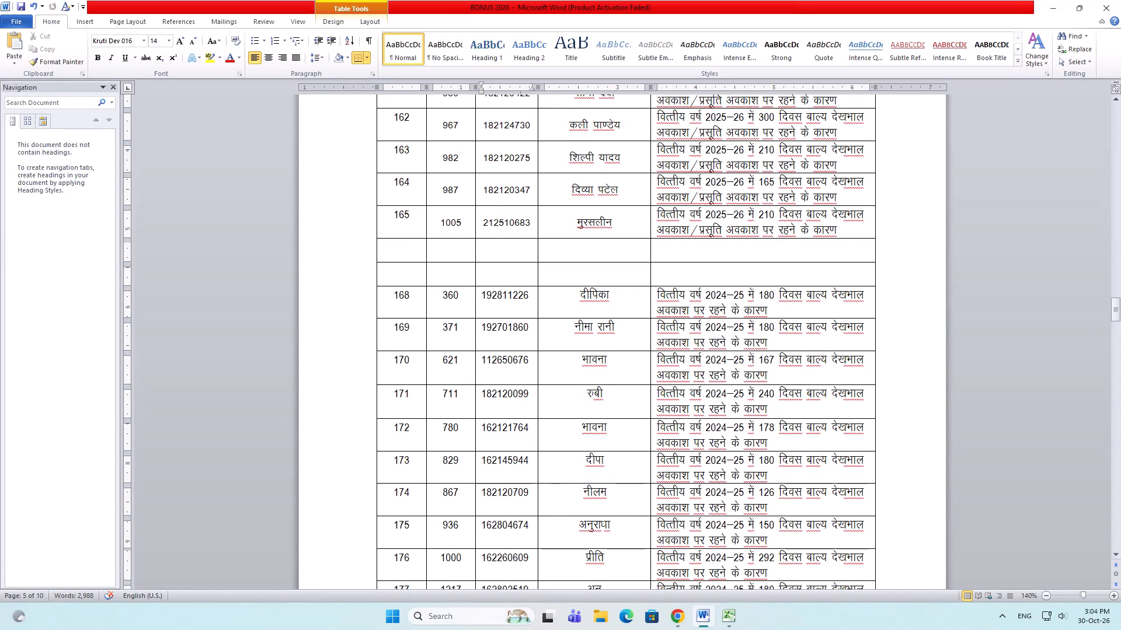
key("ctrl+s")
left_click_drag(388, 296, 687, 552)
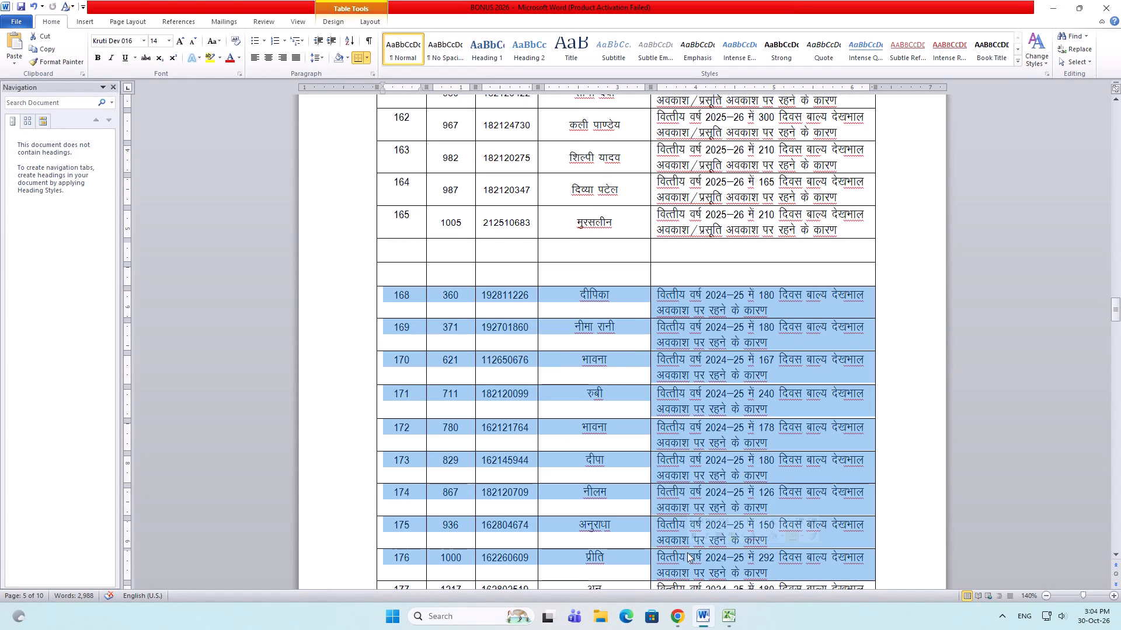
key("Delete")
left_click(555, 364)
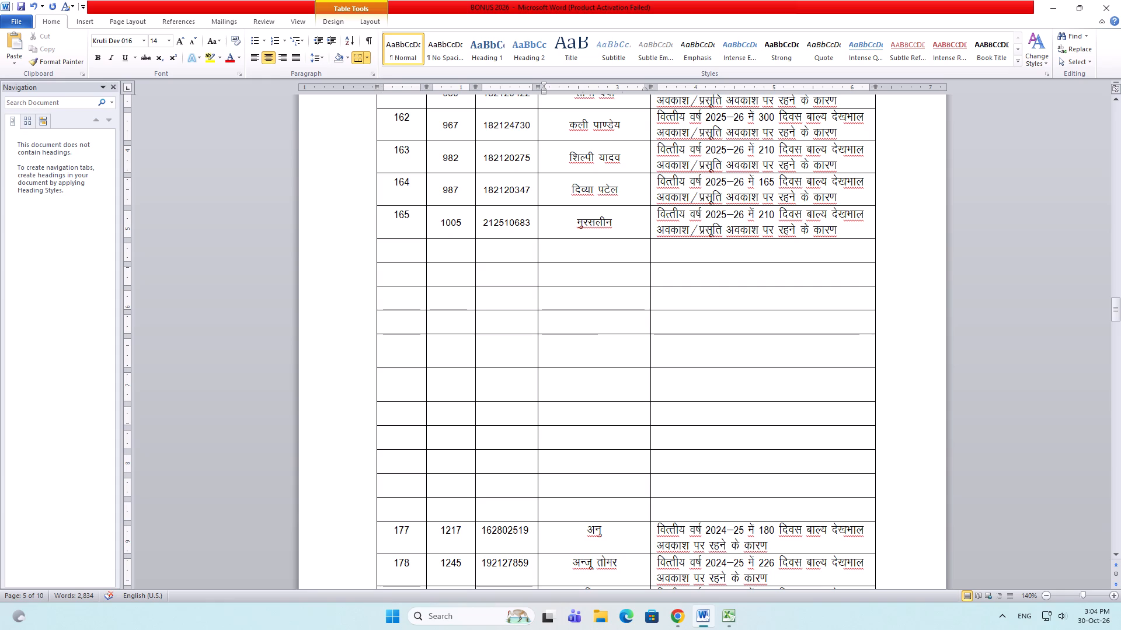
key("ctrl+s")
scroll(378, 268, "up", 15)
scroll(556, 272, "down", 13)
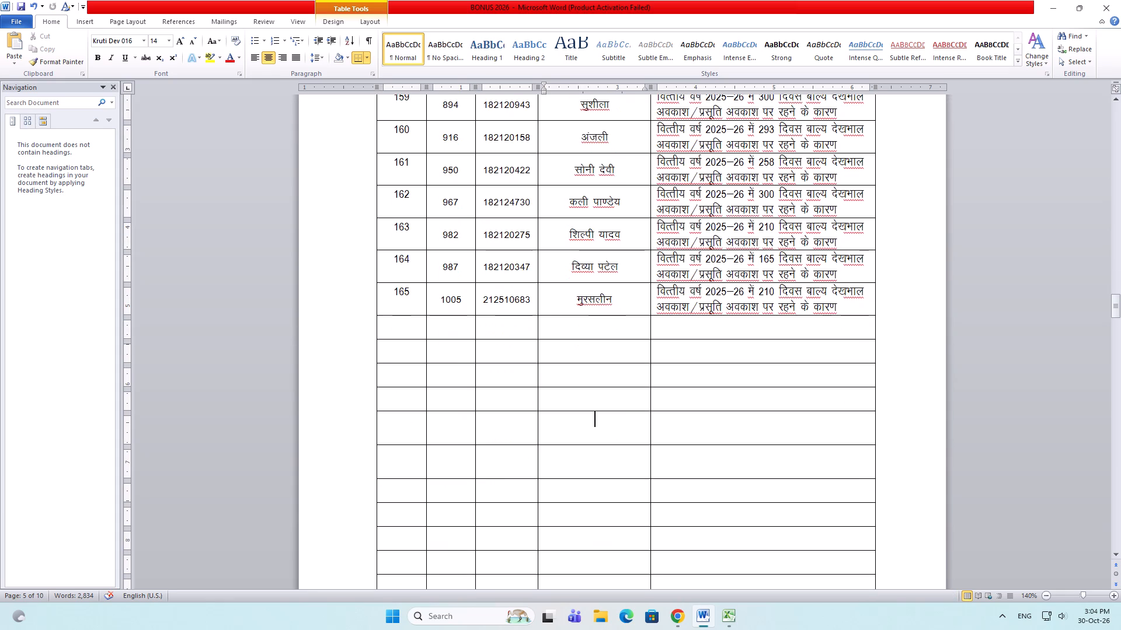
Save the bonus document once more and close it.
double_click(18, 2)
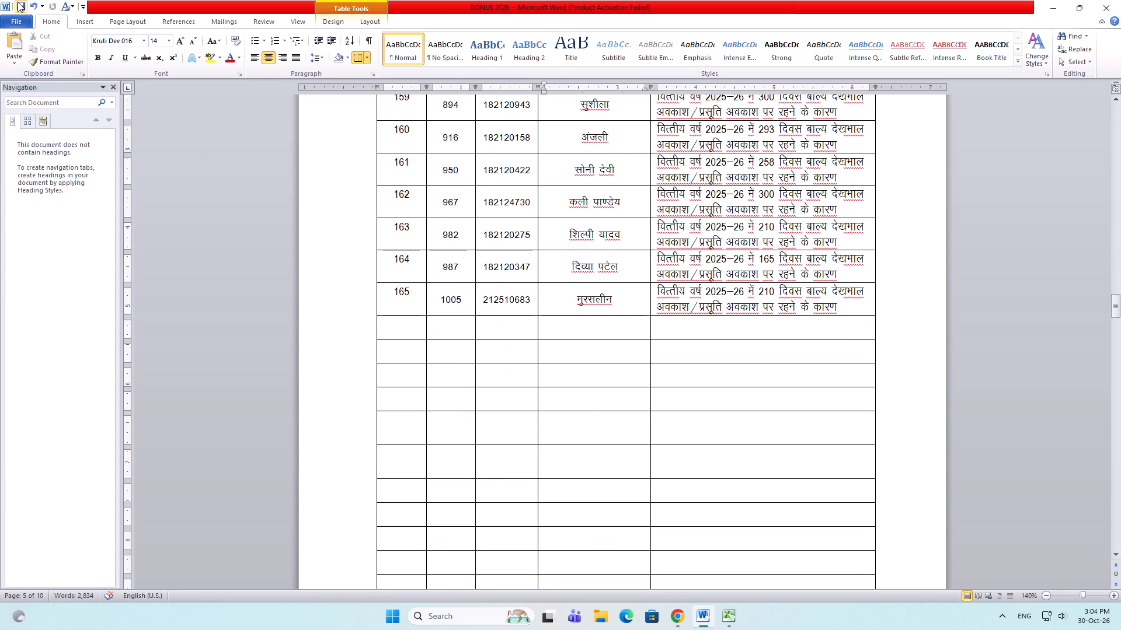
triple_click(19, 2)
left_click(1117, 0)
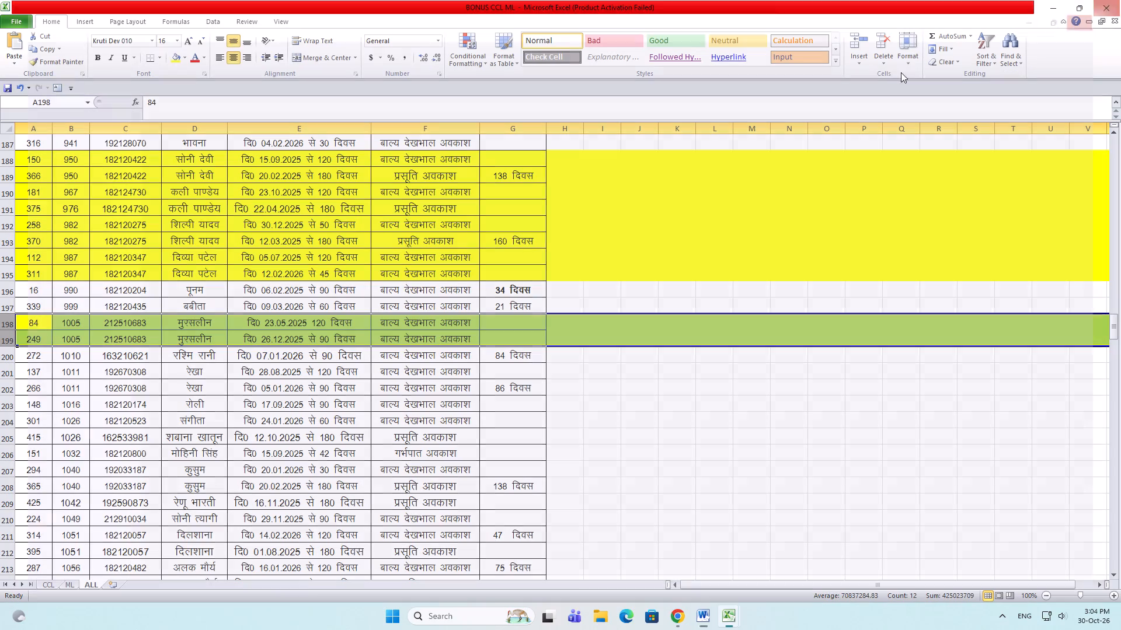
Save the BONUS CCL ML workbook in Excel and close it.
triple_click(8, 86)
left_click(99, 236)
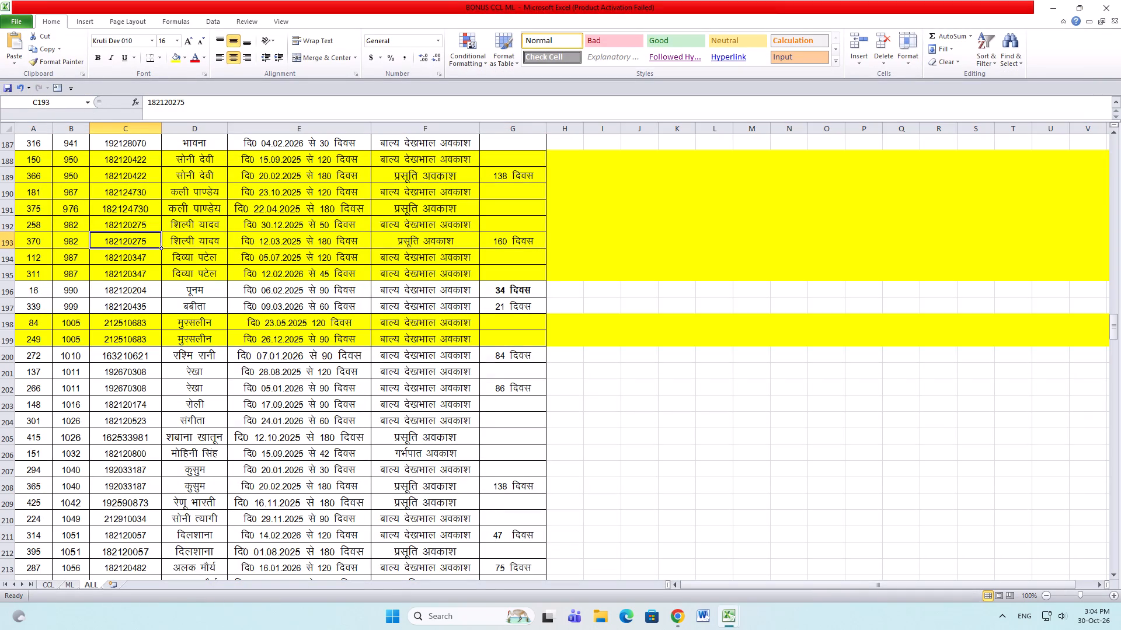
triple_click(9, 92)
left_click(4, 358)
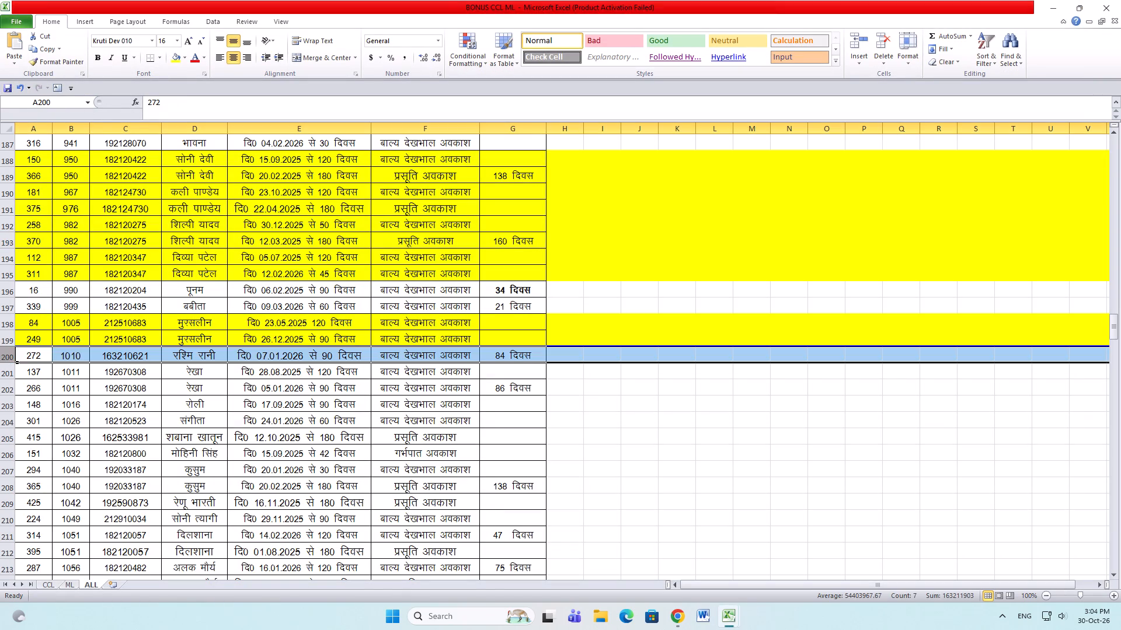
left_click(201, 349)
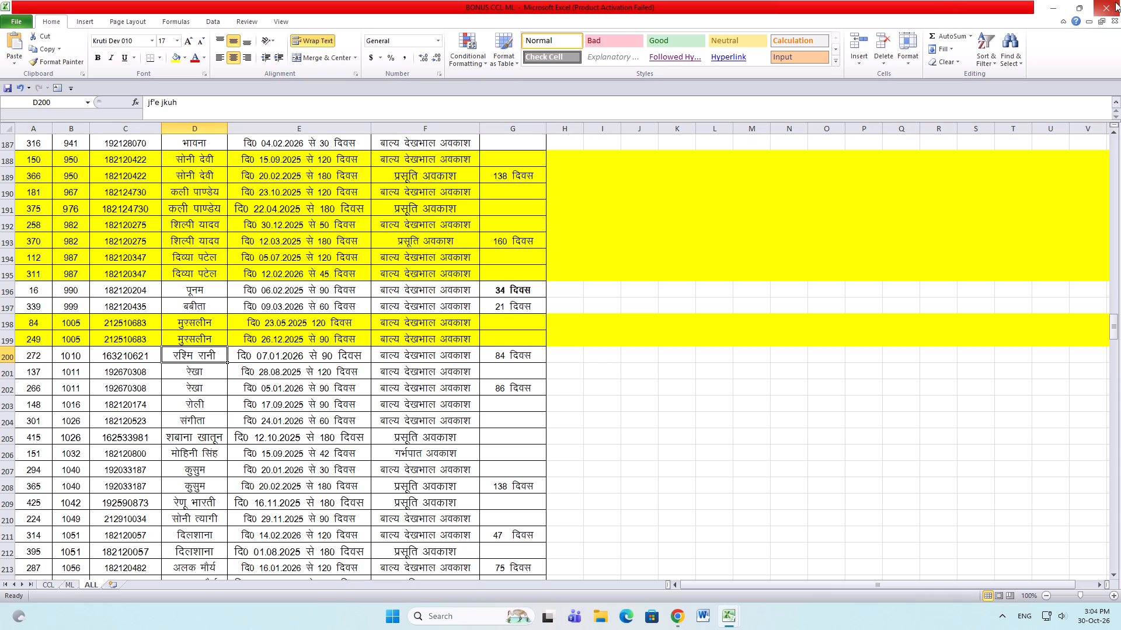
left_click(1114, 2)
Close the DOB workbook without saving its changes, and close the 2016 BATCH 1ST ACP workbook.
left_click(1105, 8)
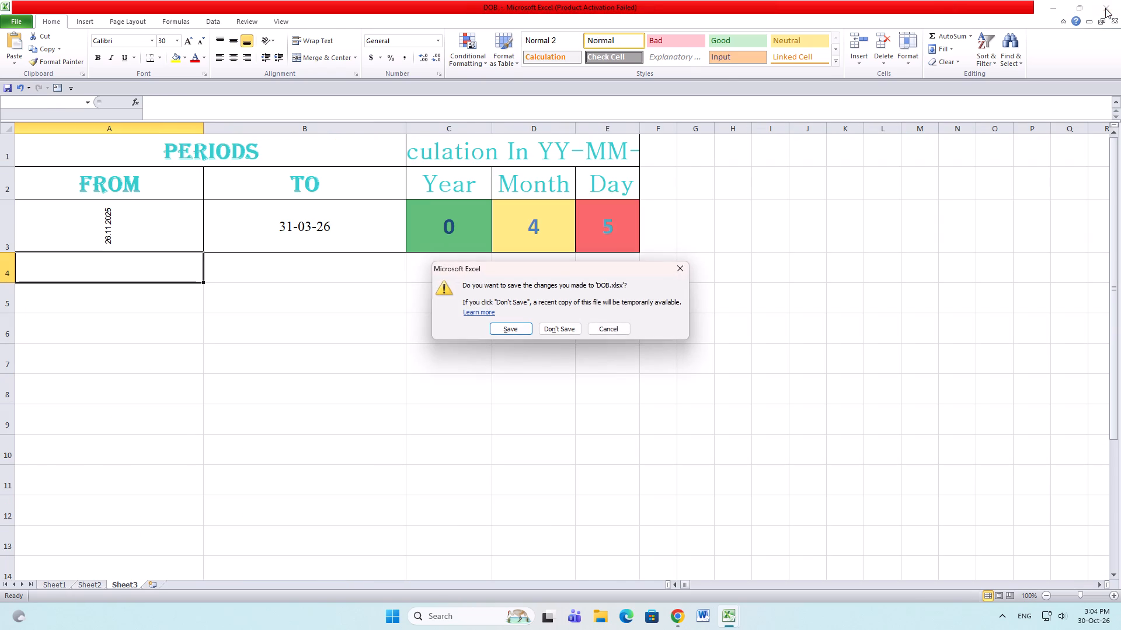
left_click(569, 331)
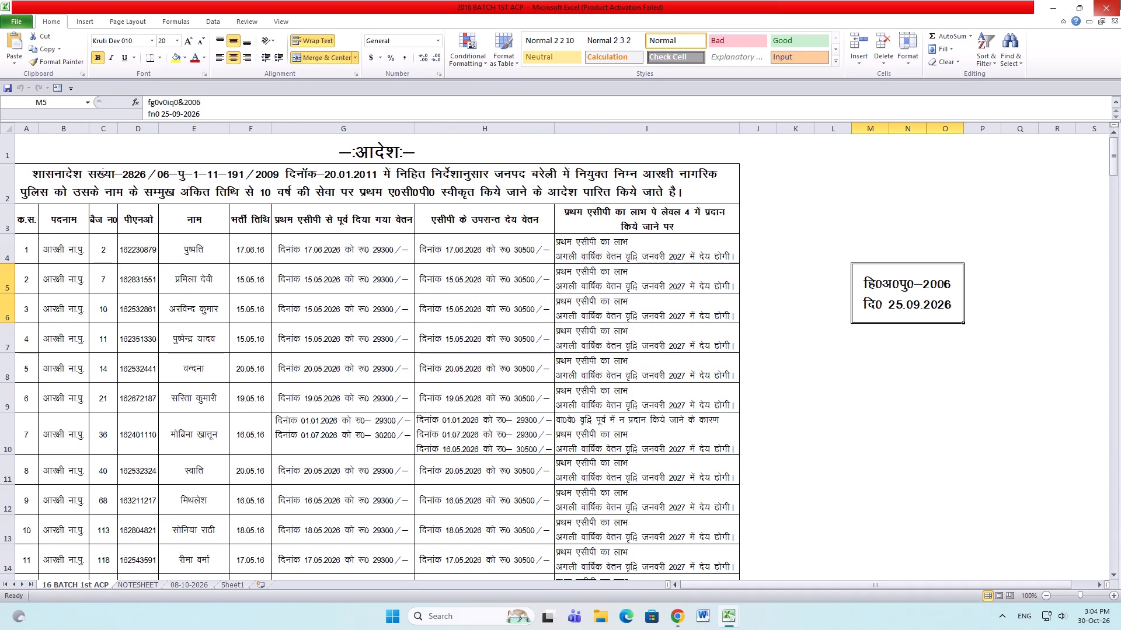
left_click(1119, 1)
left_click(1115, 2)
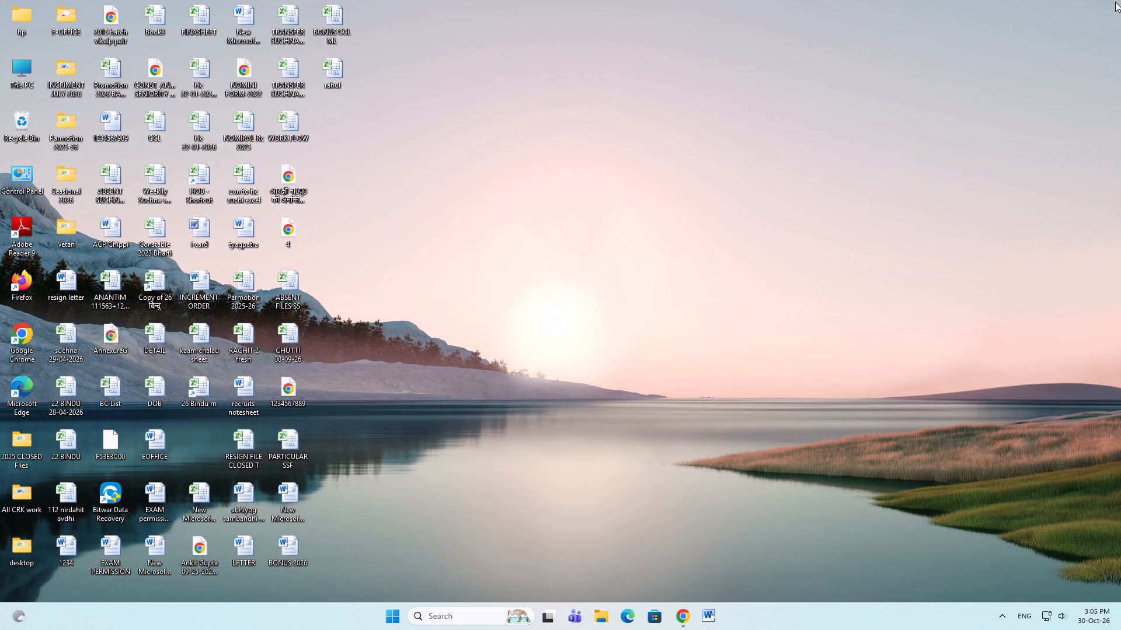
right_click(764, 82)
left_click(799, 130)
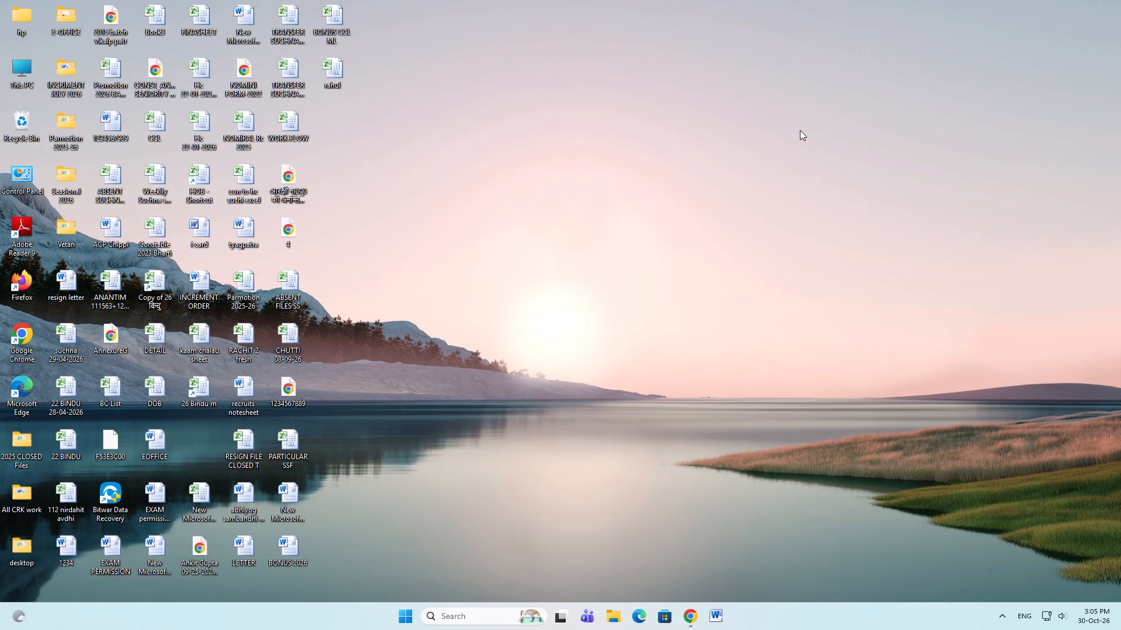